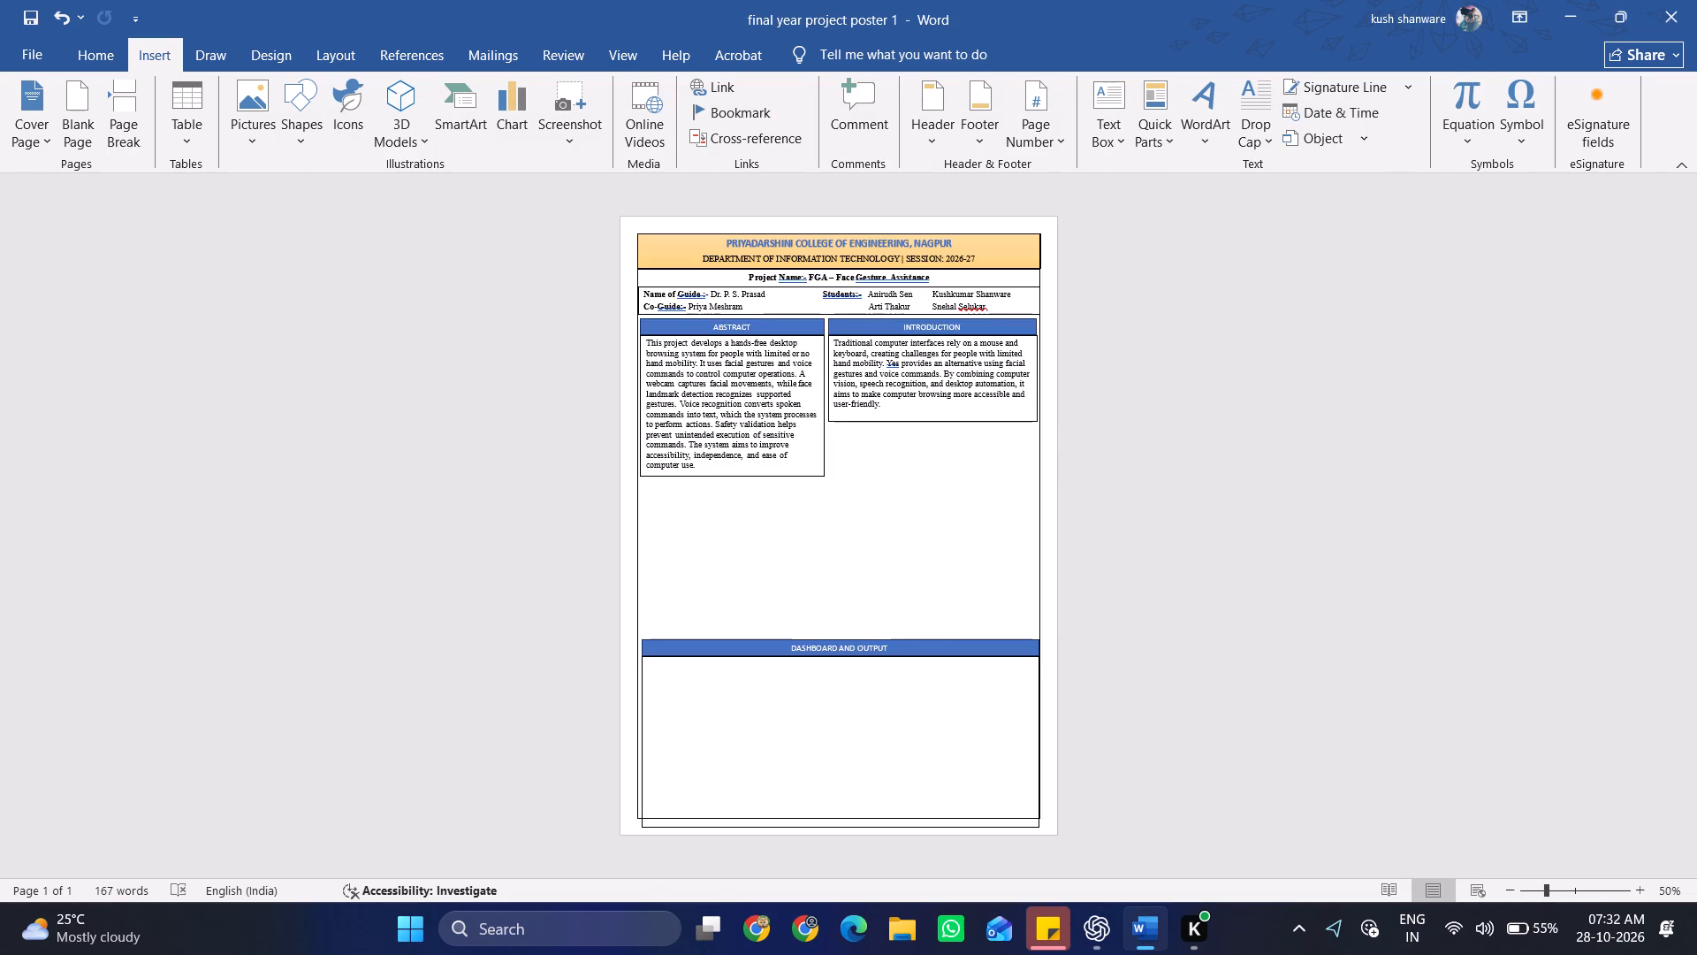
Duplicate the Dashboard and Output block, with its blue heading bar and empty box, on the poster.
click(716, 649)
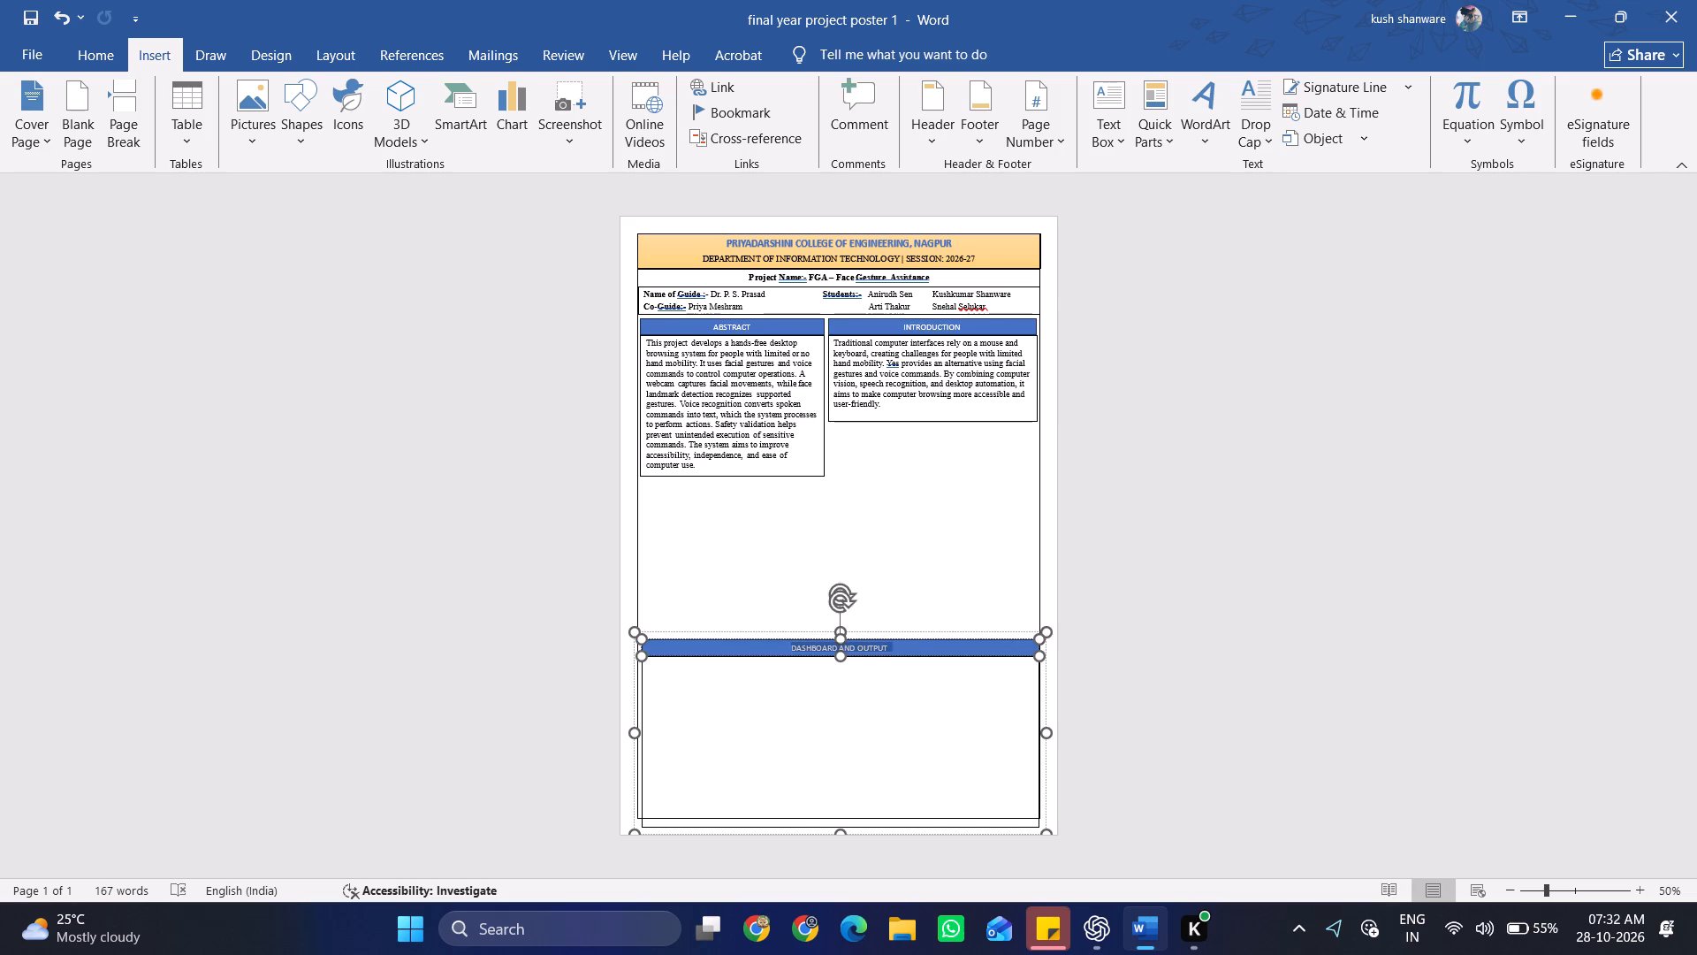
key(ctrl+c)
key(ctrl+v)
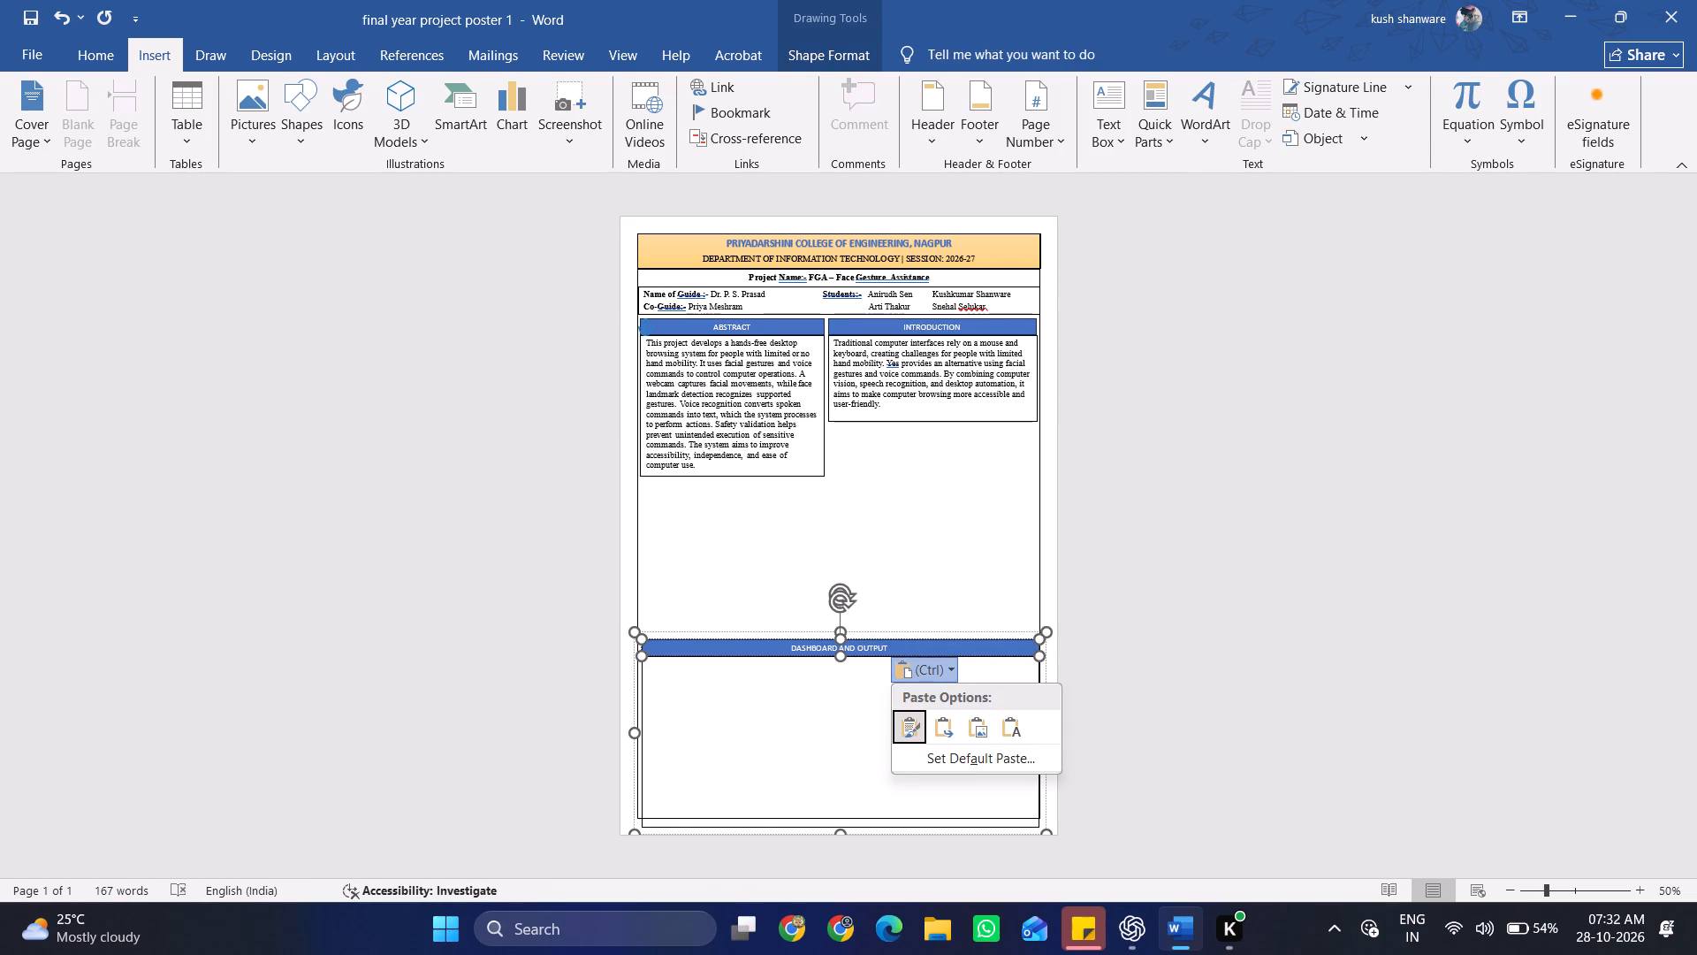
click(727, 623)
key(ctrl+v)
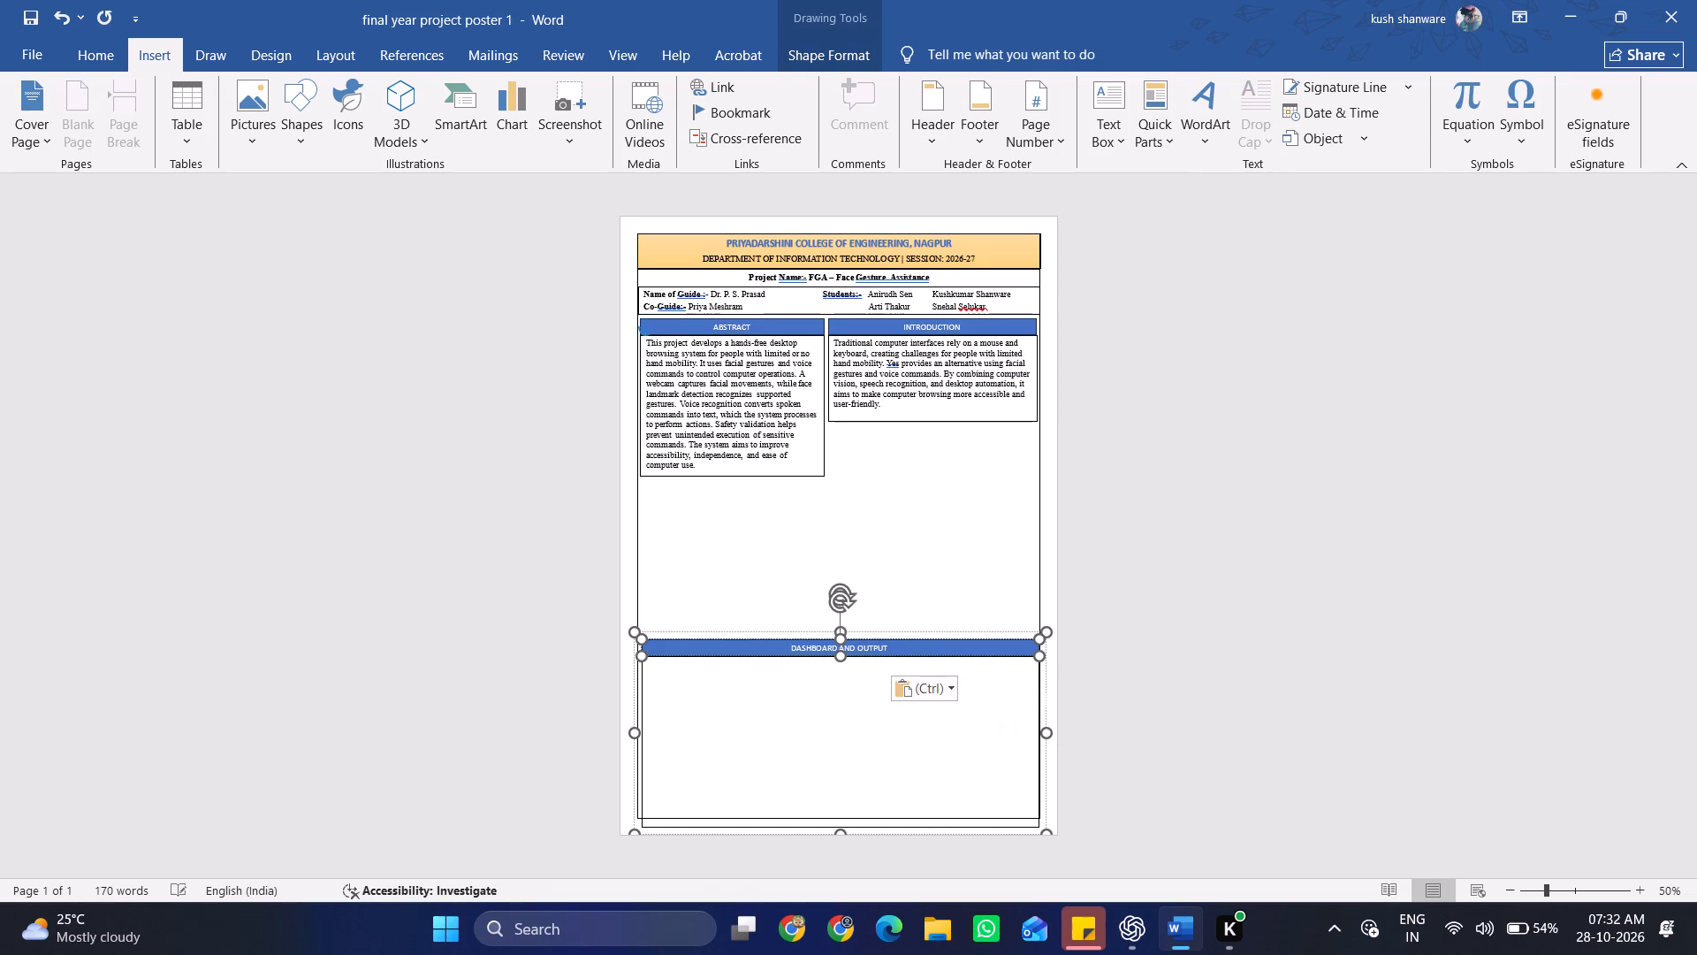
key(ctrl+c)
click(727, 627)
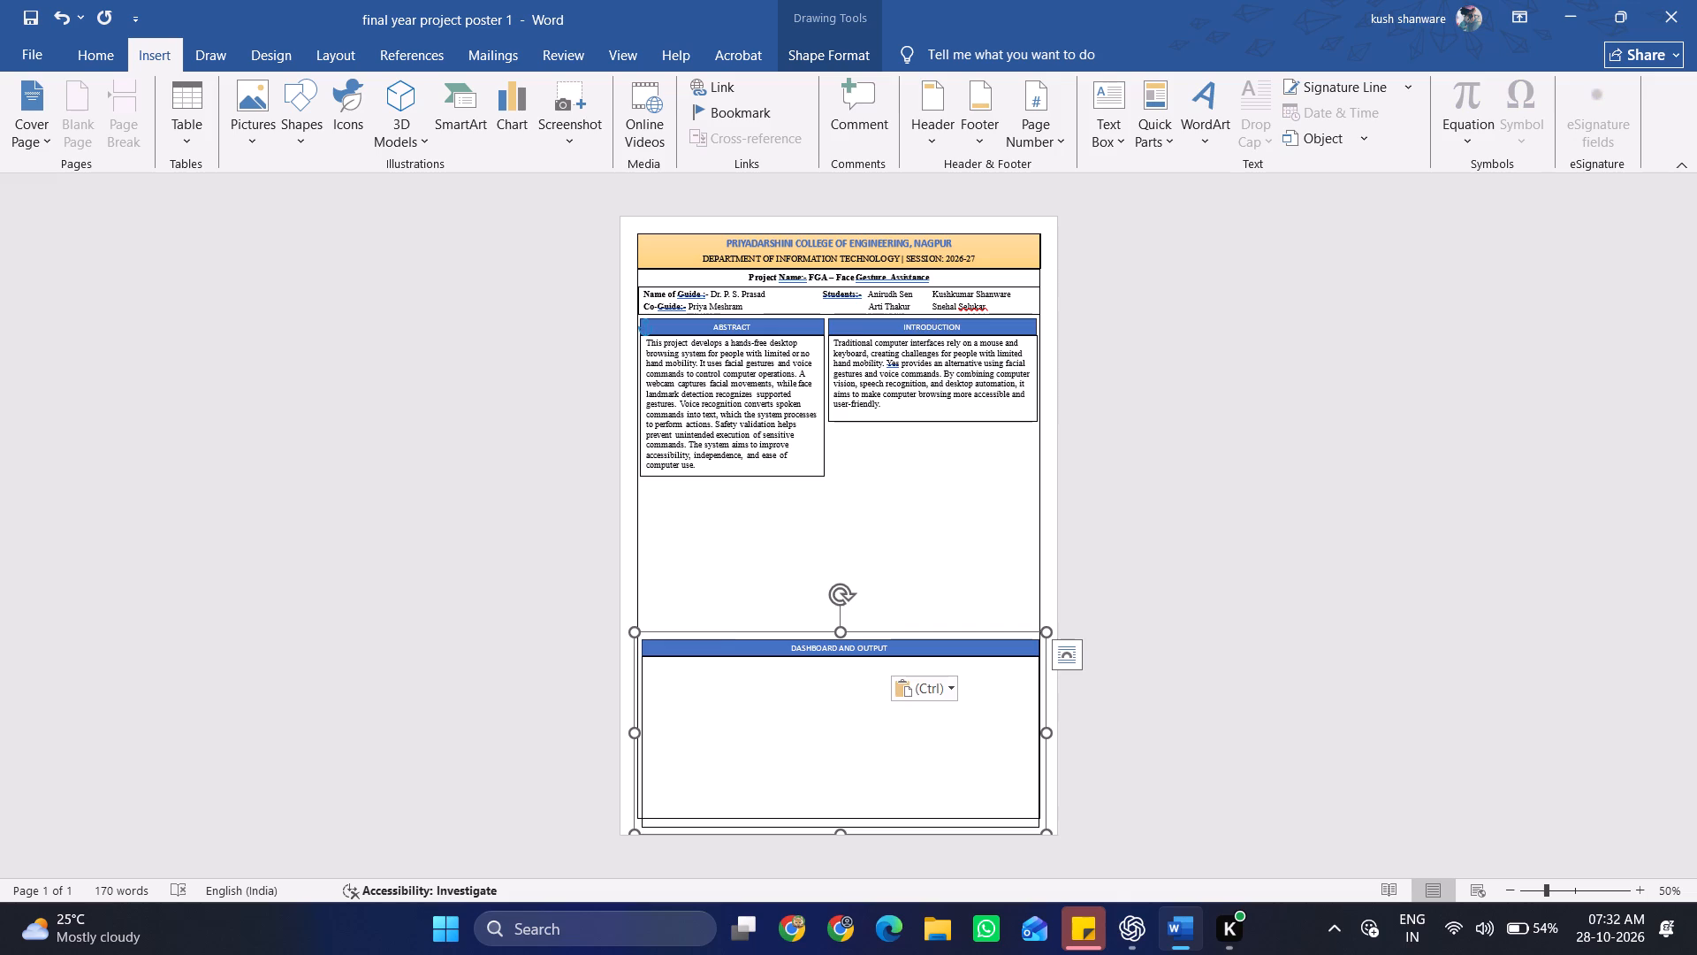
key(ctrl+c)
key(ctrl+v)
Shrink the copied block to about half its width and place it in the empty area just below the Abstract box.
drag(732, 650, 733, 607)
drag(728, 609, 734, 531)
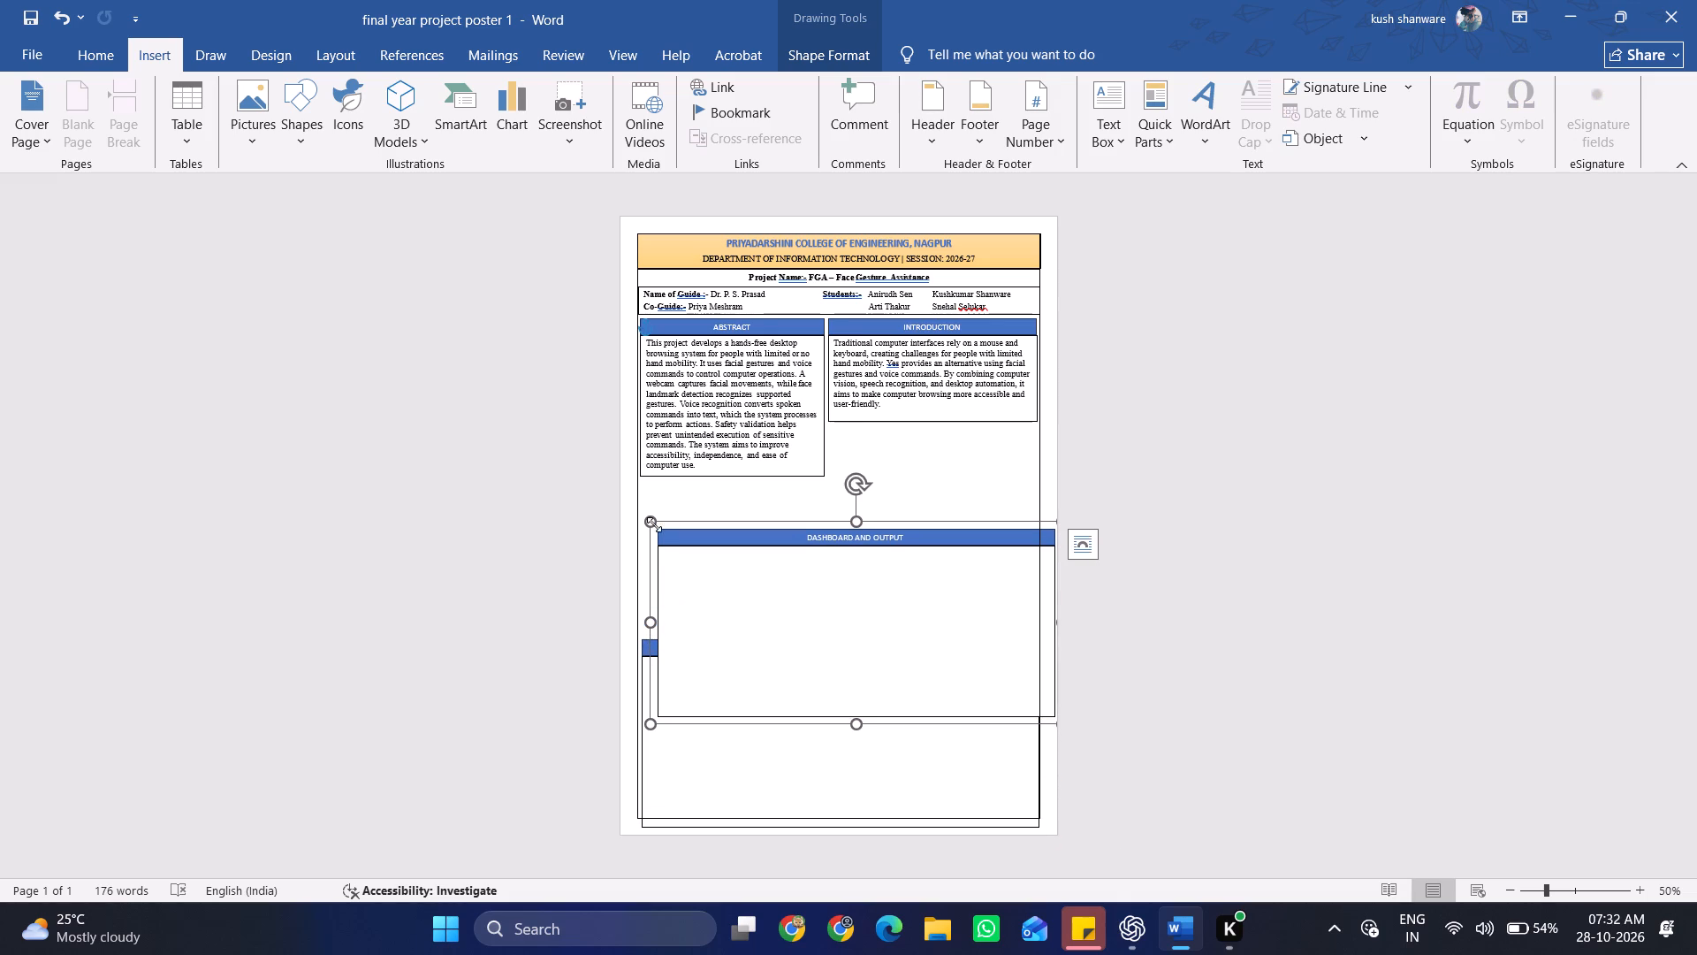
drag(651, 521, 850, 584)
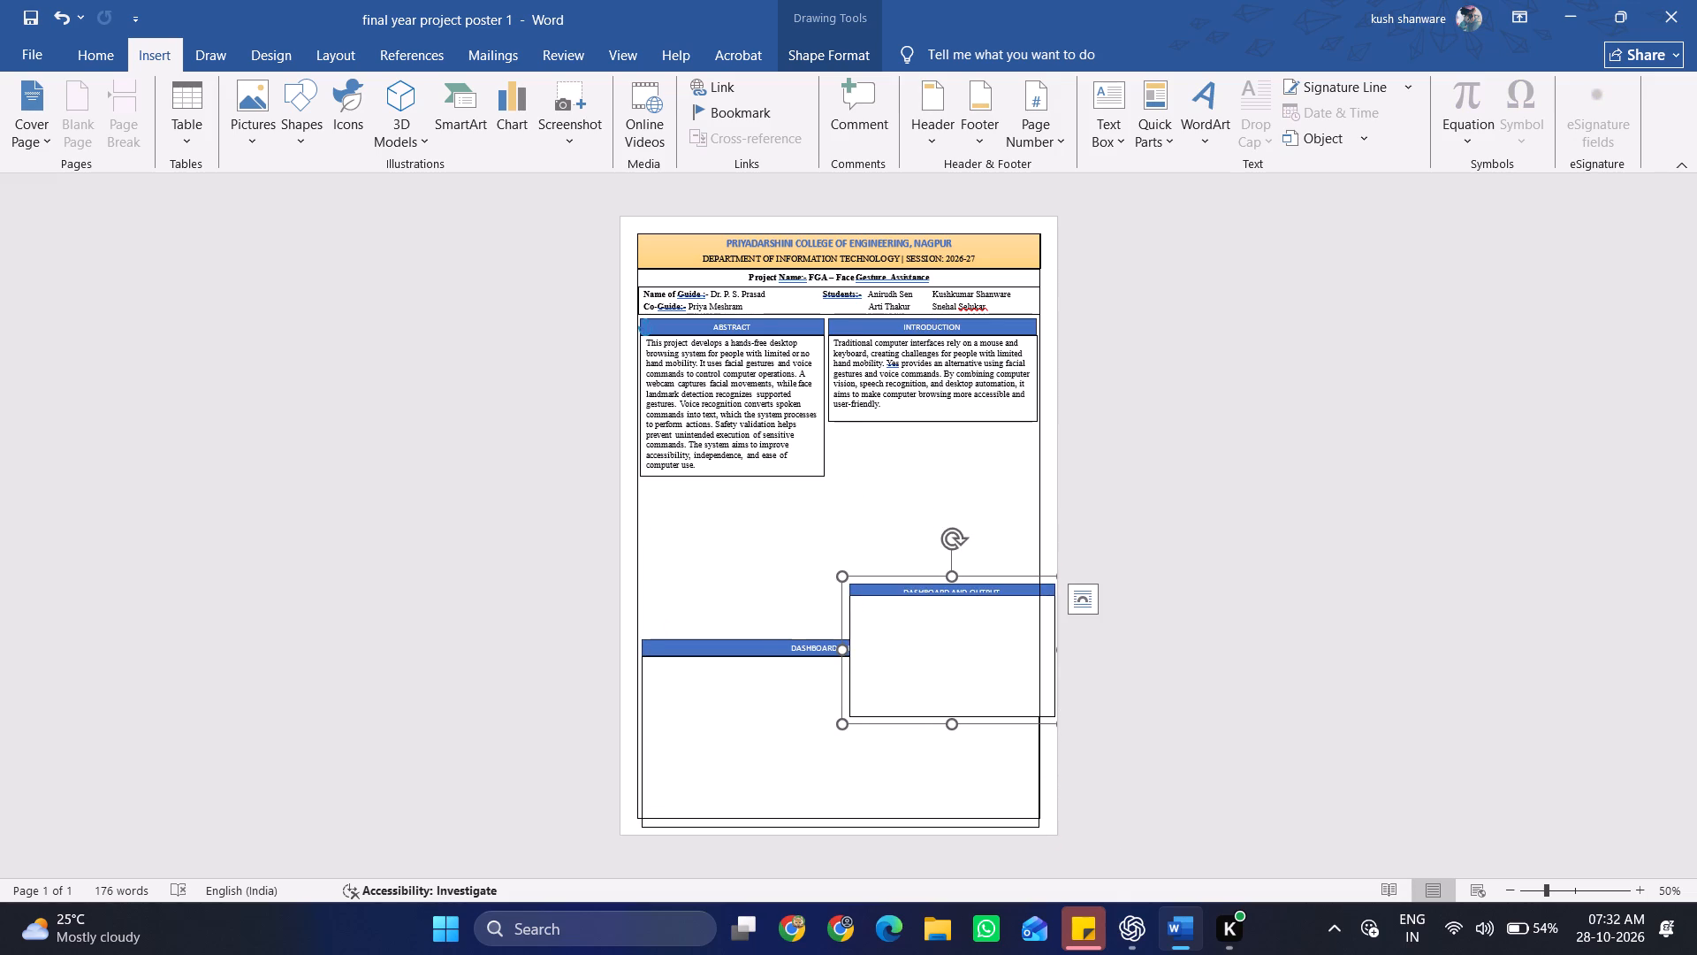
drag(879, 577, 697, 484)
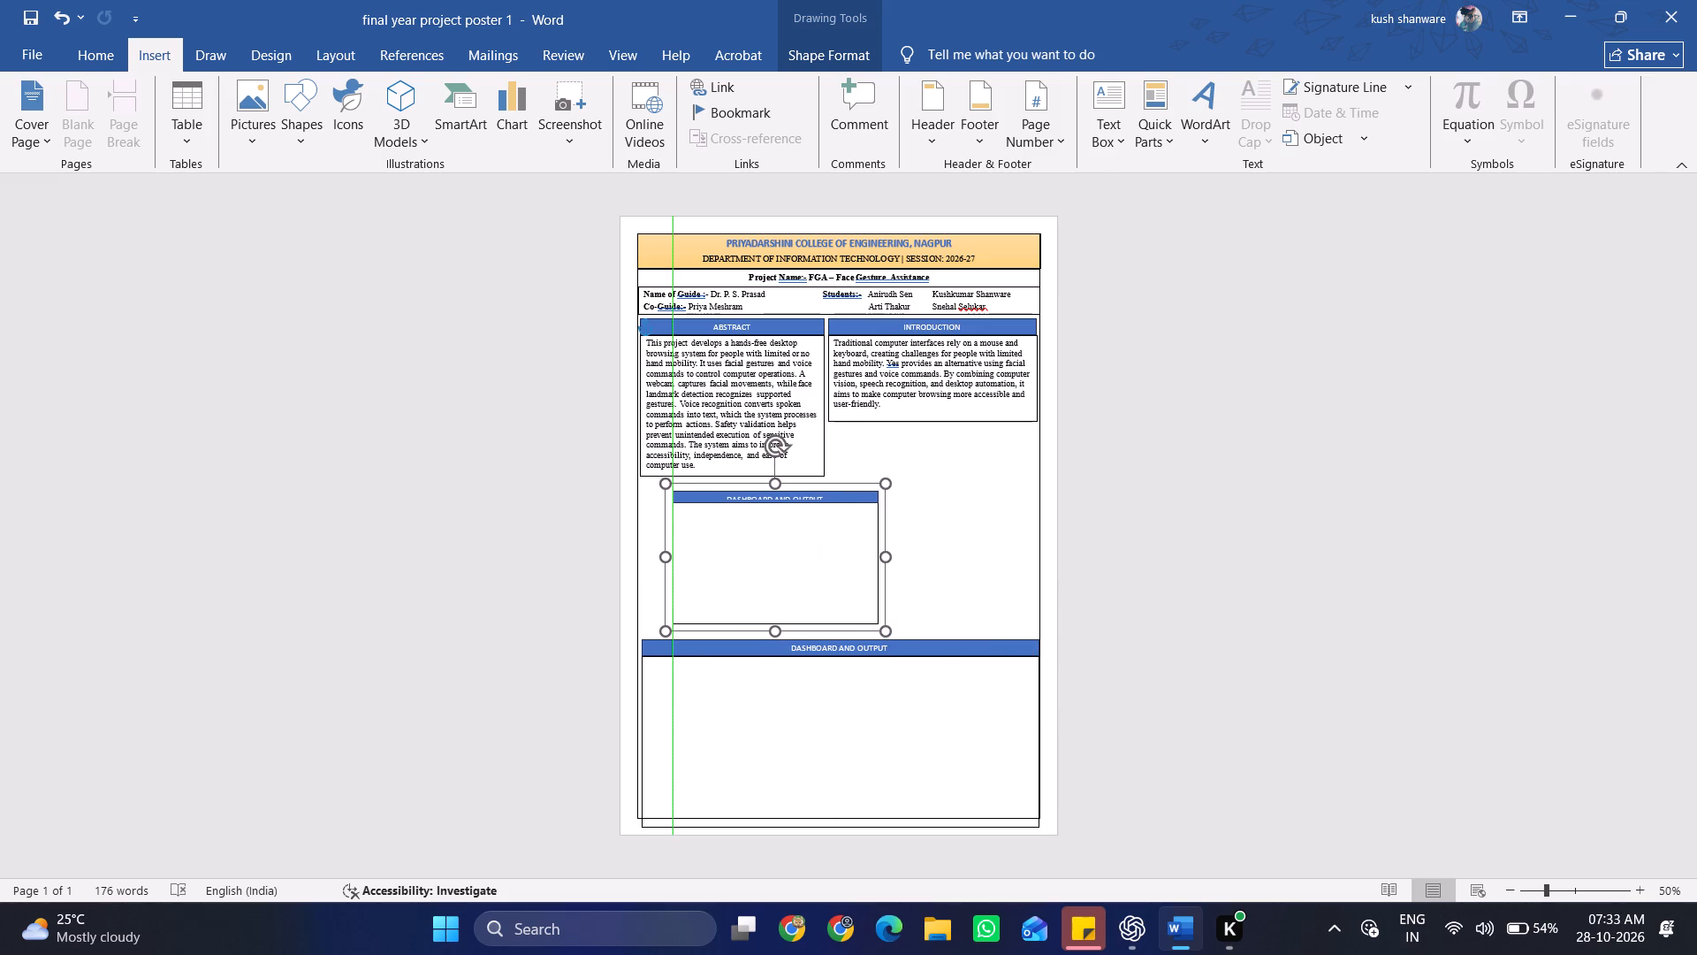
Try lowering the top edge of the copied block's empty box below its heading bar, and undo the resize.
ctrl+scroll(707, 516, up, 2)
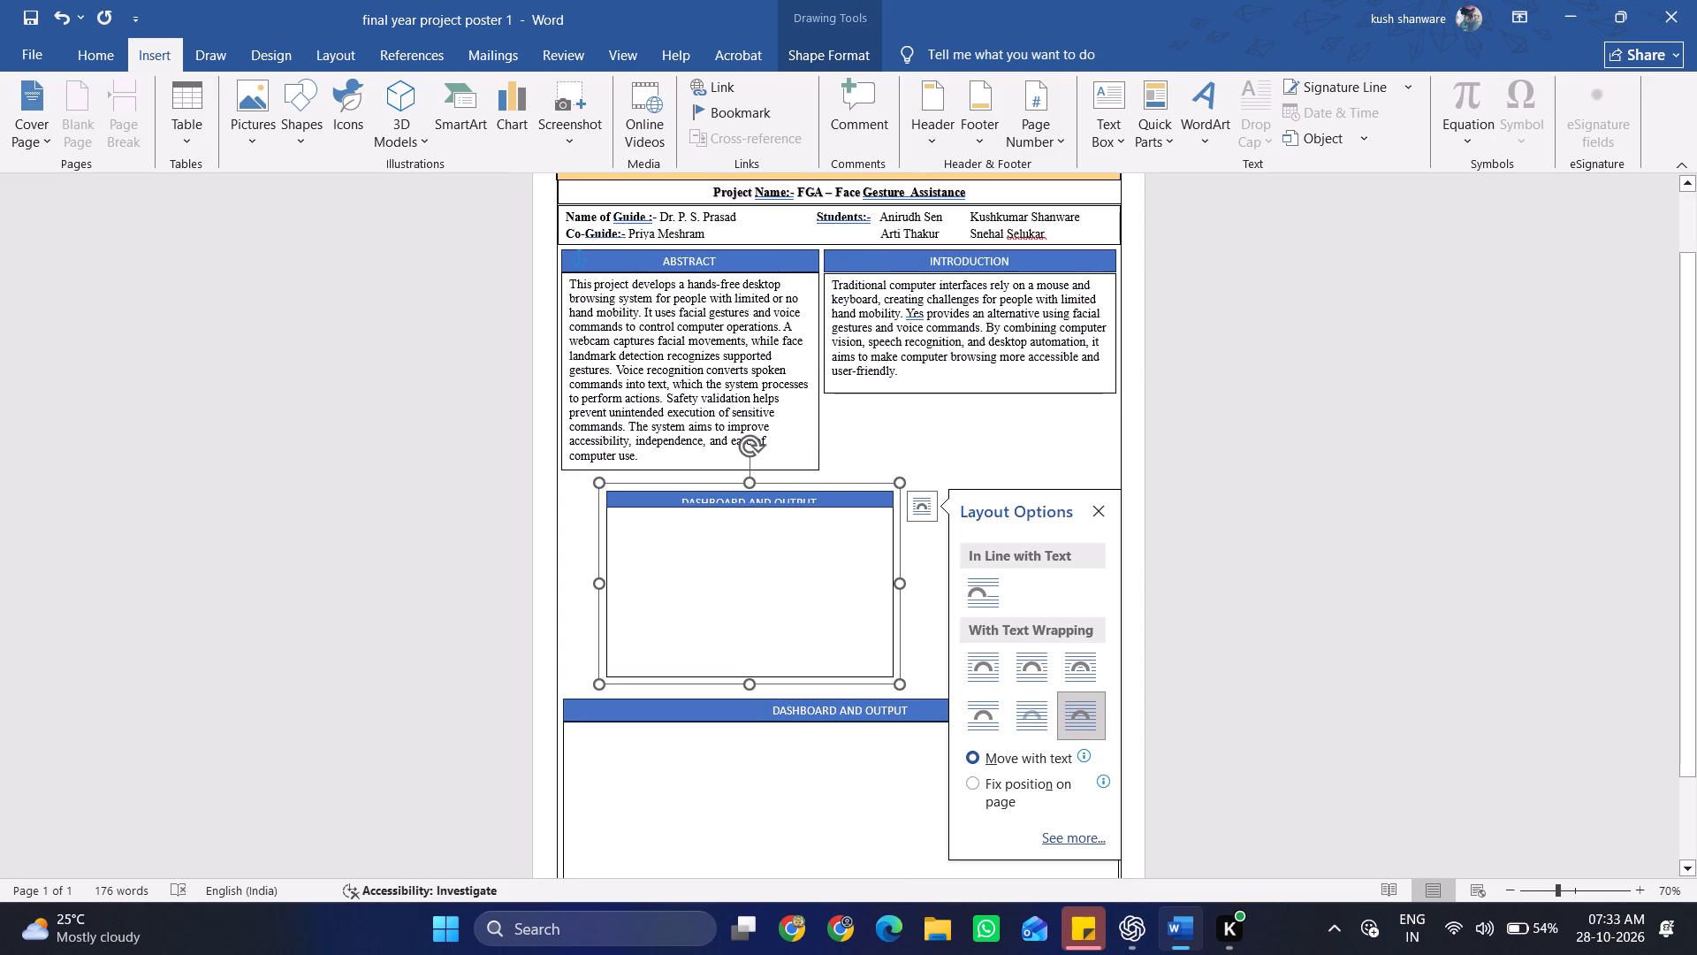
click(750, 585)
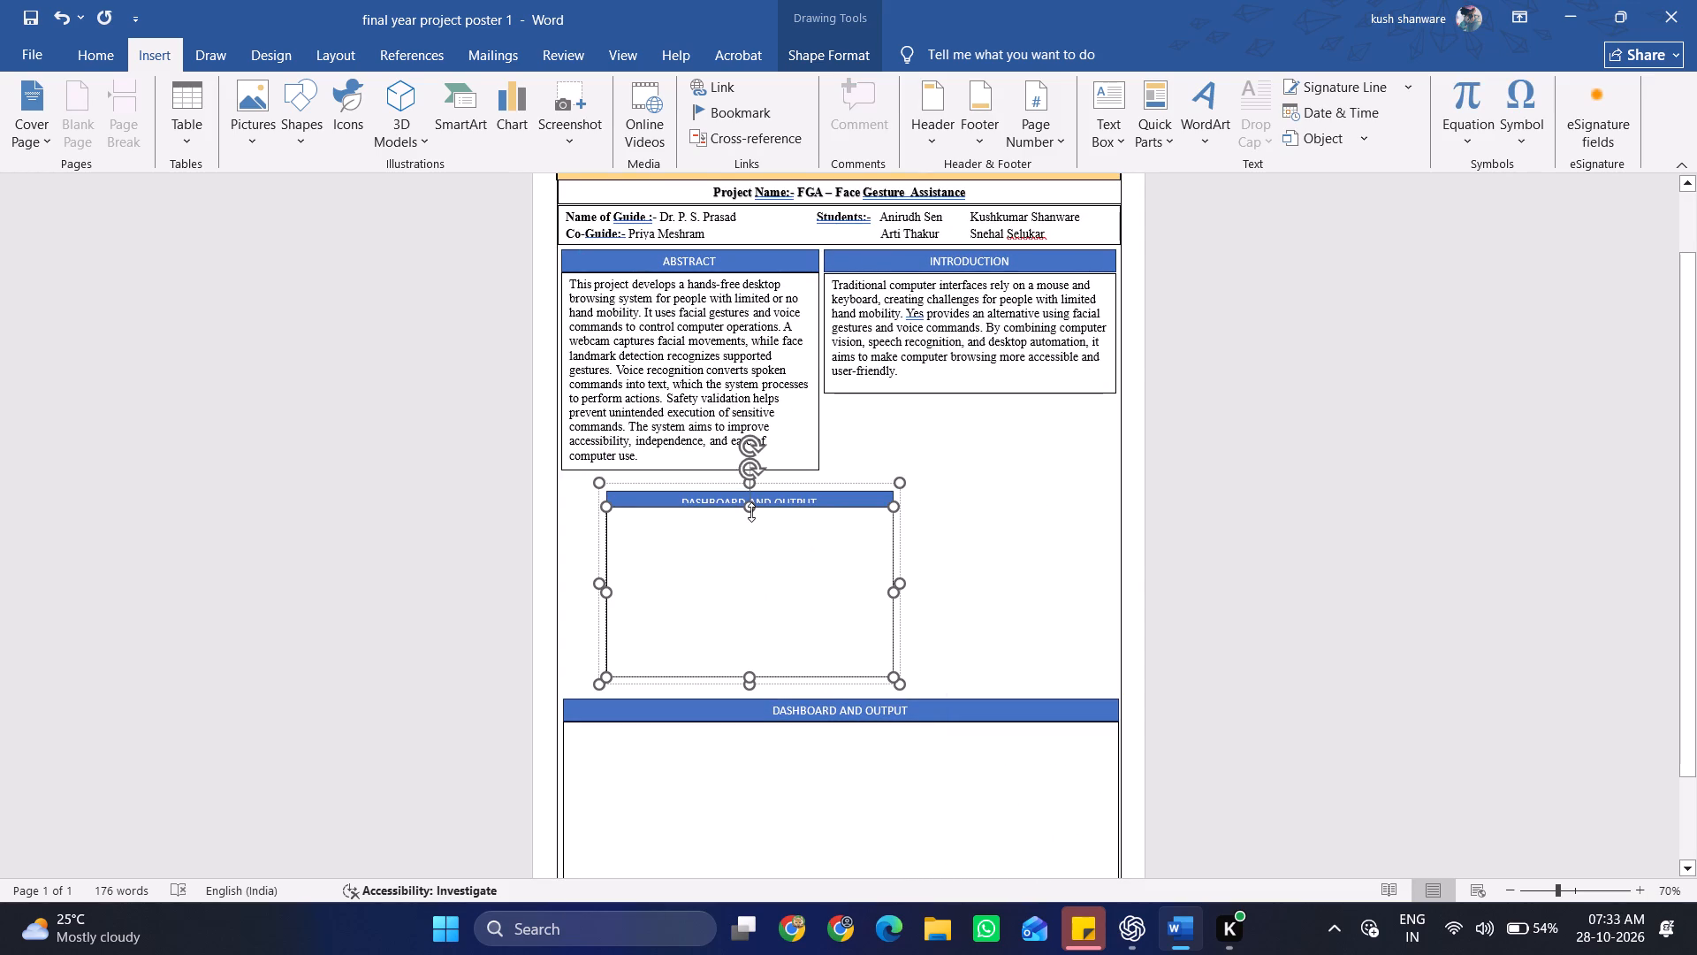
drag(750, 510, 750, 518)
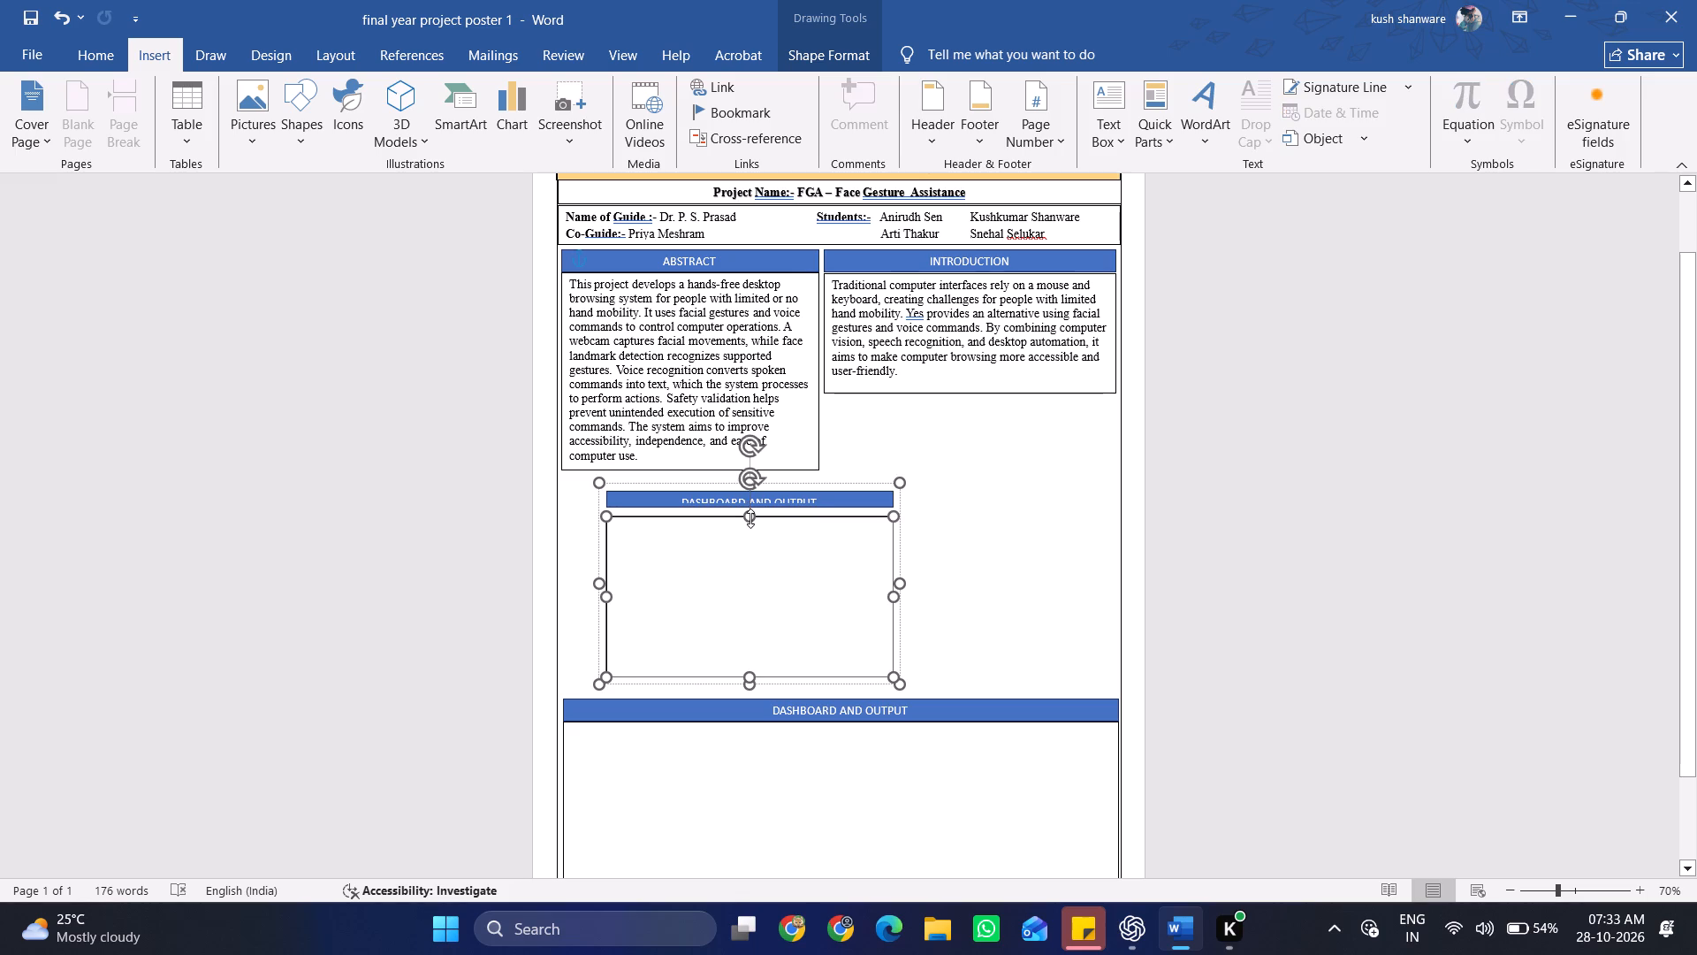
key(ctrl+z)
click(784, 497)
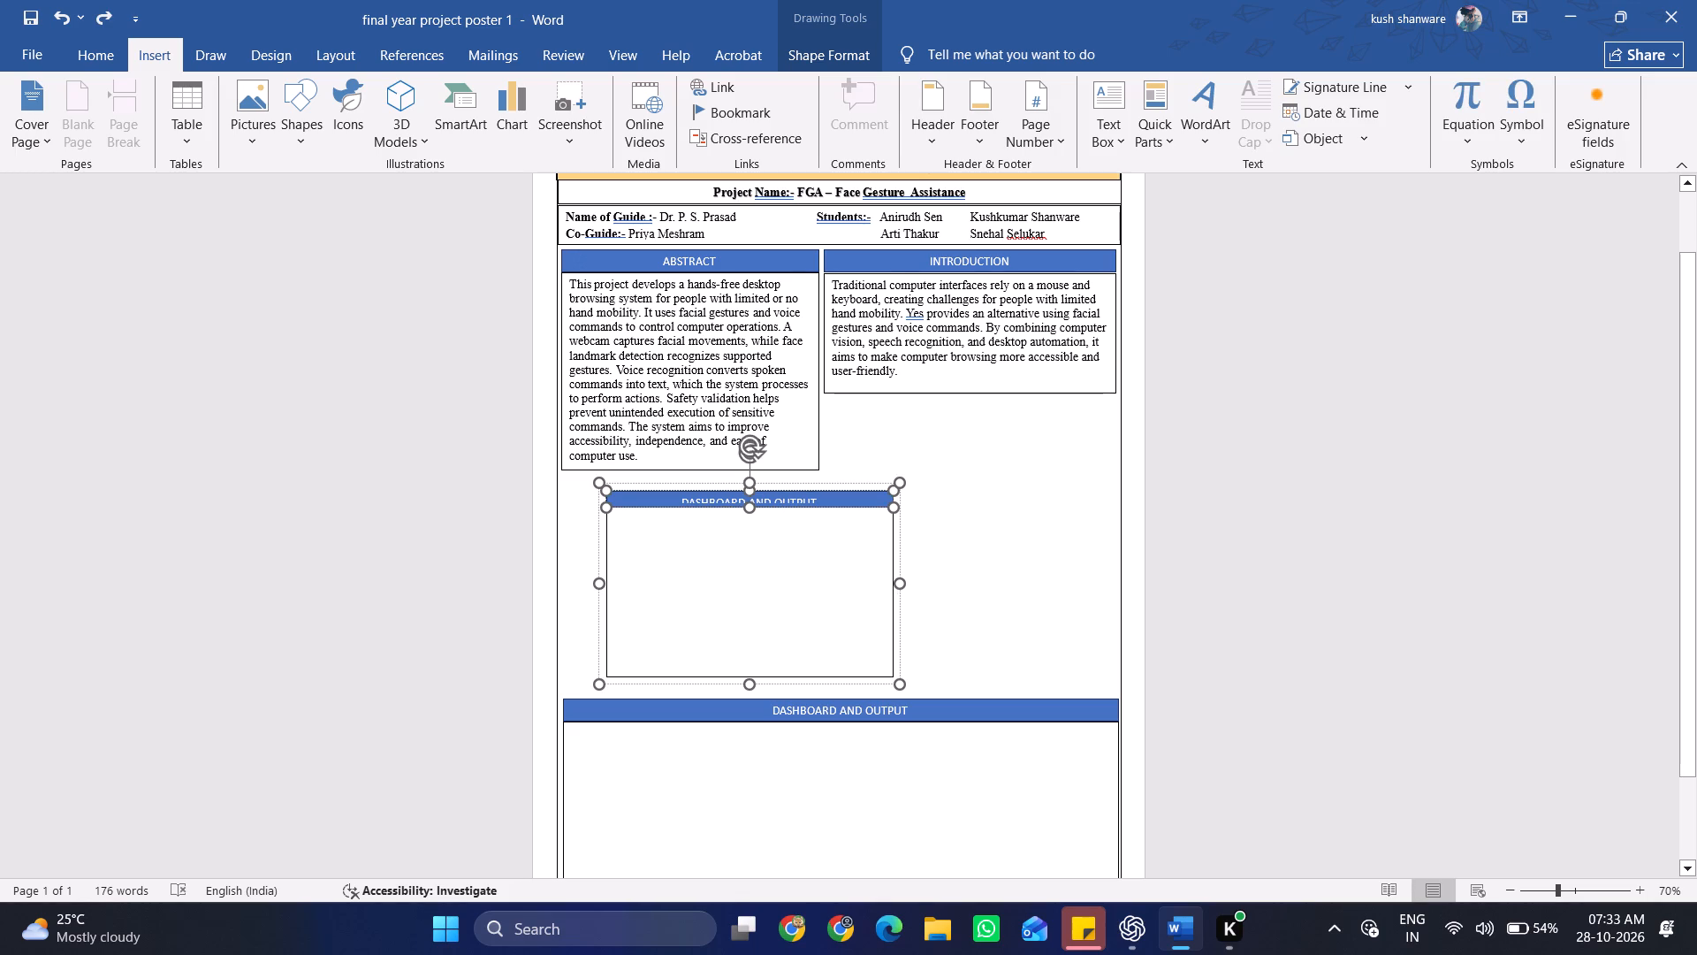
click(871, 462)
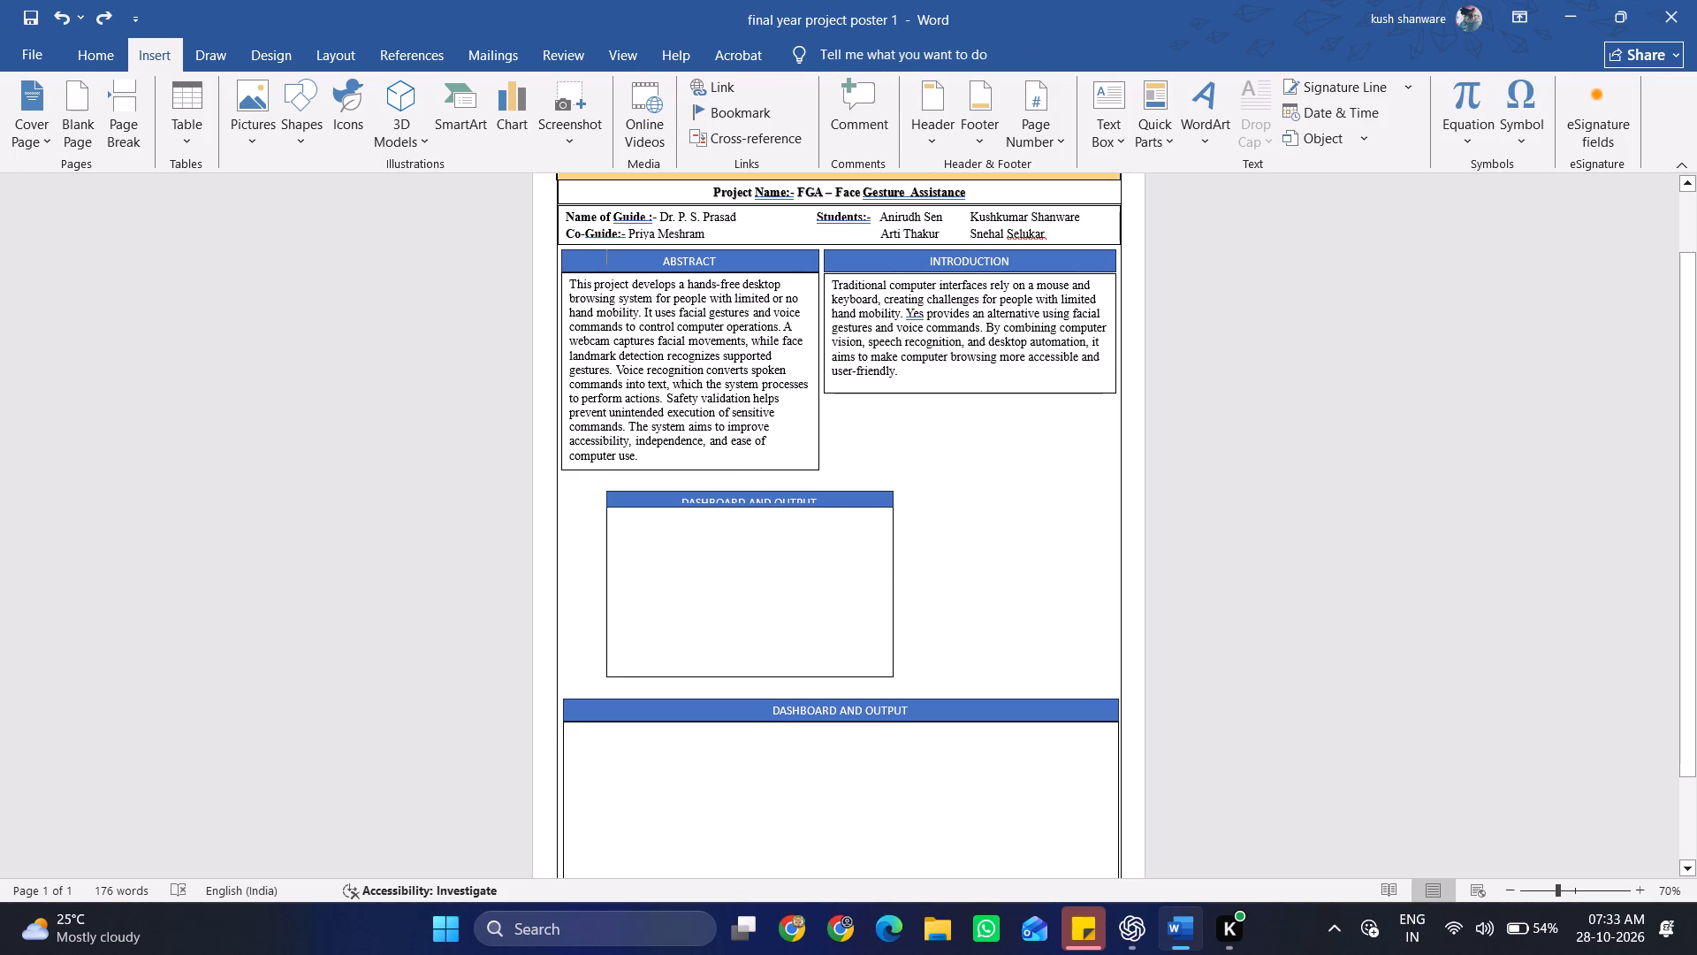
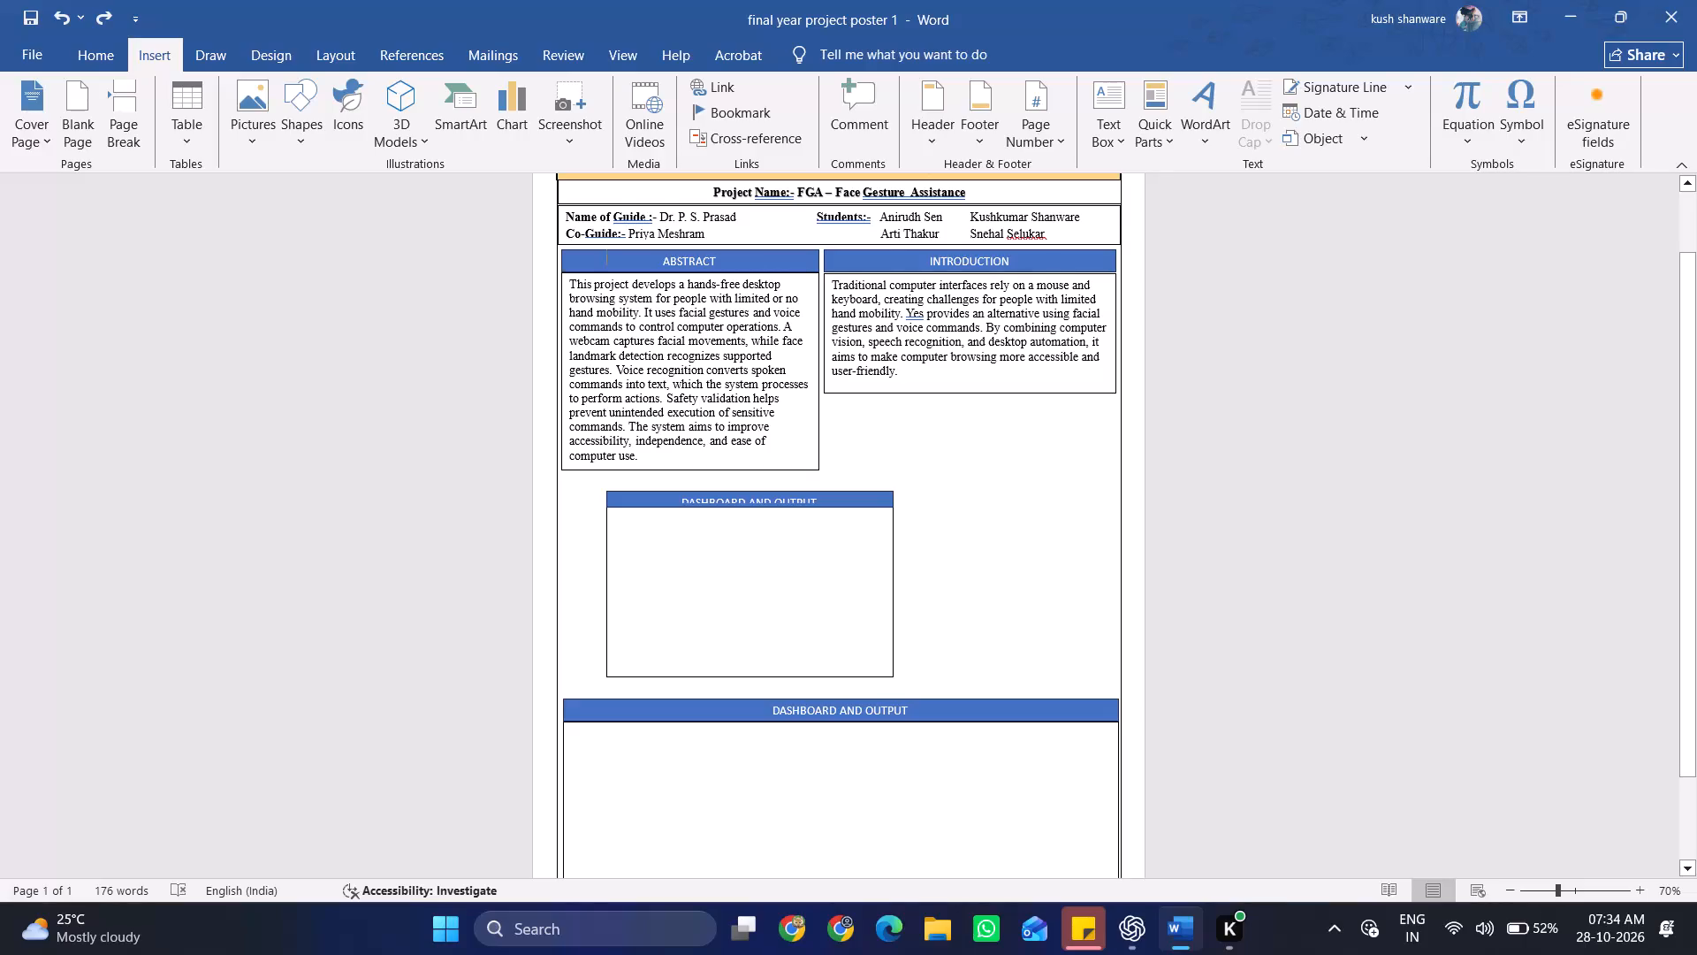
Ungroup the copied Dashboard and Output block below the Abstract box into its heading bar and empty box.
click(702, 505)
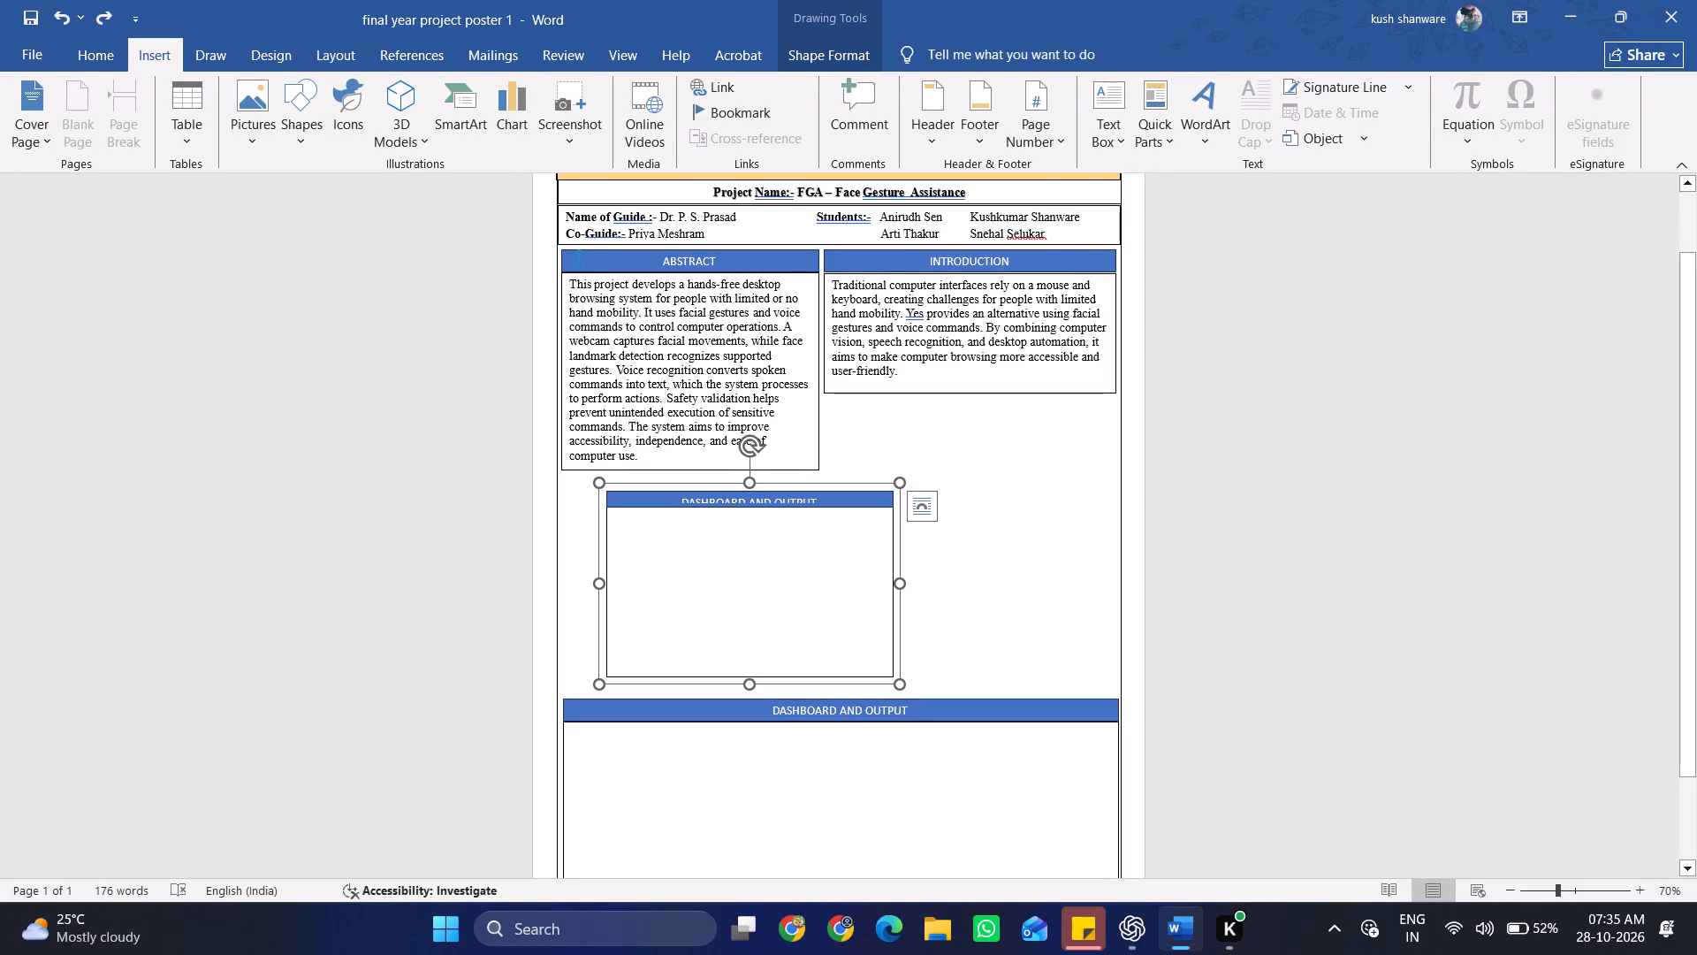
right_click(723, 569)
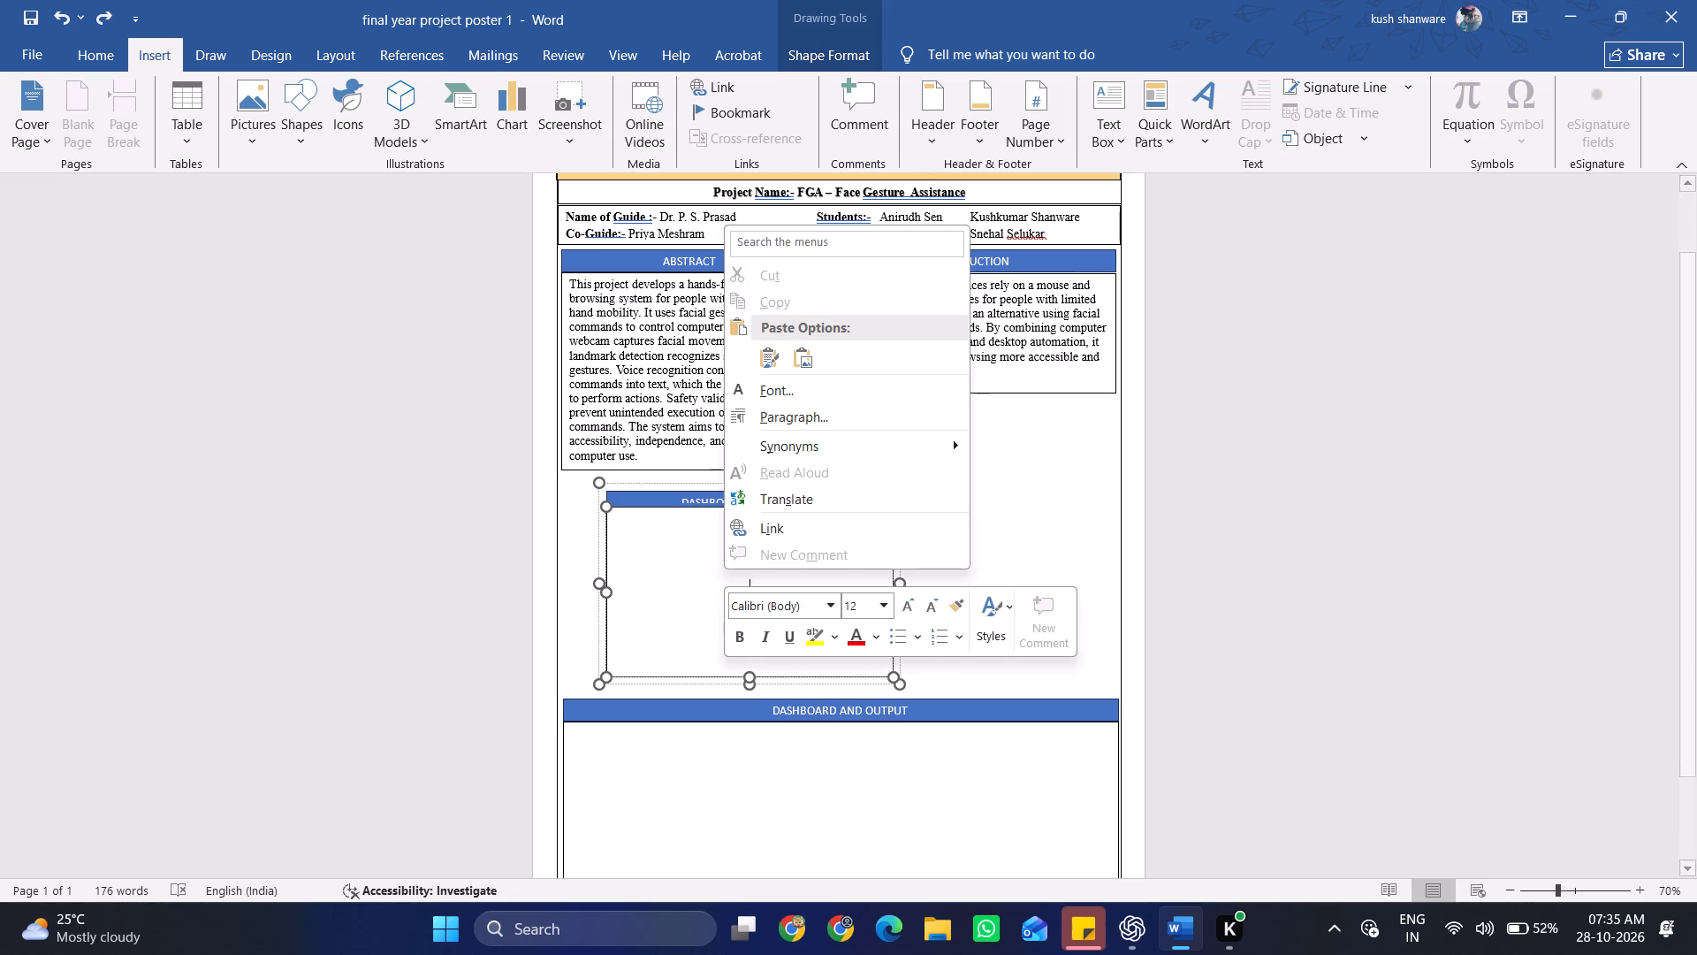
click(632, 516)
click(622, 480)
right_click(622, 480)
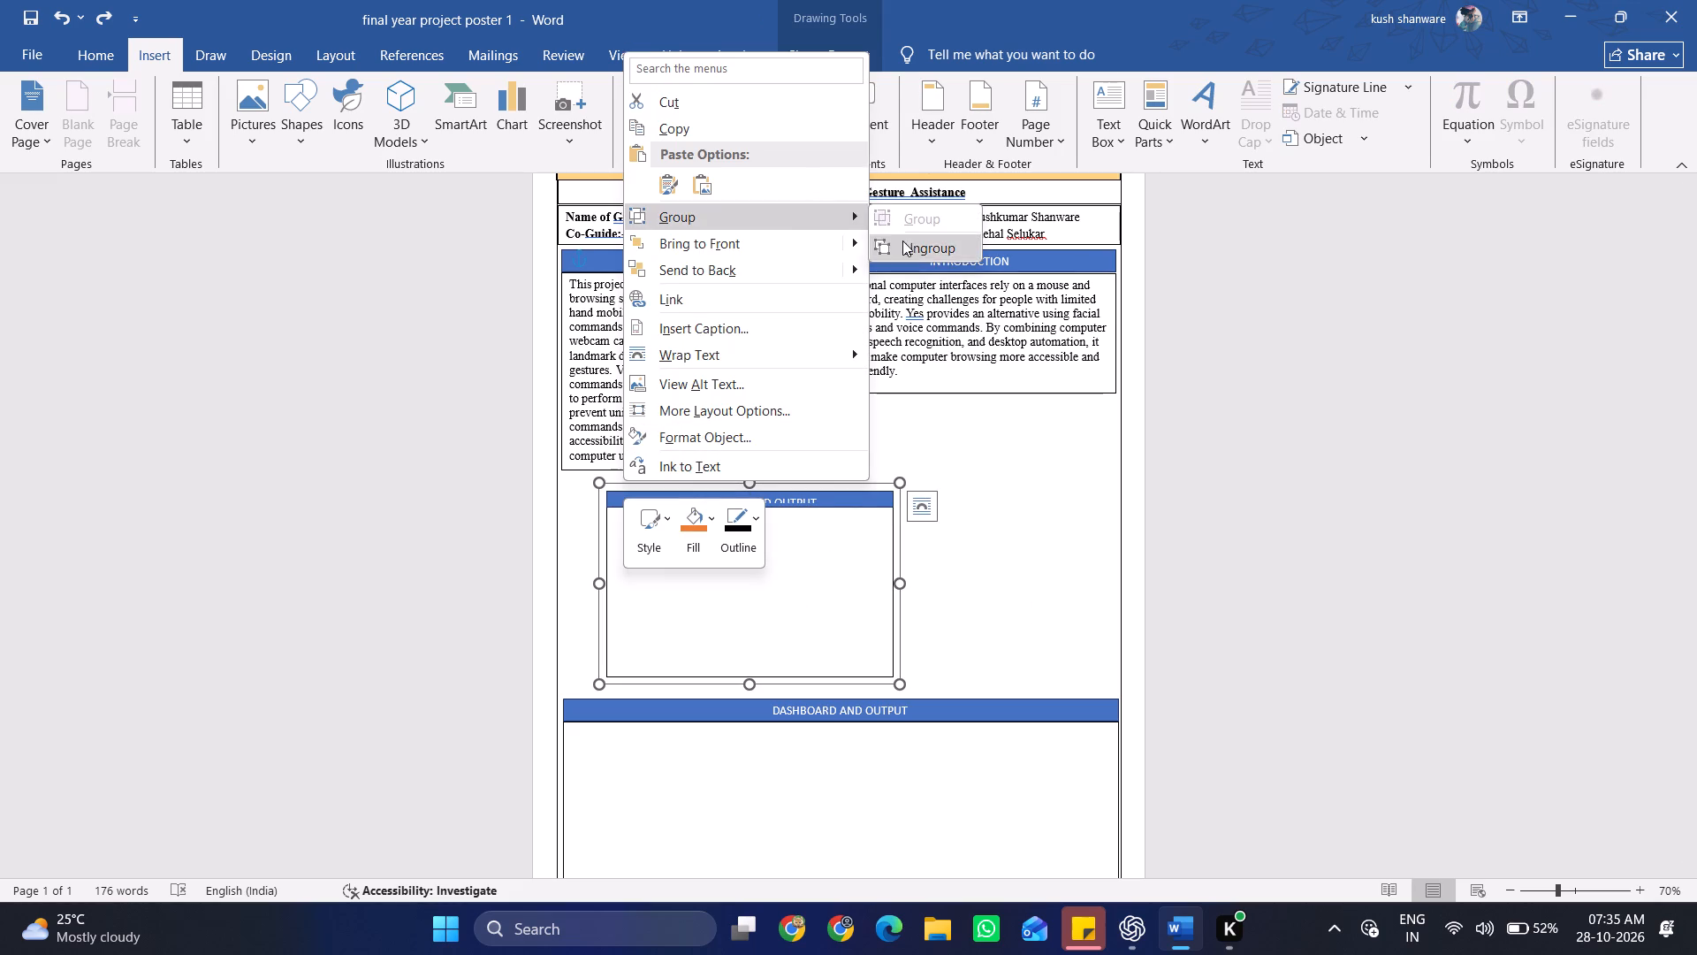
click(902, 241)
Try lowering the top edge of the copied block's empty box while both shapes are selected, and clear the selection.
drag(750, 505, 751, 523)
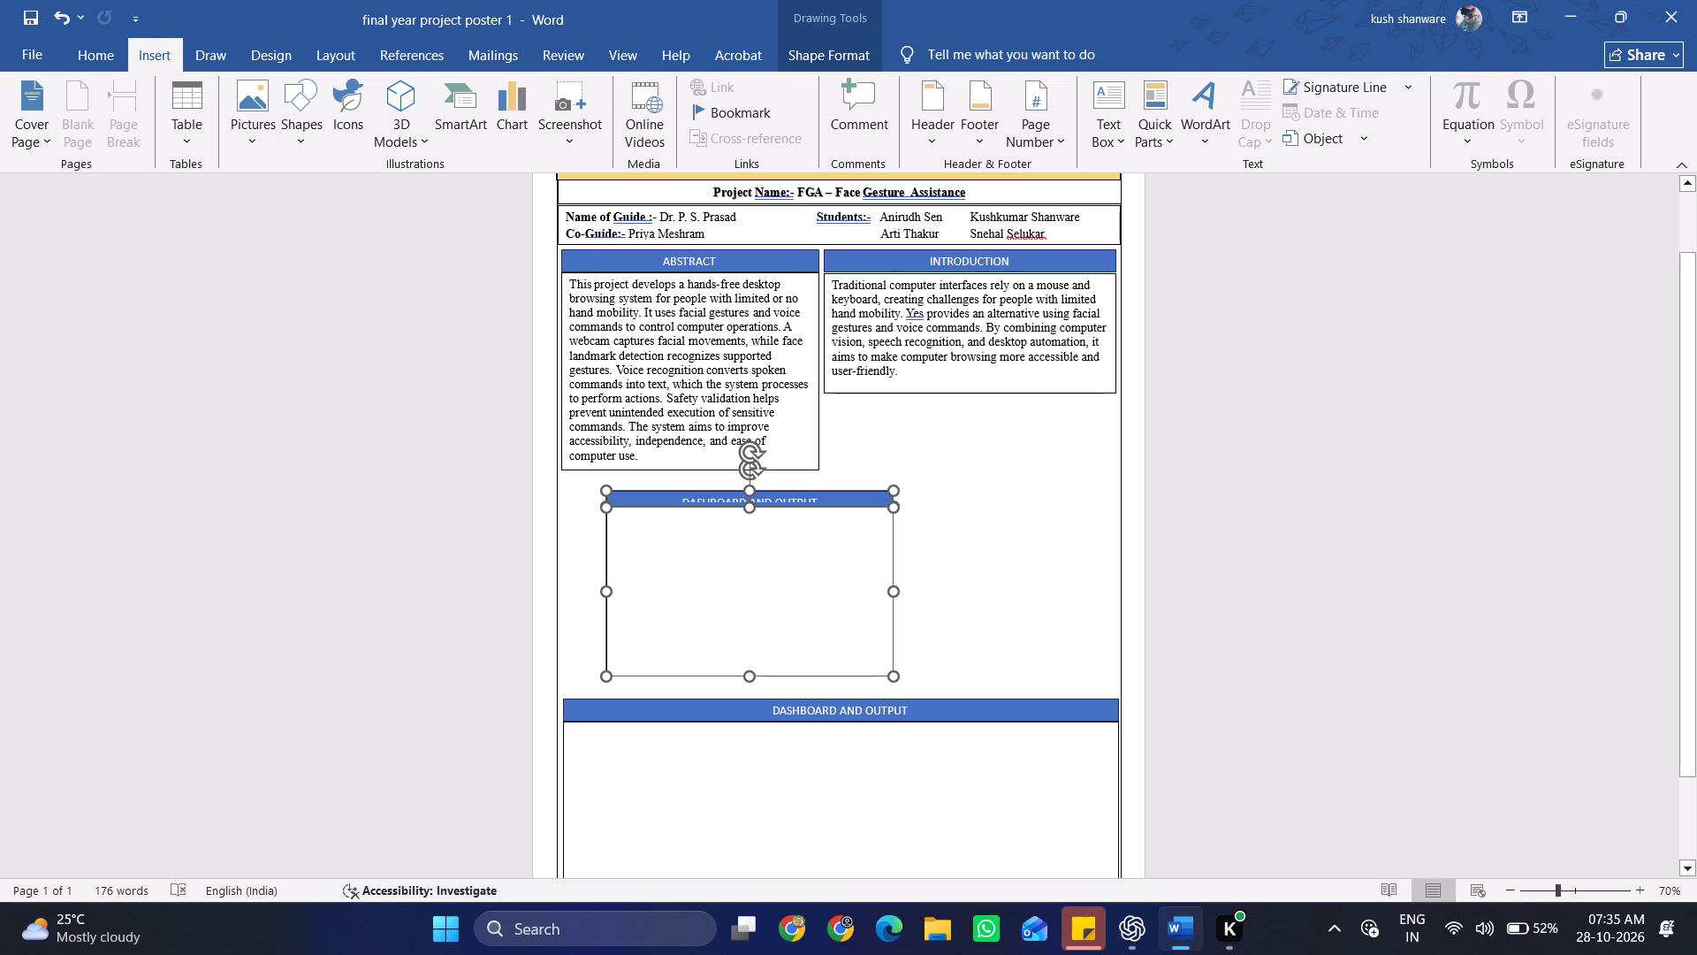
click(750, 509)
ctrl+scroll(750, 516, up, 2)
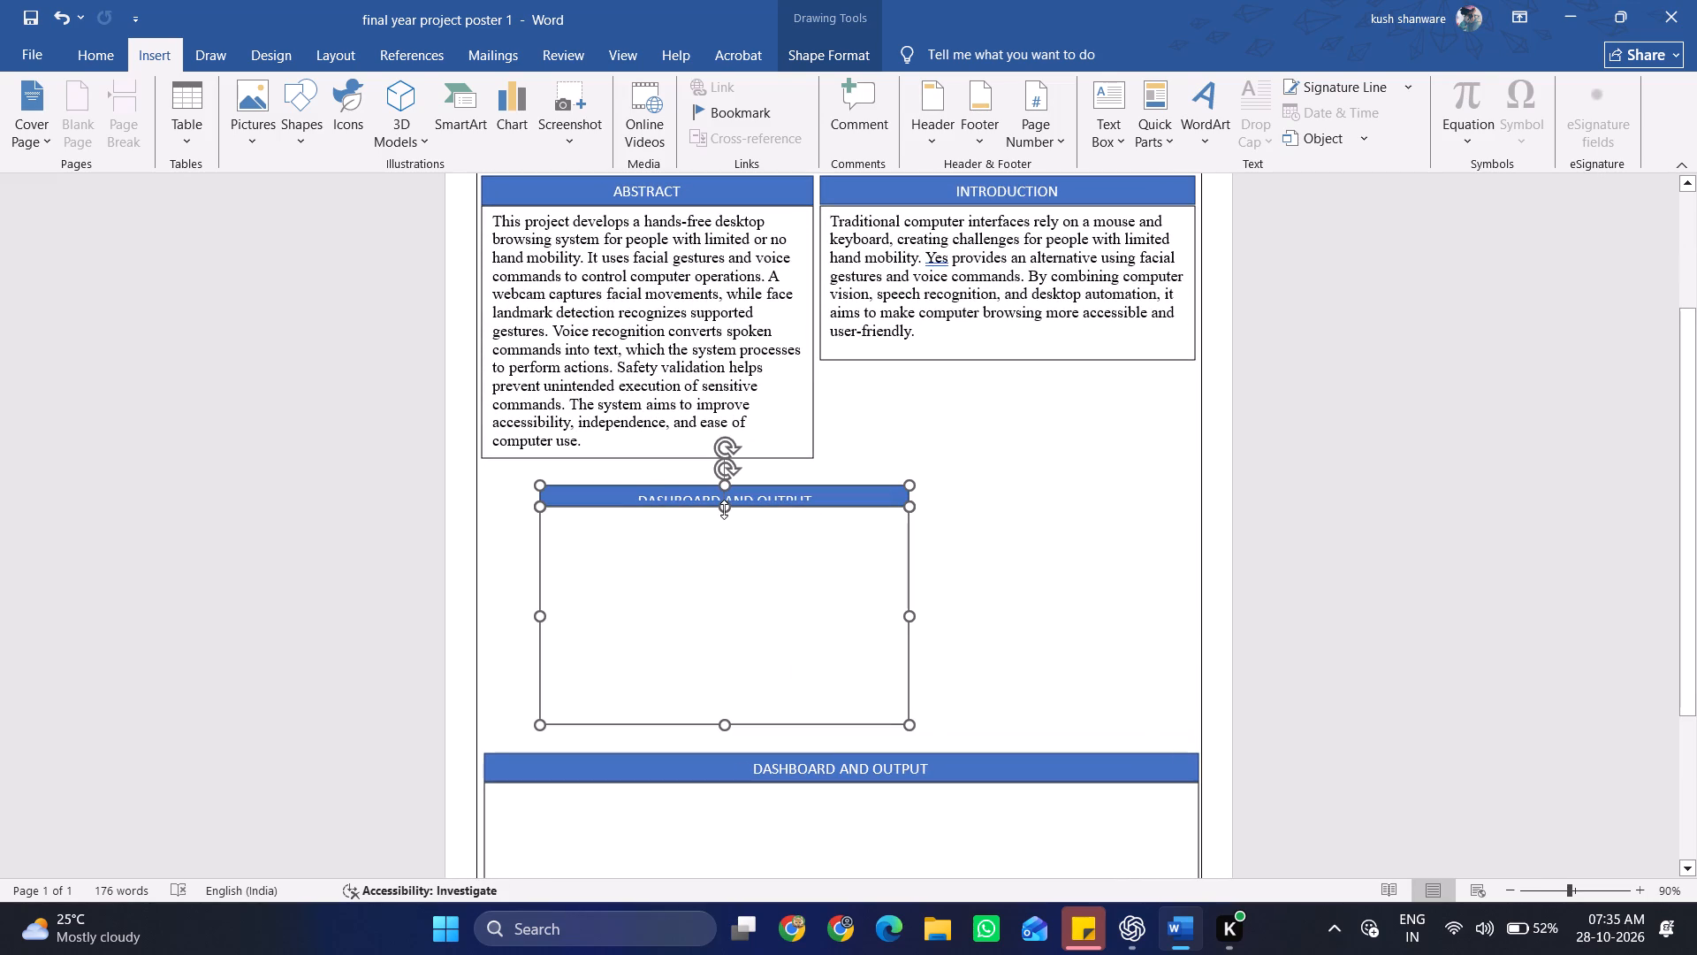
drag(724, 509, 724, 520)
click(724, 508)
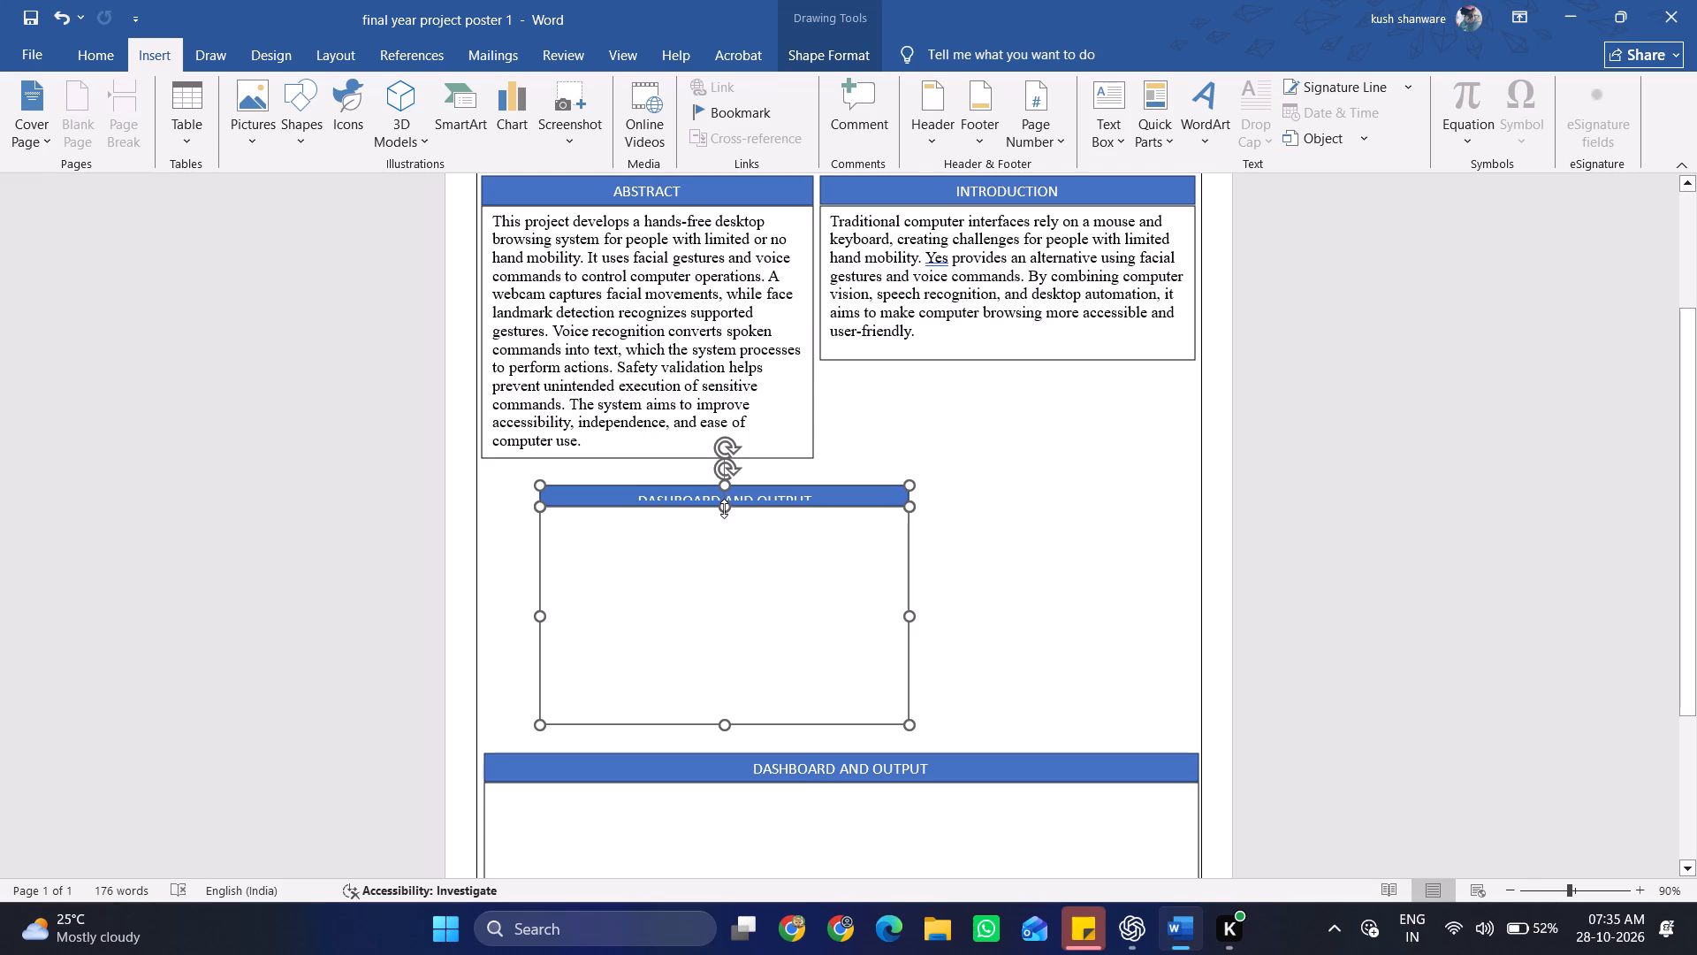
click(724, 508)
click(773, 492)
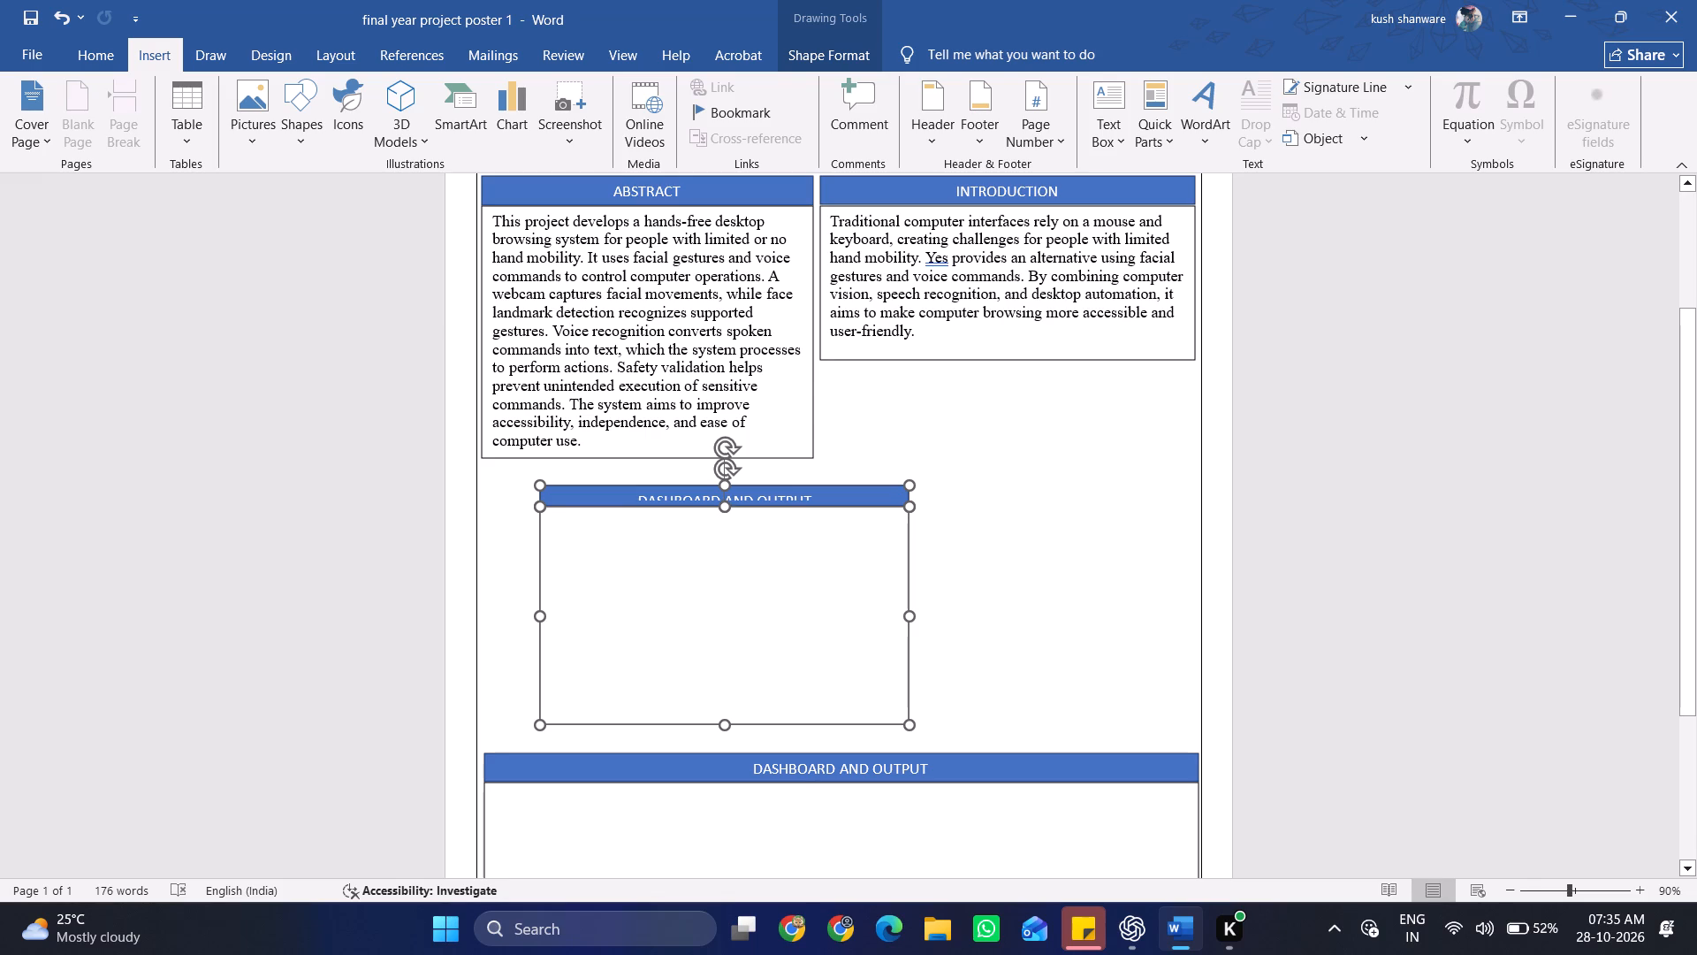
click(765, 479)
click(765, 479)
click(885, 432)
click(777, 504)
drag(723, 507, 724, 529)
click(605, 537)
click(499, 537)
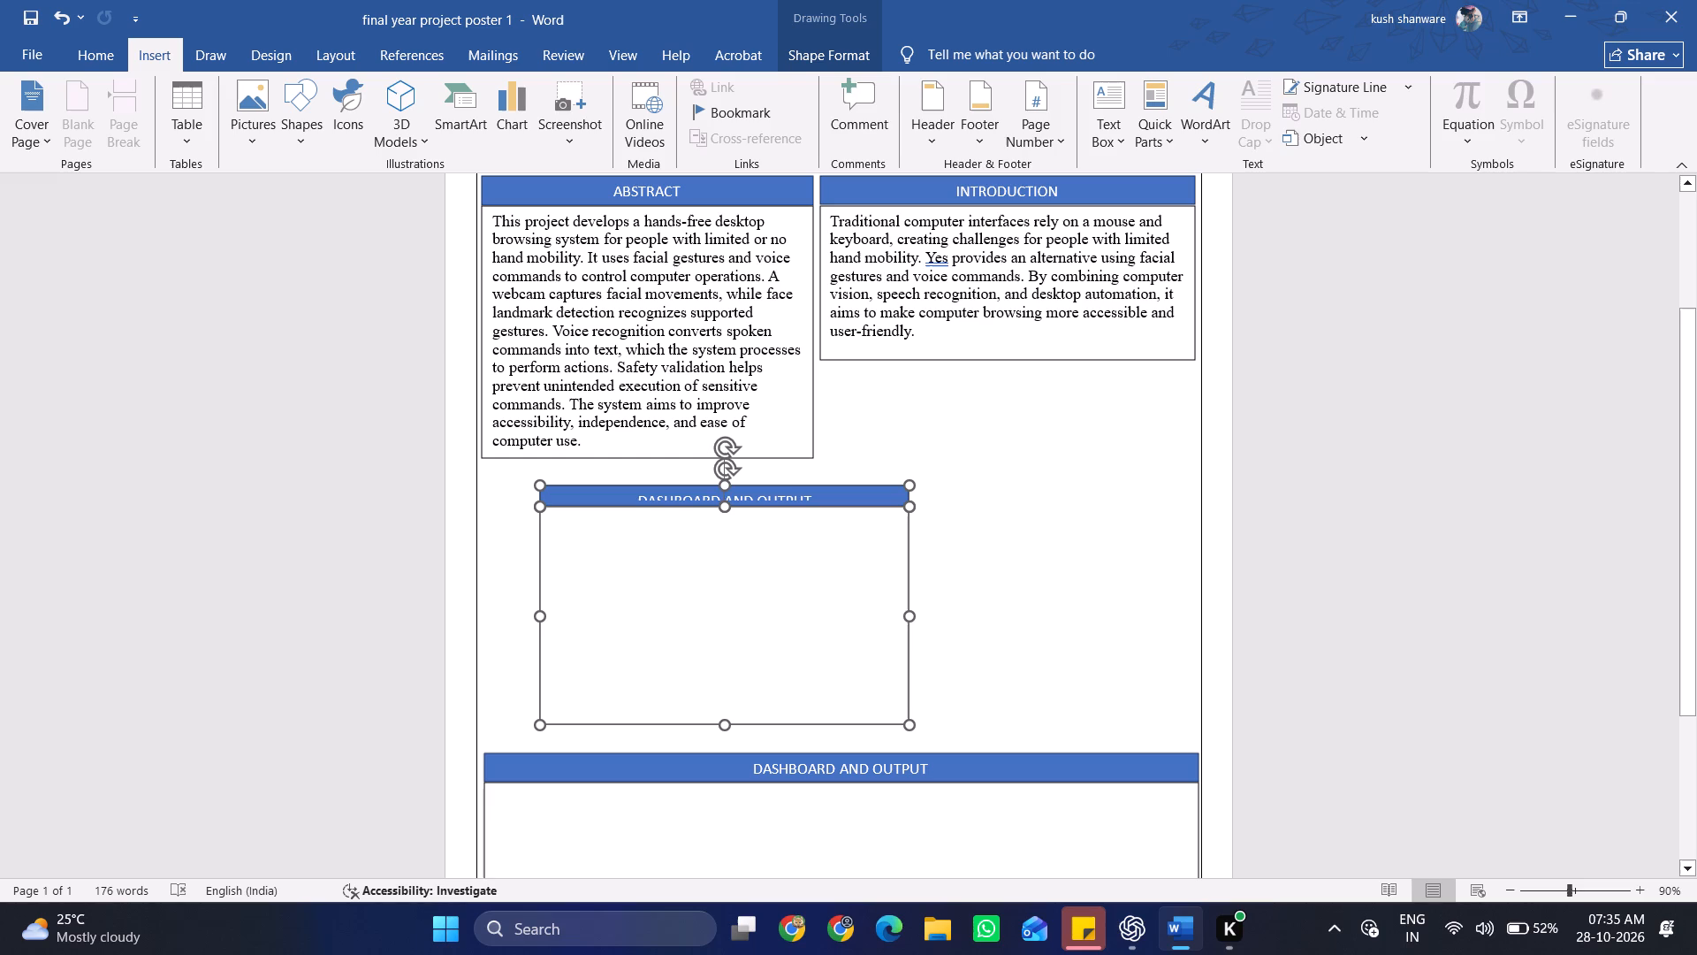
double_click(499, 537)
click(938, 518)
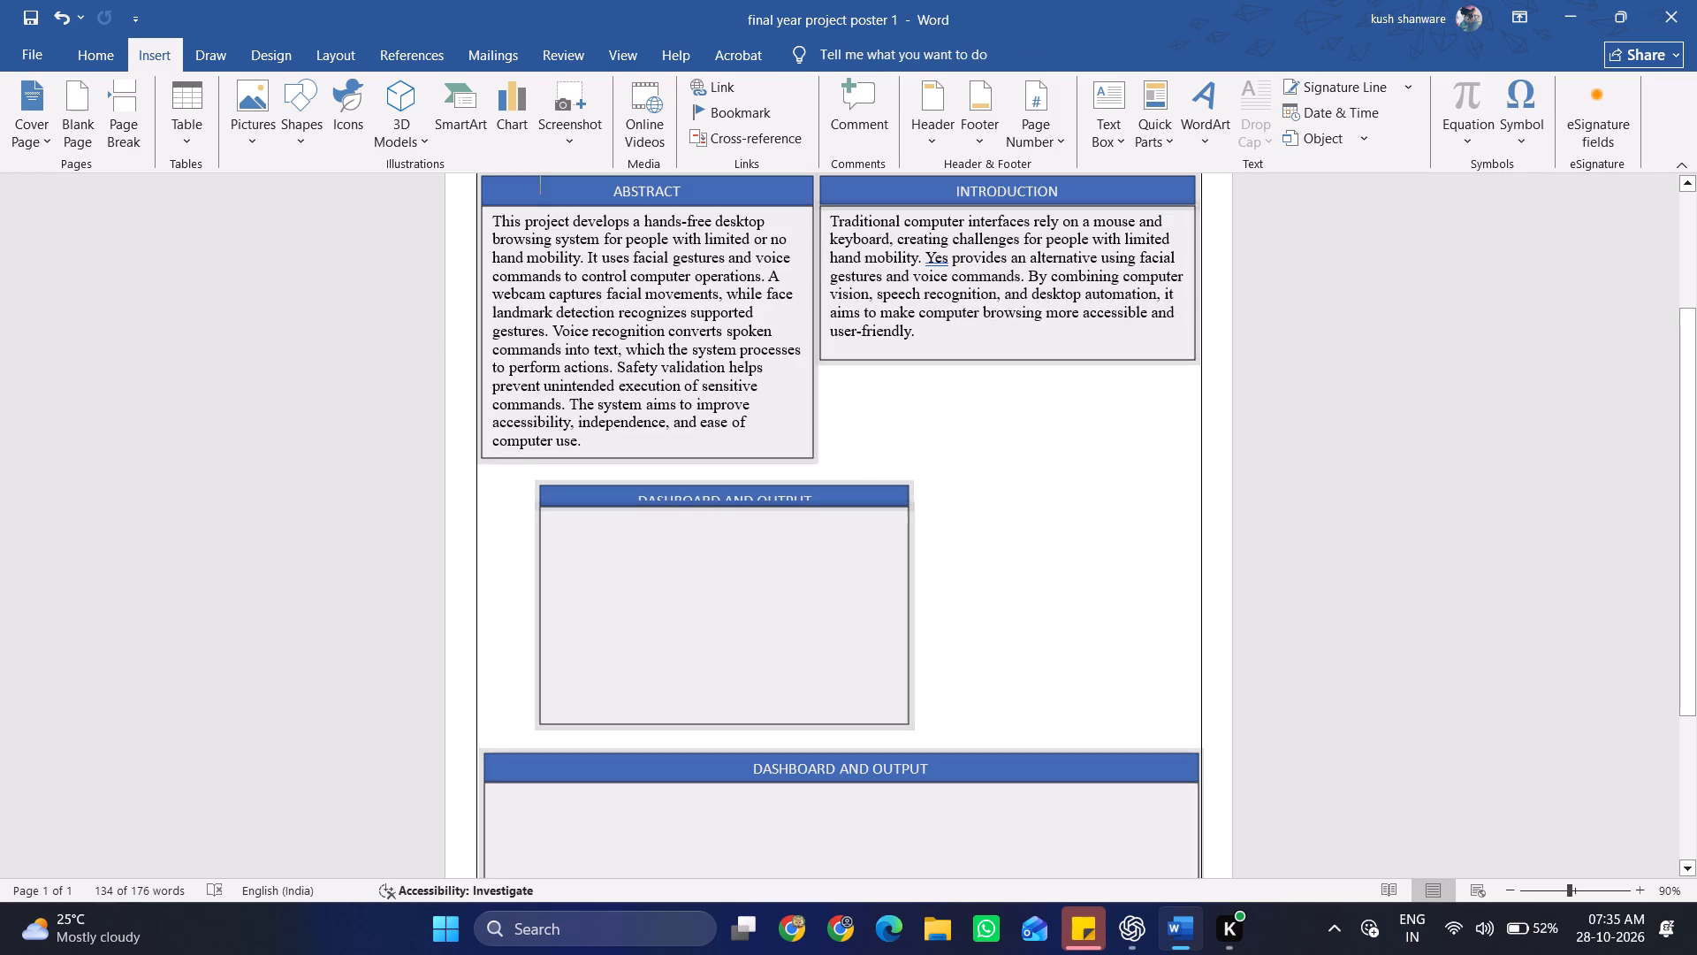
Make the copied block's heading bar tall enough for its full title and adjust the empty box's top edge to meet it.
click(766, 509)
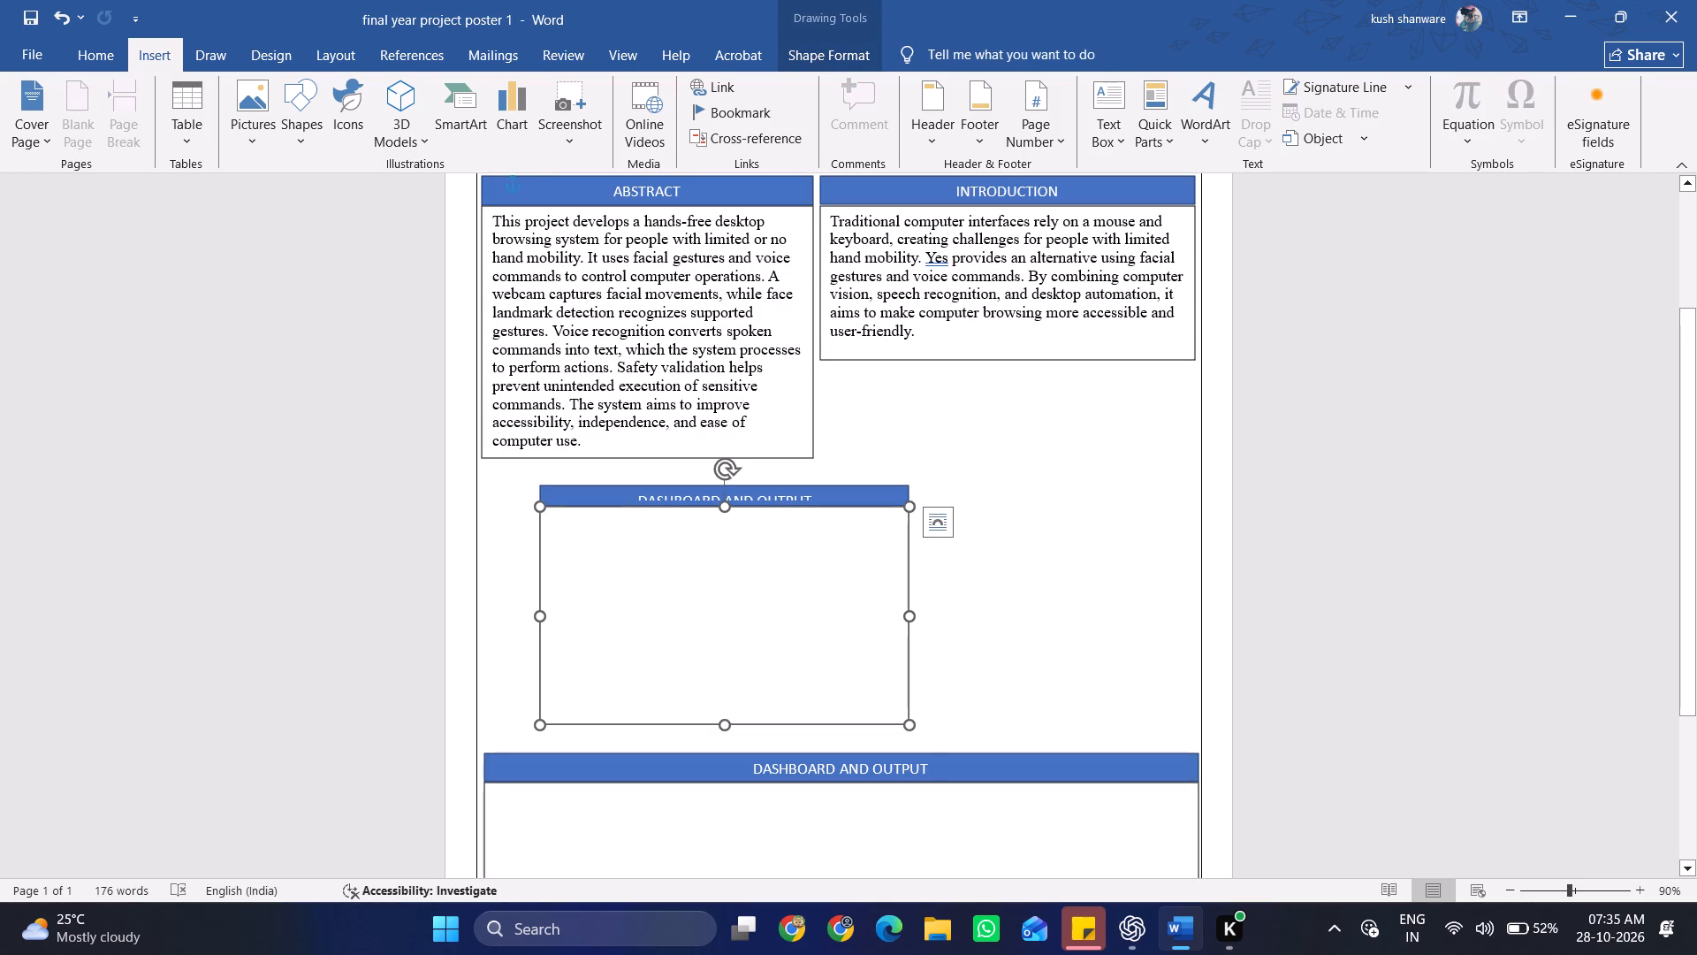
drag(723, 507, 727, 512)
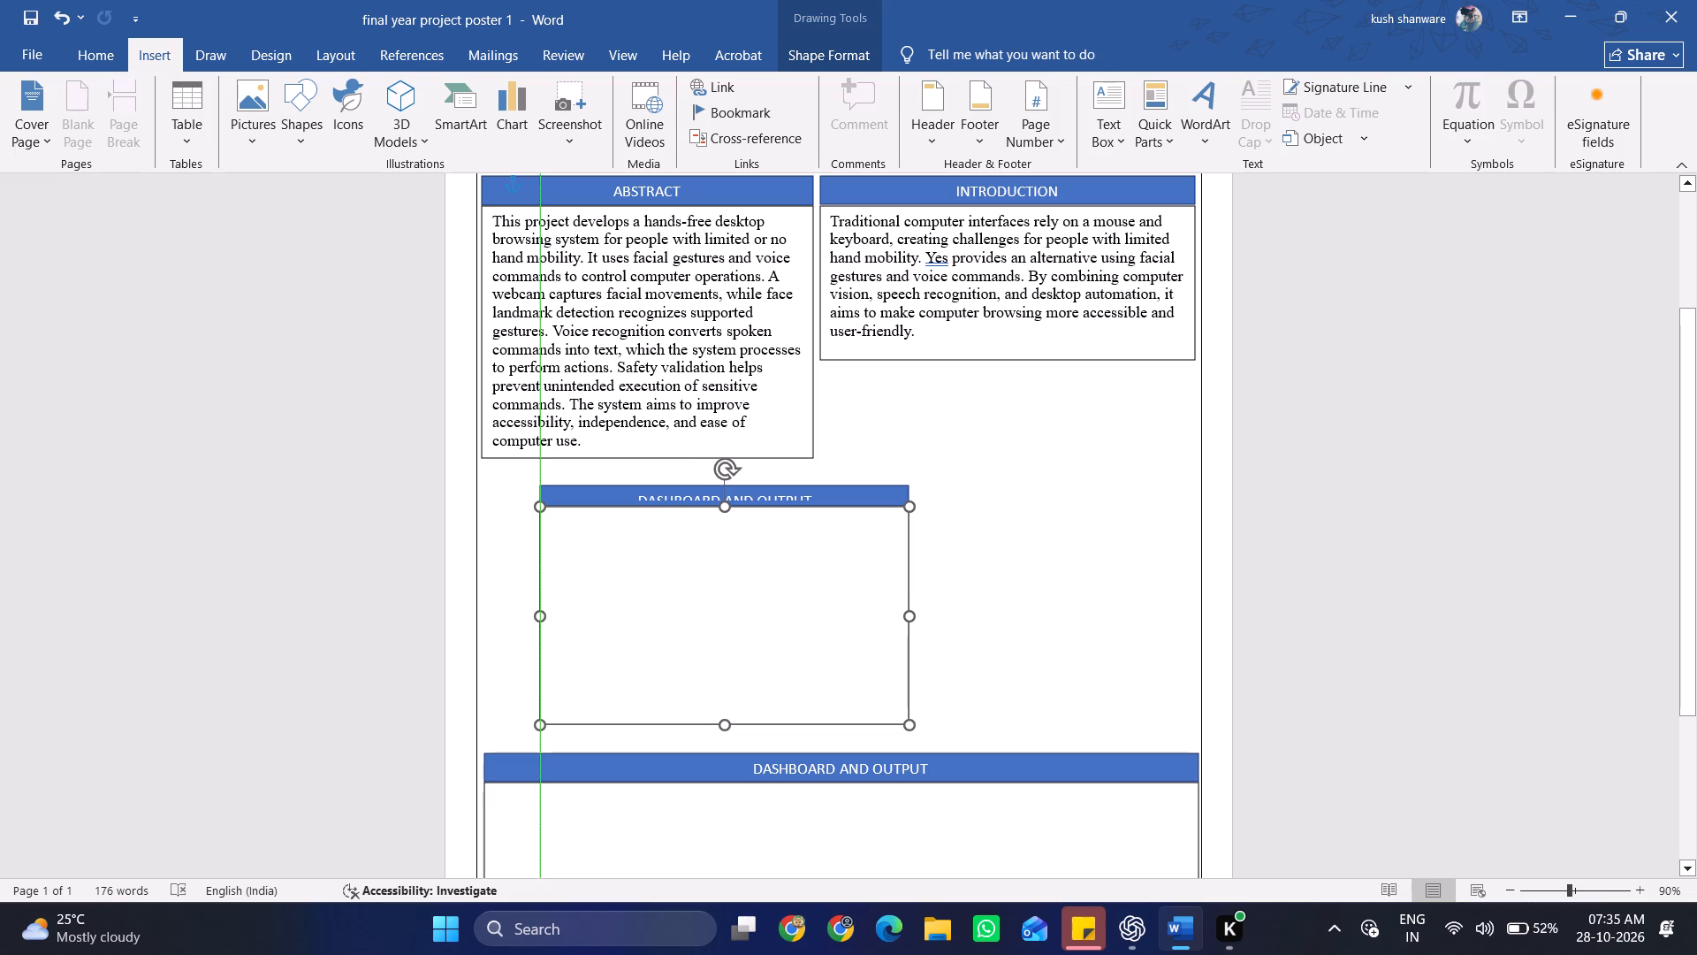
drag(727, 512, 730, 516)
click(744, 502)
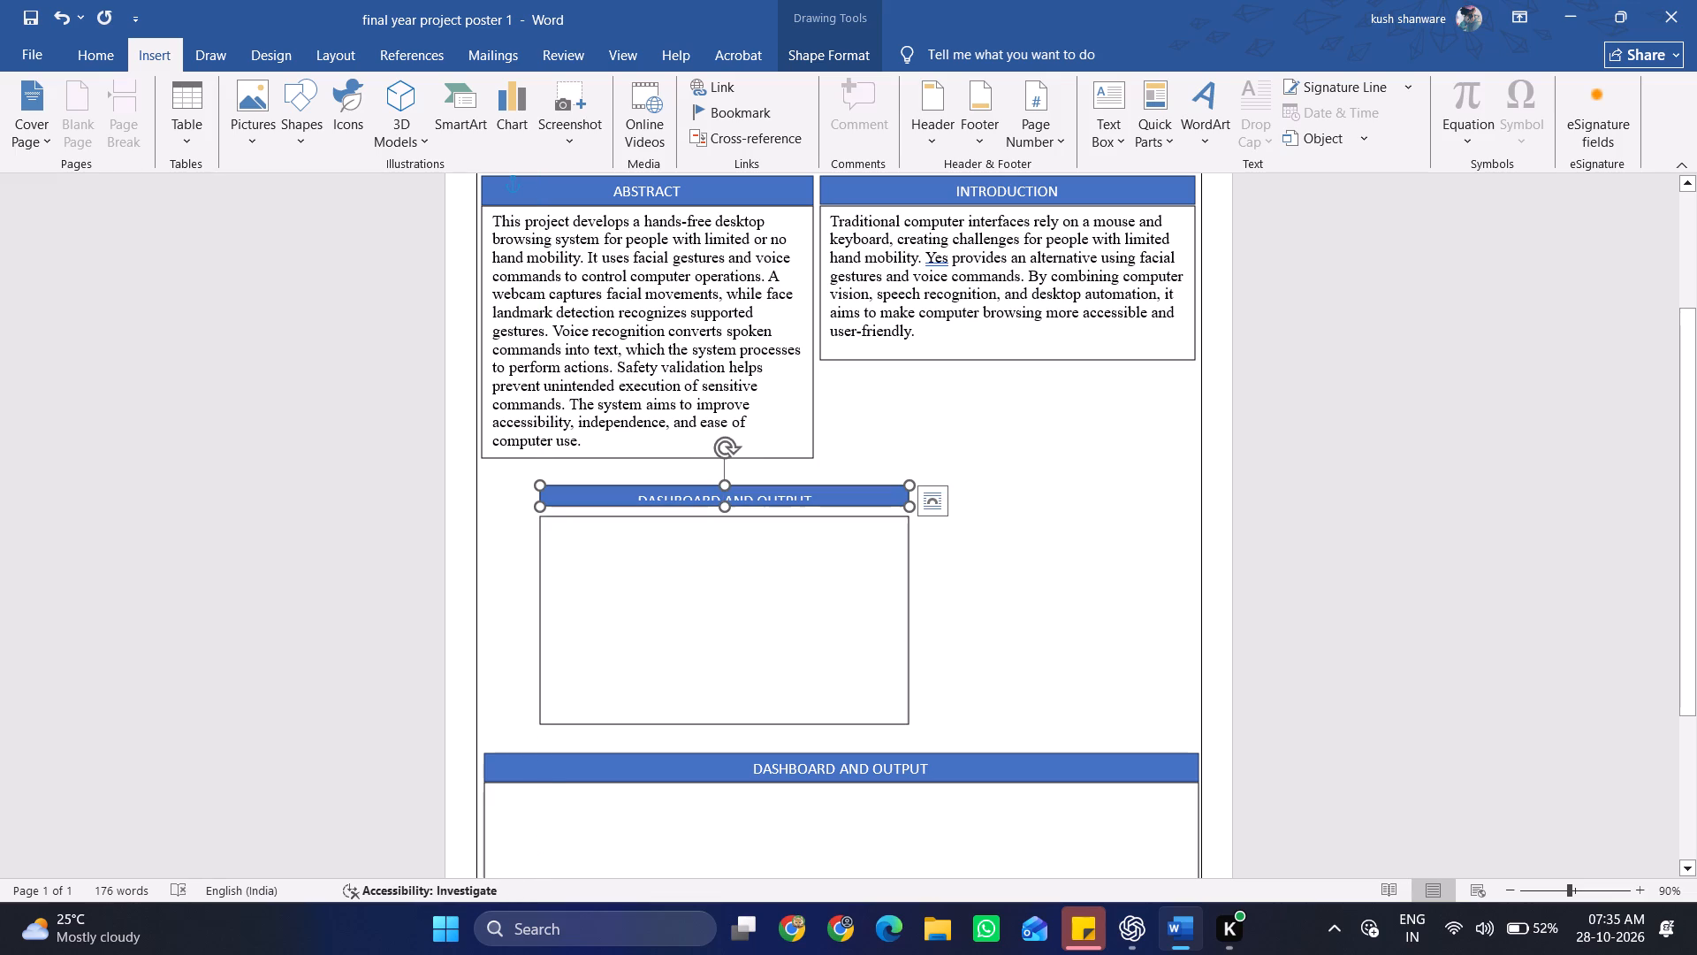
click(724, 506)
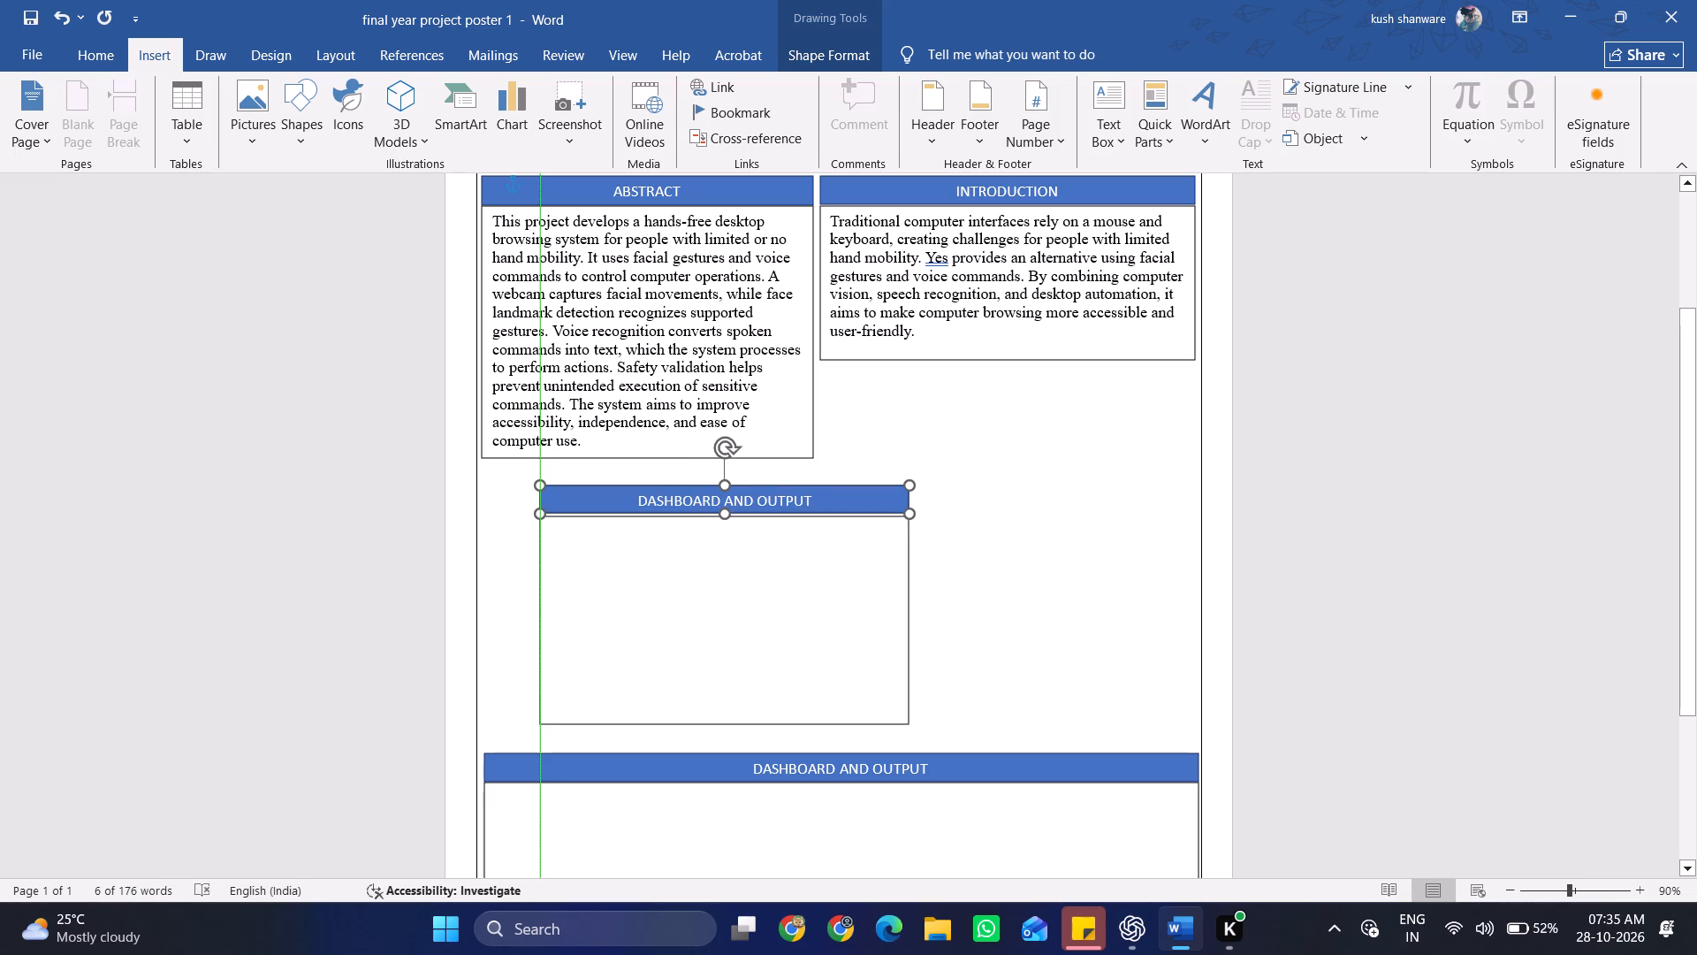
click(727, 517)
click(727, 523)
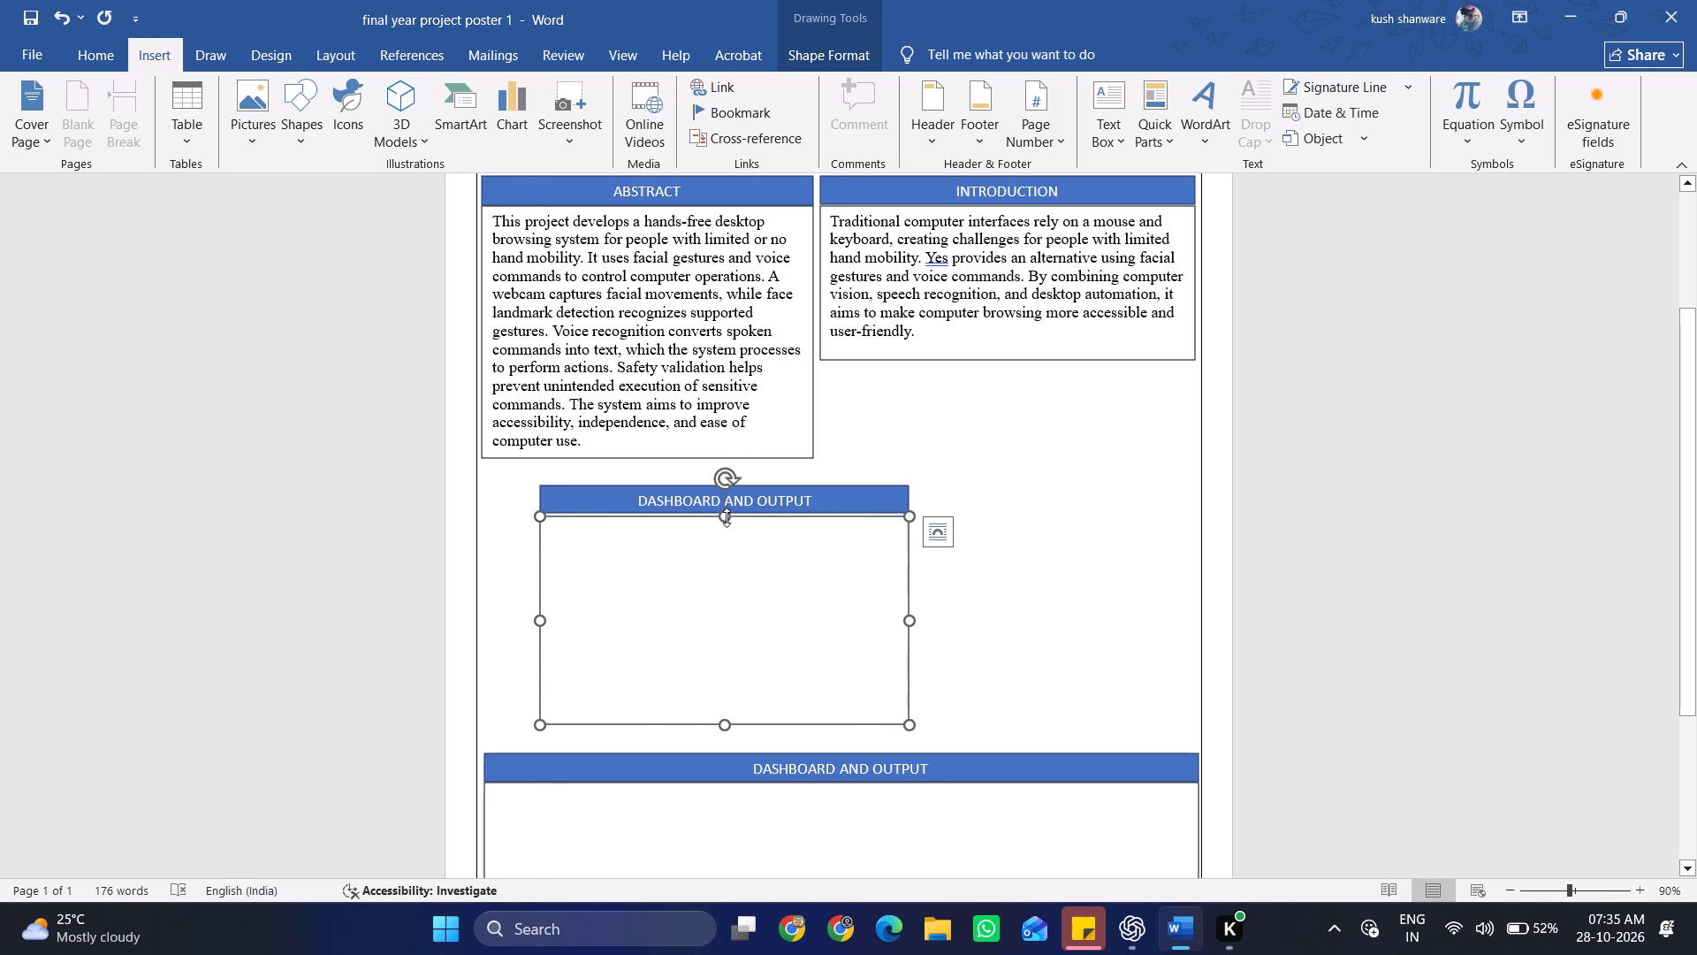
click(727, 517)
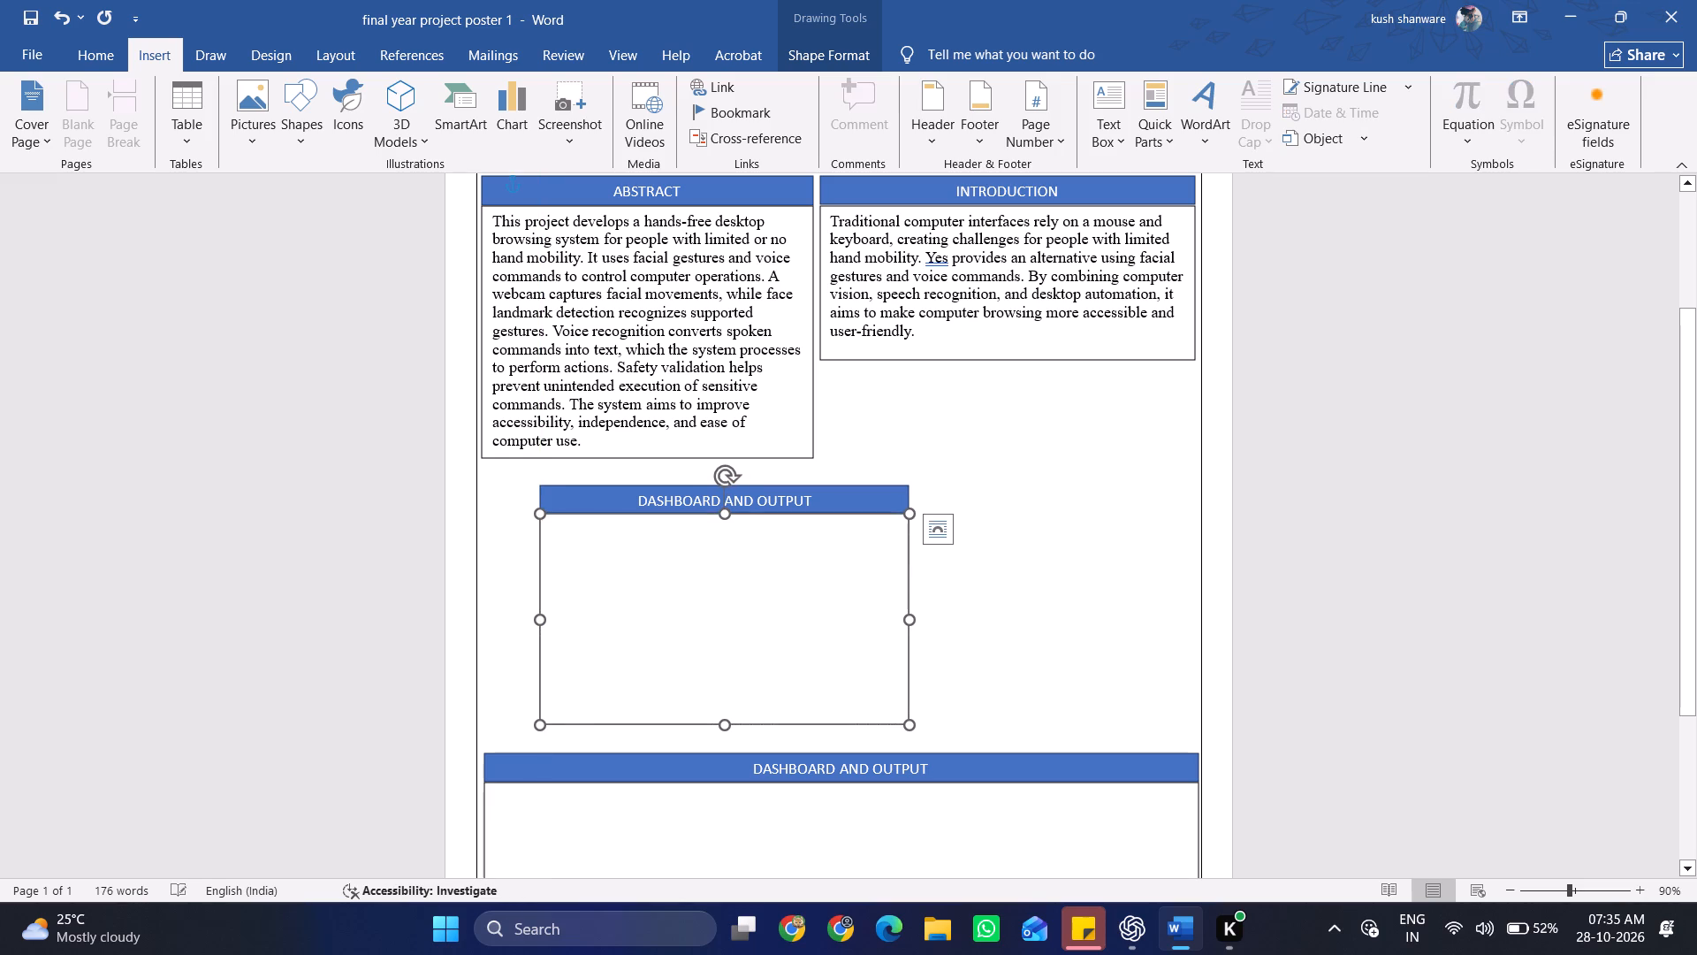
click(880, 455)
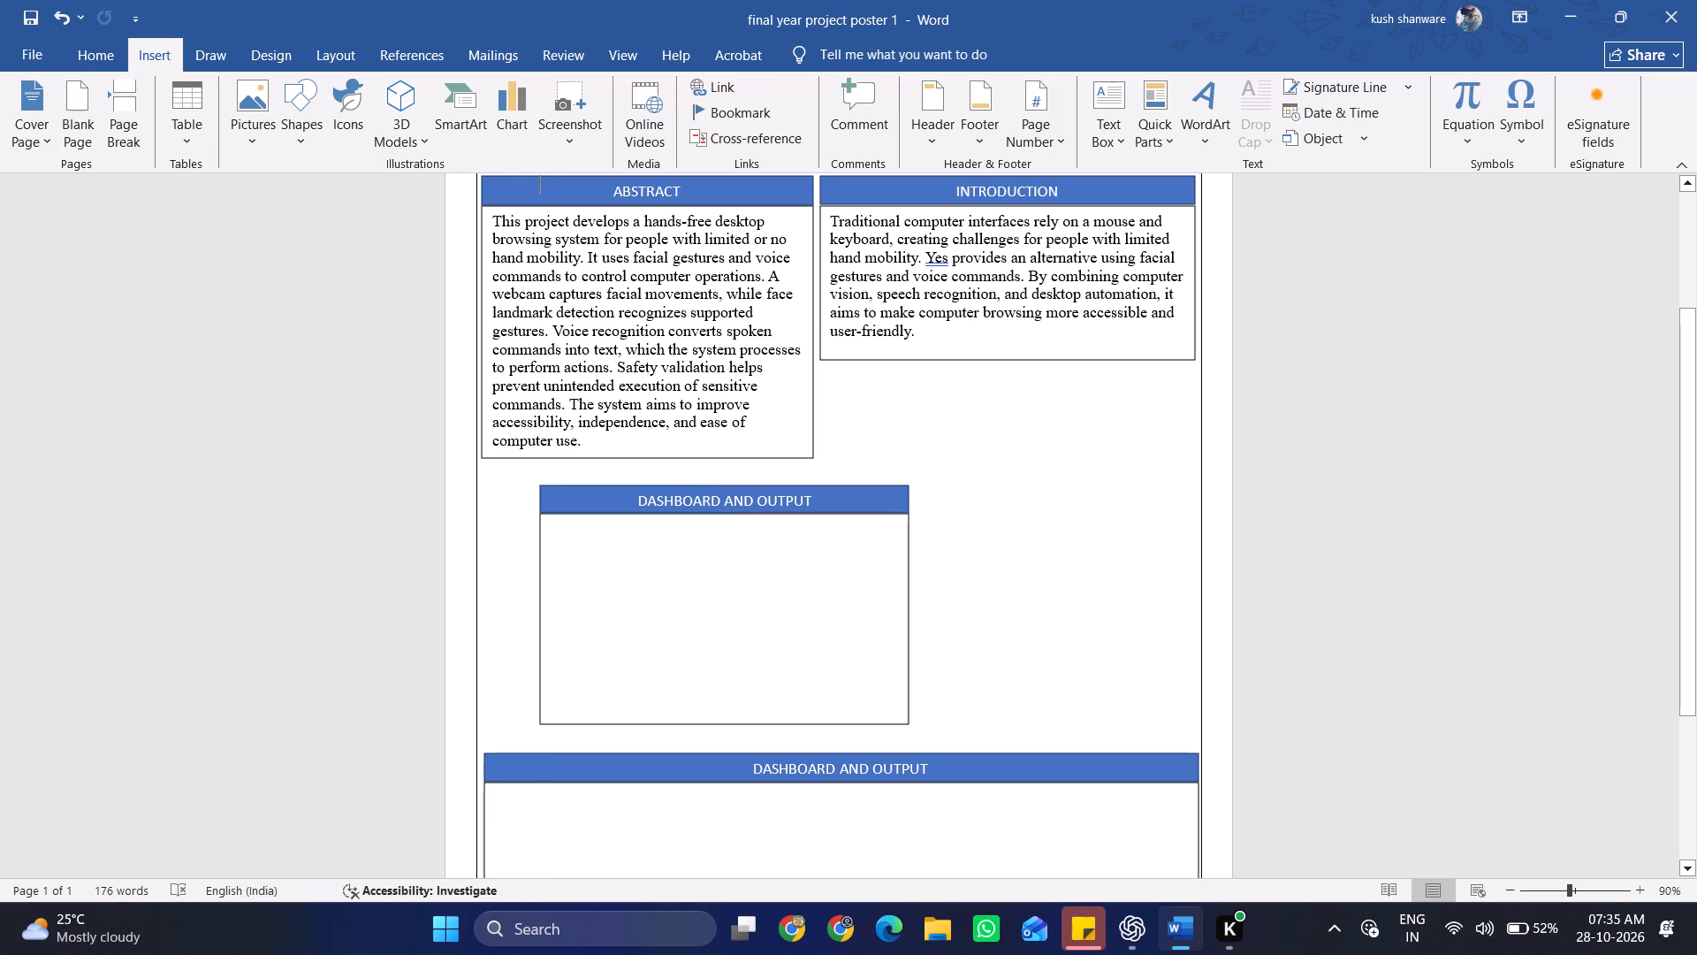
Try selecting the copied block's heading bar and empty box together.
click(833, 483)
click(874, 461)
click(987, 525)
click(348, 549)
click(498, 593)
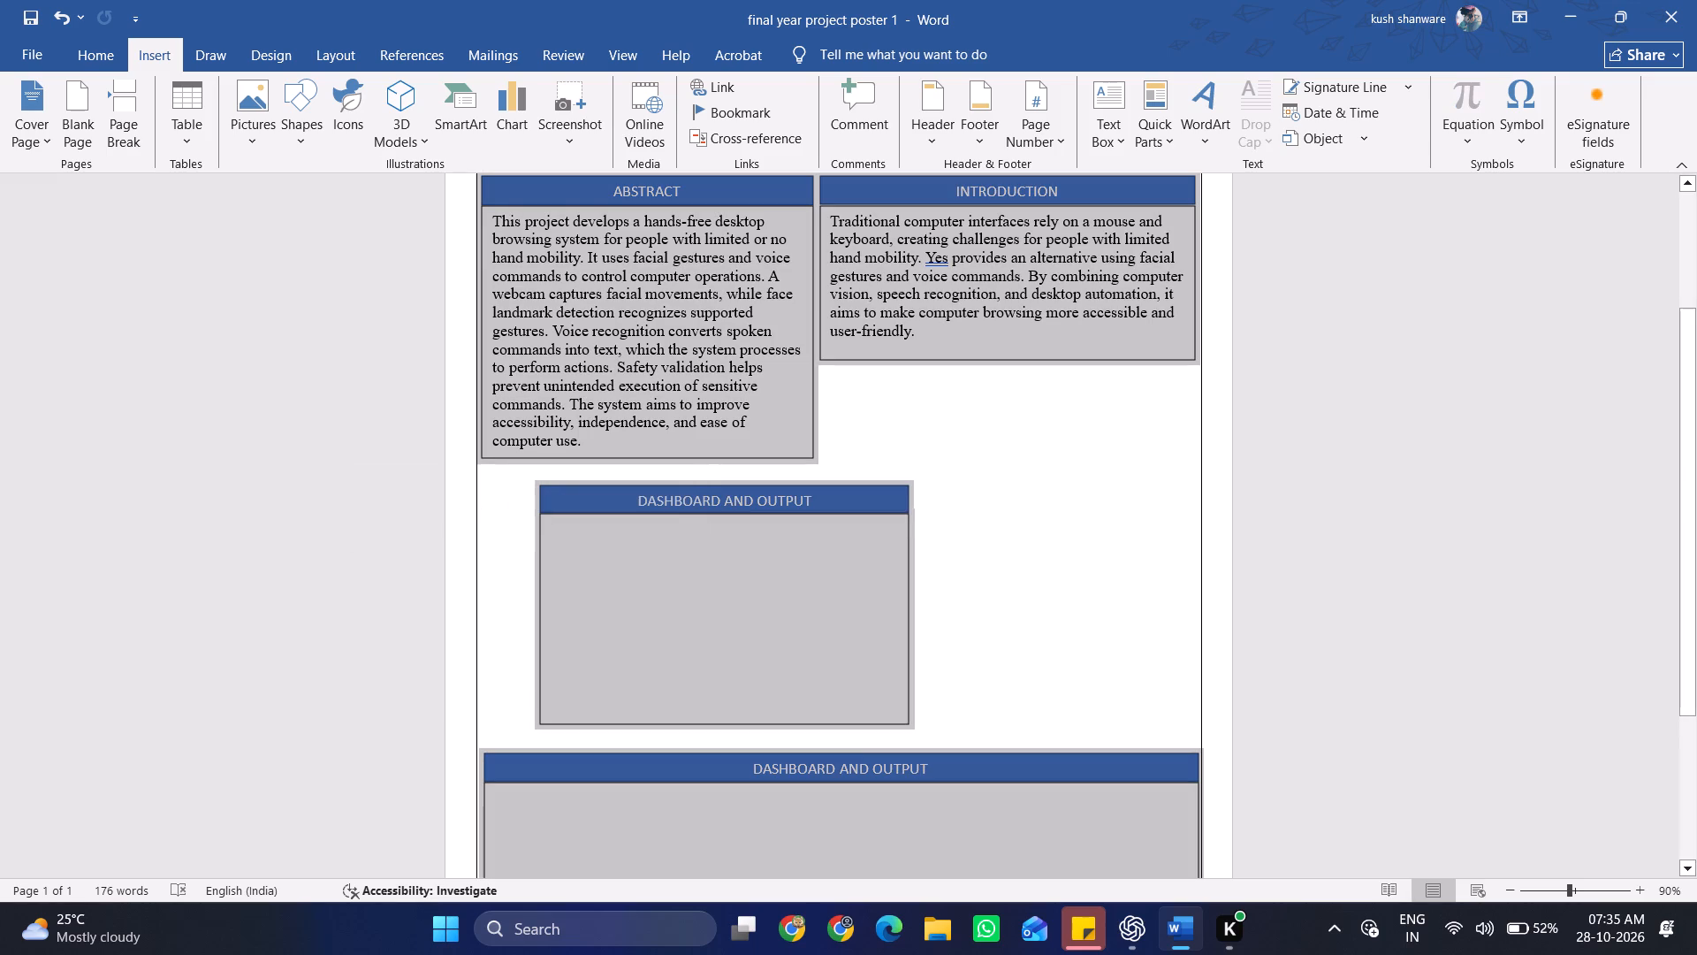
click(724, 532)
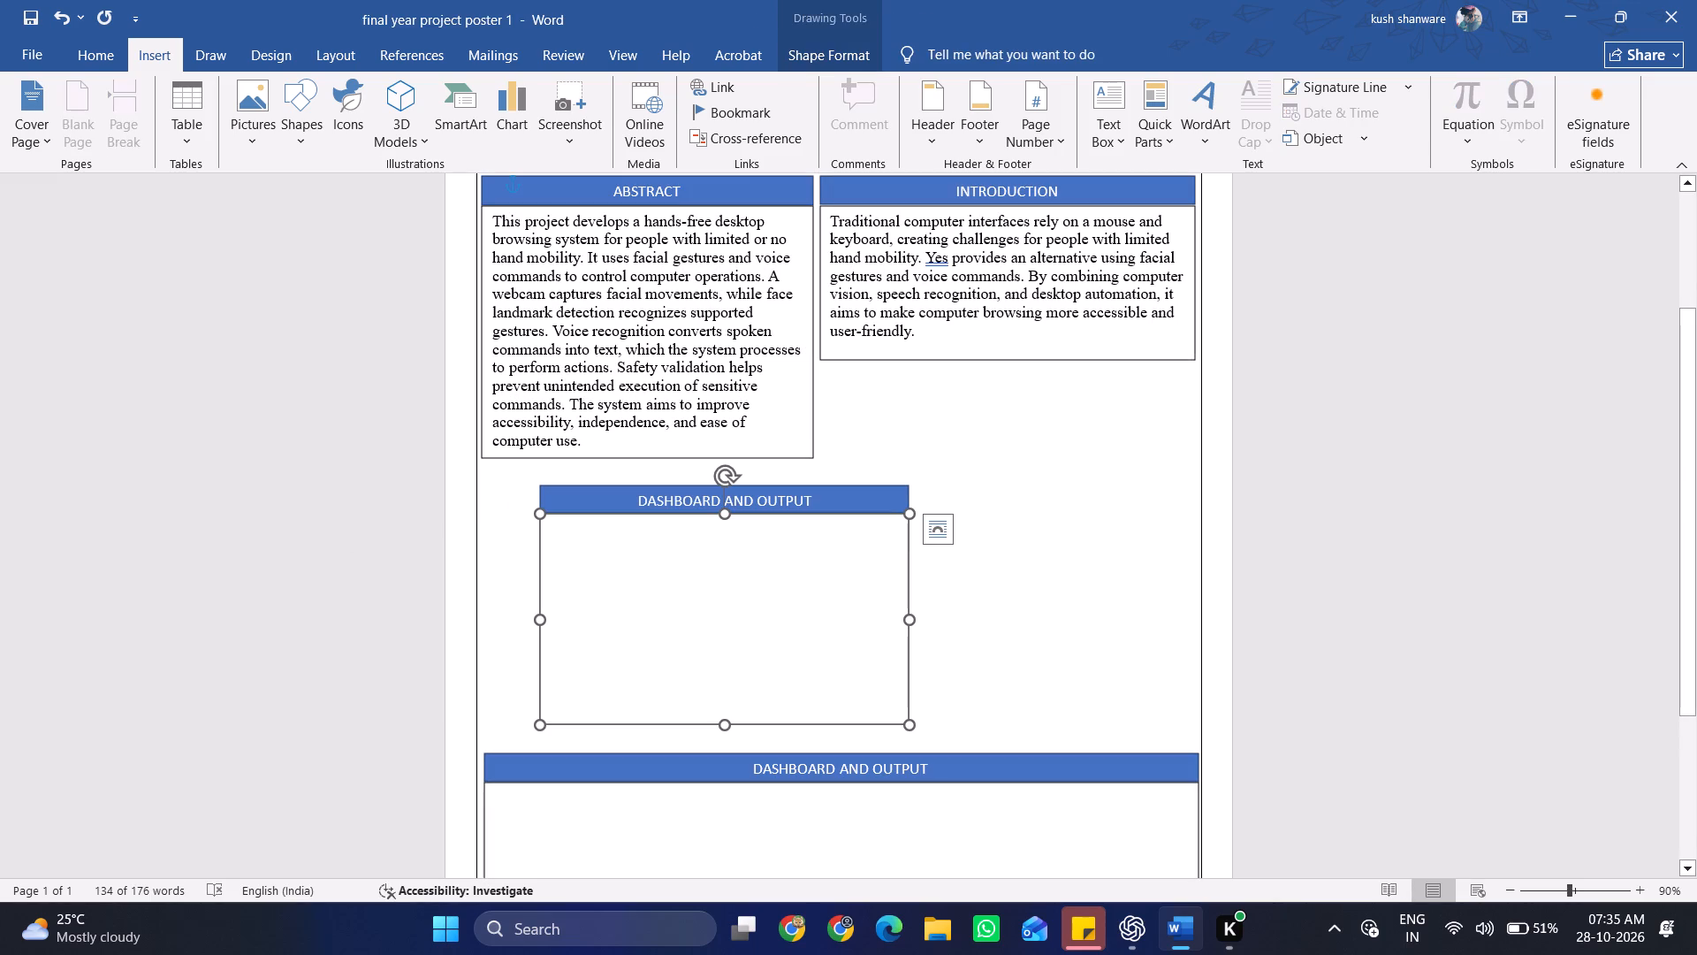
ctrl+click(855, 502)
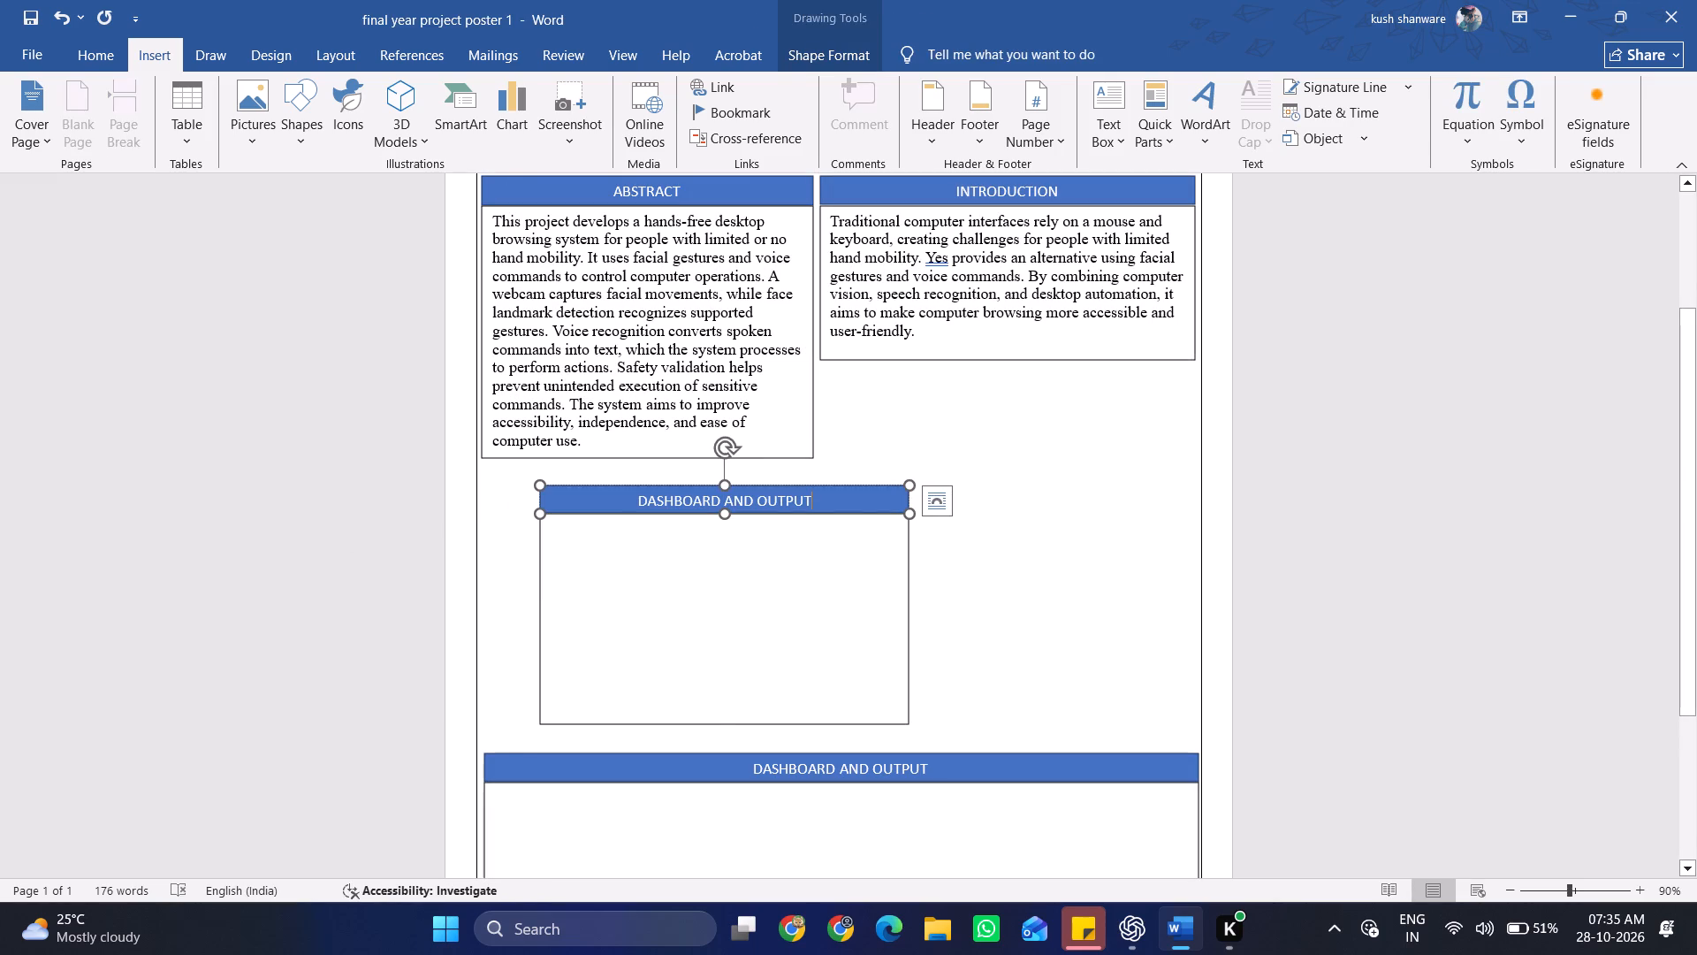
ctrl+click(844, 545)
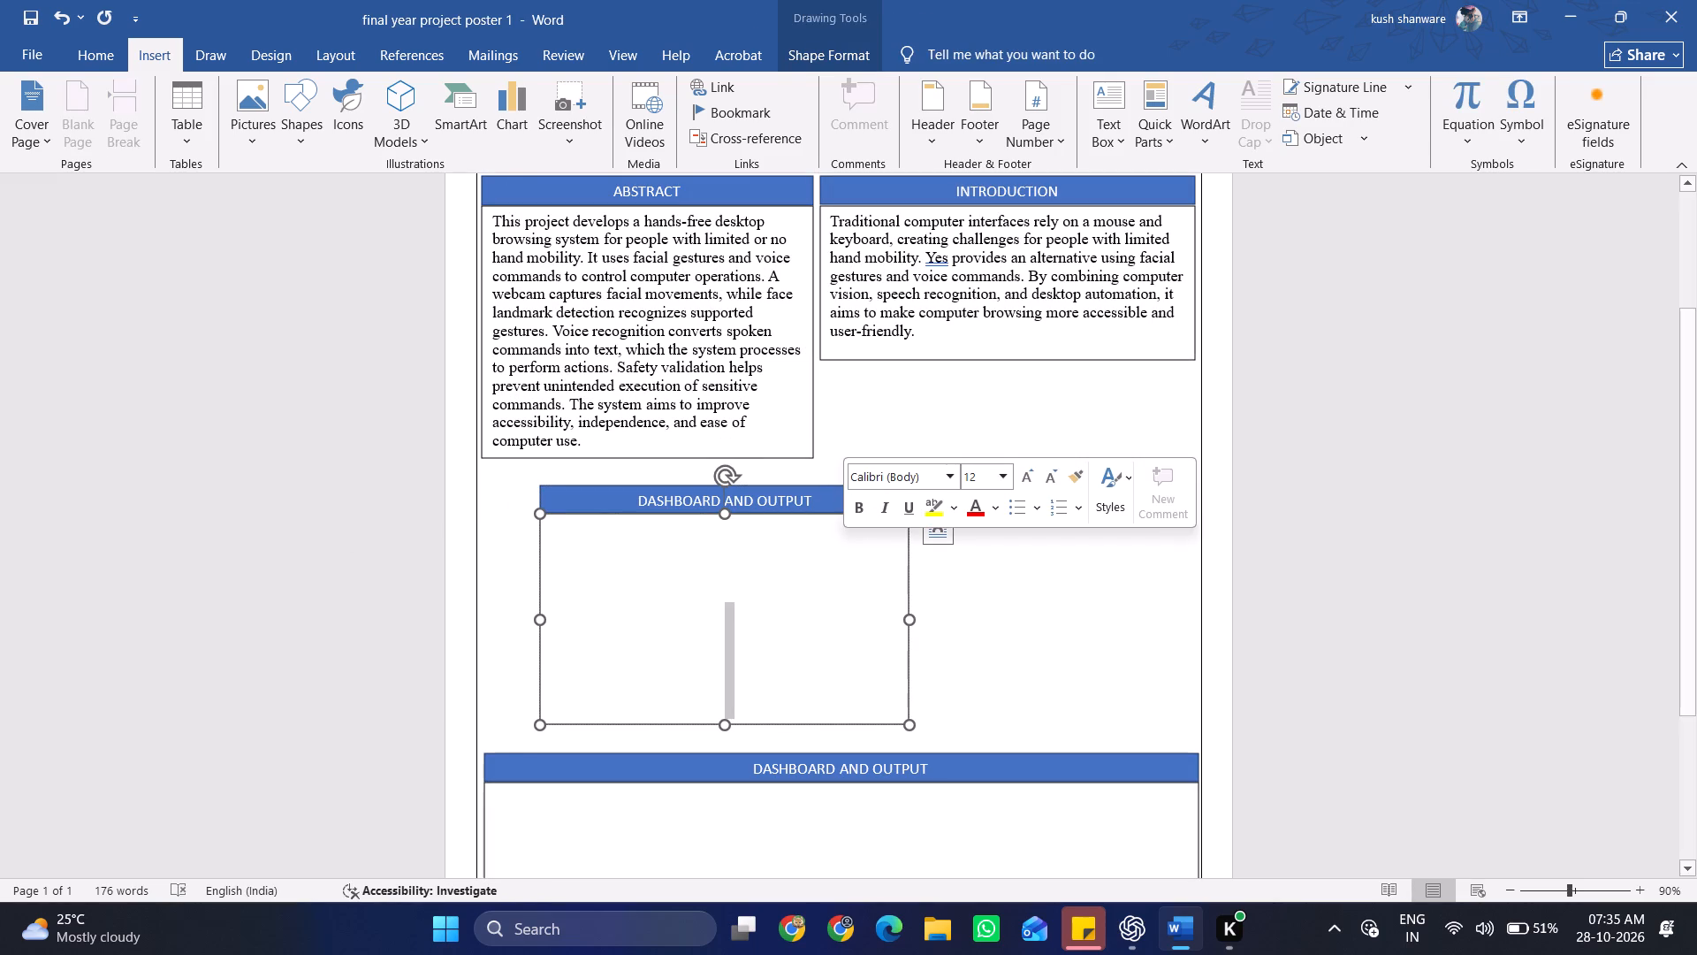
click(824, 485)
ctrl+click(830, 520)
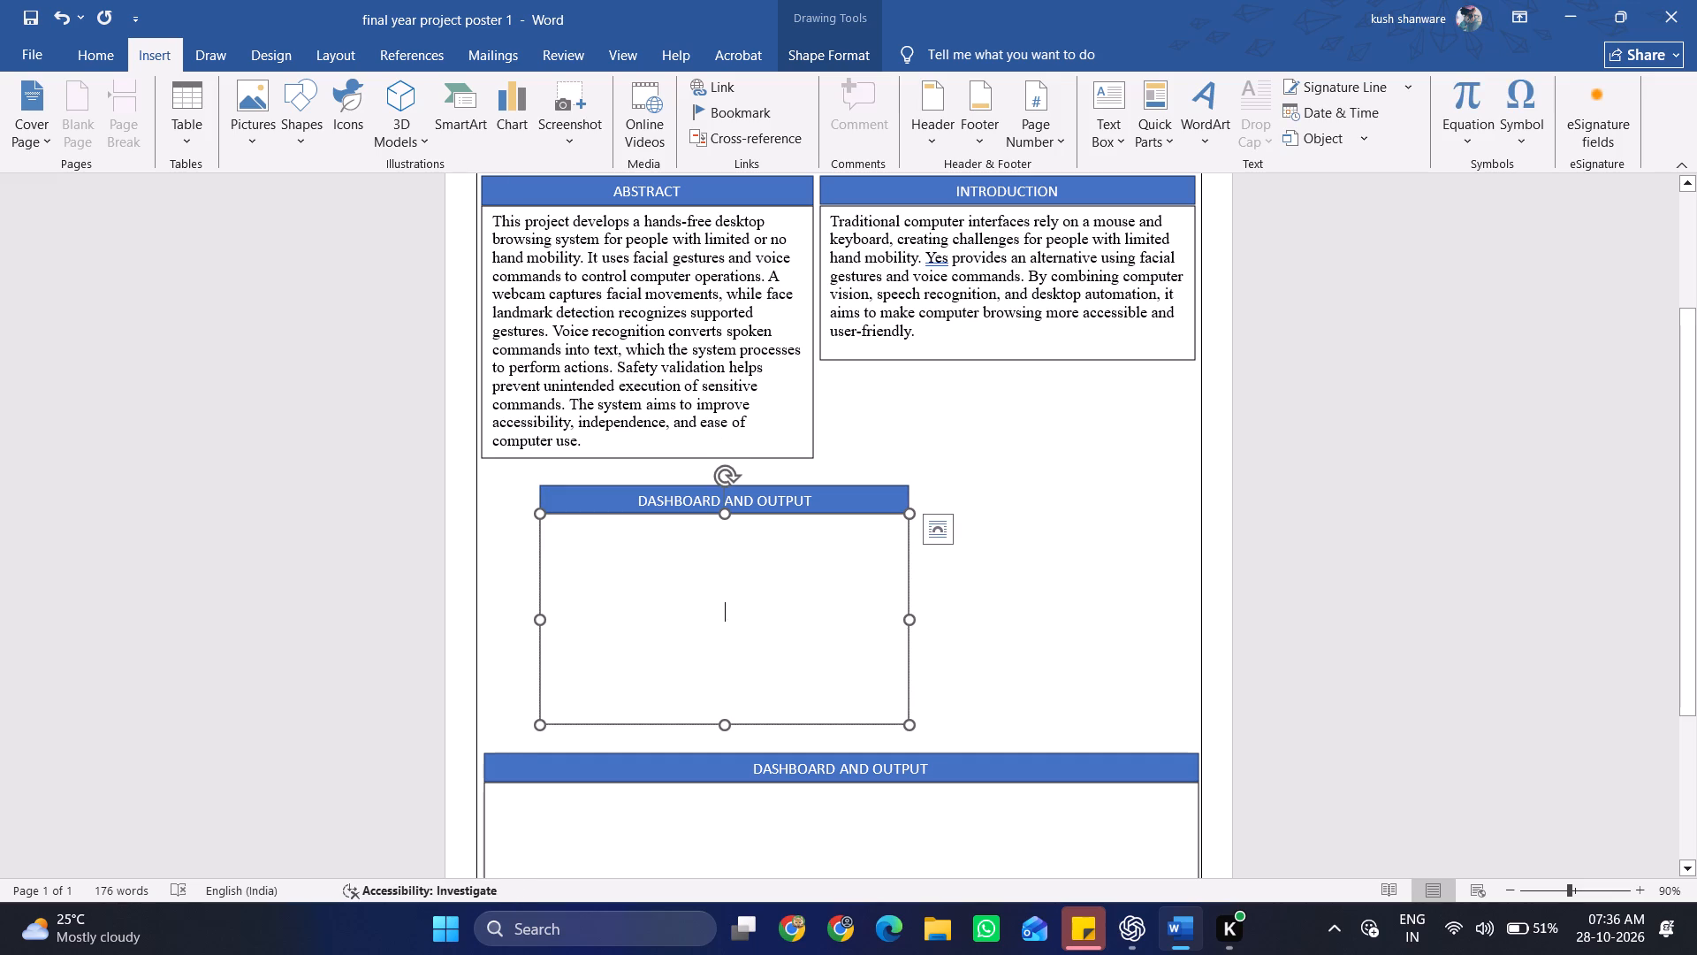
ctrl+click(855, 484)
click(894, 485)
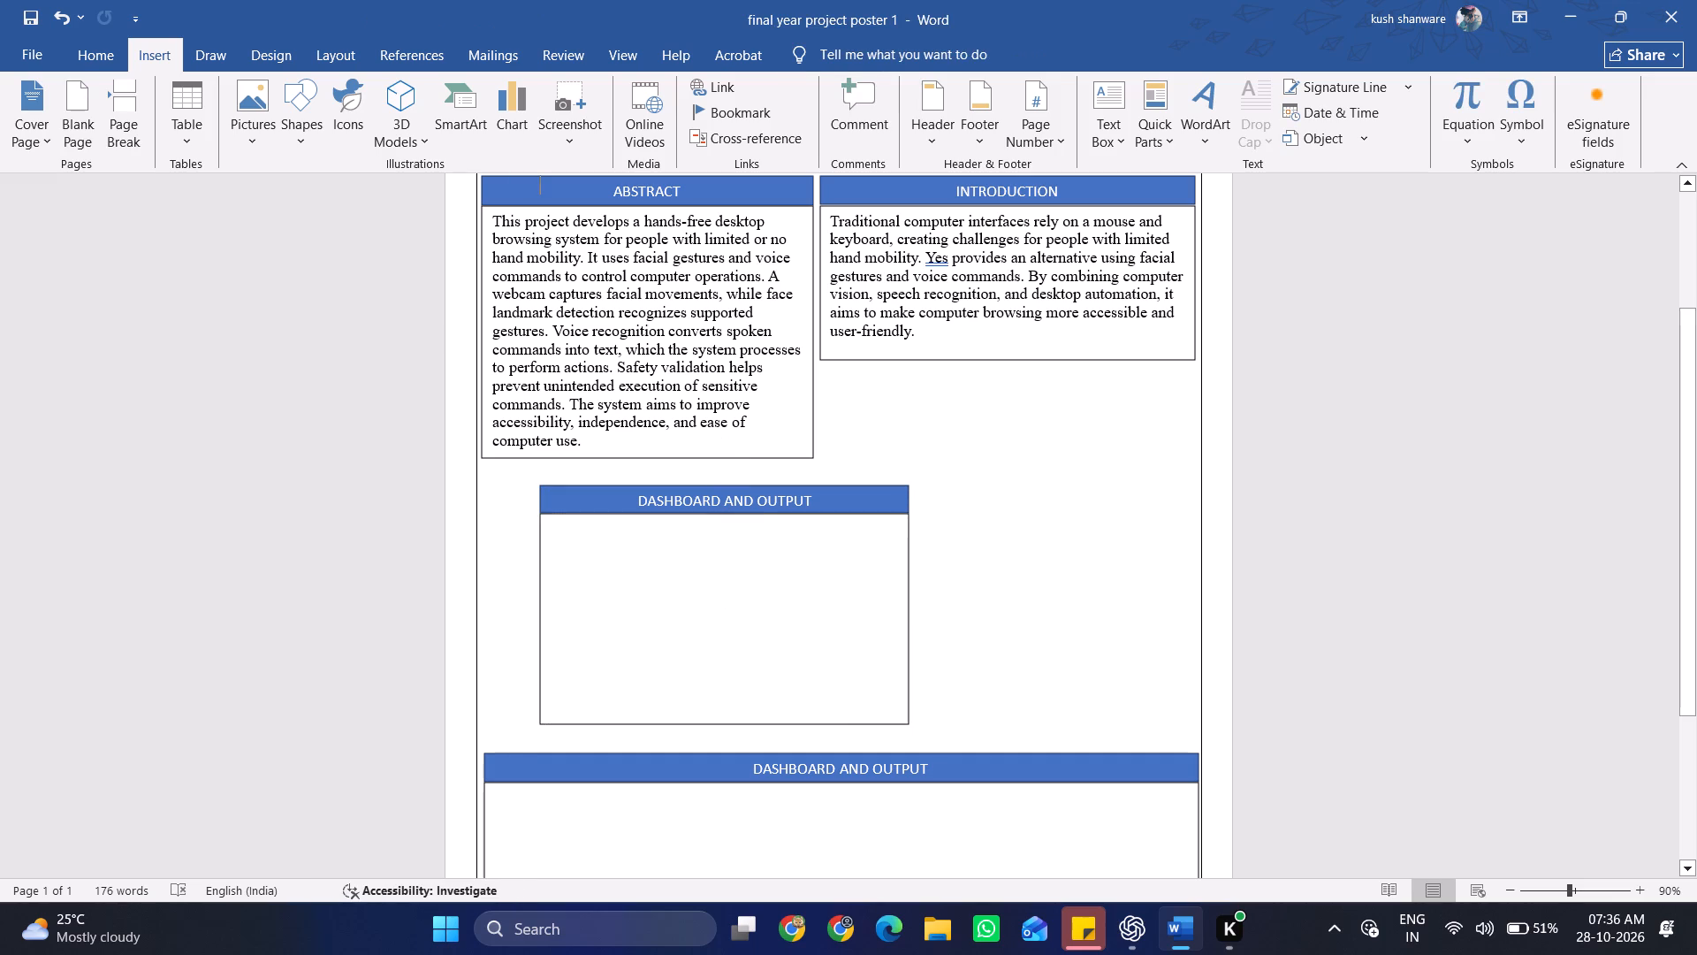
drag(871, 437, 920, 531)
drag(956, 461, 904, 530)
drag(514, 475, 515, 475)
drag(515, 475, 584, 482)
Group the copied block's heading bar and empty box into one object.
click(595, 486)
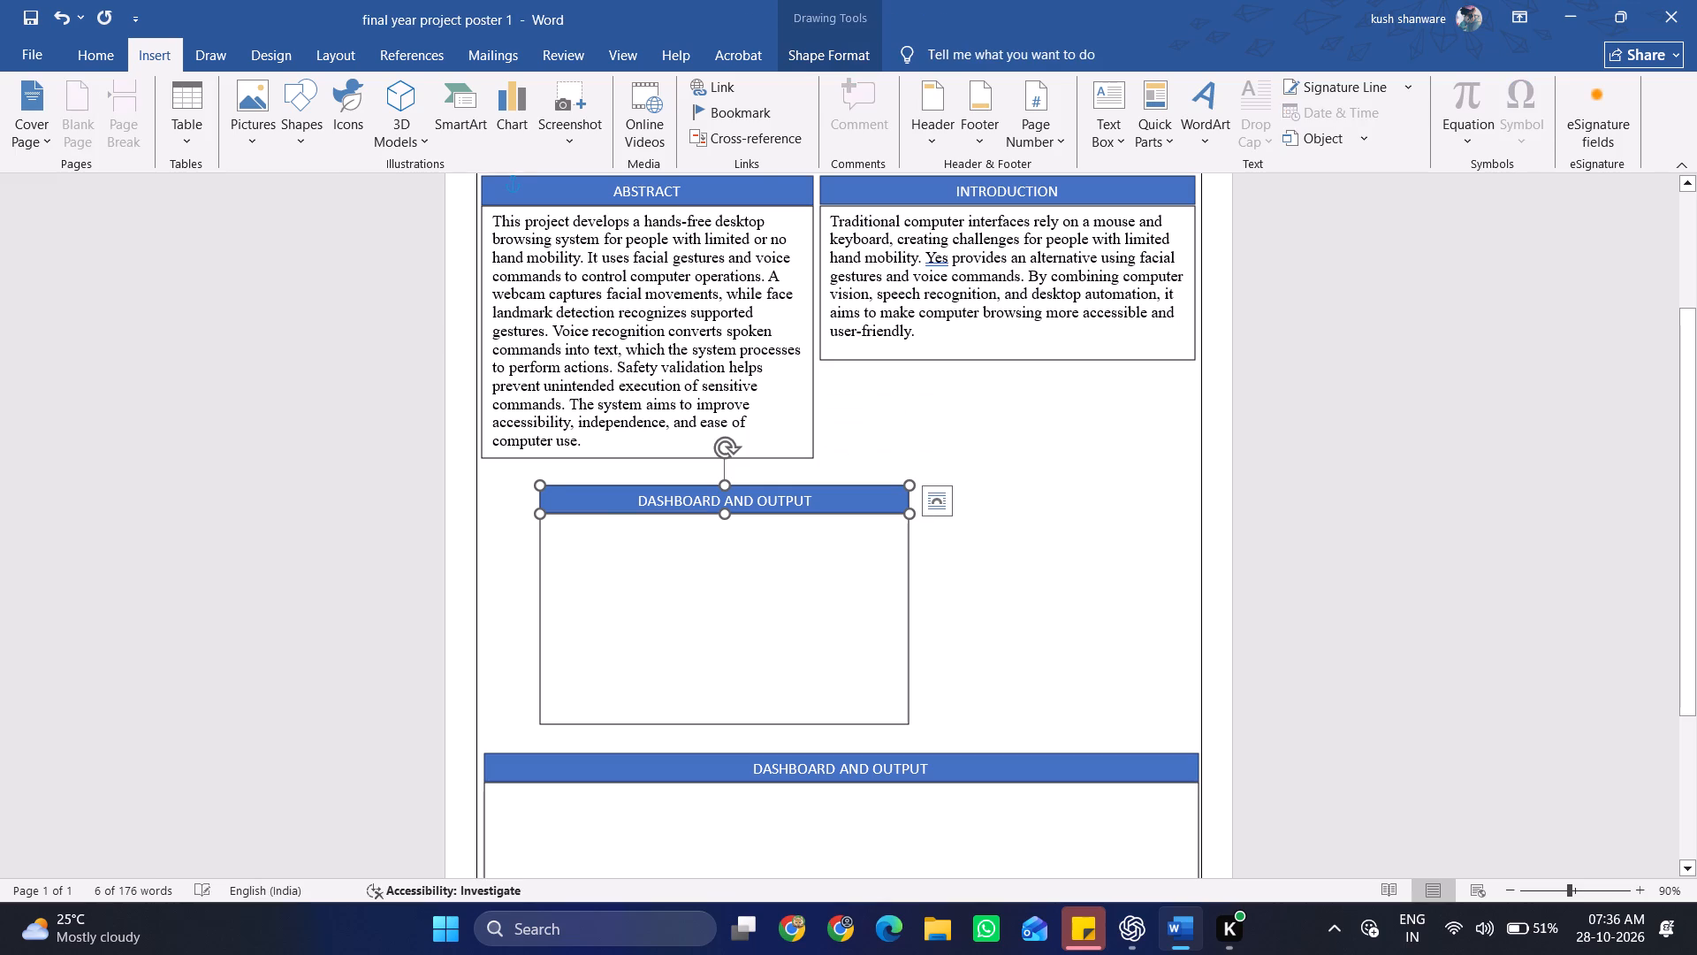
ctrl+click(584, 547)
ctrl+click(600, 489)
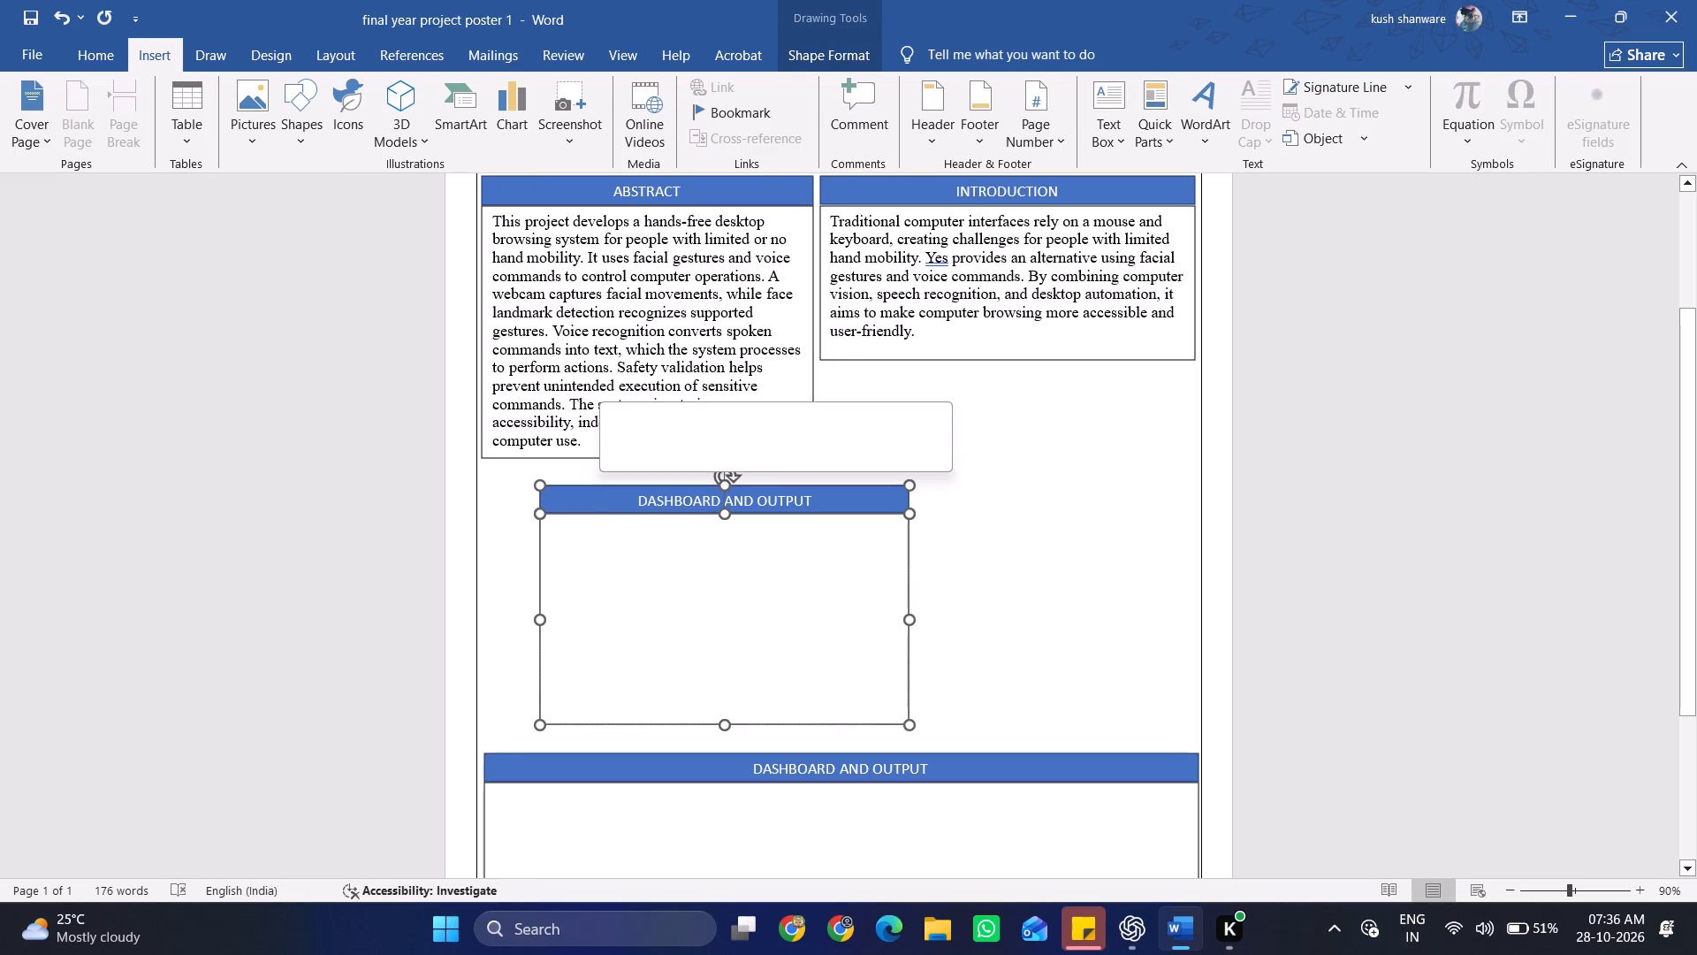
right_click(600, 489)
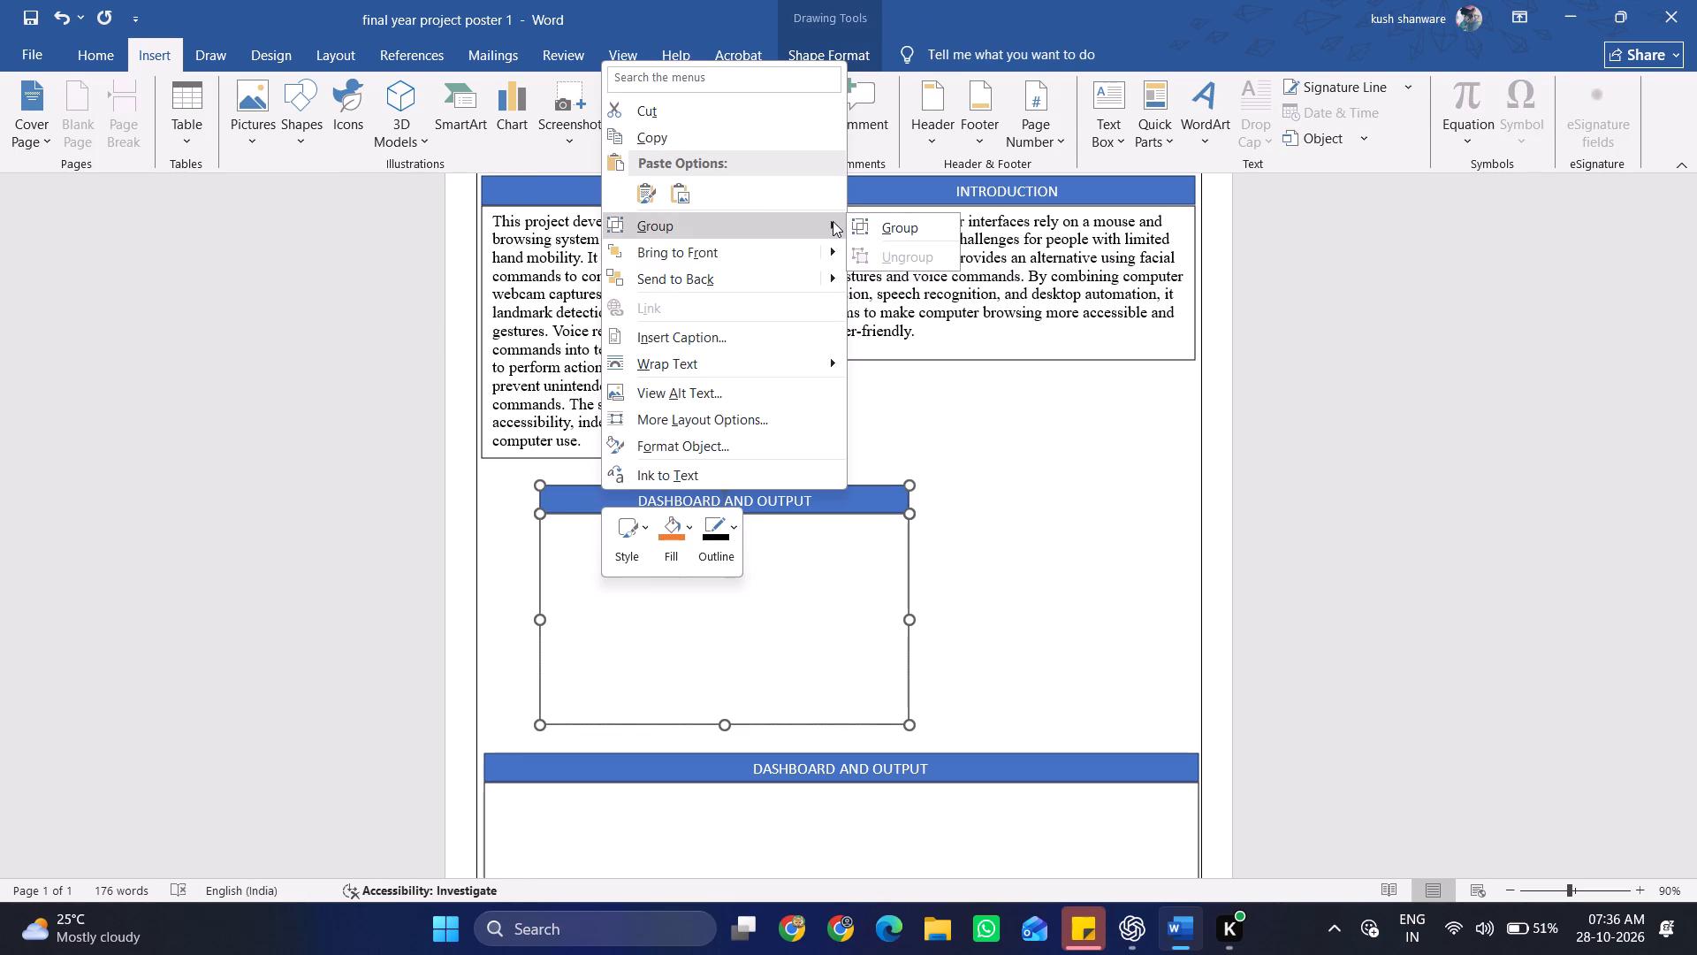
click(897, 232)
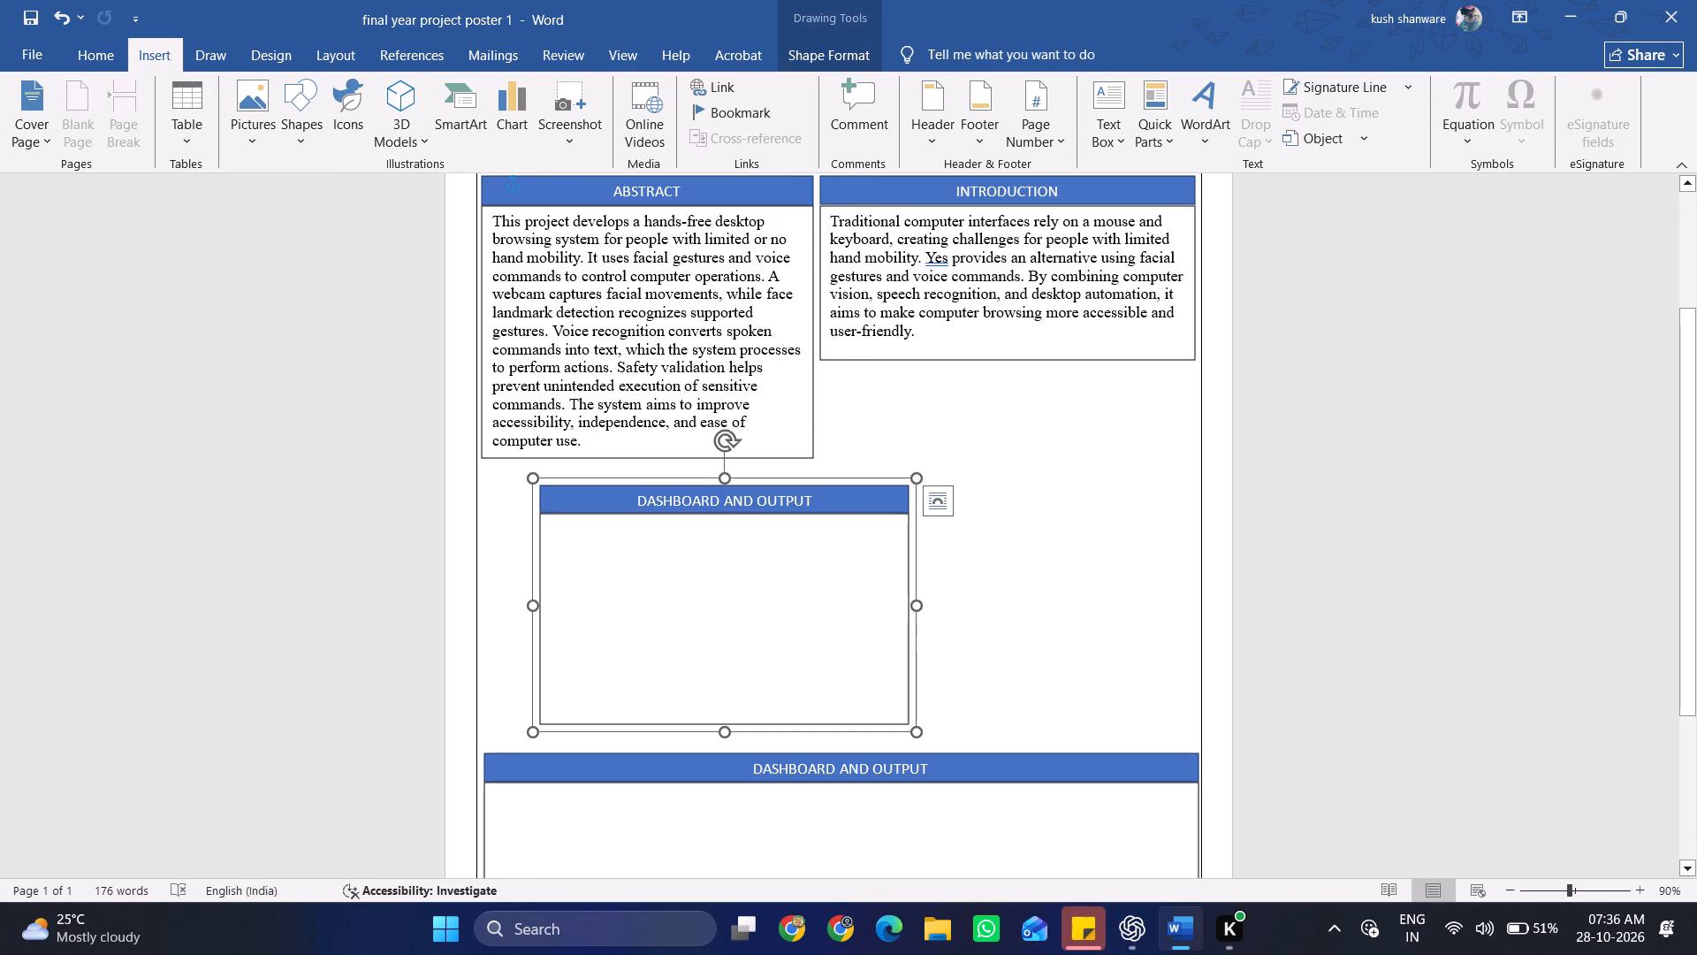
Move the grouped block directly beneath the Abstract box, with its left side aligned to the large Dashboard and Output block.
drag(806, 478, 764, 463)
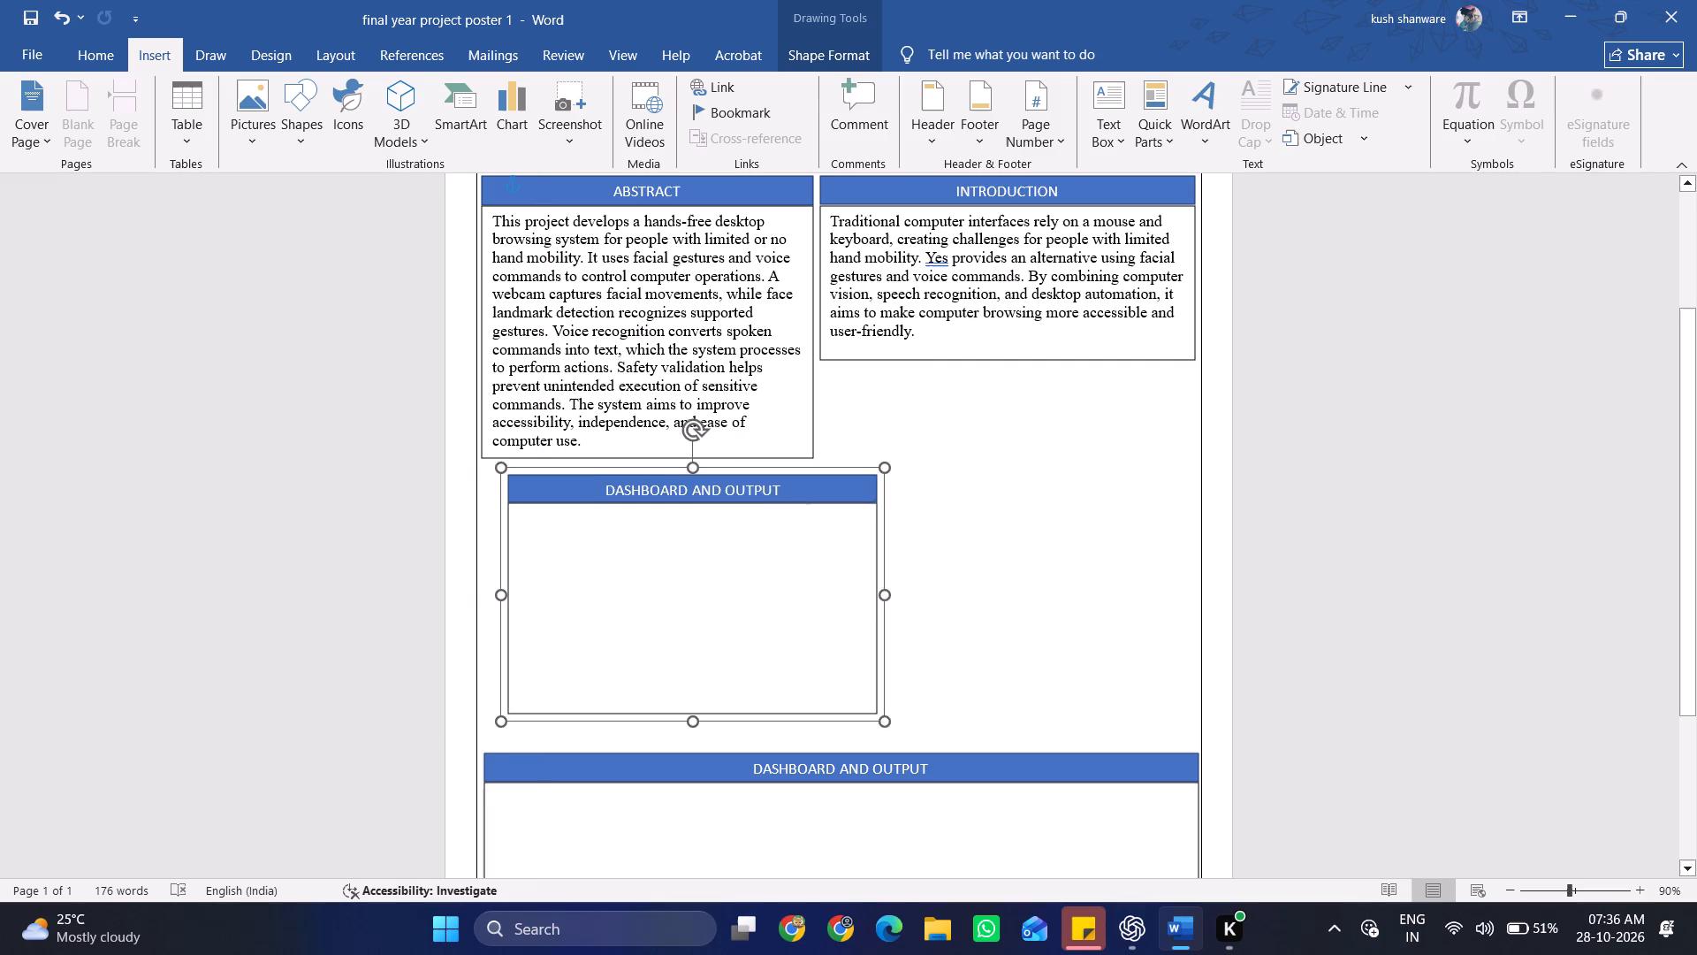
drag(764, 463, 751, 458)
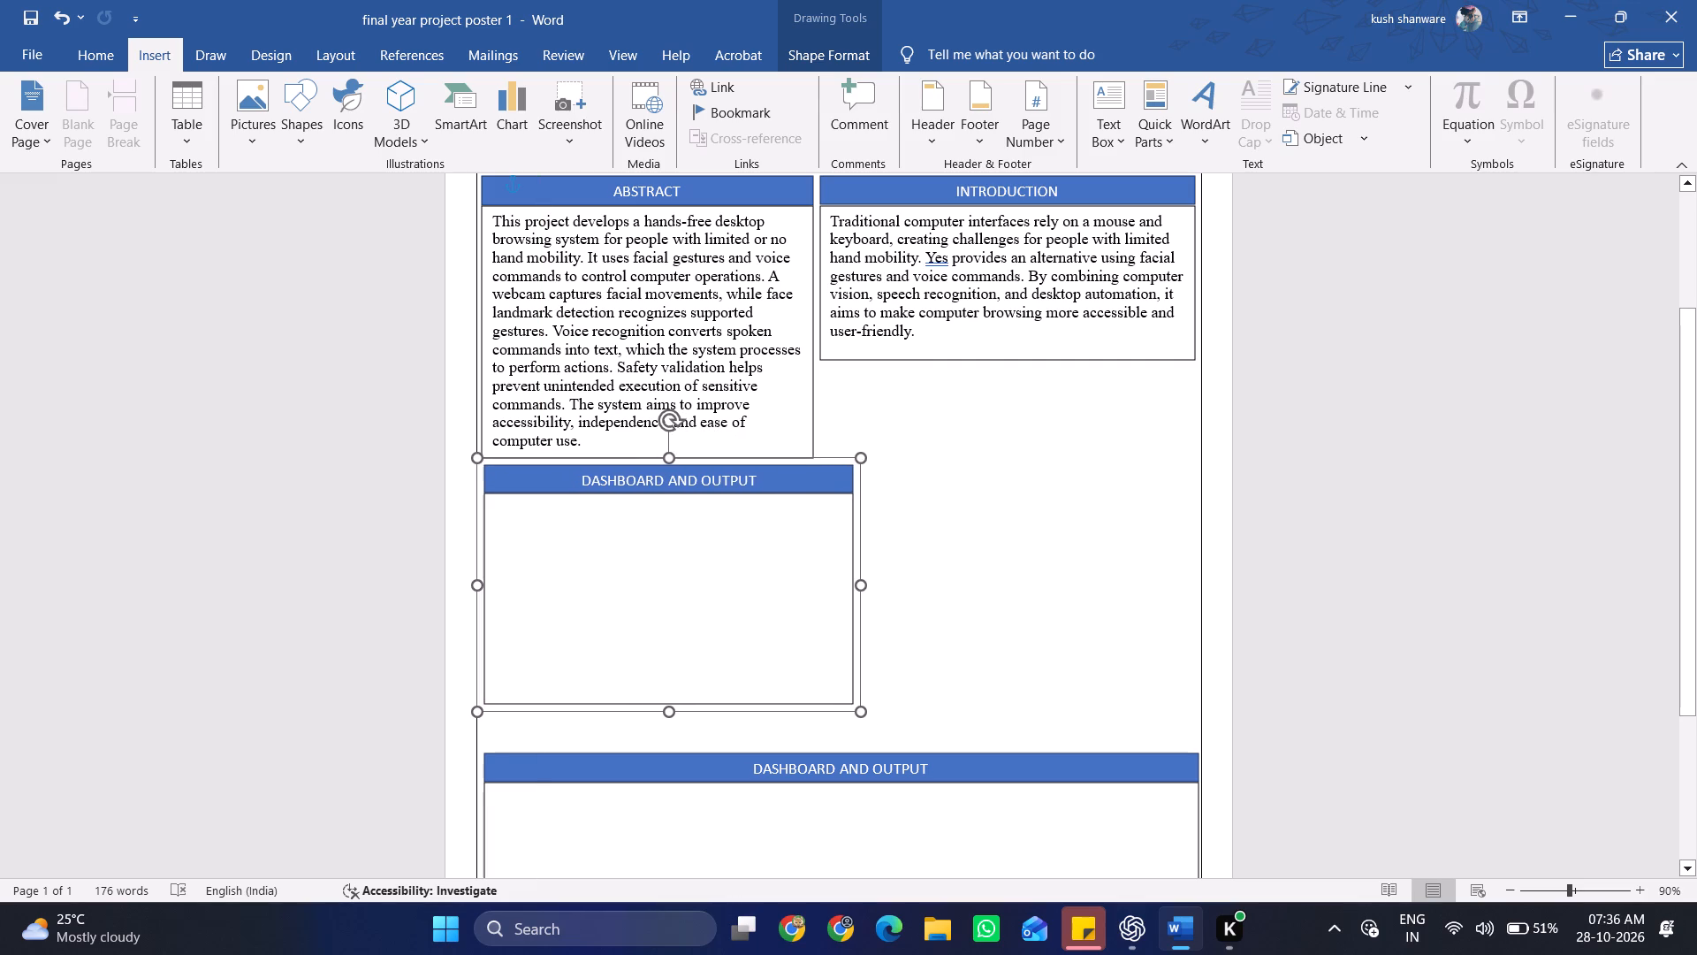
Fine-tune the grouped block's position beneath the Abstract box and narrow its right side to line up with the Abstract box.
drag(751, 458, 749, 456)
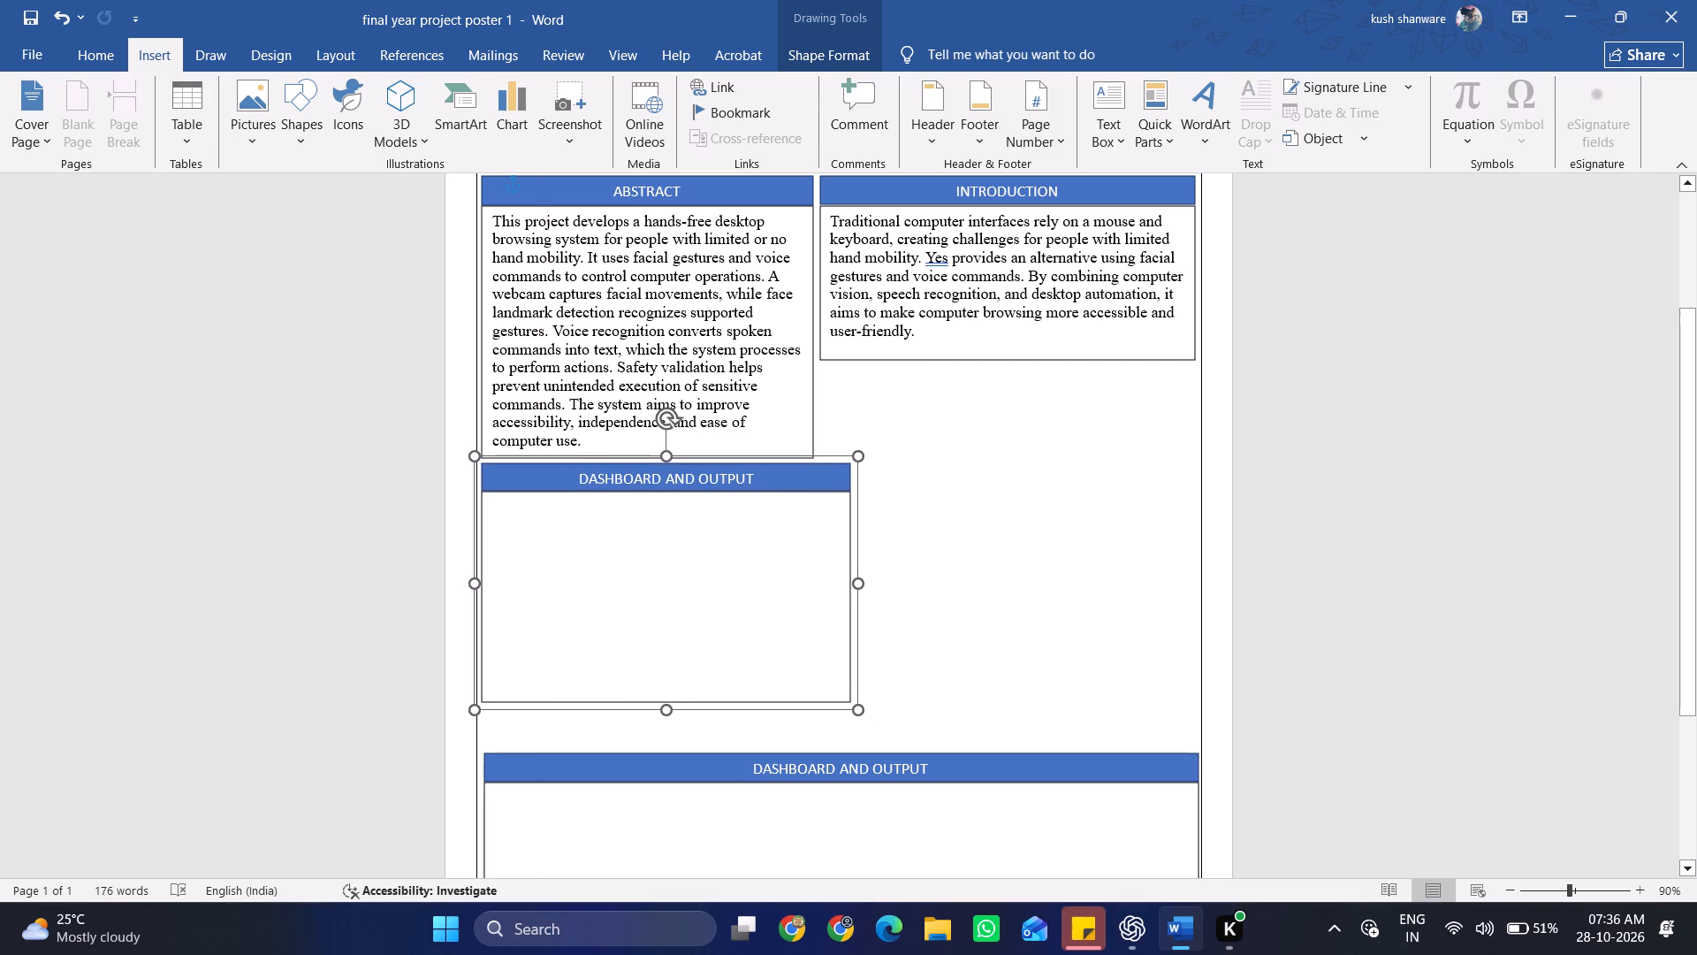
drag(749, 456, 752, 459)
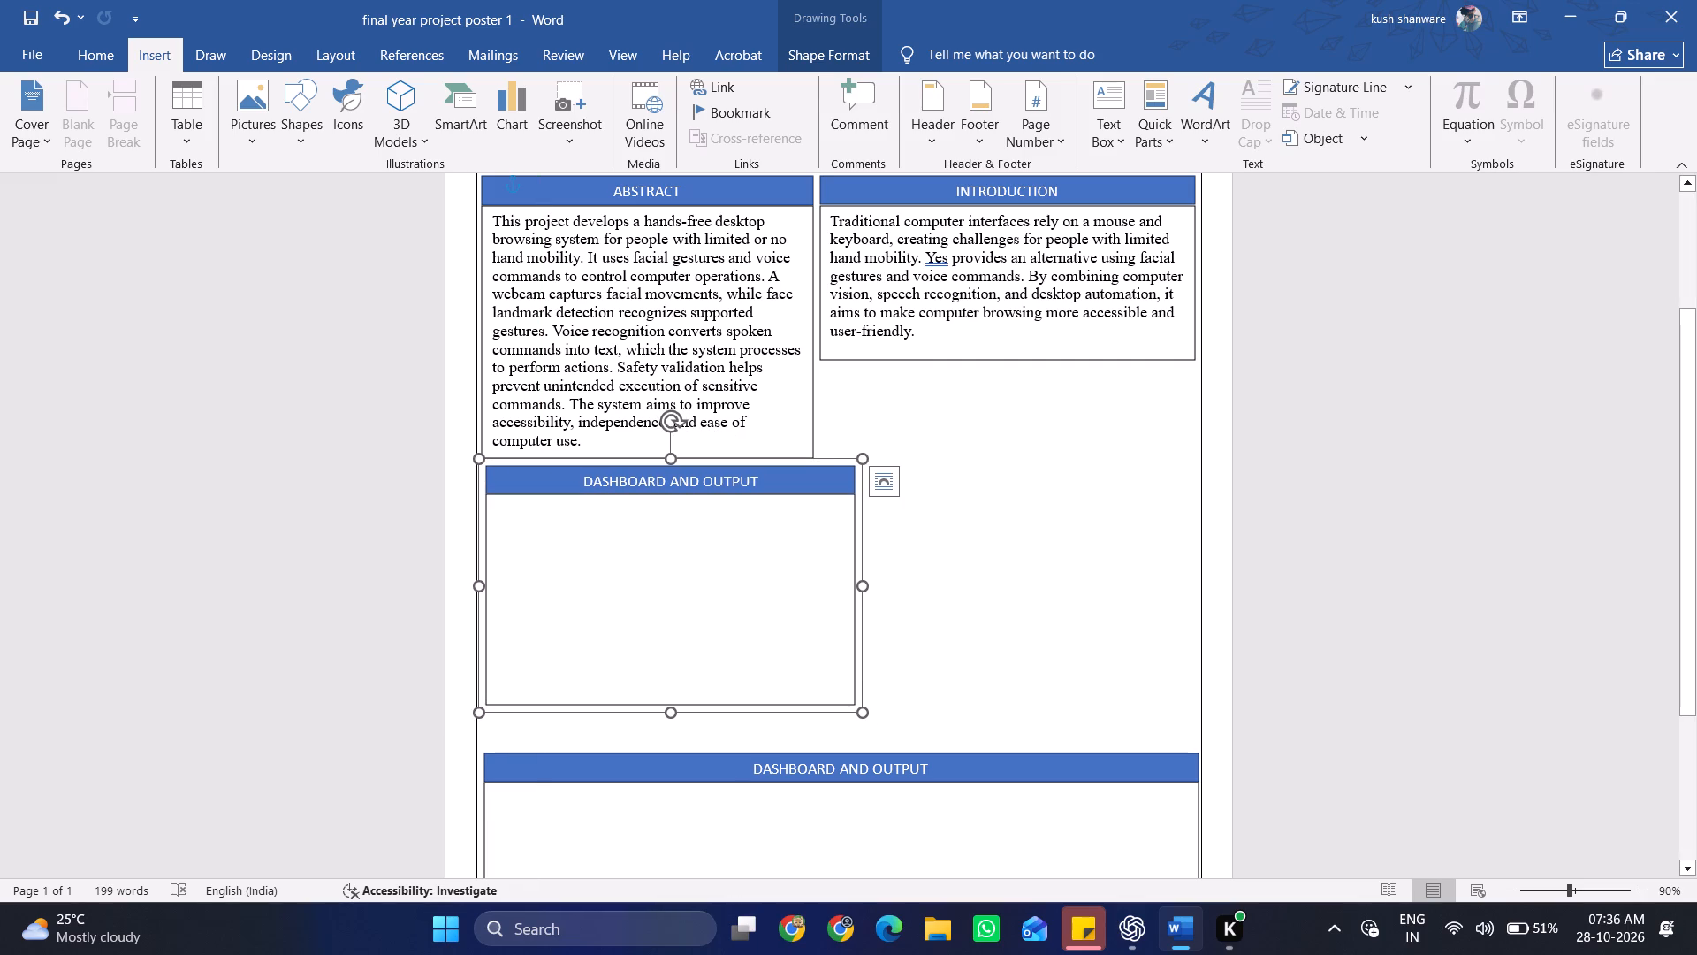
drag(861, 584, 808, 570)
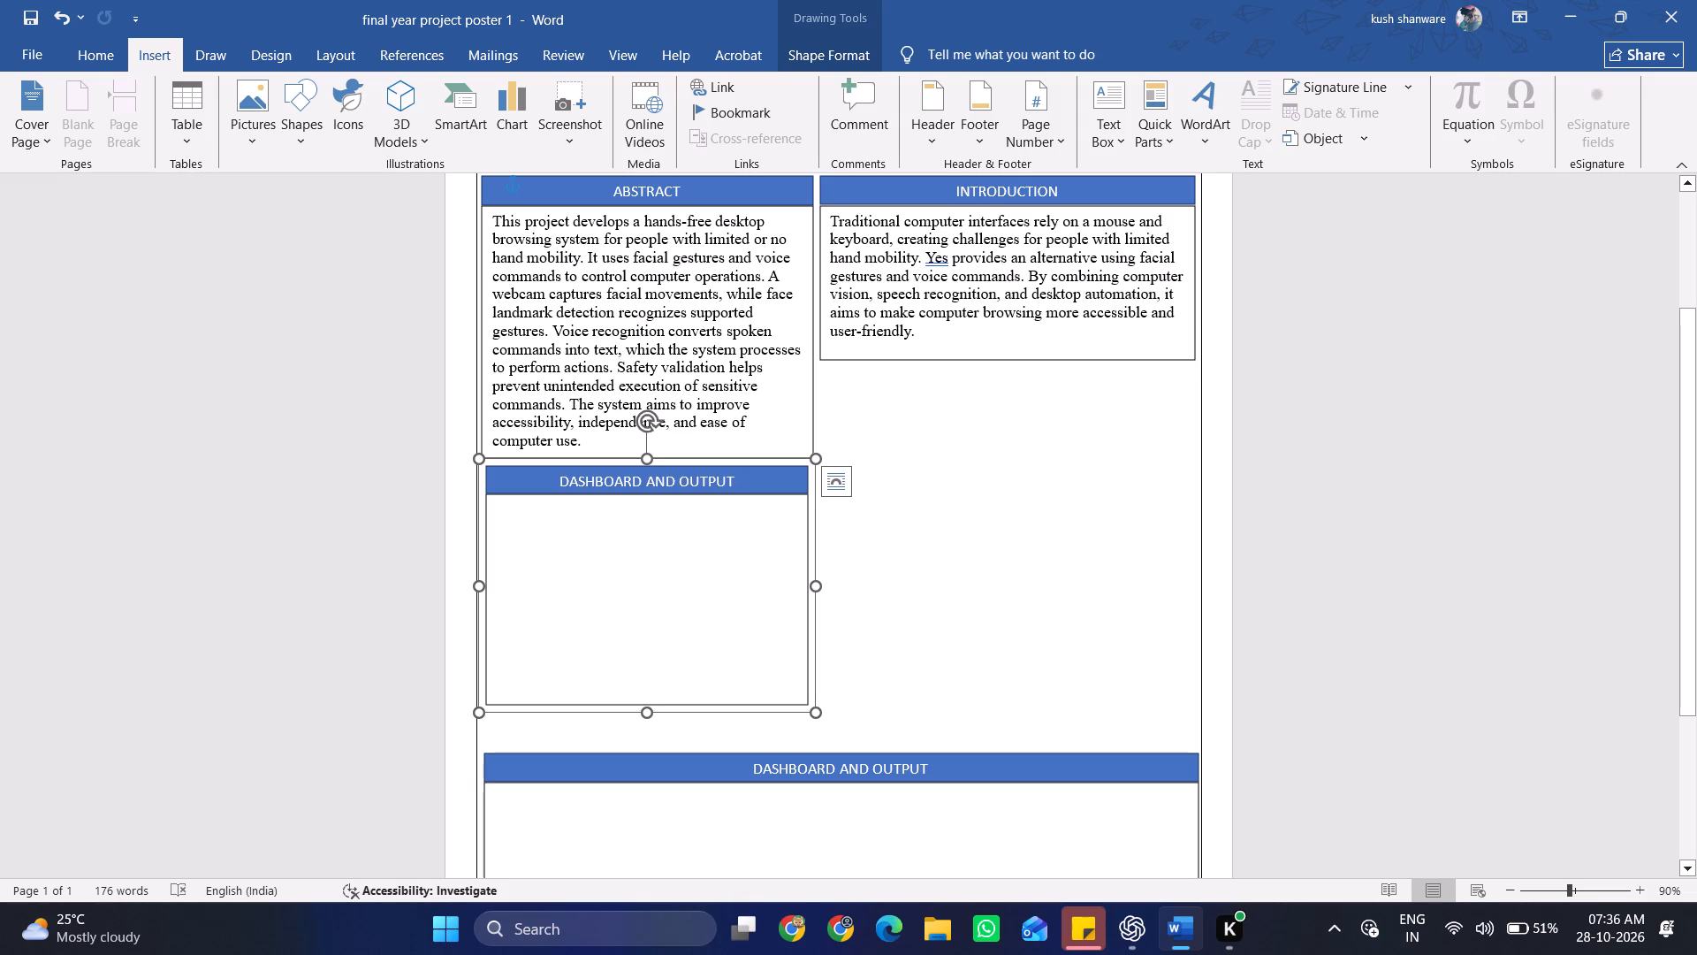
Replace the heading text of the block beneath the Abstract with OBJECTIVES.
key(alt+Tab)
key(alt+Tab)
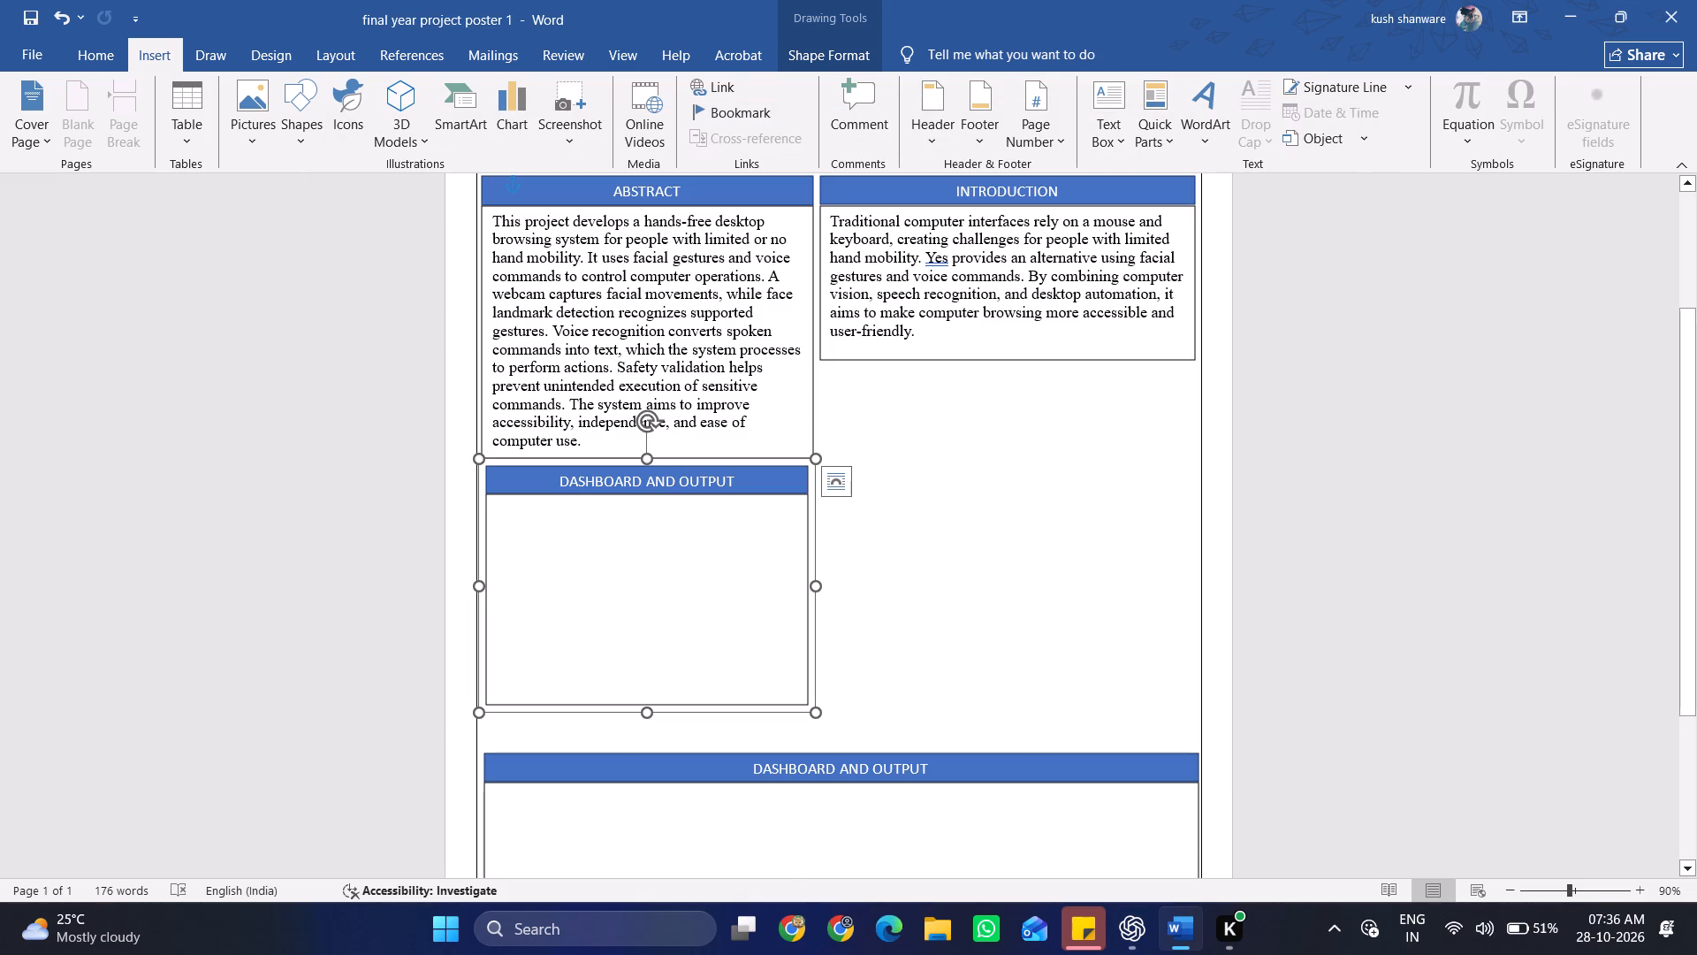
double_click(681, 481)
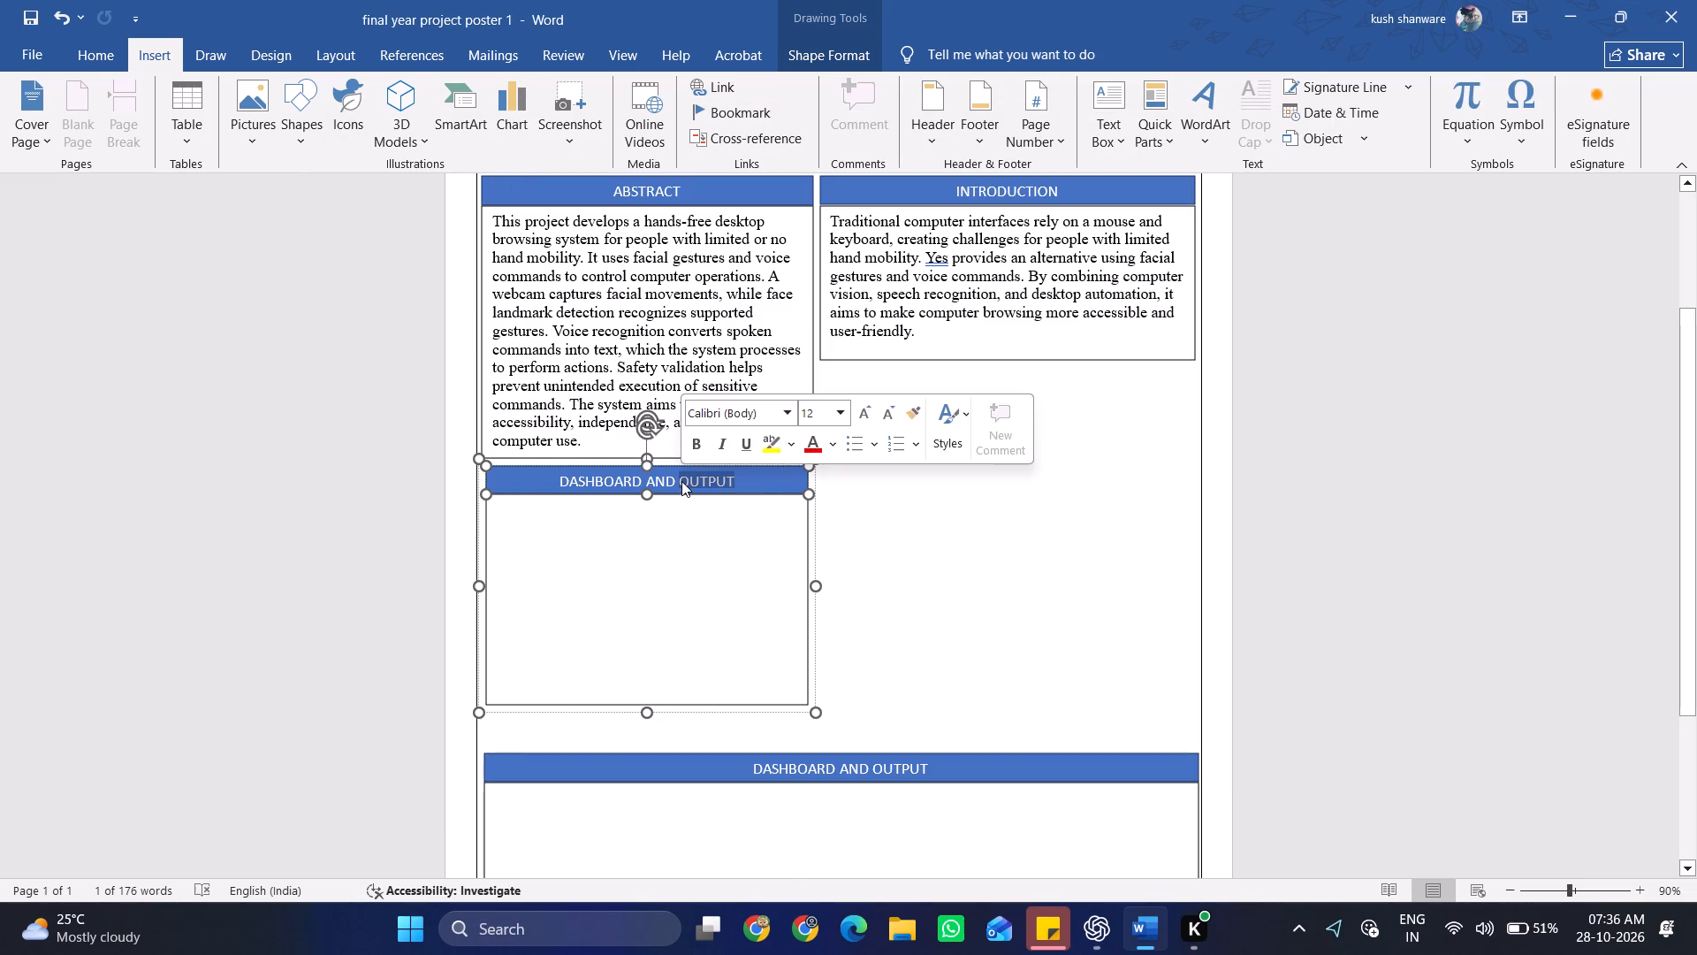
key(ctrl+a)
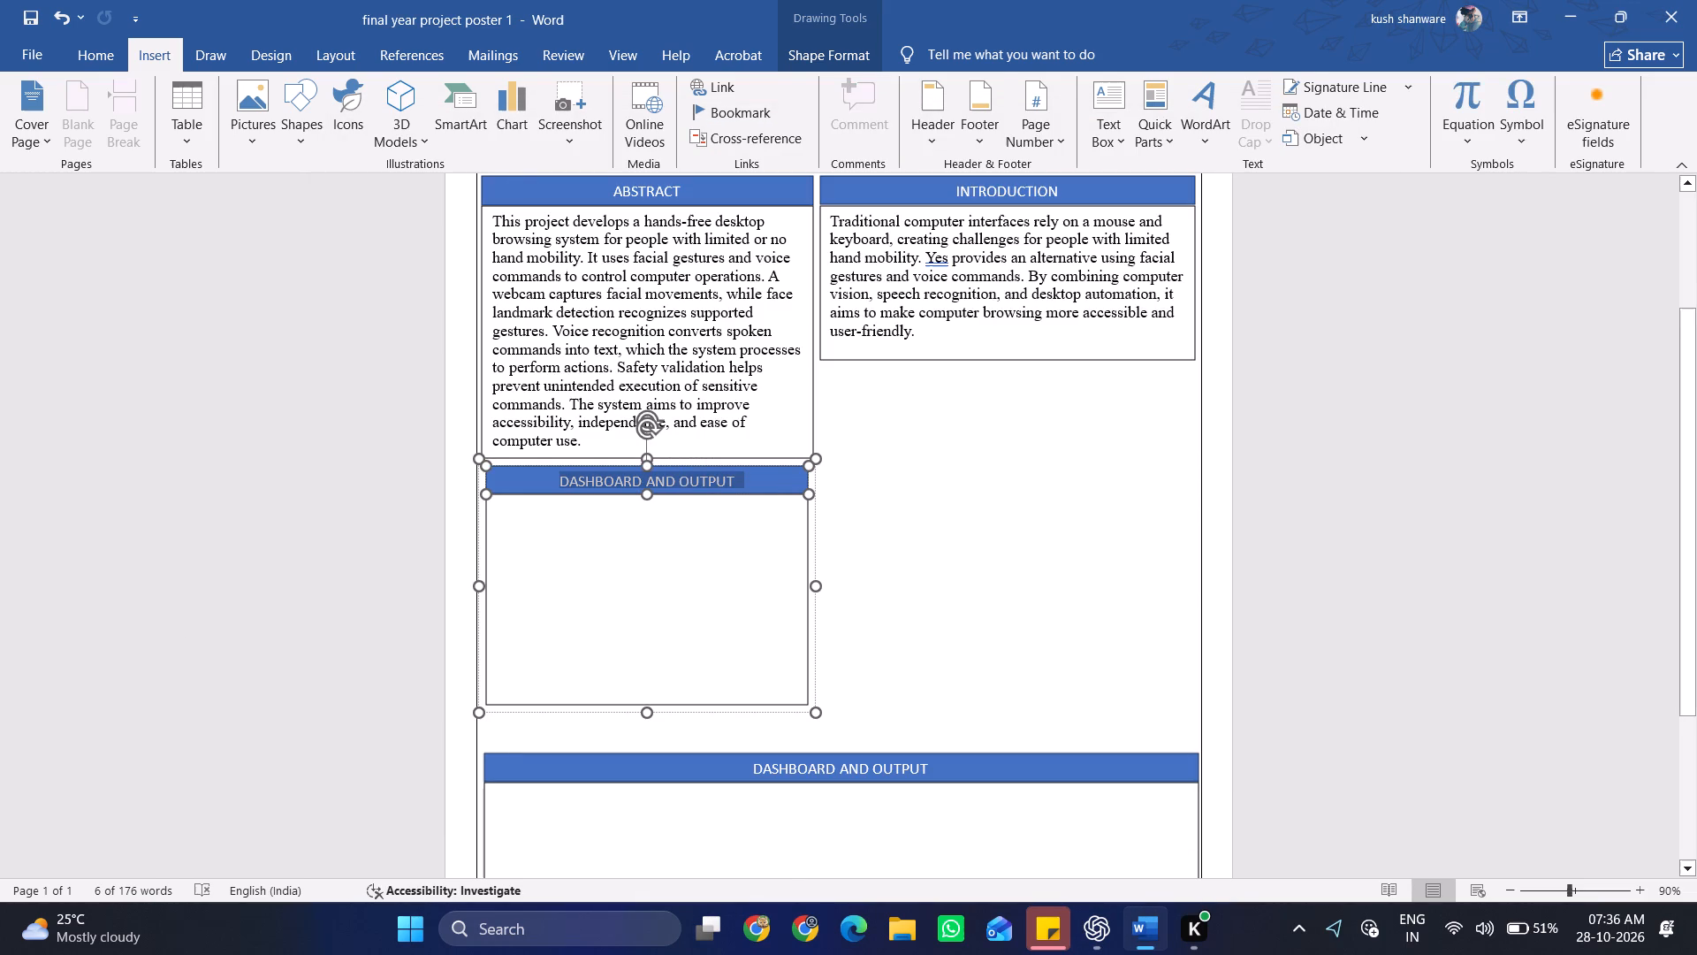
text(OBJECTIVES)
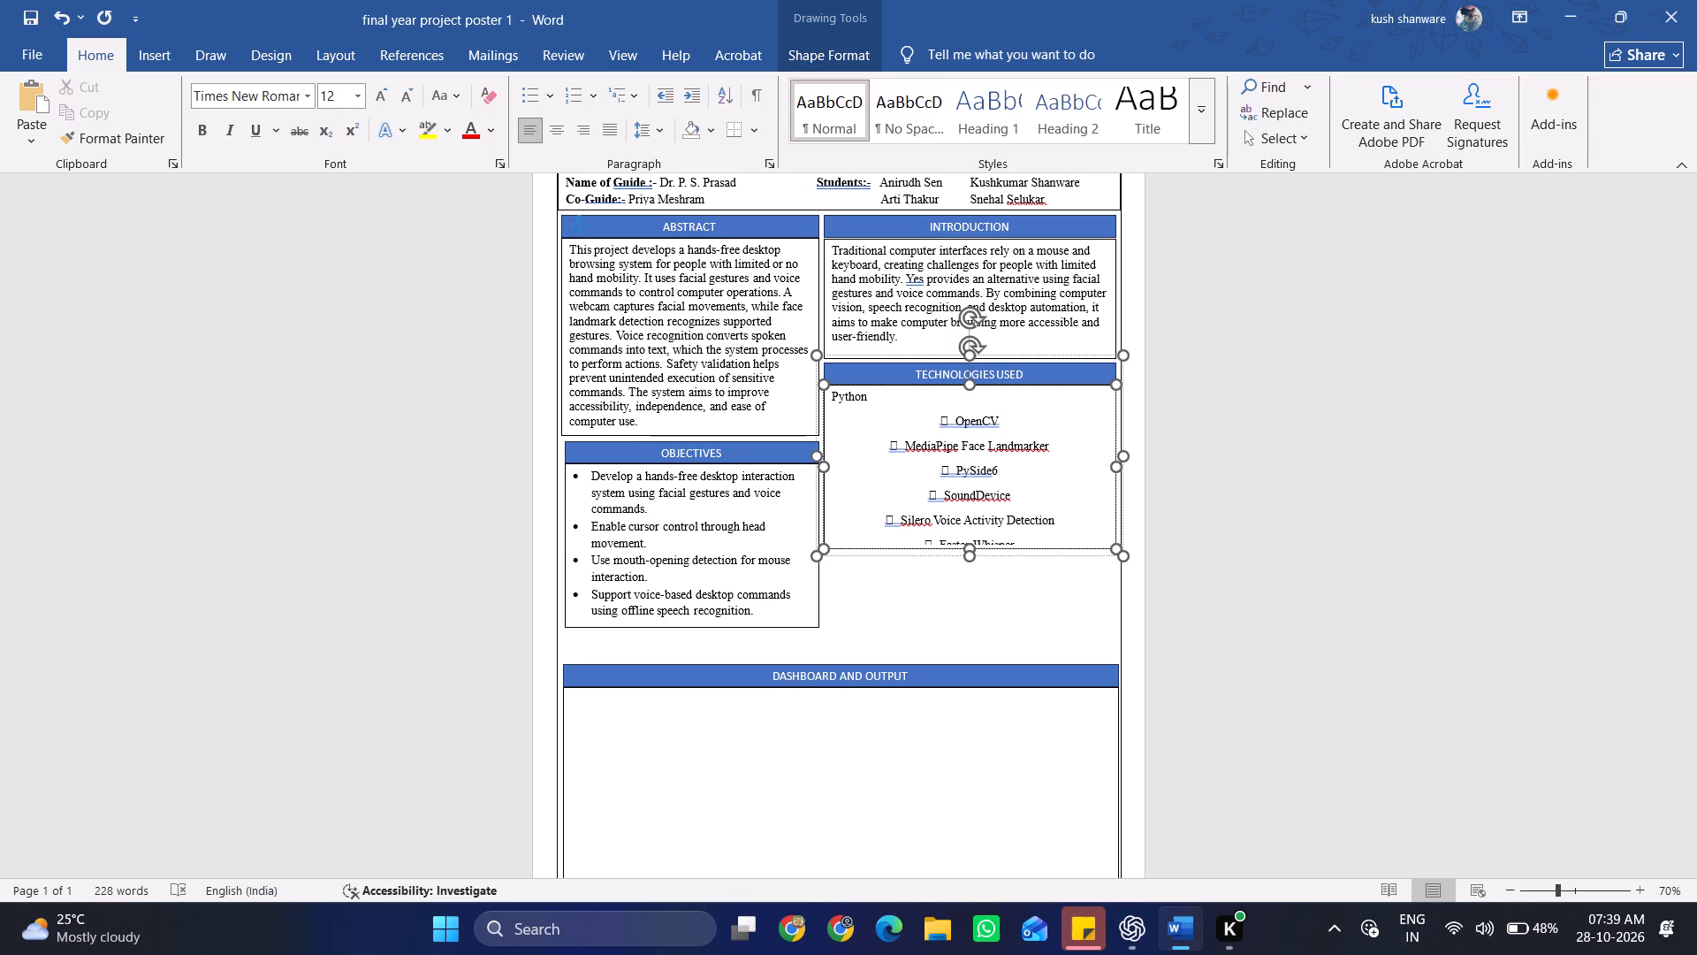
Remove the box symbol before OpenCV in Technologies Used and join it to the first line as "Python, OpenCV".
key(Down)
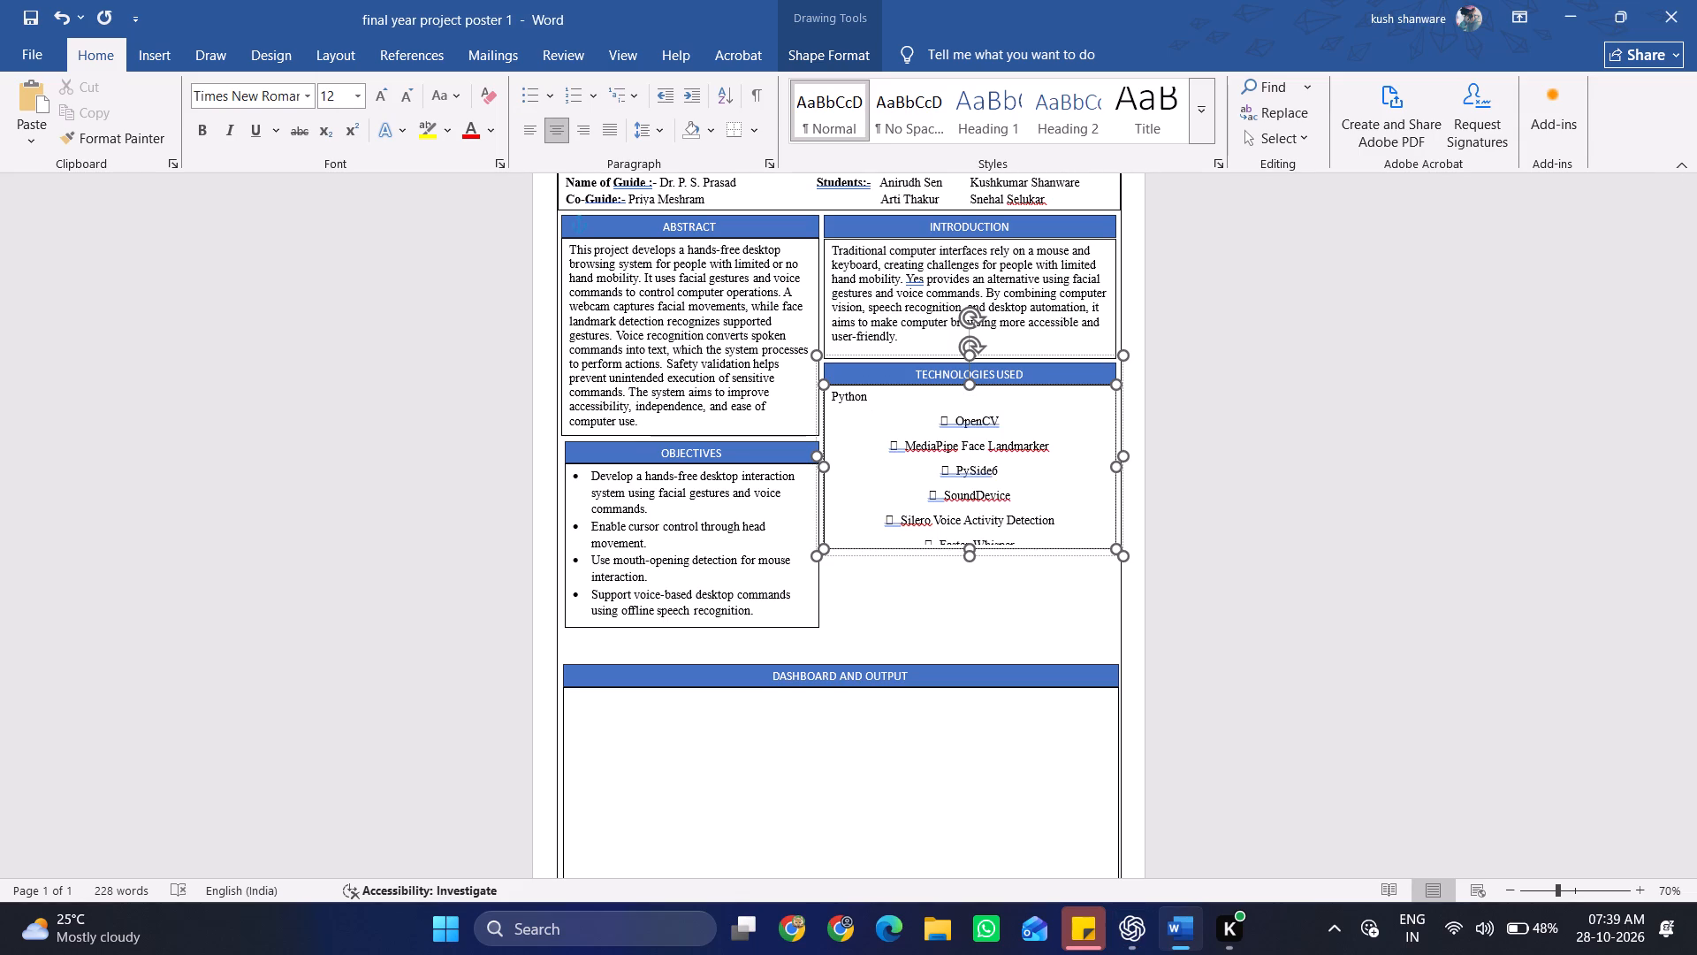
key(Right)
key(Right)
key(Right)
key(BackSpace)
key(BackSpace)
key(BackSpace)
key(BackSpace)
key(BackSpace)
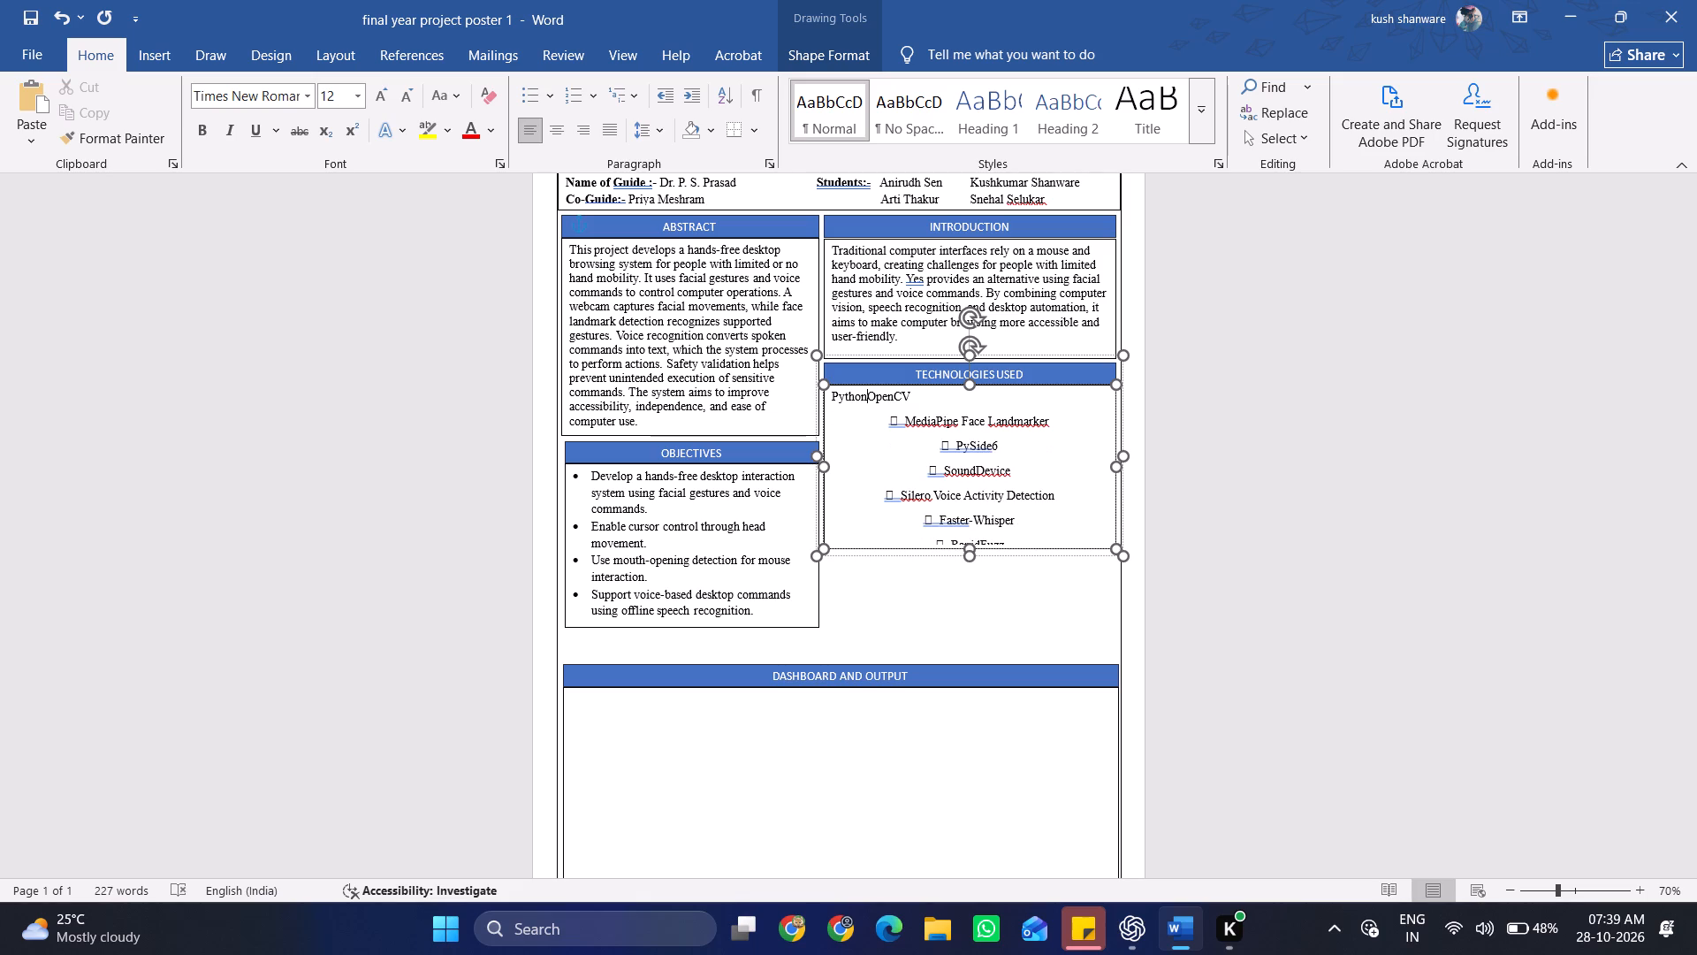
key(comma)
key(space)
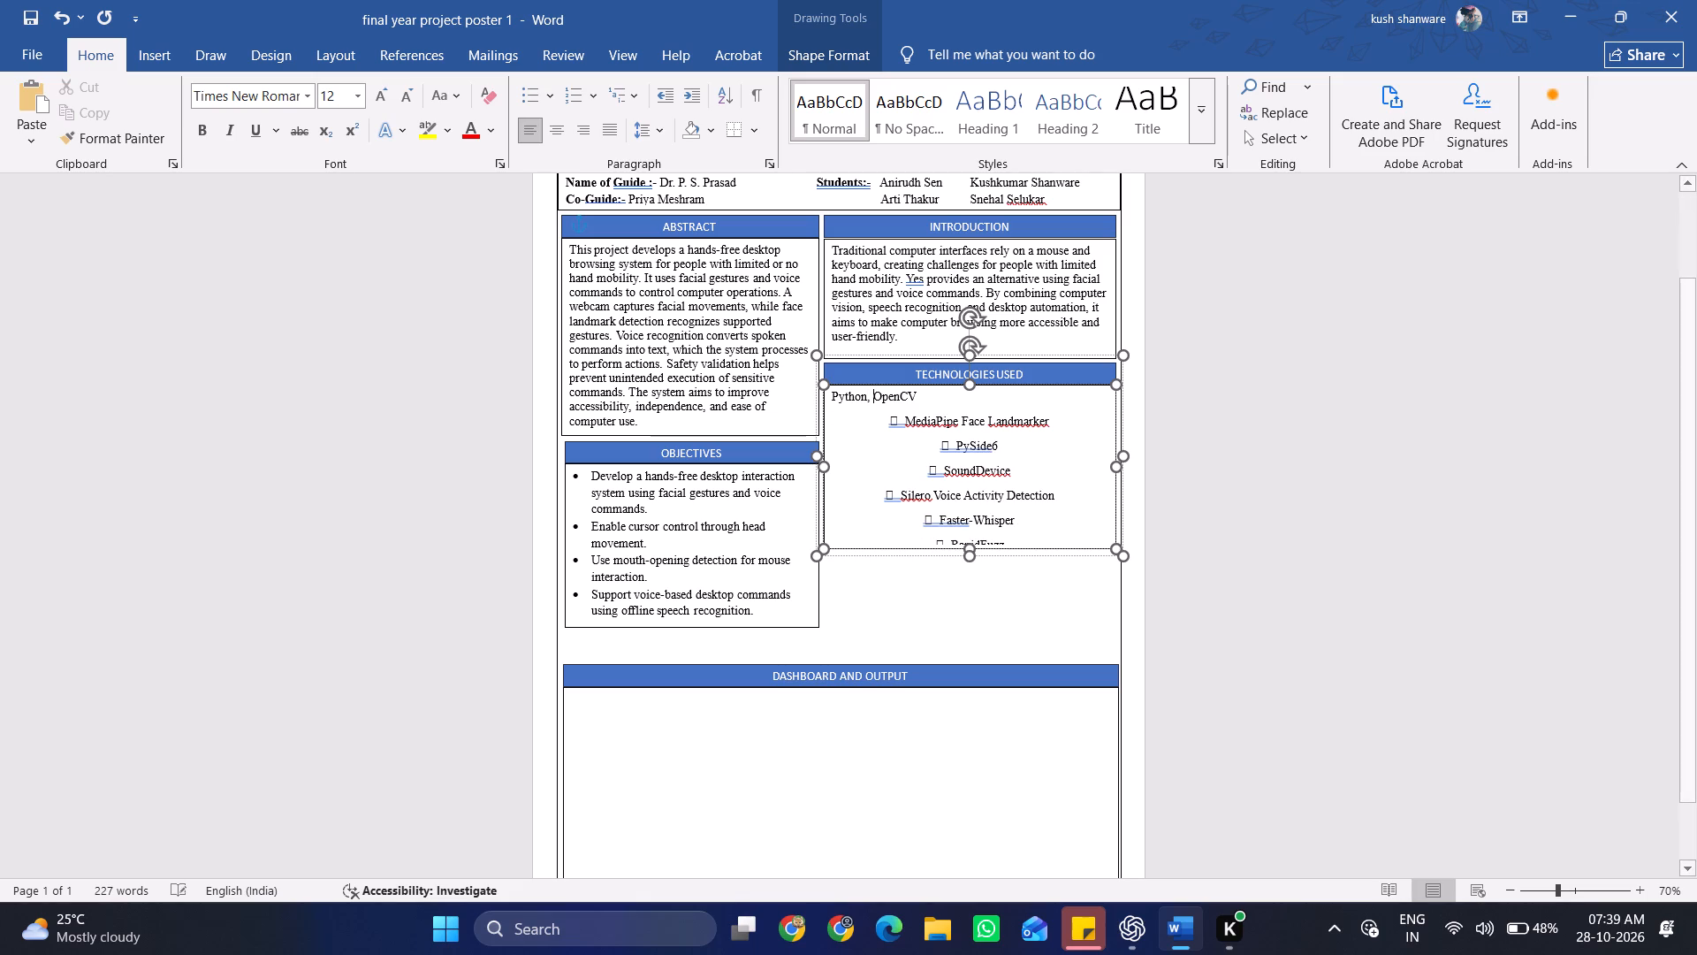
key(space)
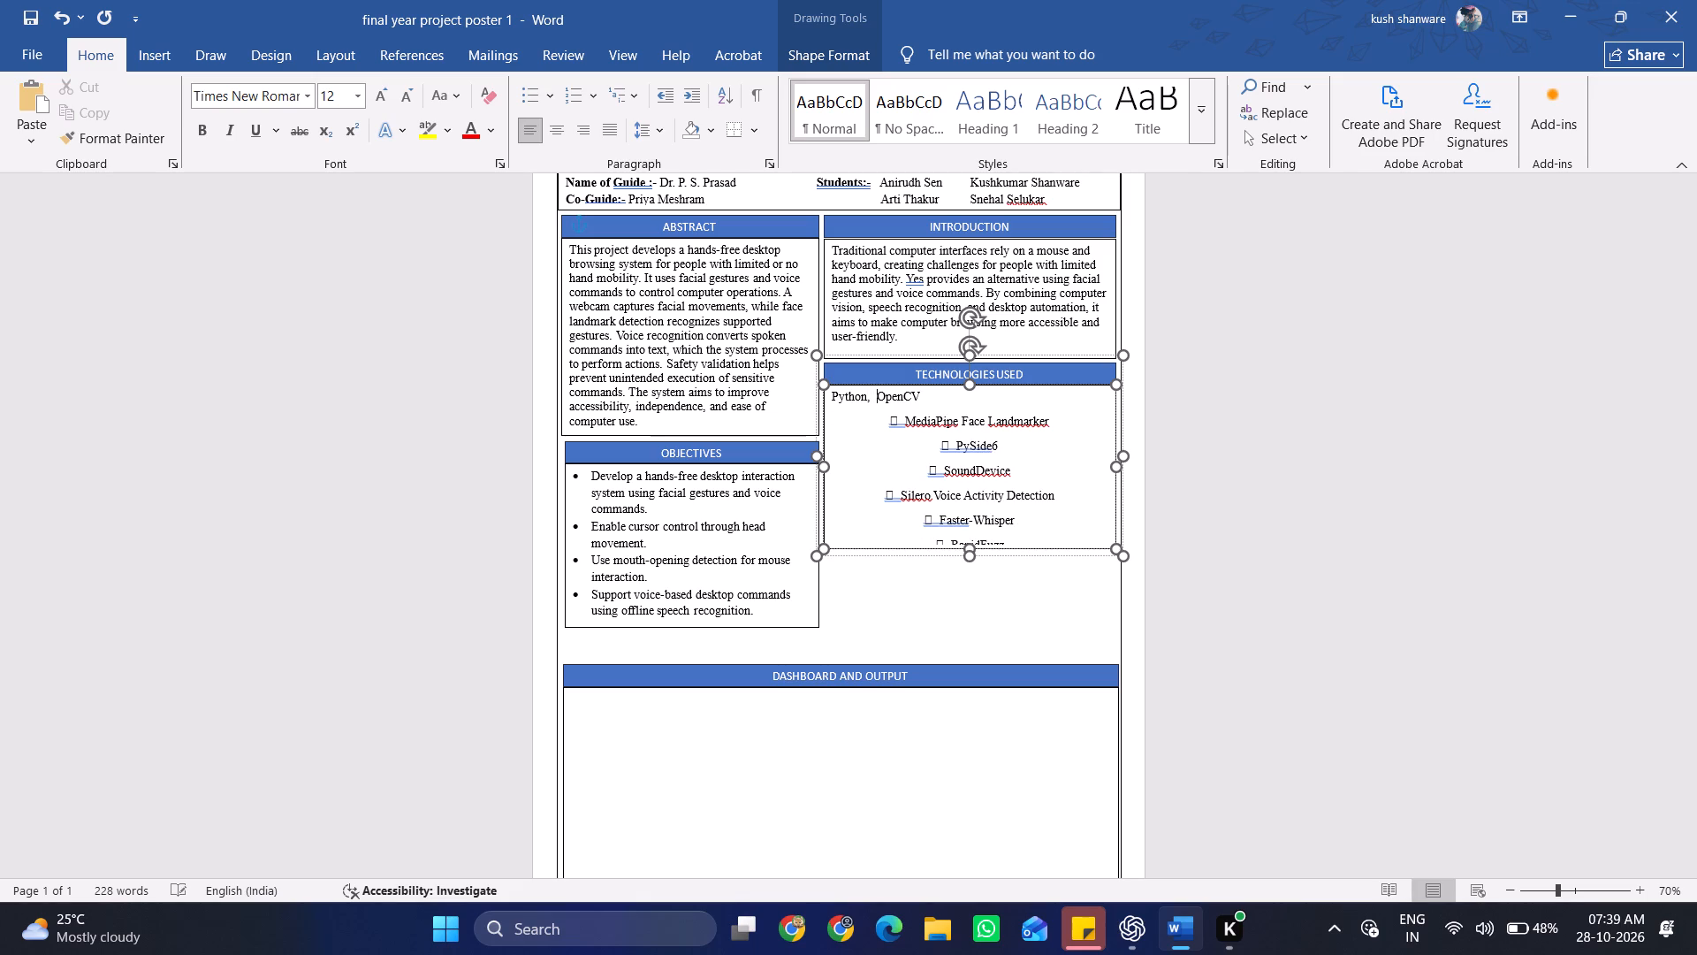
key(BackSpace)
Remove the box symbol before MediaPipe Face Landmarker and append the item after OpenCV on the first line, separated by a comma.
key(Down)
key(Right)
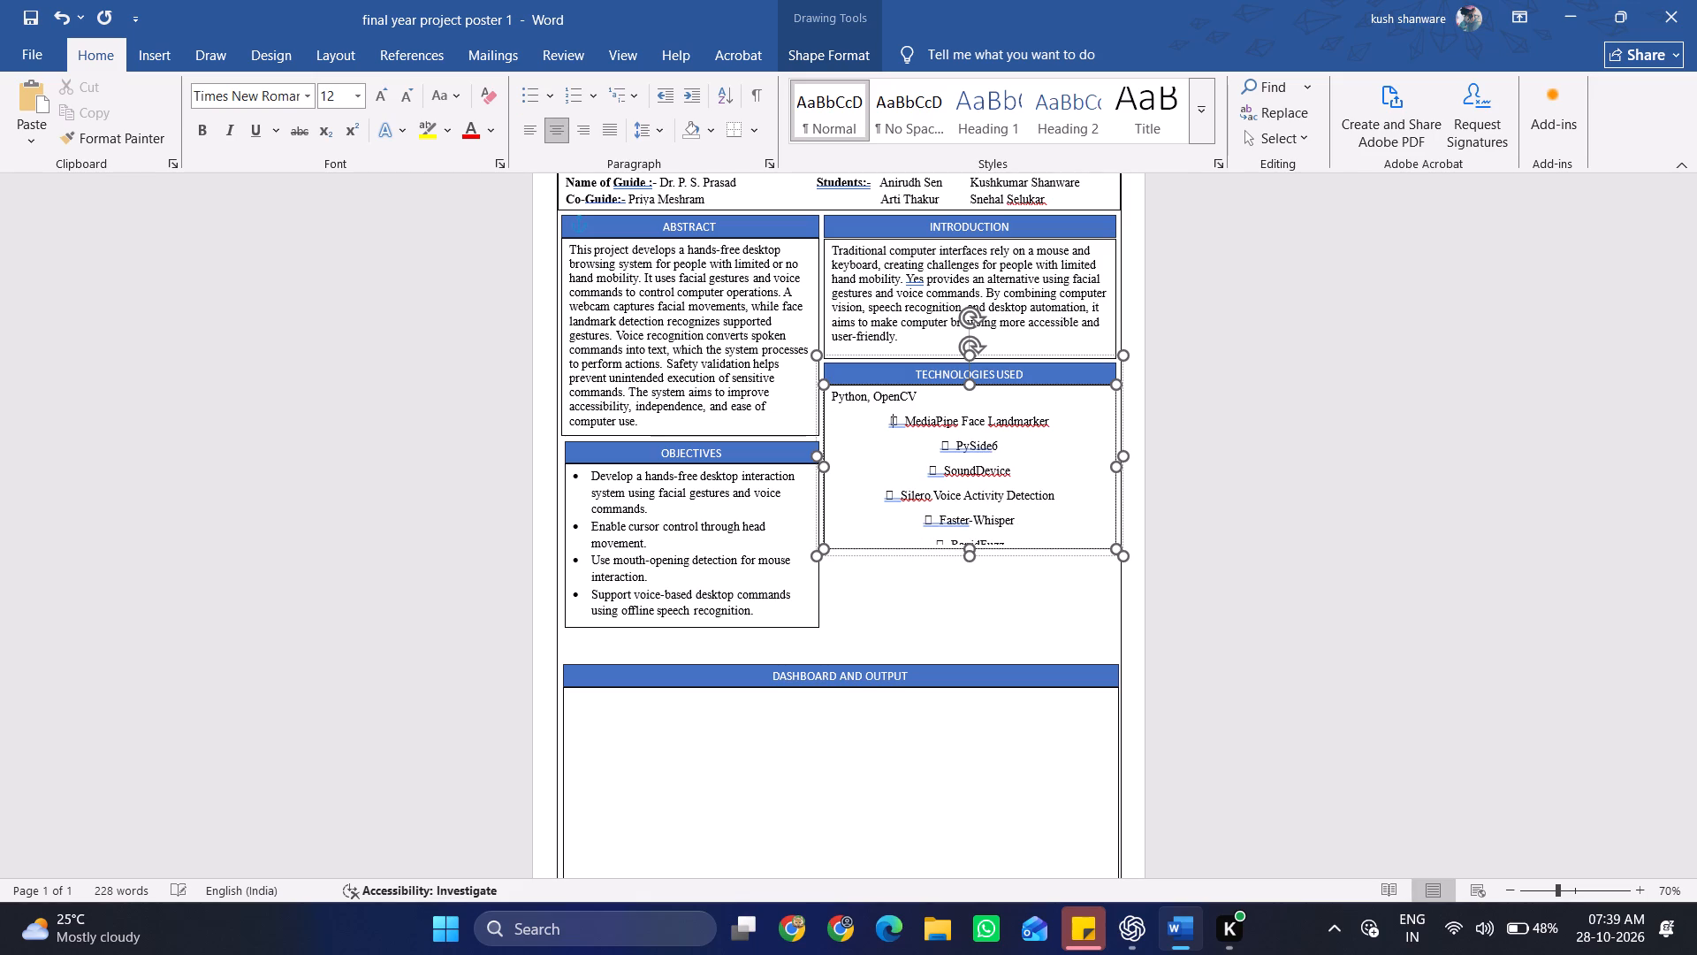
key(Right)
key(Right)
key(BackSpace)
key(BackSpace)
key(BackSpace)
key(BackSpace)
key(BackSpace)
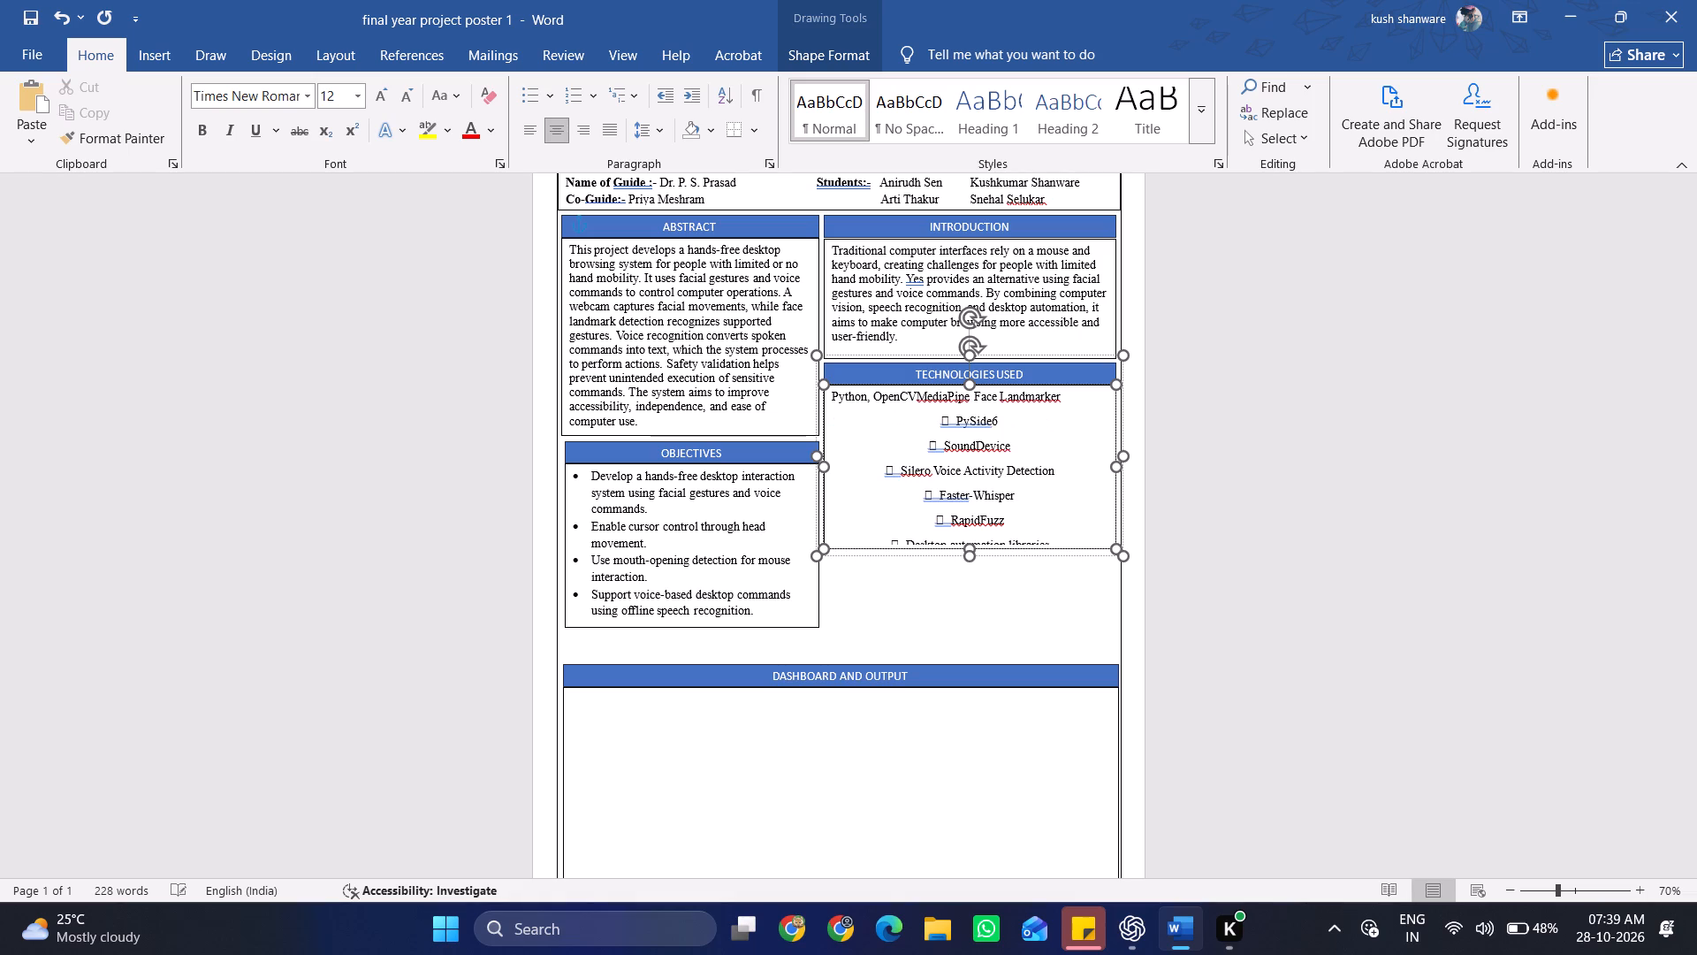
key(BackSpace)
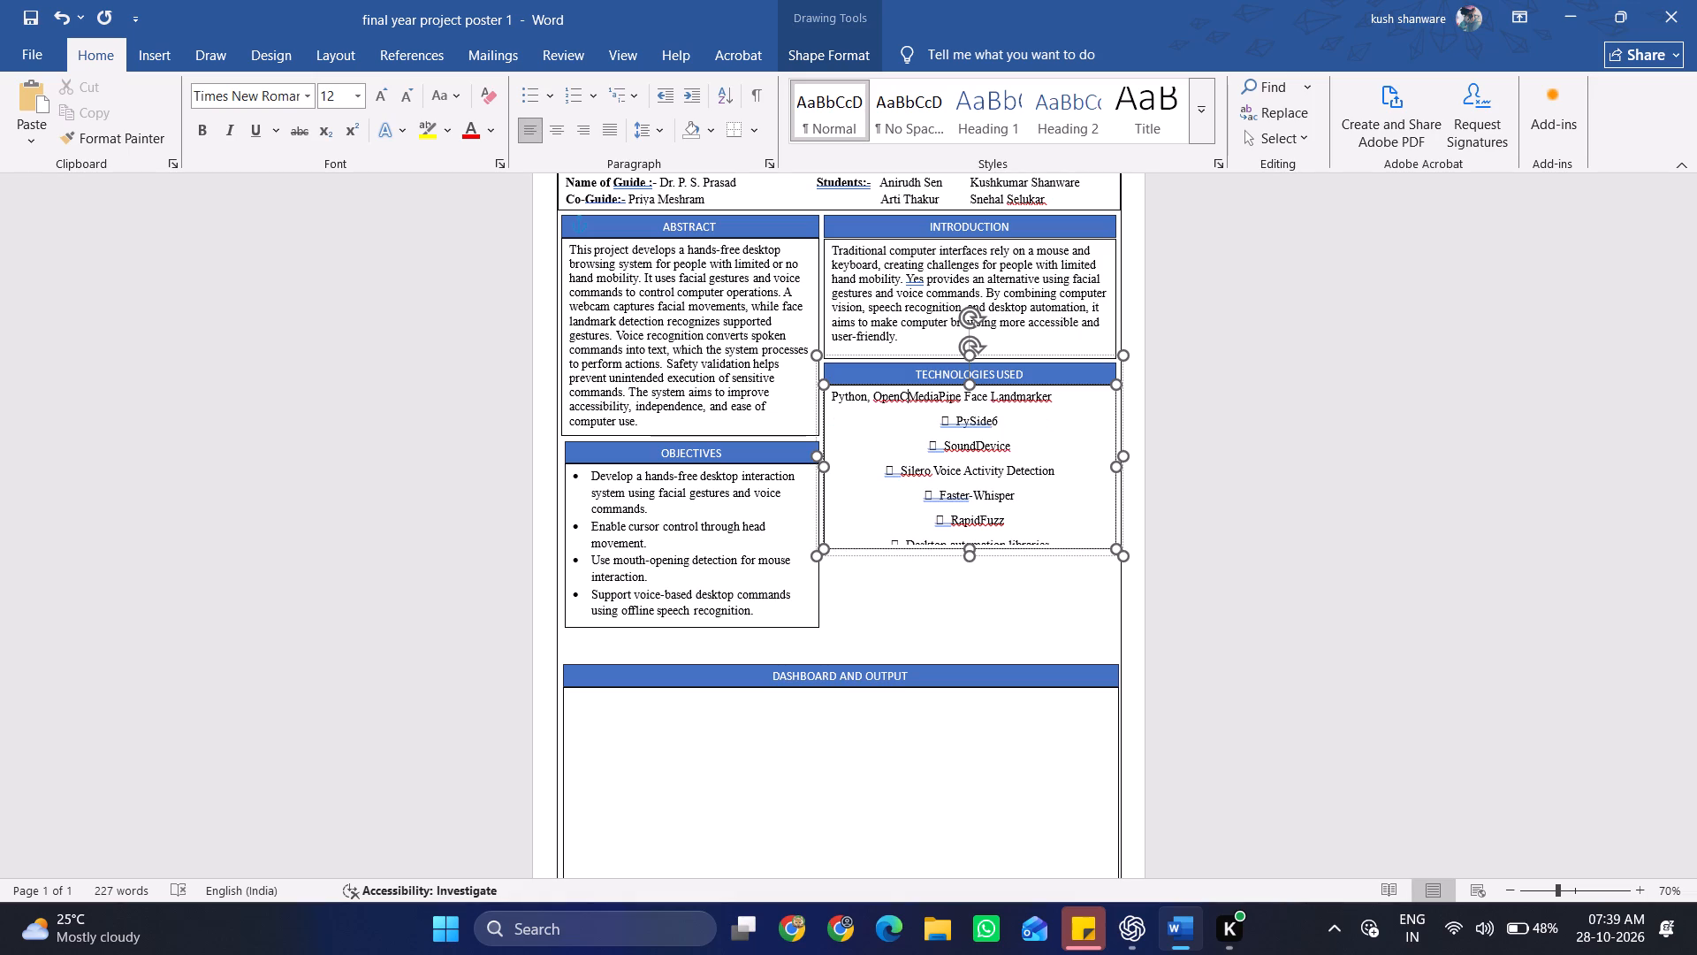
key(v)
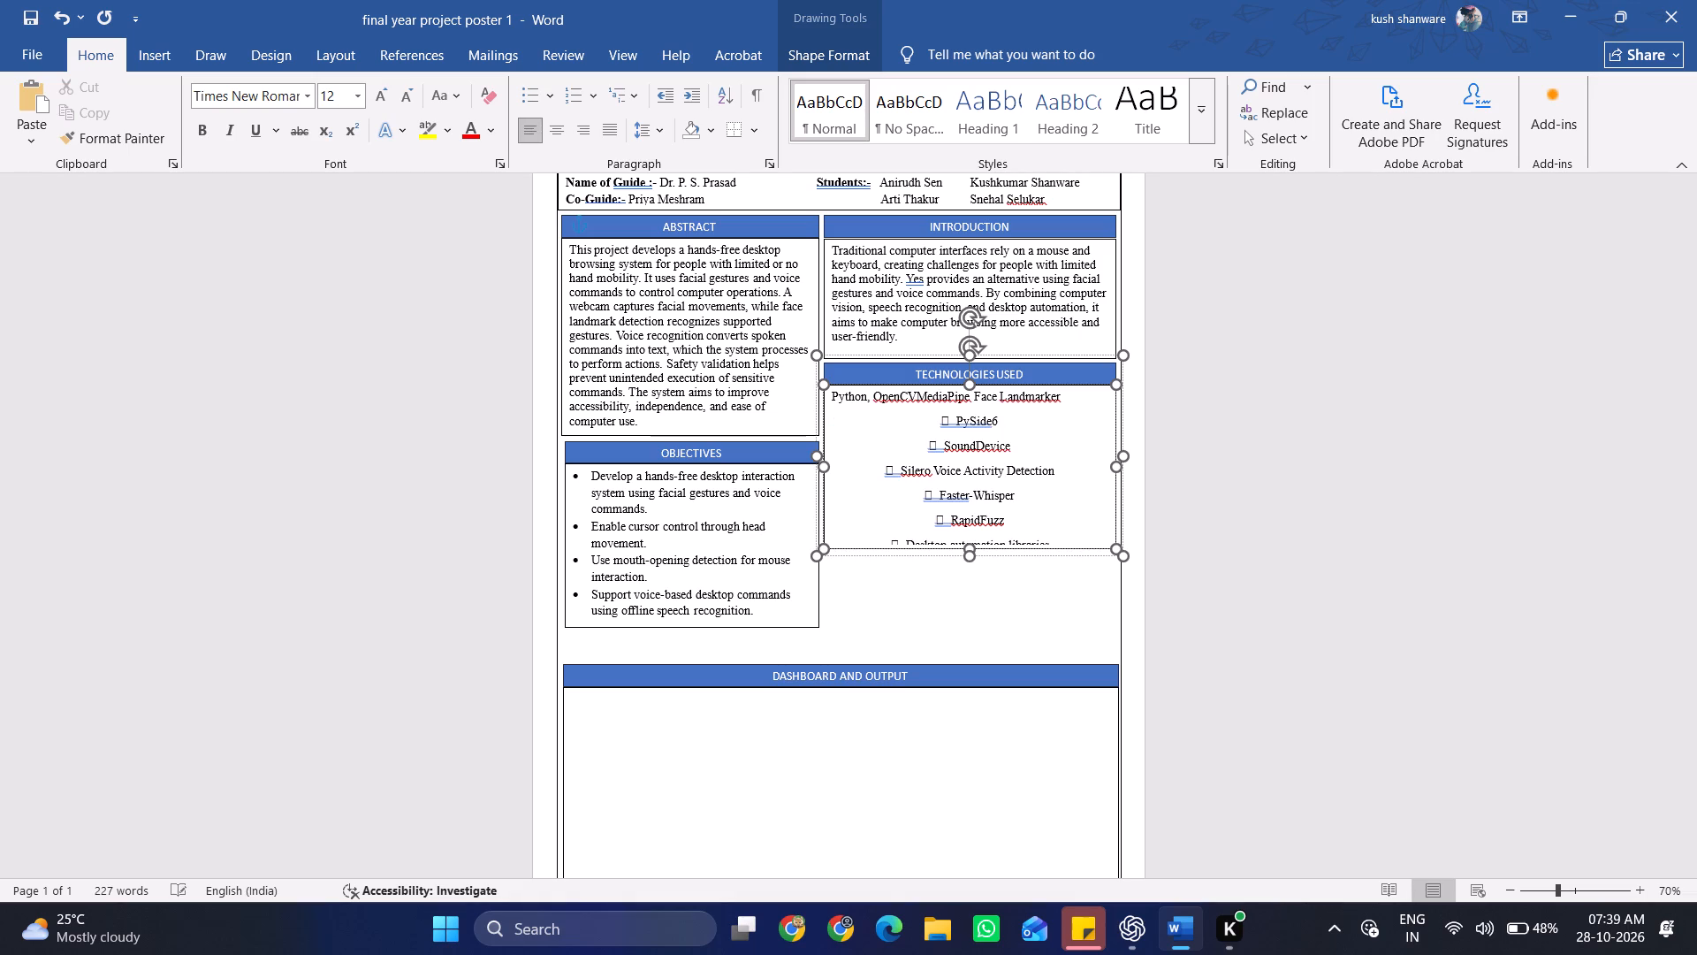
text(,)
key(space)
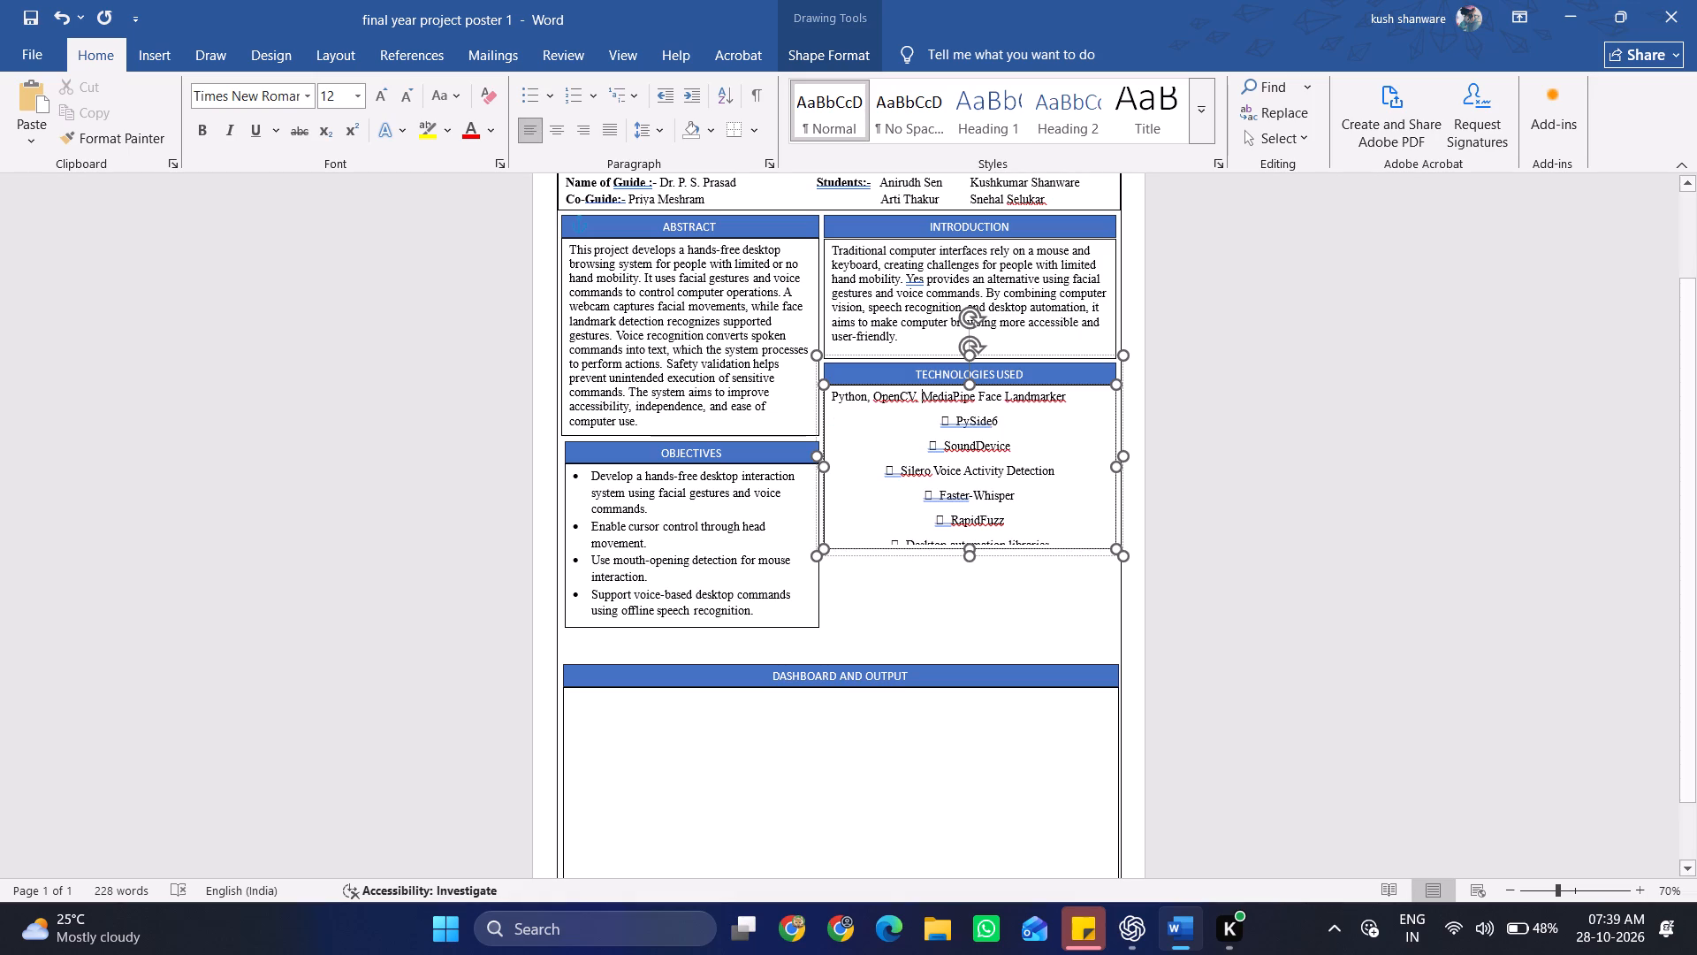
Strip the box symbols from PySide6 and SoundDevice and combine them into a left-aligned second line reading "PySide6, SoundDevice".
click(955, 415)
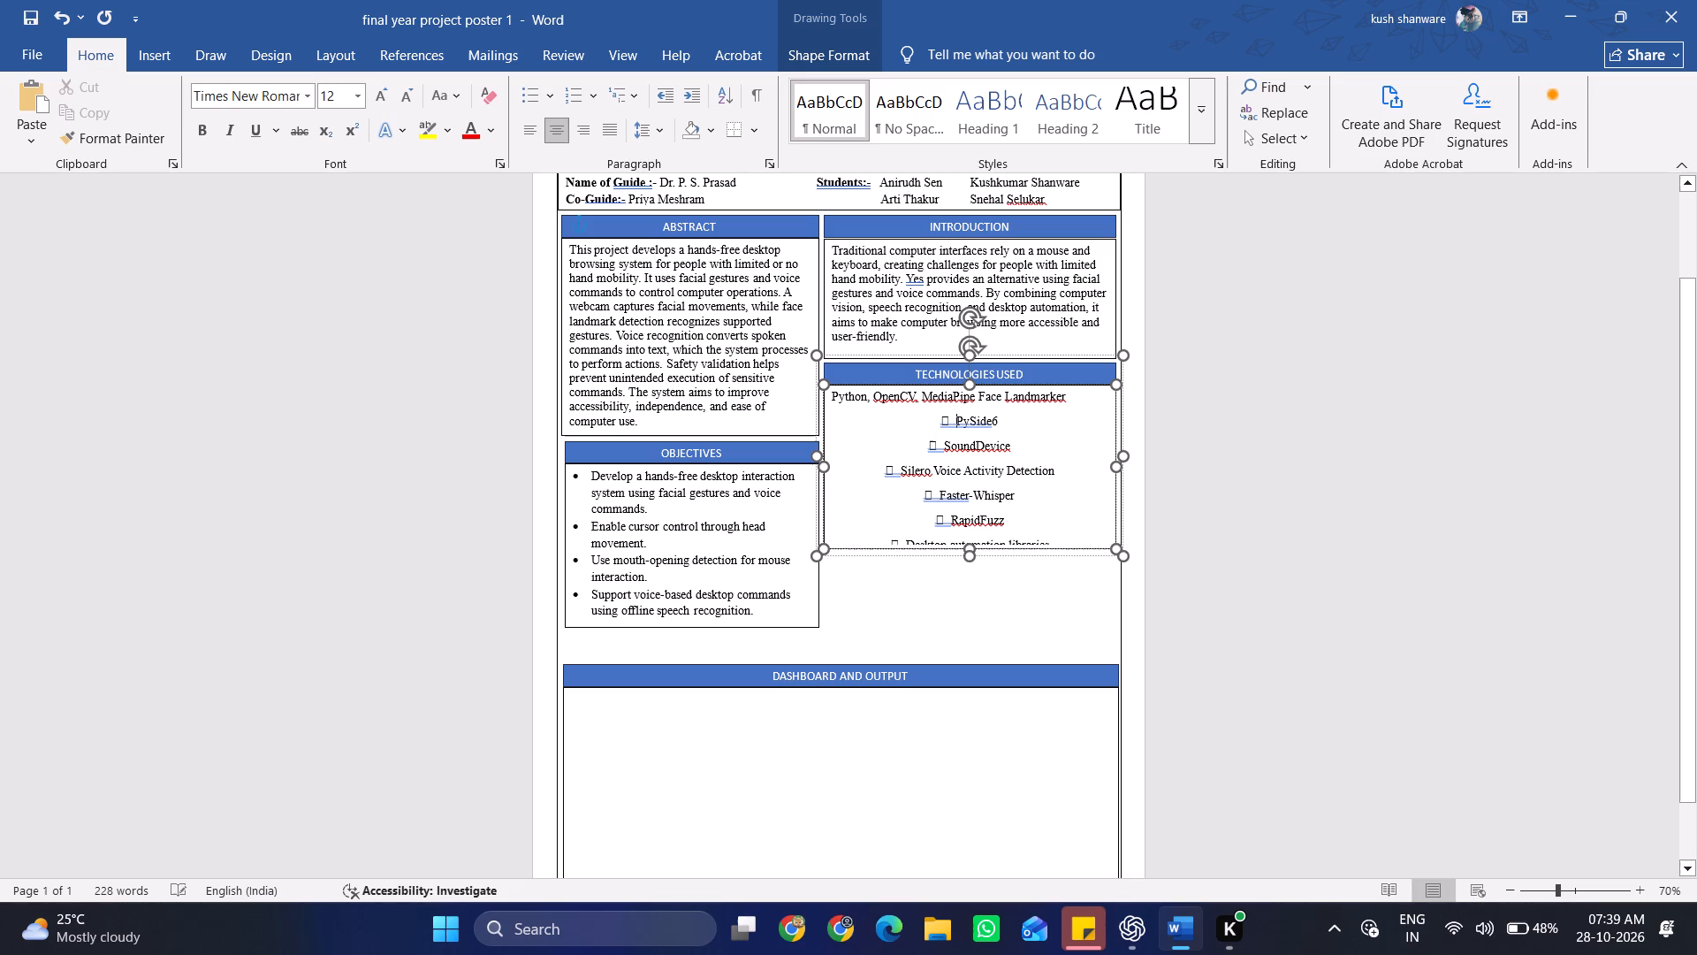
key(BackSpace)
key(BackSpace)
key(BackSpace)
key(BackSpace)
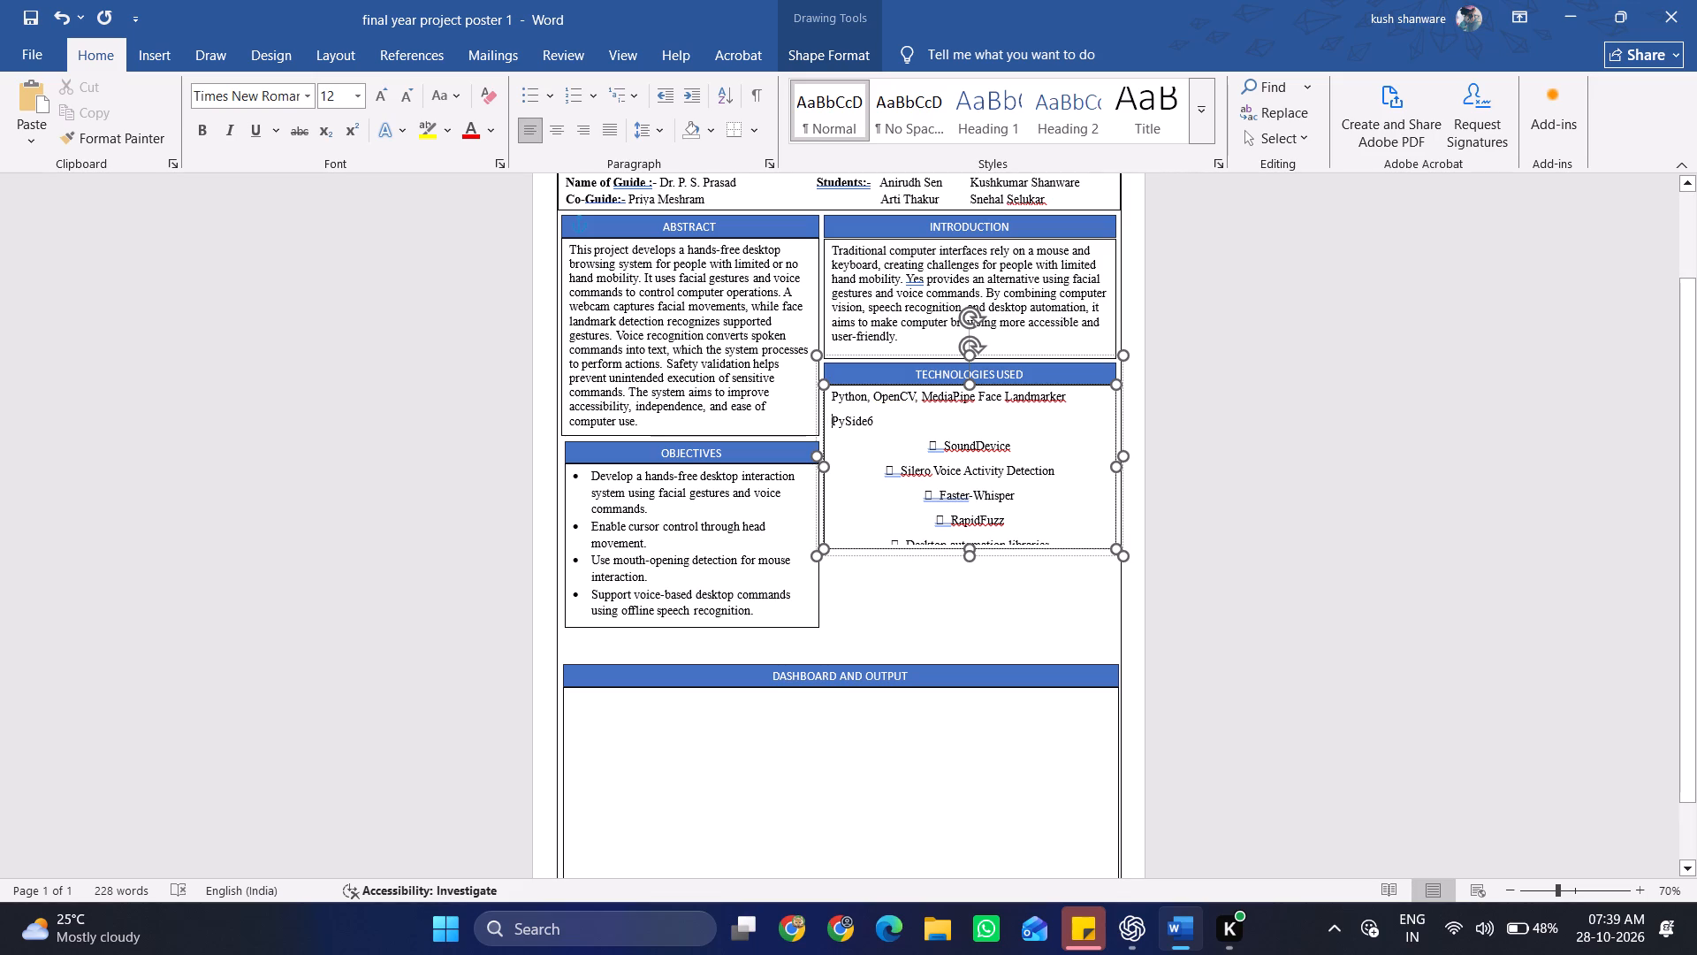
click(943, 443)
key(BackSpace)
key(BackSpace)
key(BackSpace)
key(BackSpace)
key(BackSpace)
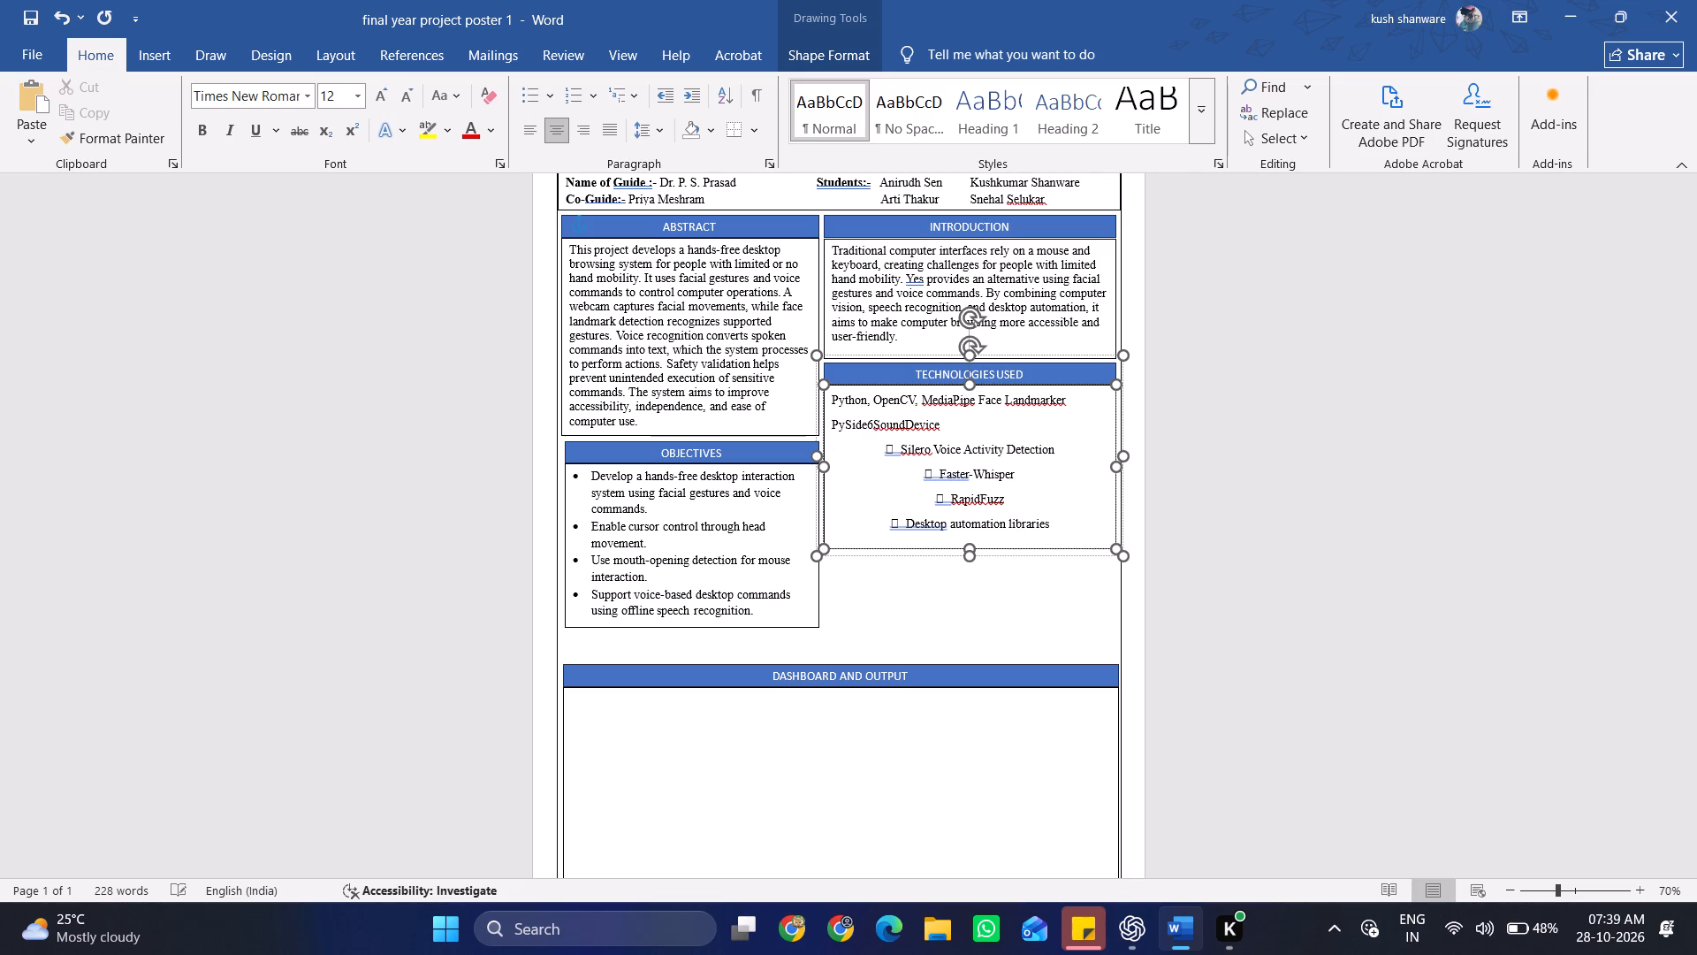
text(,)
key(space)
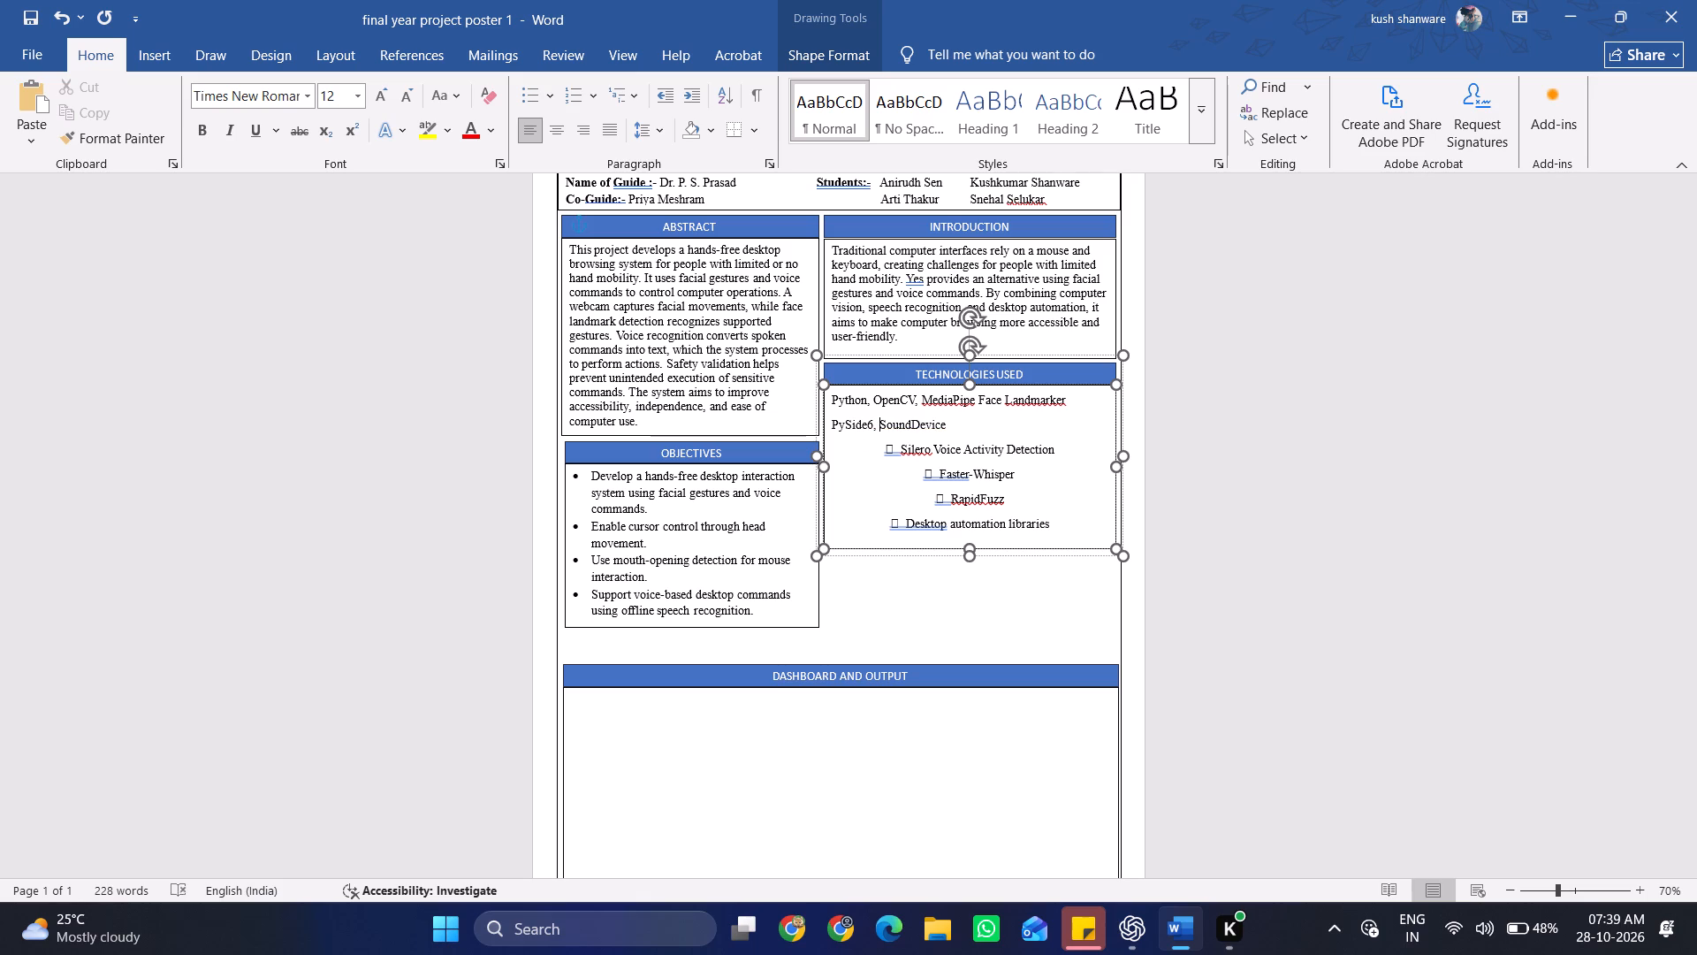
Remove the box symbol before Silero Voice Activity Detection and append the item after SoundDevice, separated by a comma.
key(Down)
key(Right)
key(Right)
key(Right)
key(BackSpace)
key(BackSpace)
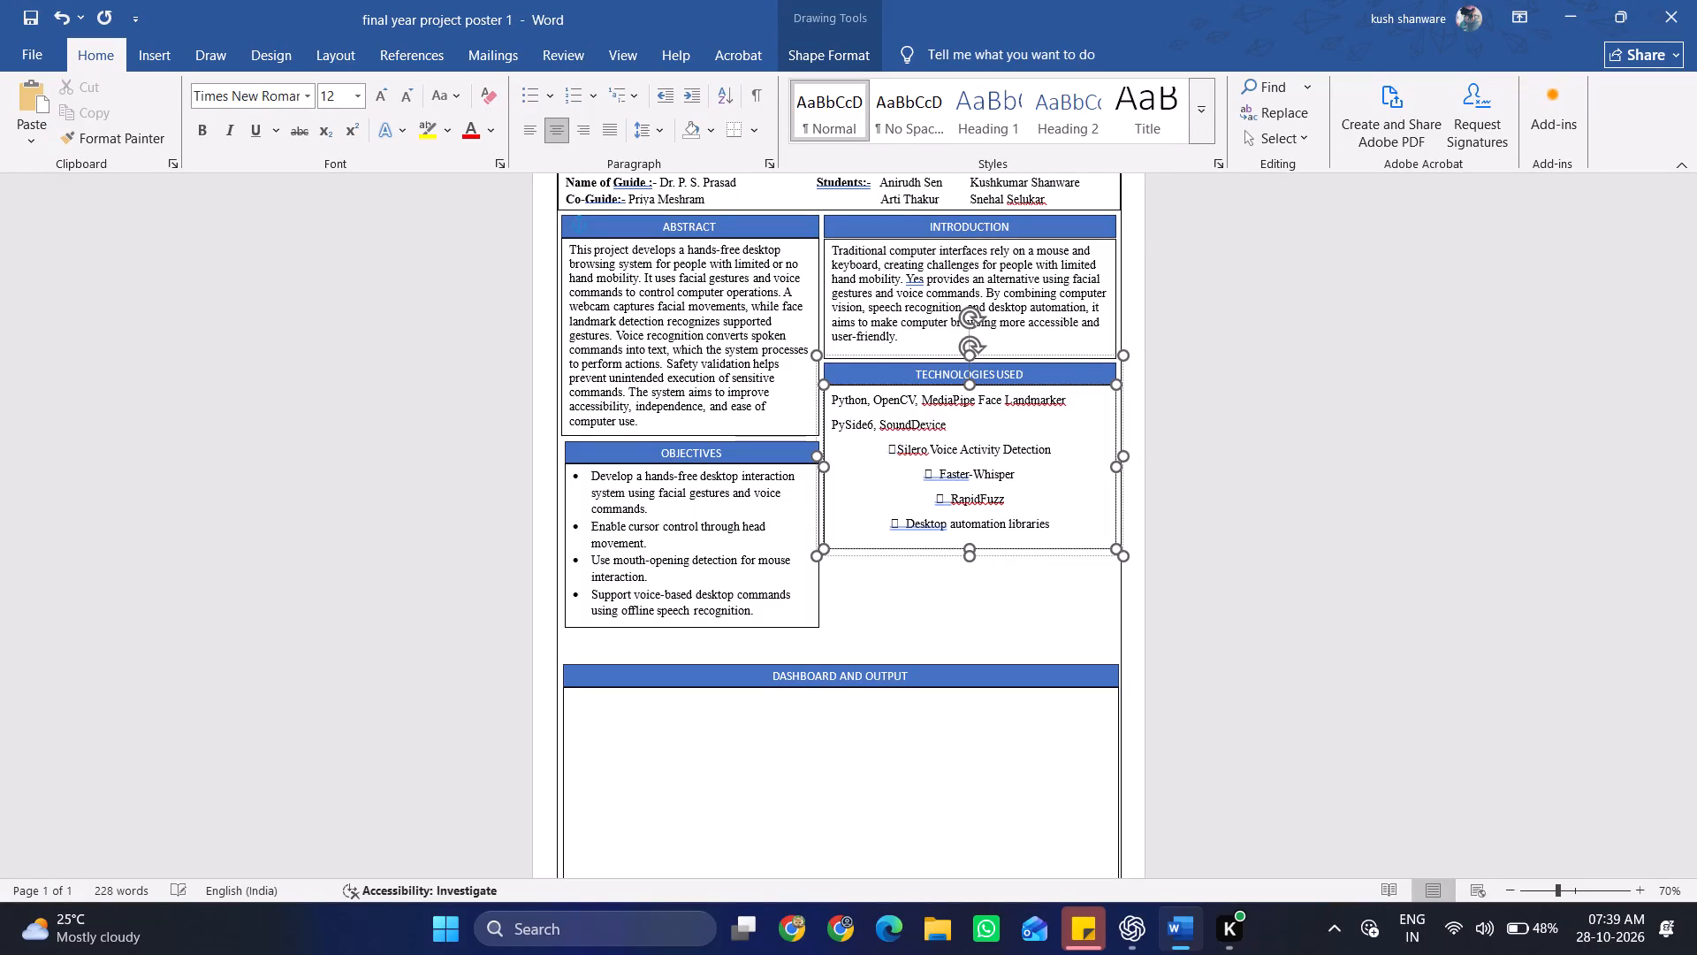
key(BackSpace)
key(BackSpace)
key(BackSpace)
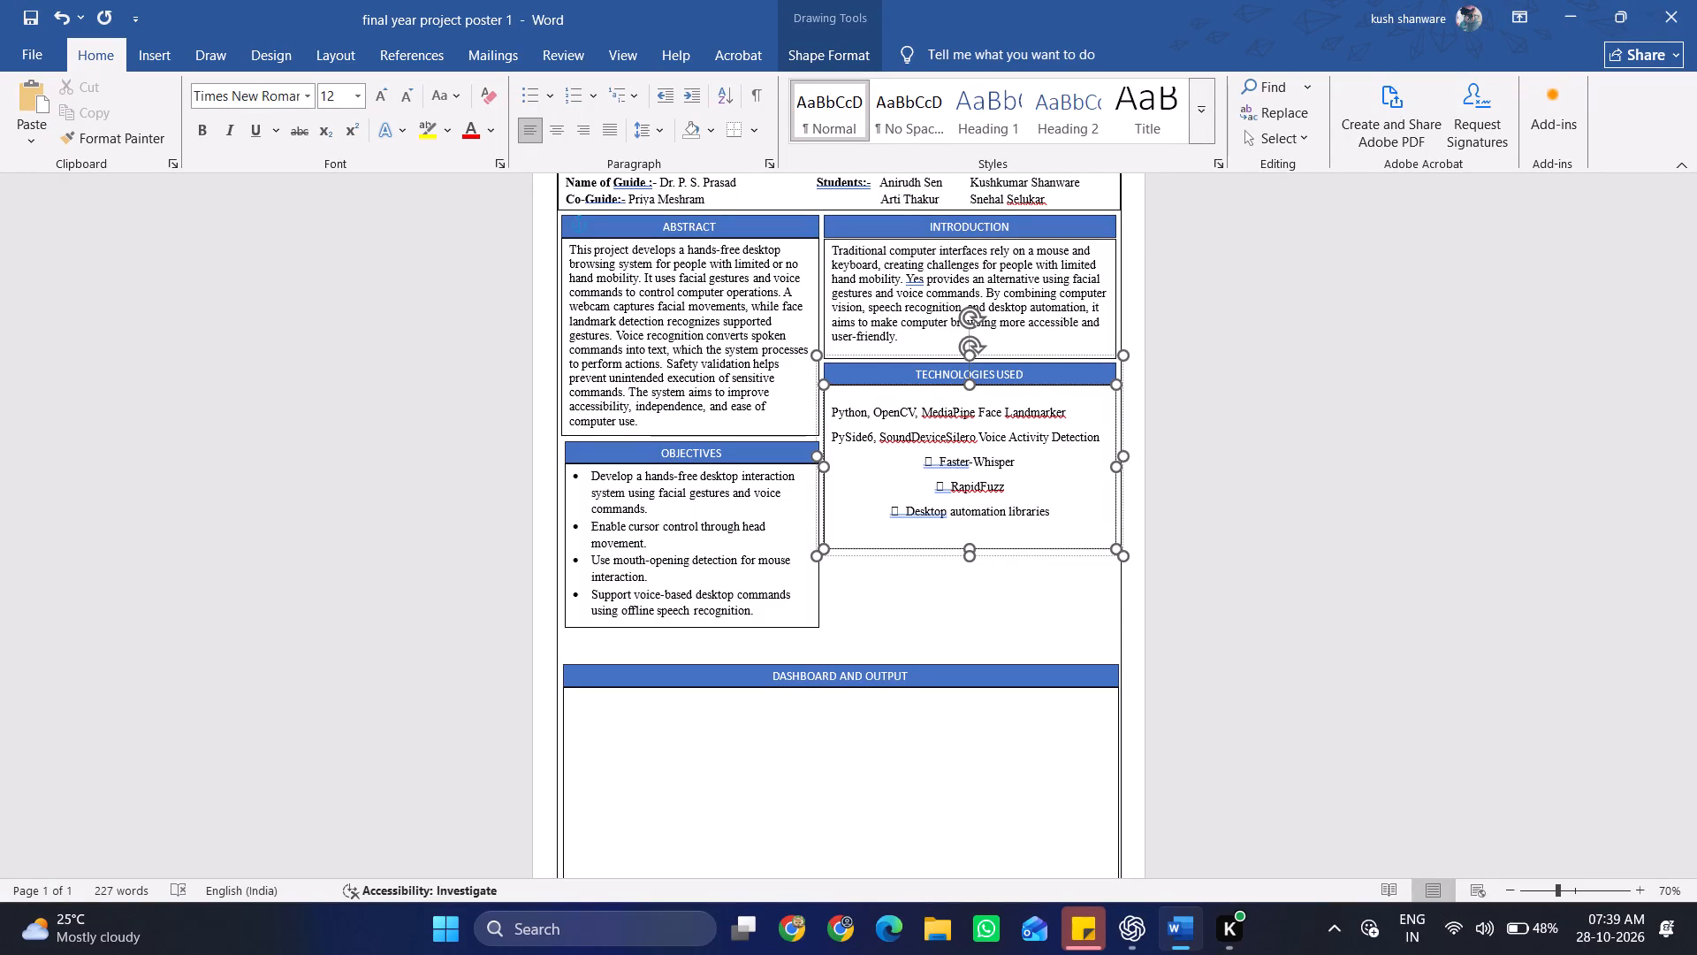
text(,)
key(space)
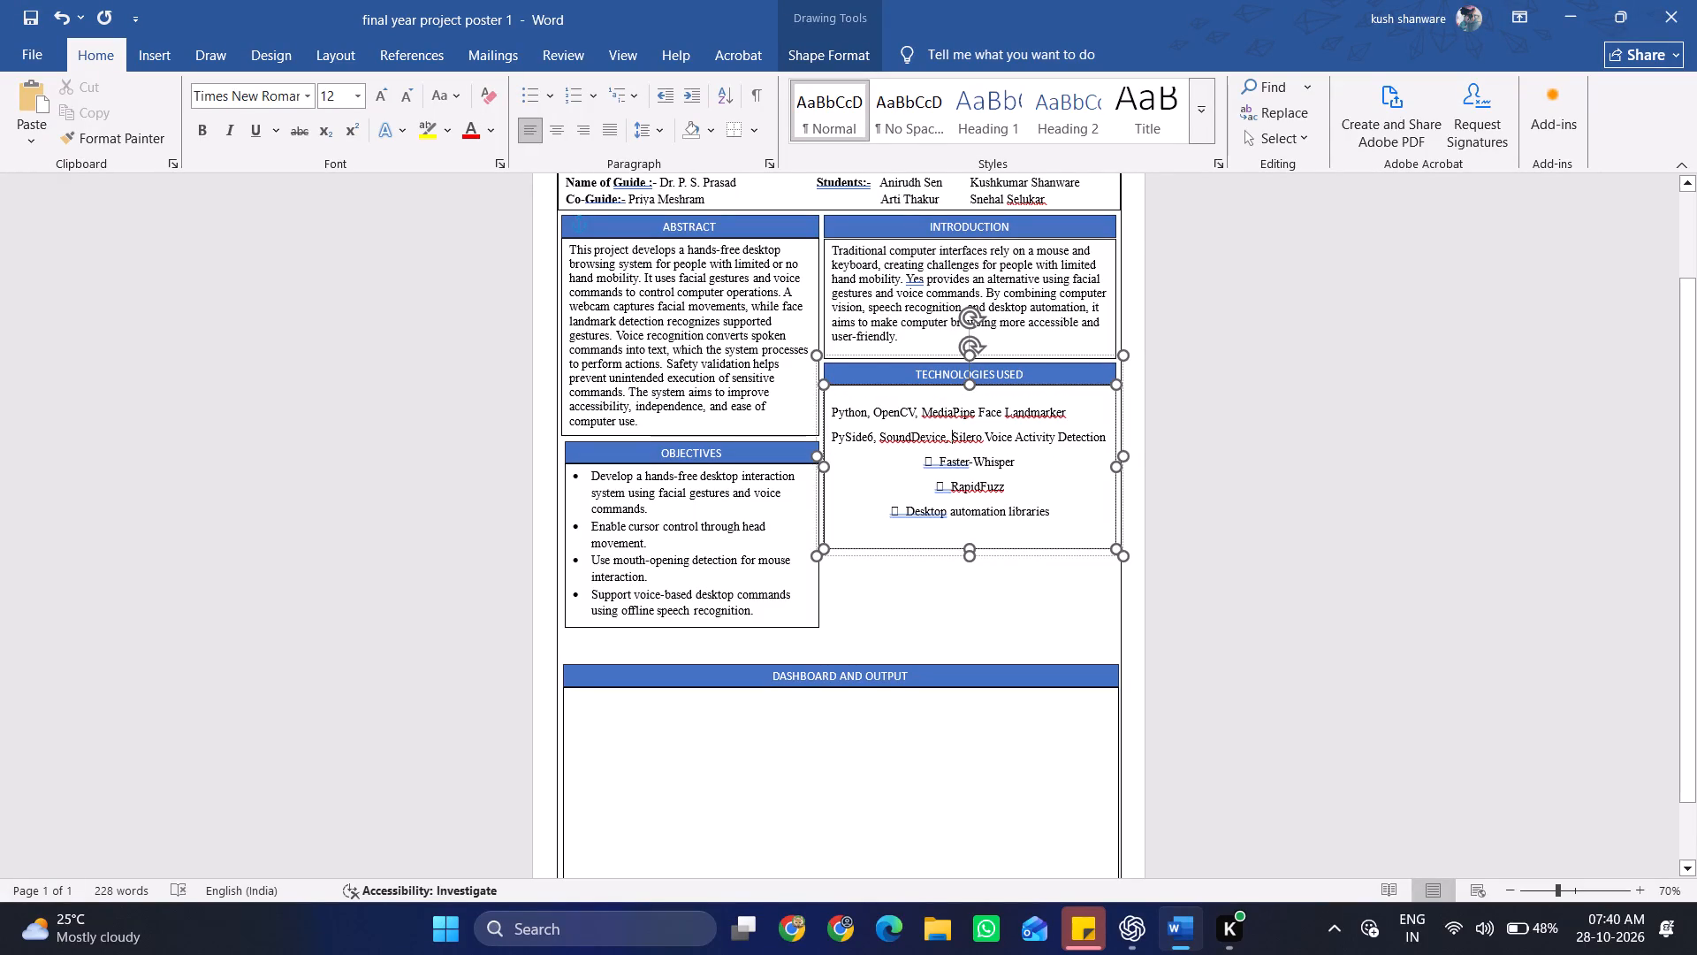
Strip the box symbols from Faster-Whisper and RapidFuzz and combine them into a left-aligned third line reading "Faster-Whisper, RapidFuzz".
click(942, 468)
key(BackSpace)
key(BackSpace)
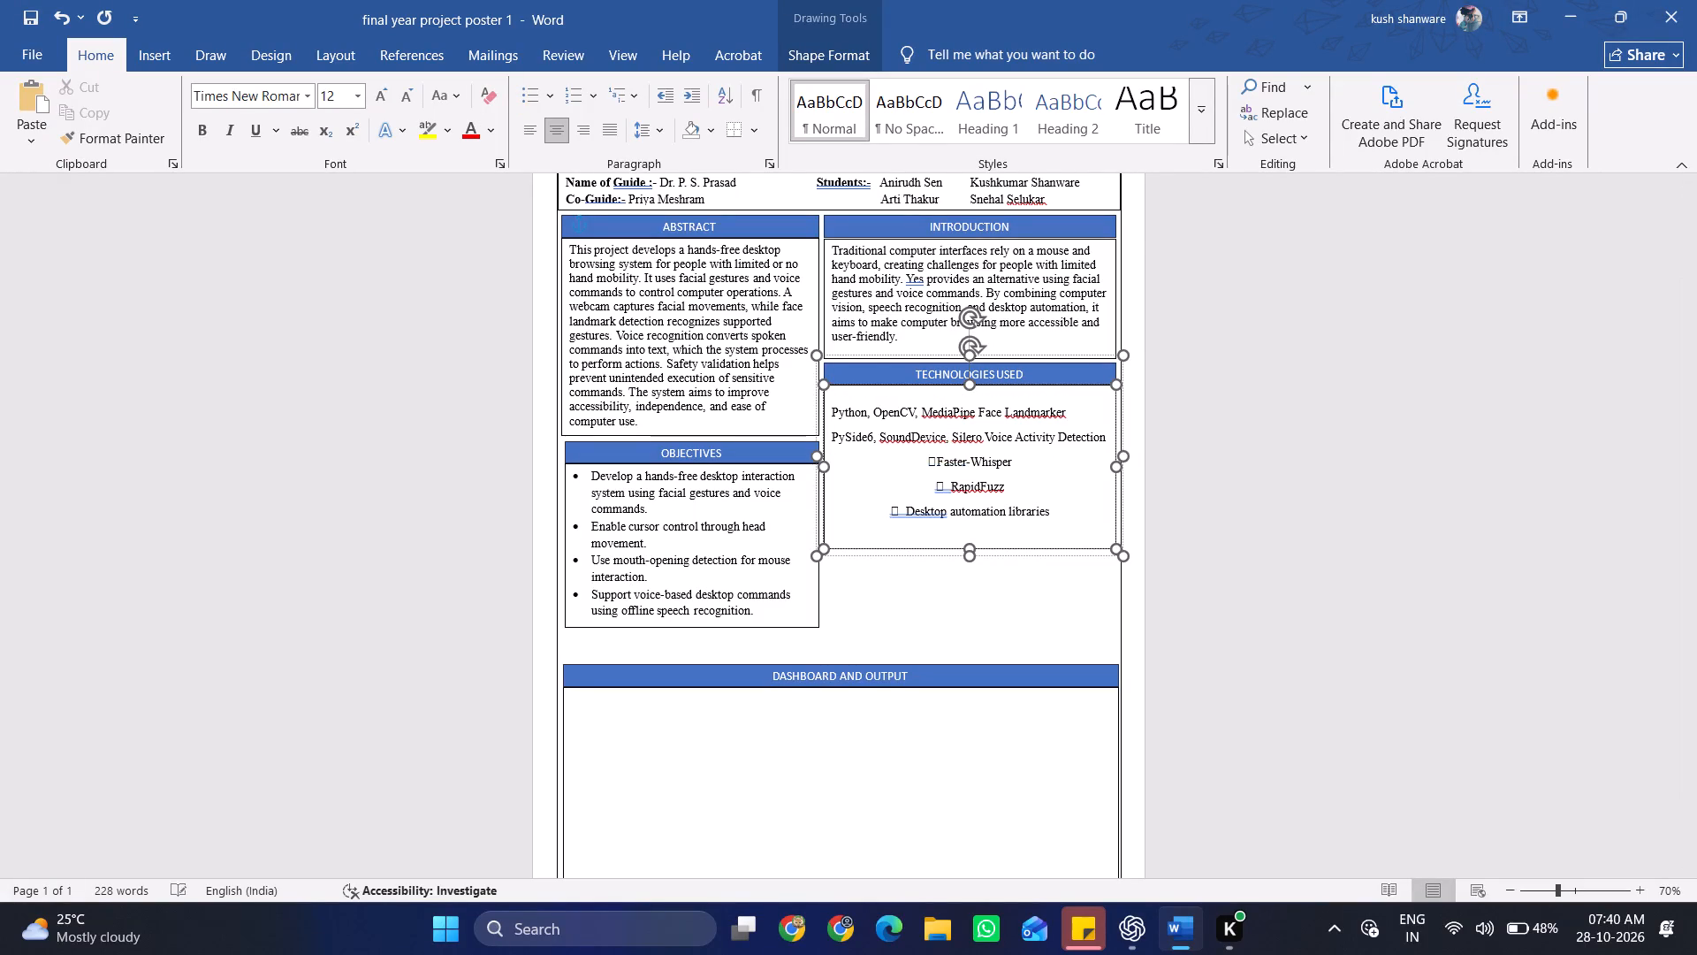
key(BackSpace)
key(BackSpace)
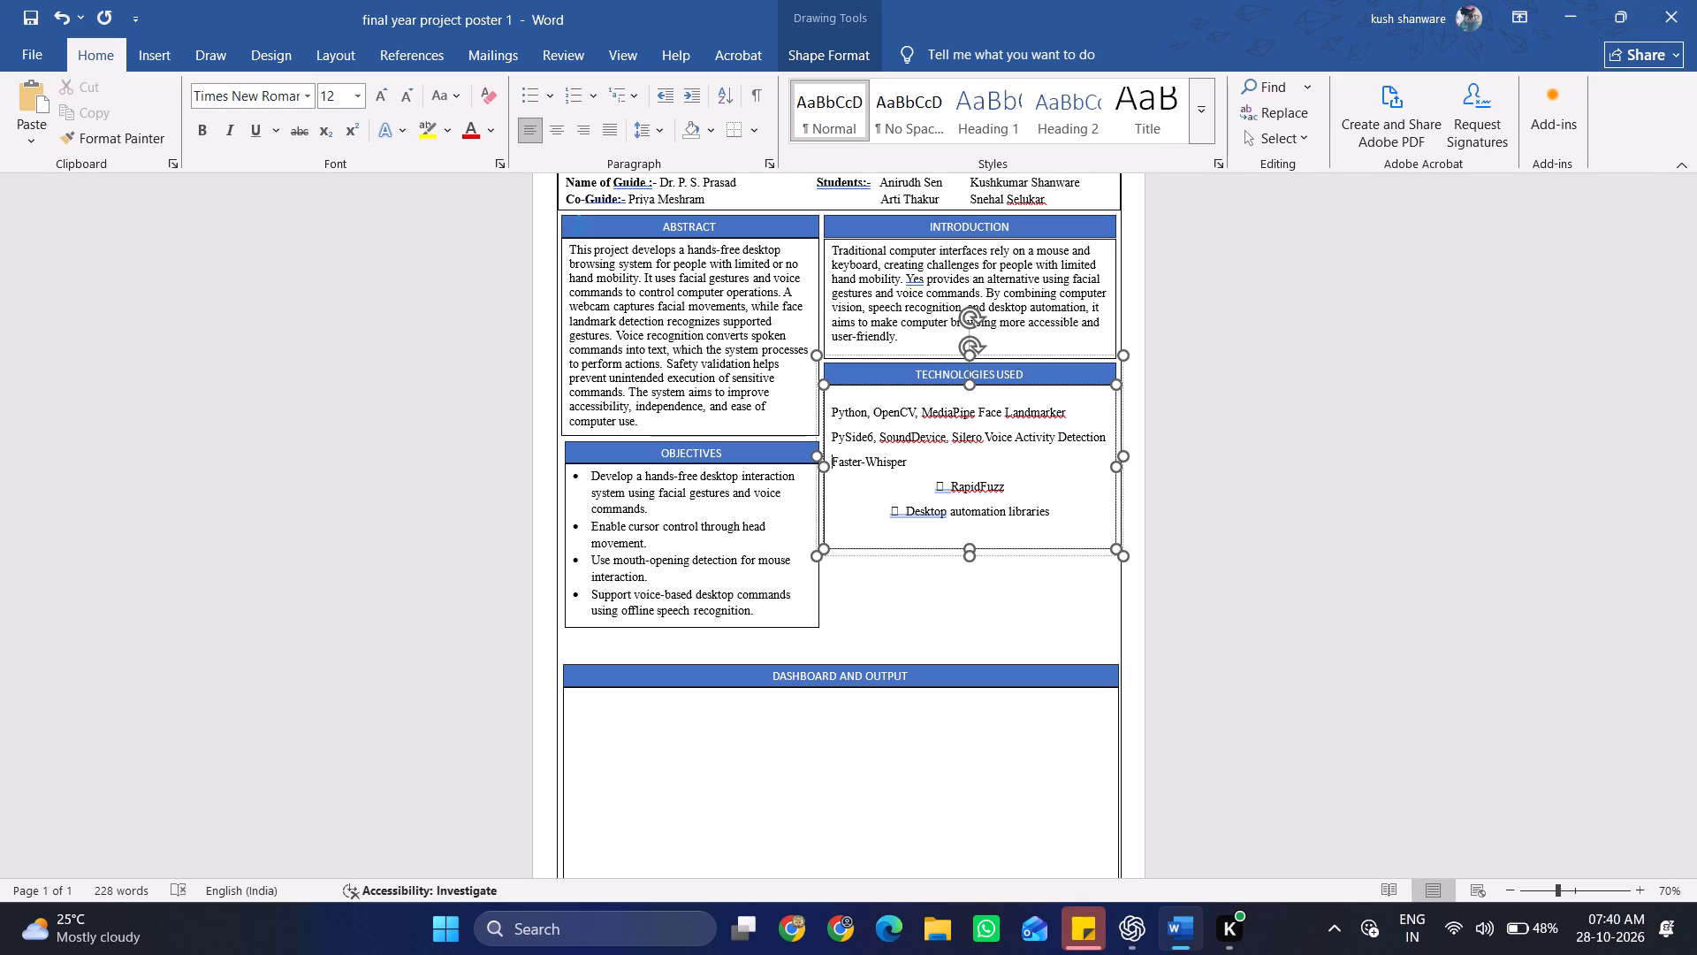
click(951, 486)
key(BackSpace)
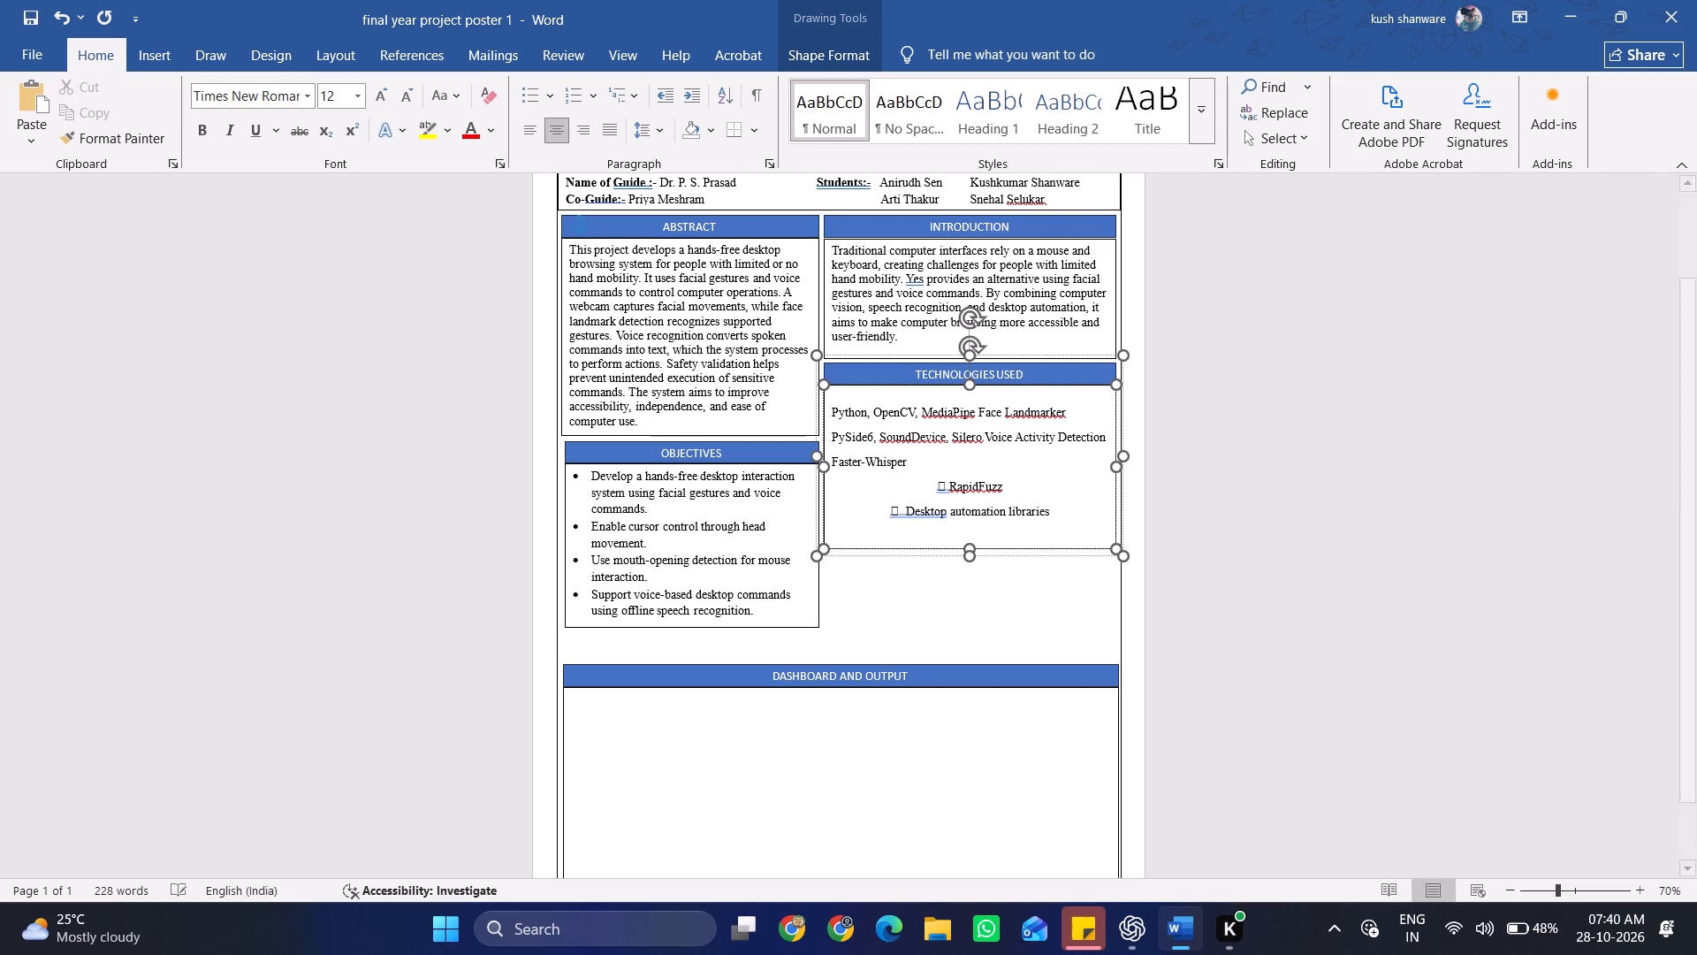
key(BackSpace)
key(BackSpace)
key(BackSpace)
key(BackSpace)
text(,)
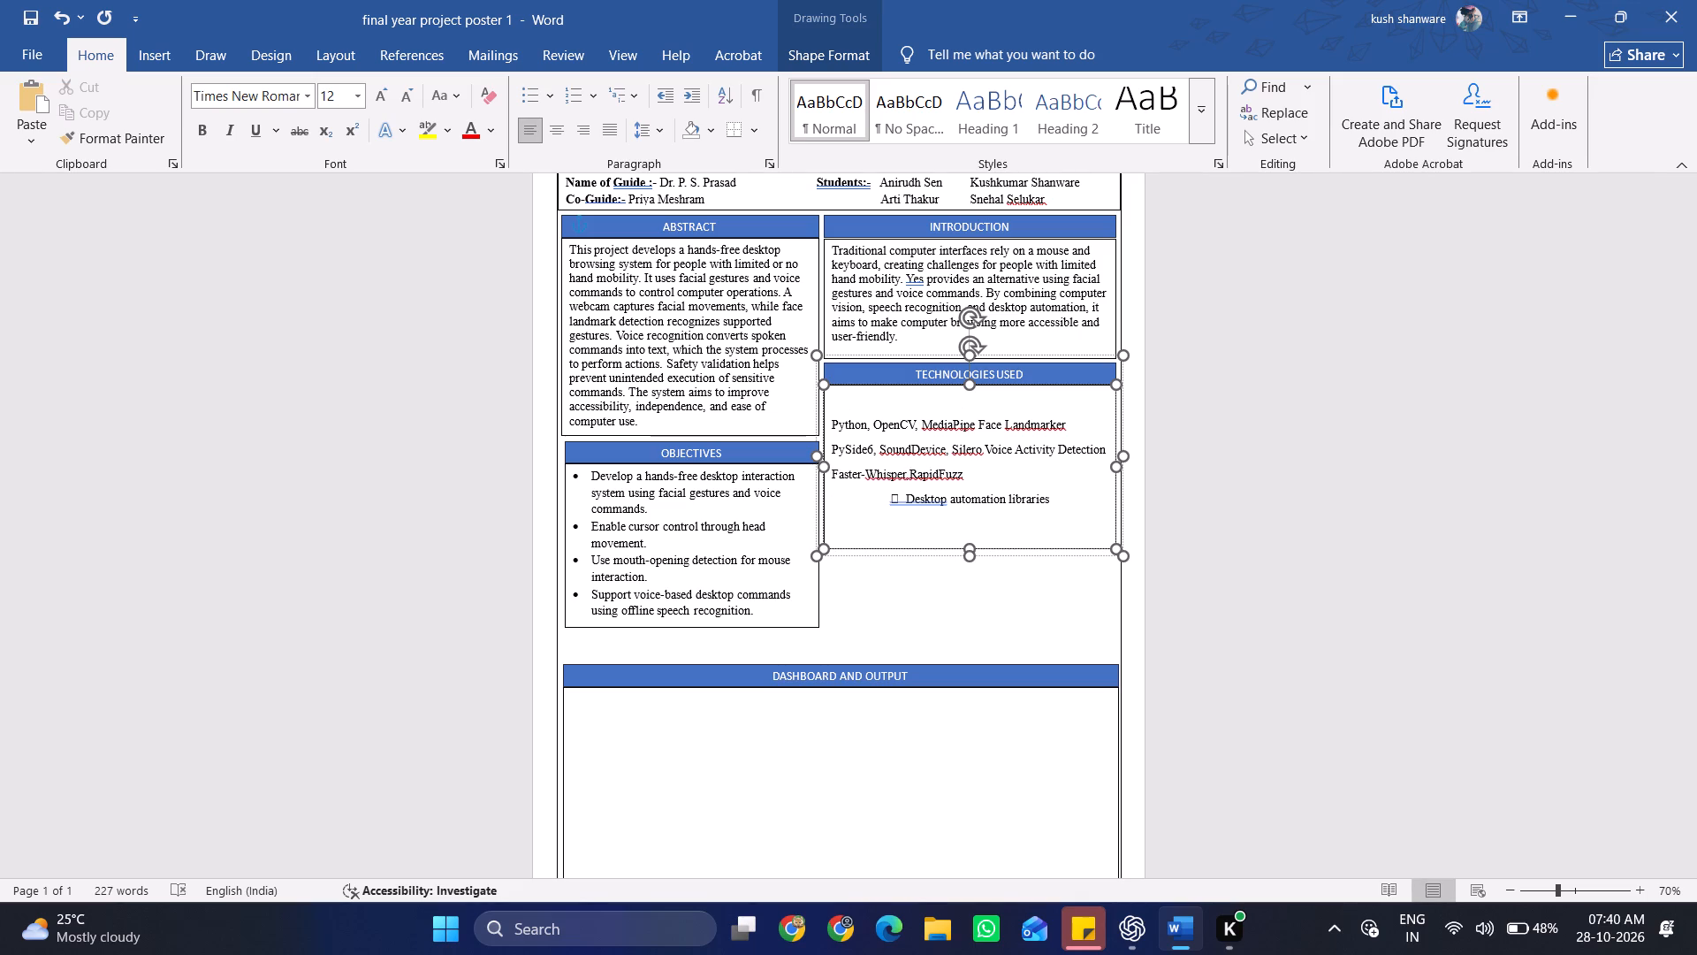
key(space)
Remove the box symbol before Desktop automation libraries and append the item after RapidFuzz, separated by a comma.
click(904, 500)
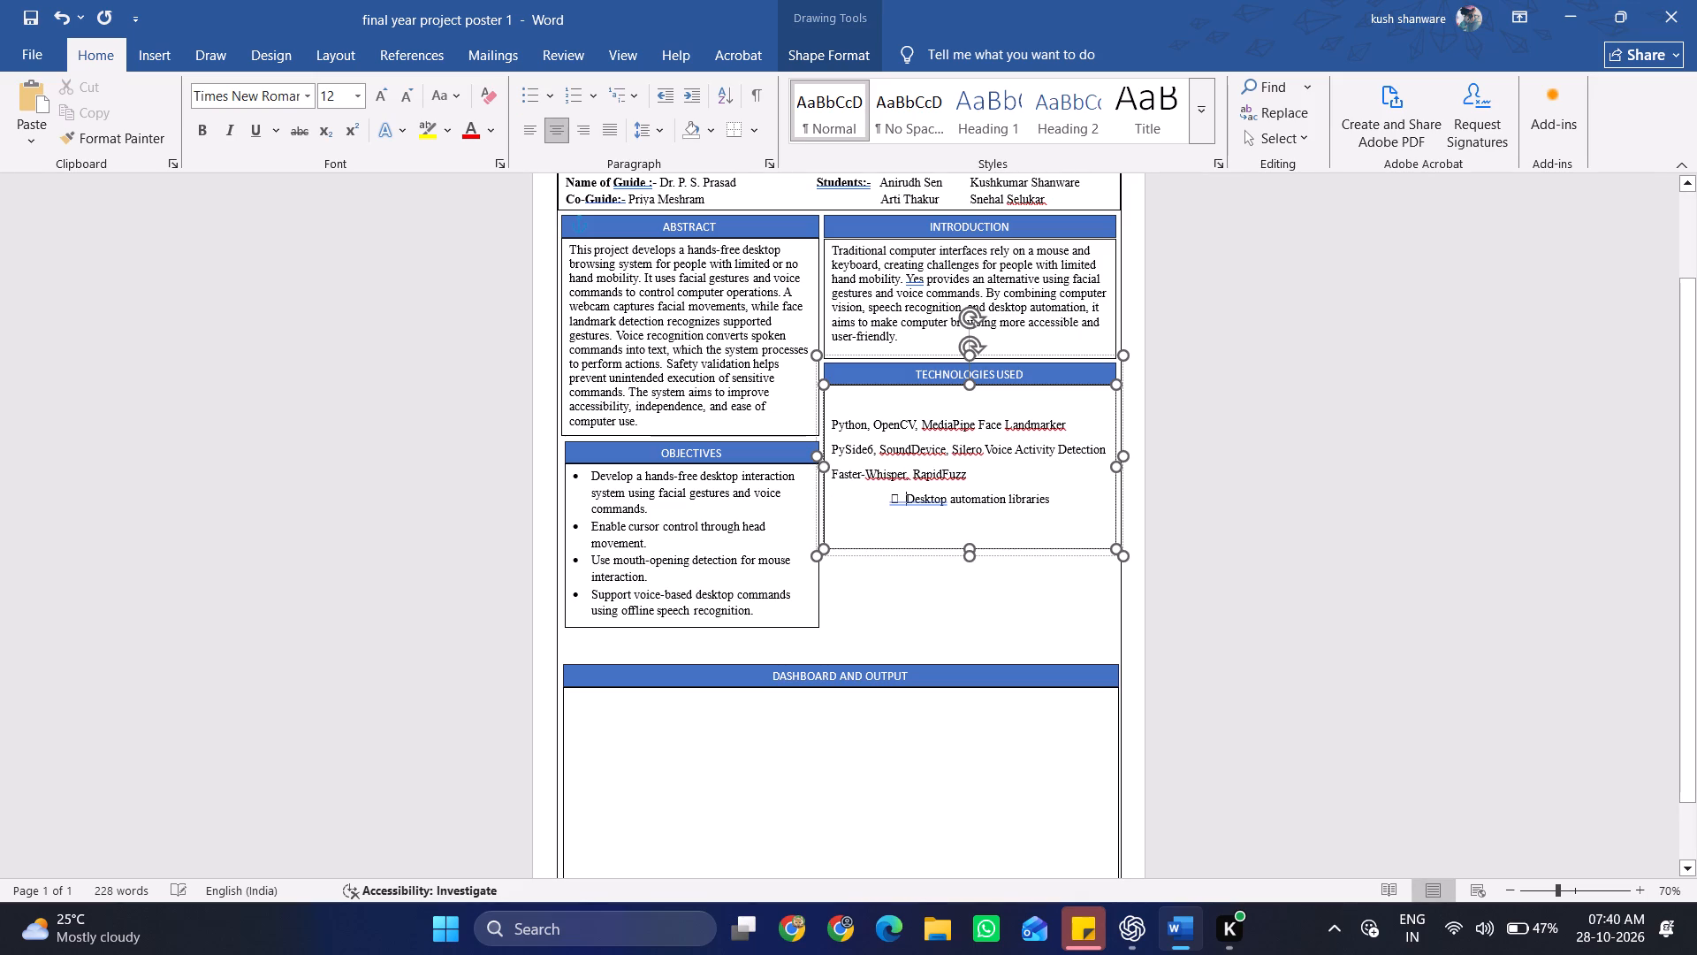
key(BackSpace)
key(BackSpace)
key(BackSpace)
key(BackSpace)
key(BackSpace)
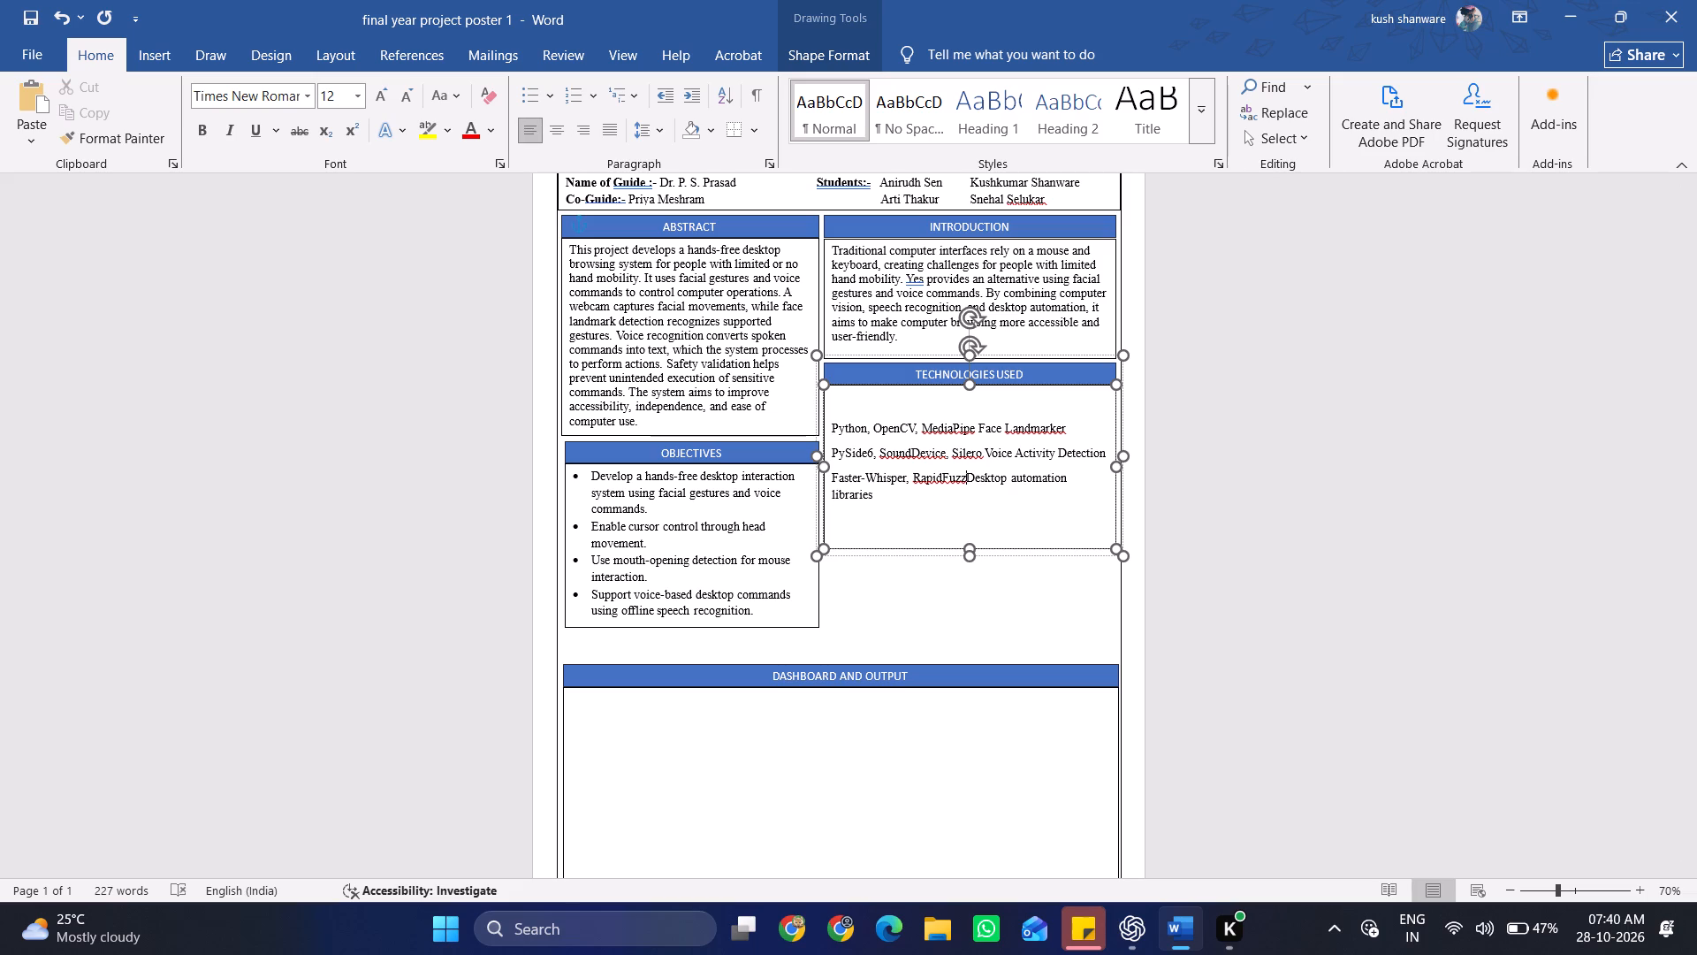
text(,)
key(space)
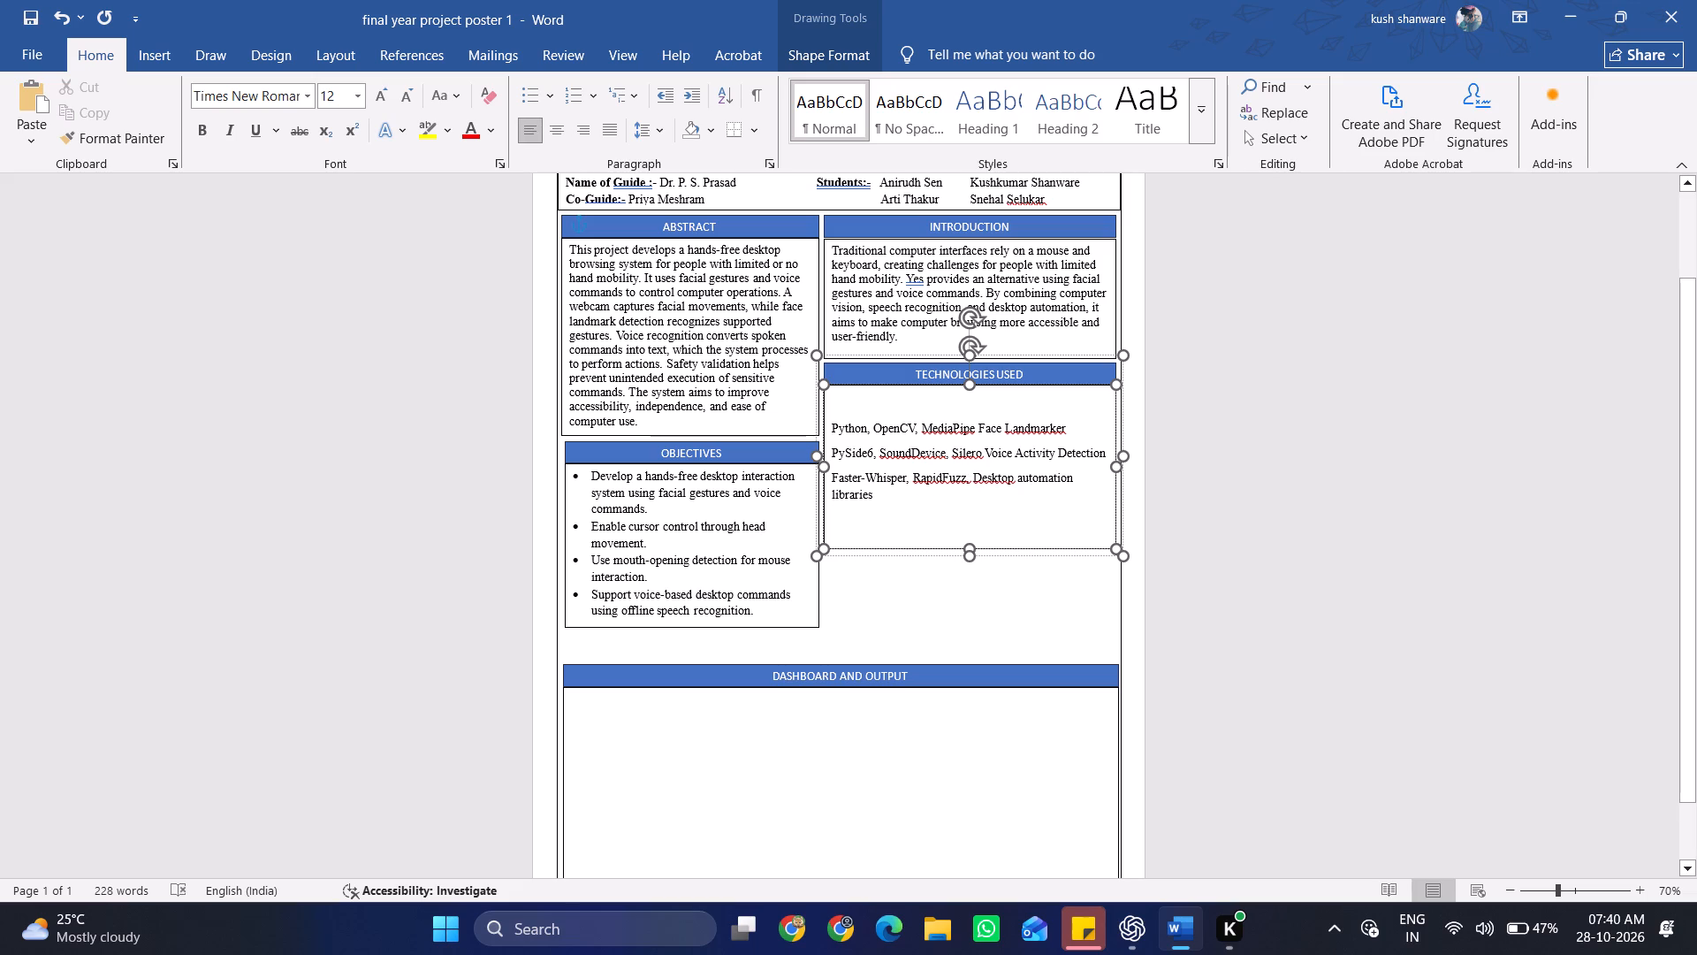
Delete the word "libraries" from the end of the Technologies Used text.
drag(877, 495, 830, 495)
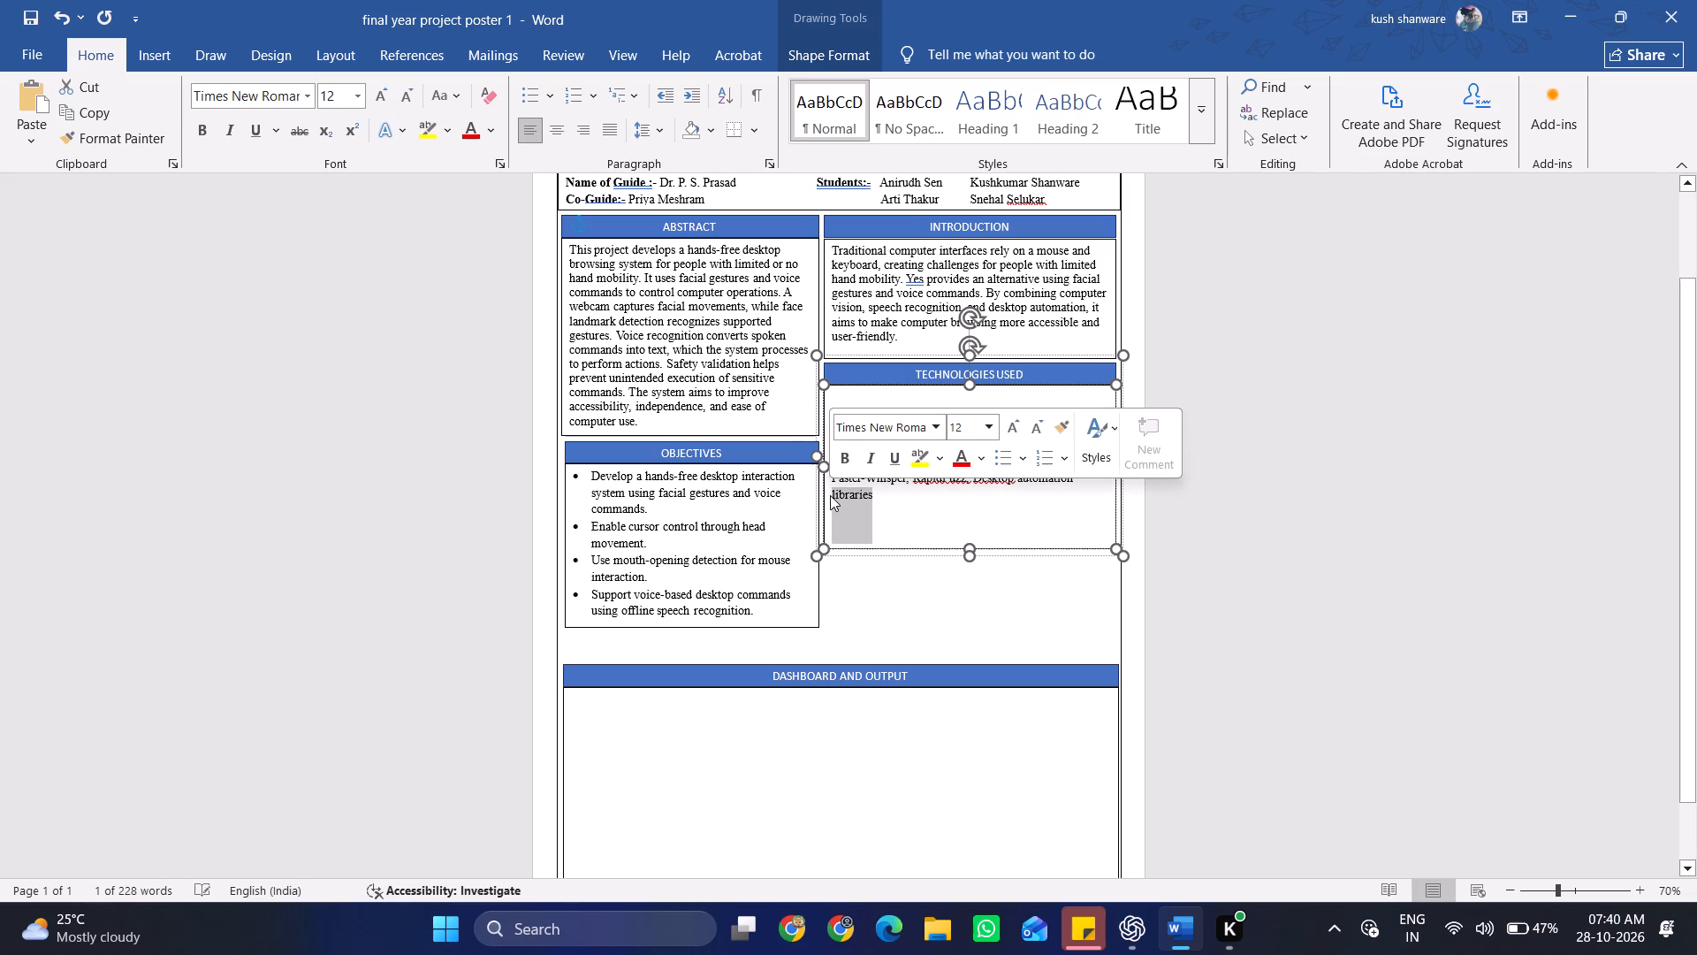
key(BackSpace)
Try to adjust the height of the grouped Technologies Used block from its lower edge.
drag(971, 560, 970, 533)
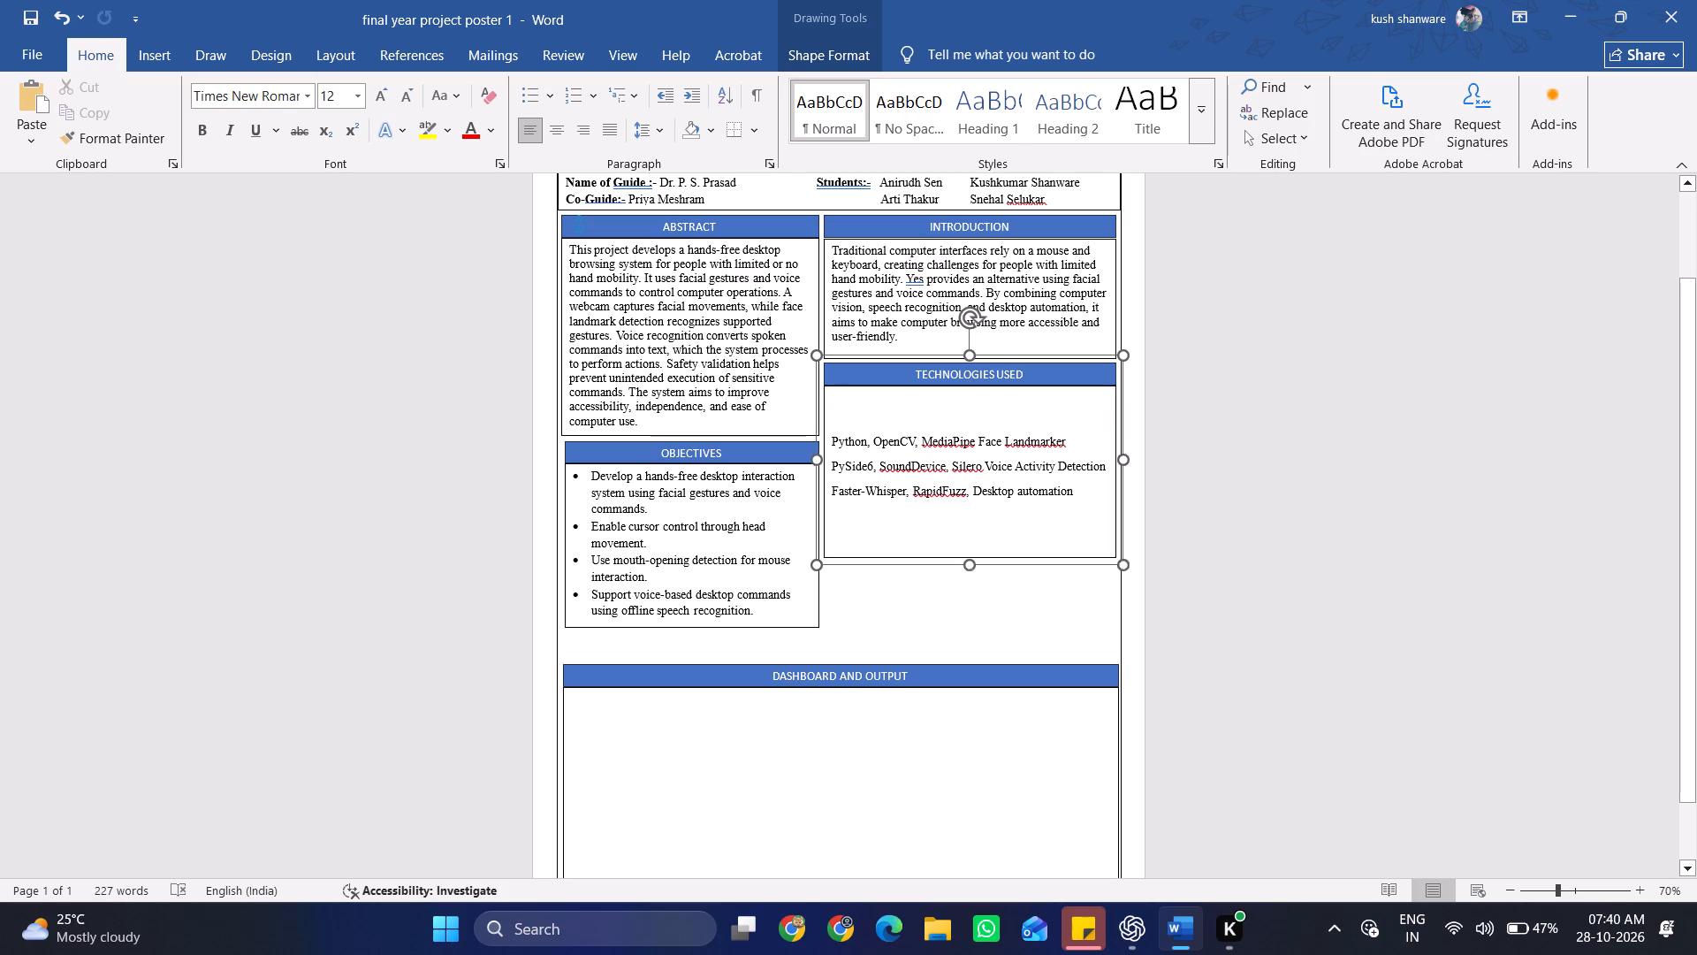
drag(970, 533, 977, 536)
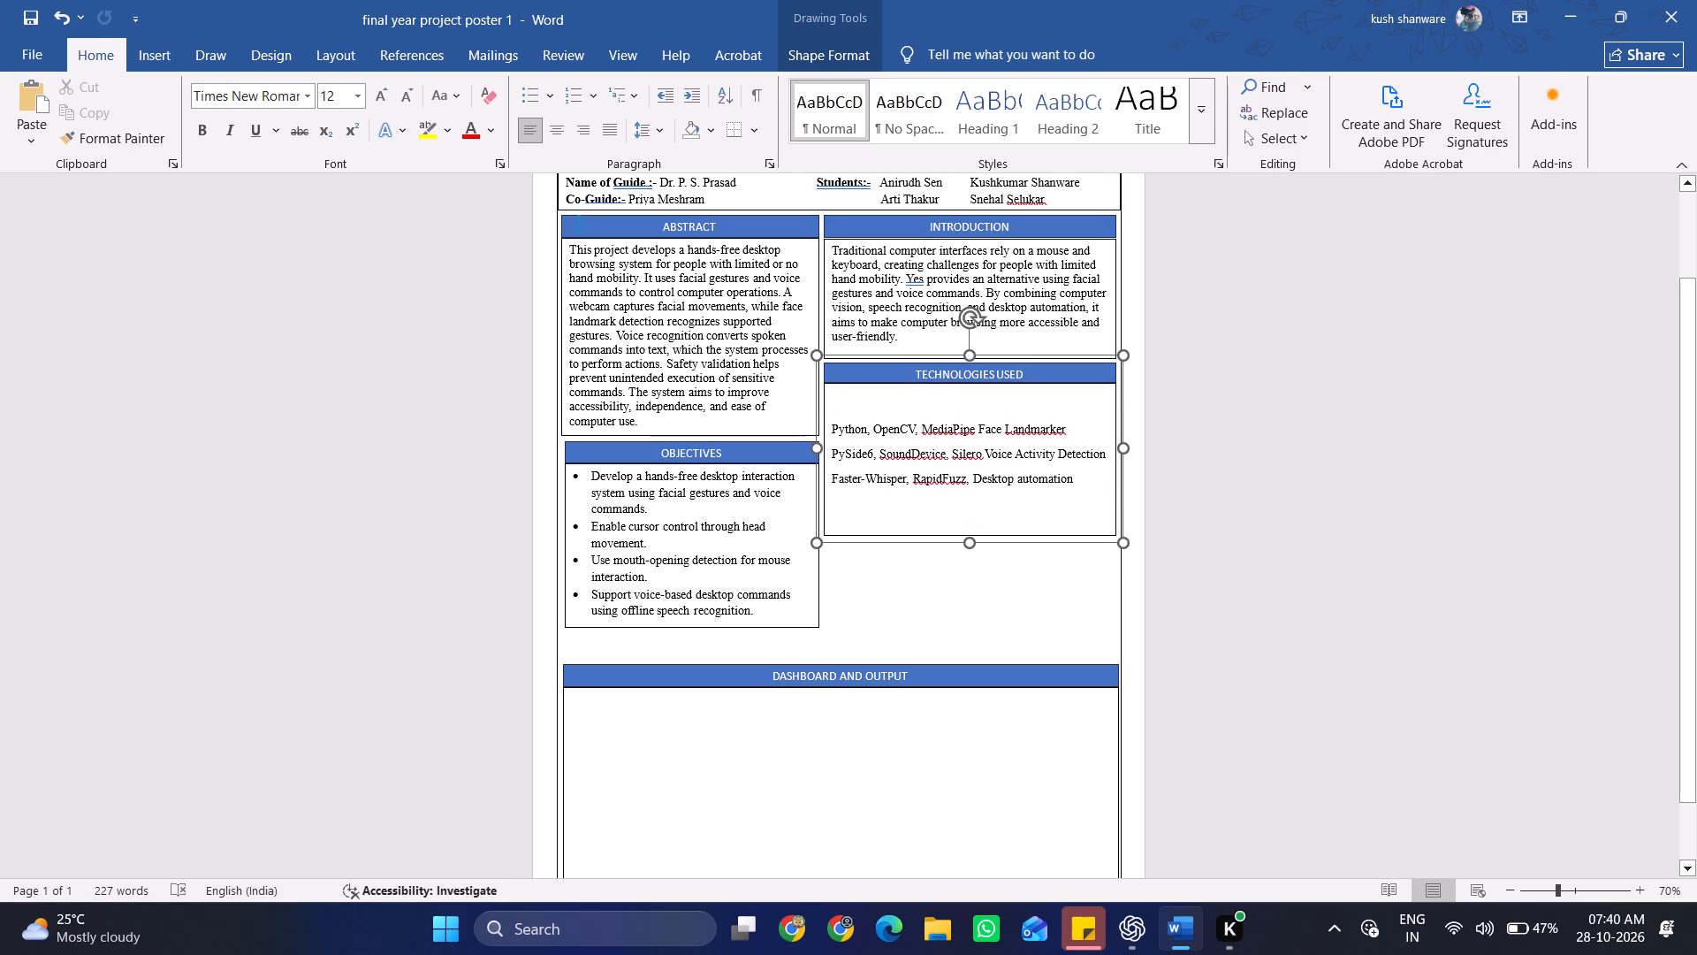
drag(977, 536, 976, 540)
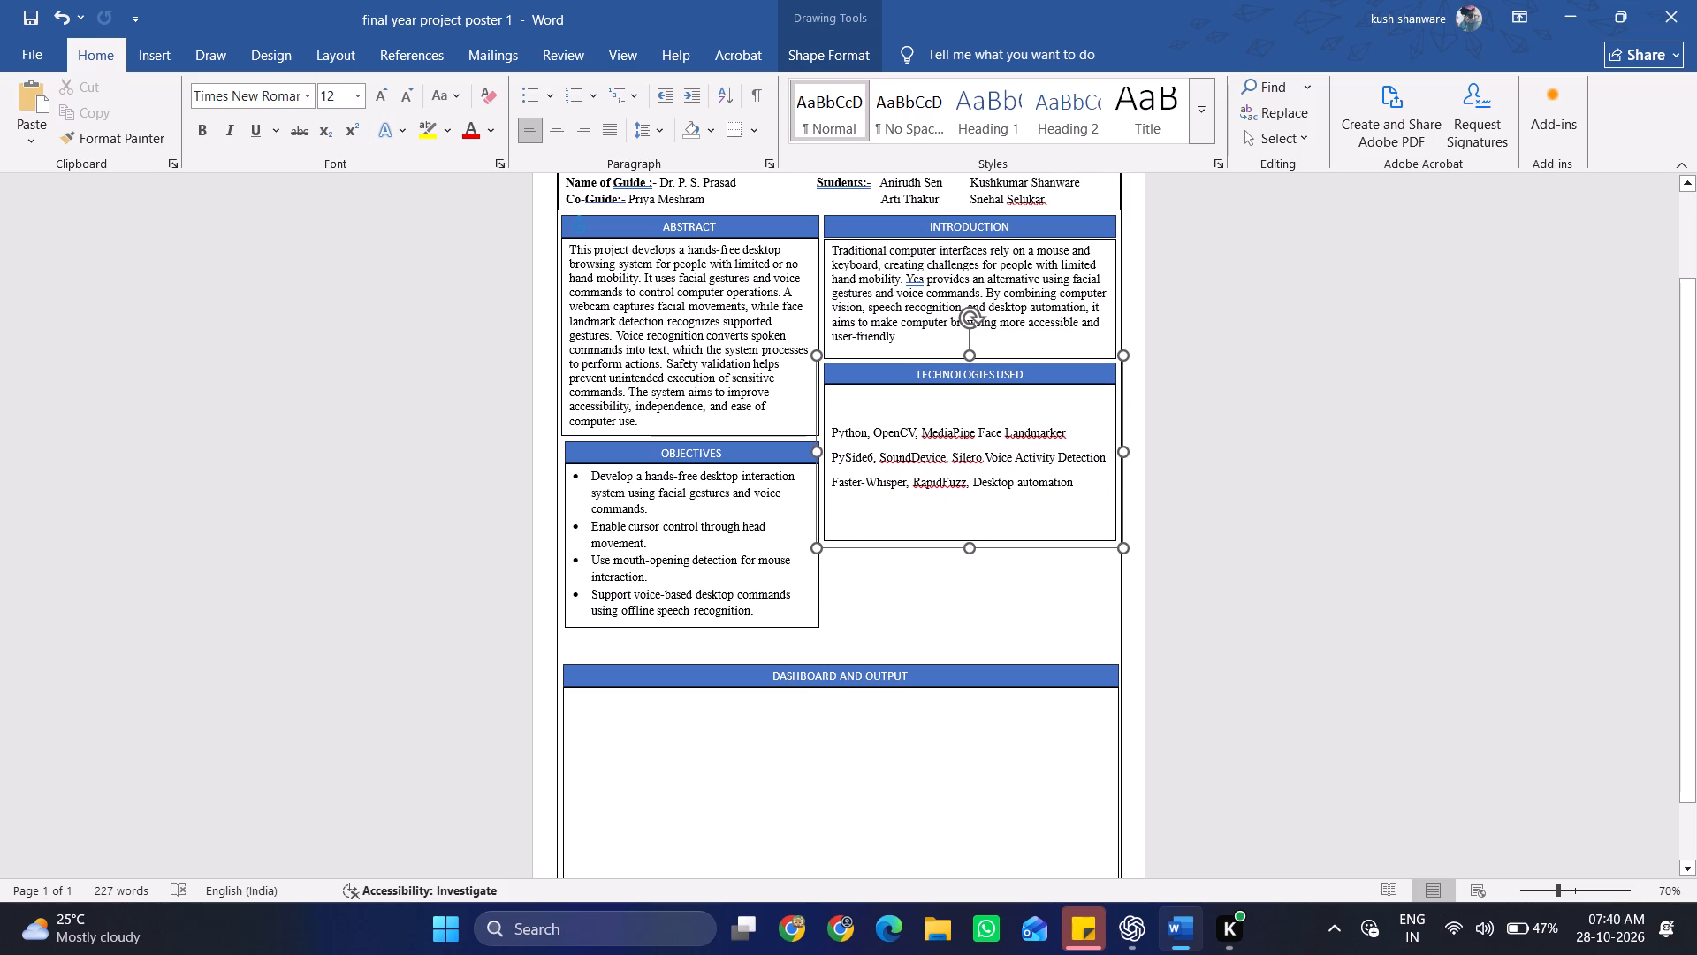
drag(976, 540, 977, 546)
Ungroup the Technologies Used block into its separate heading and text box.
right_click(992, 517)
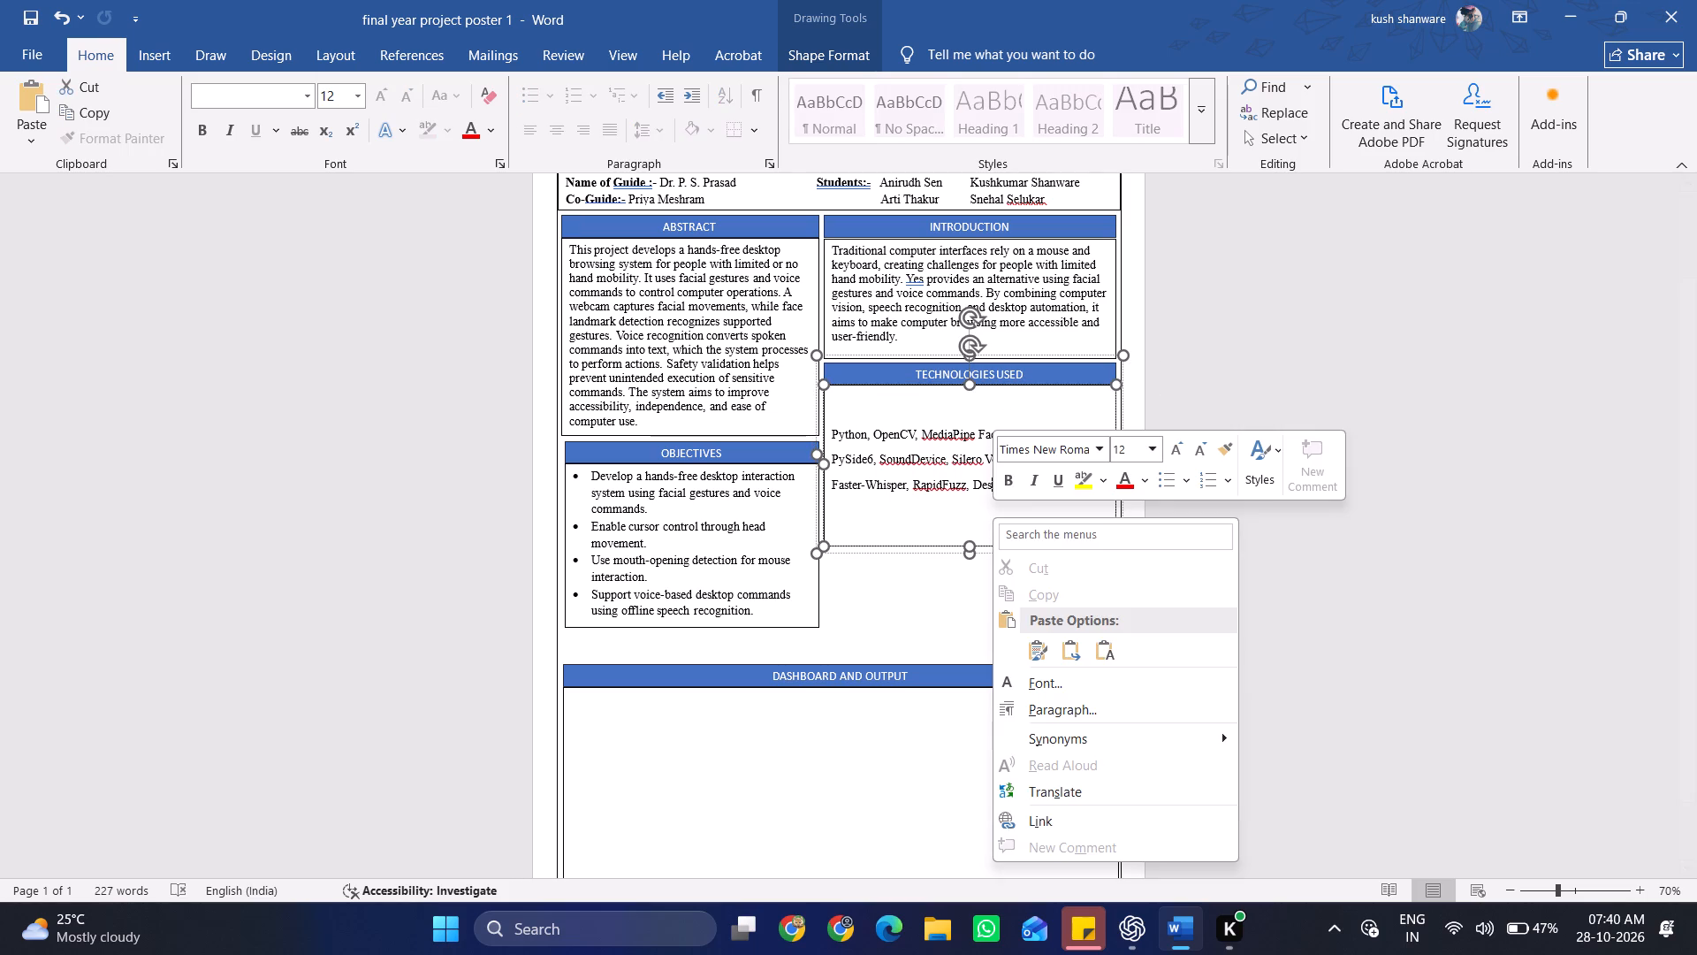
click(937, 714)
click(993, 592)
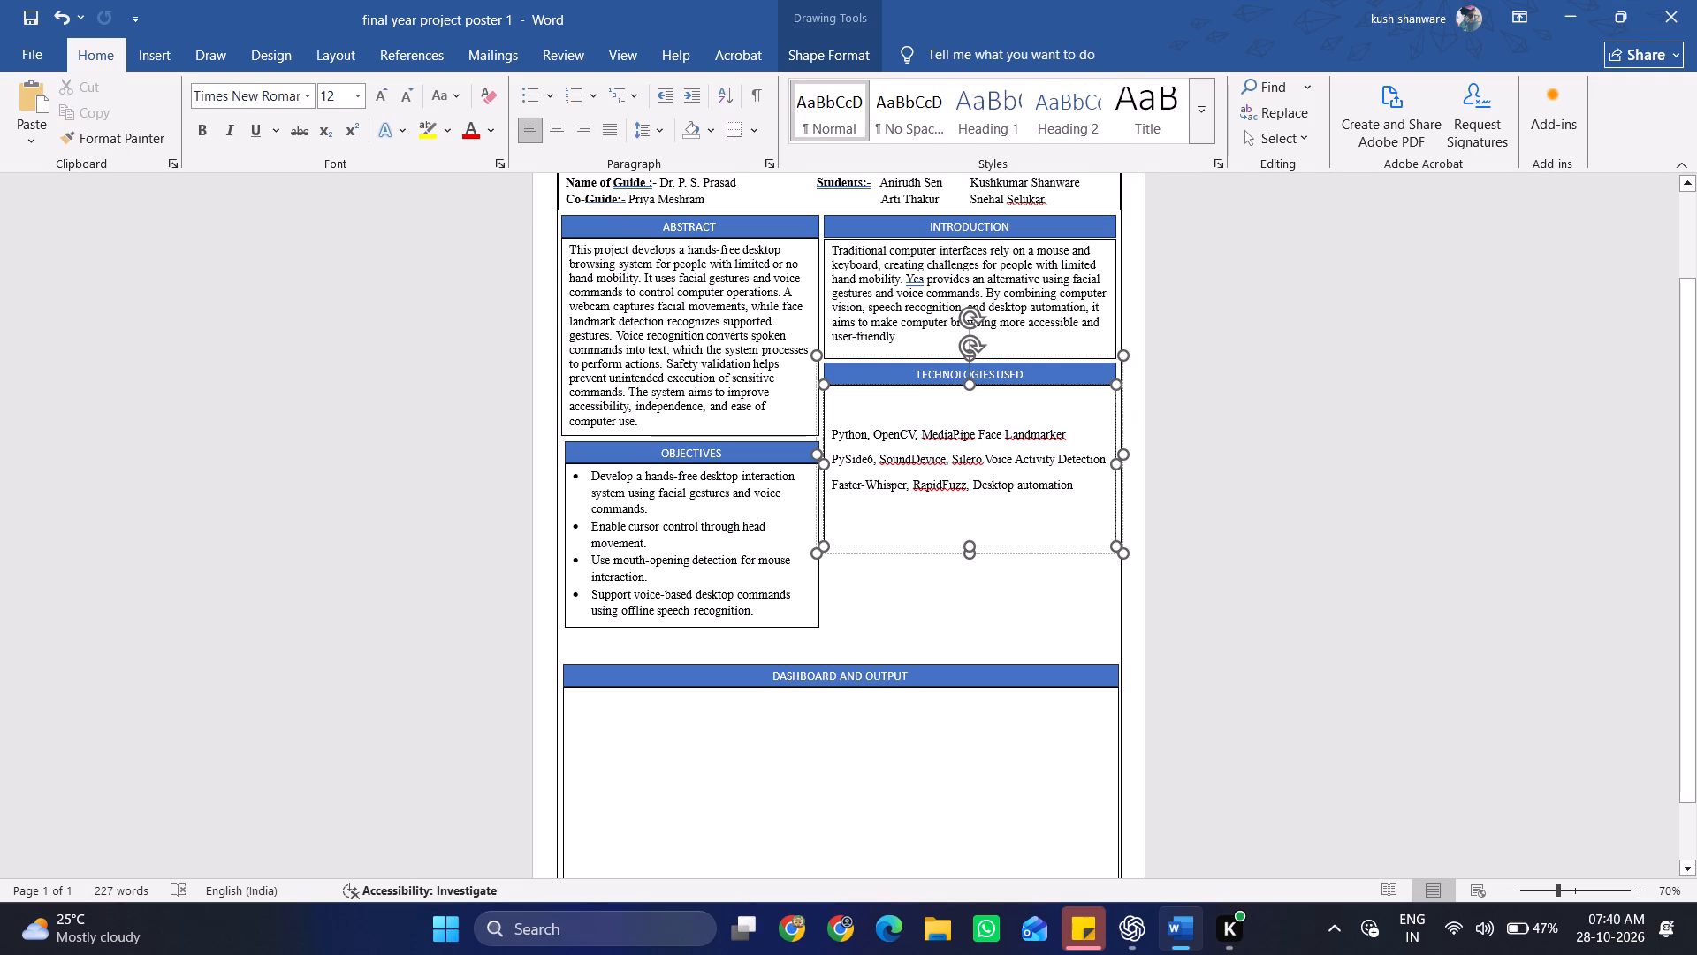
click(1007, 552)
click(1012, 538)
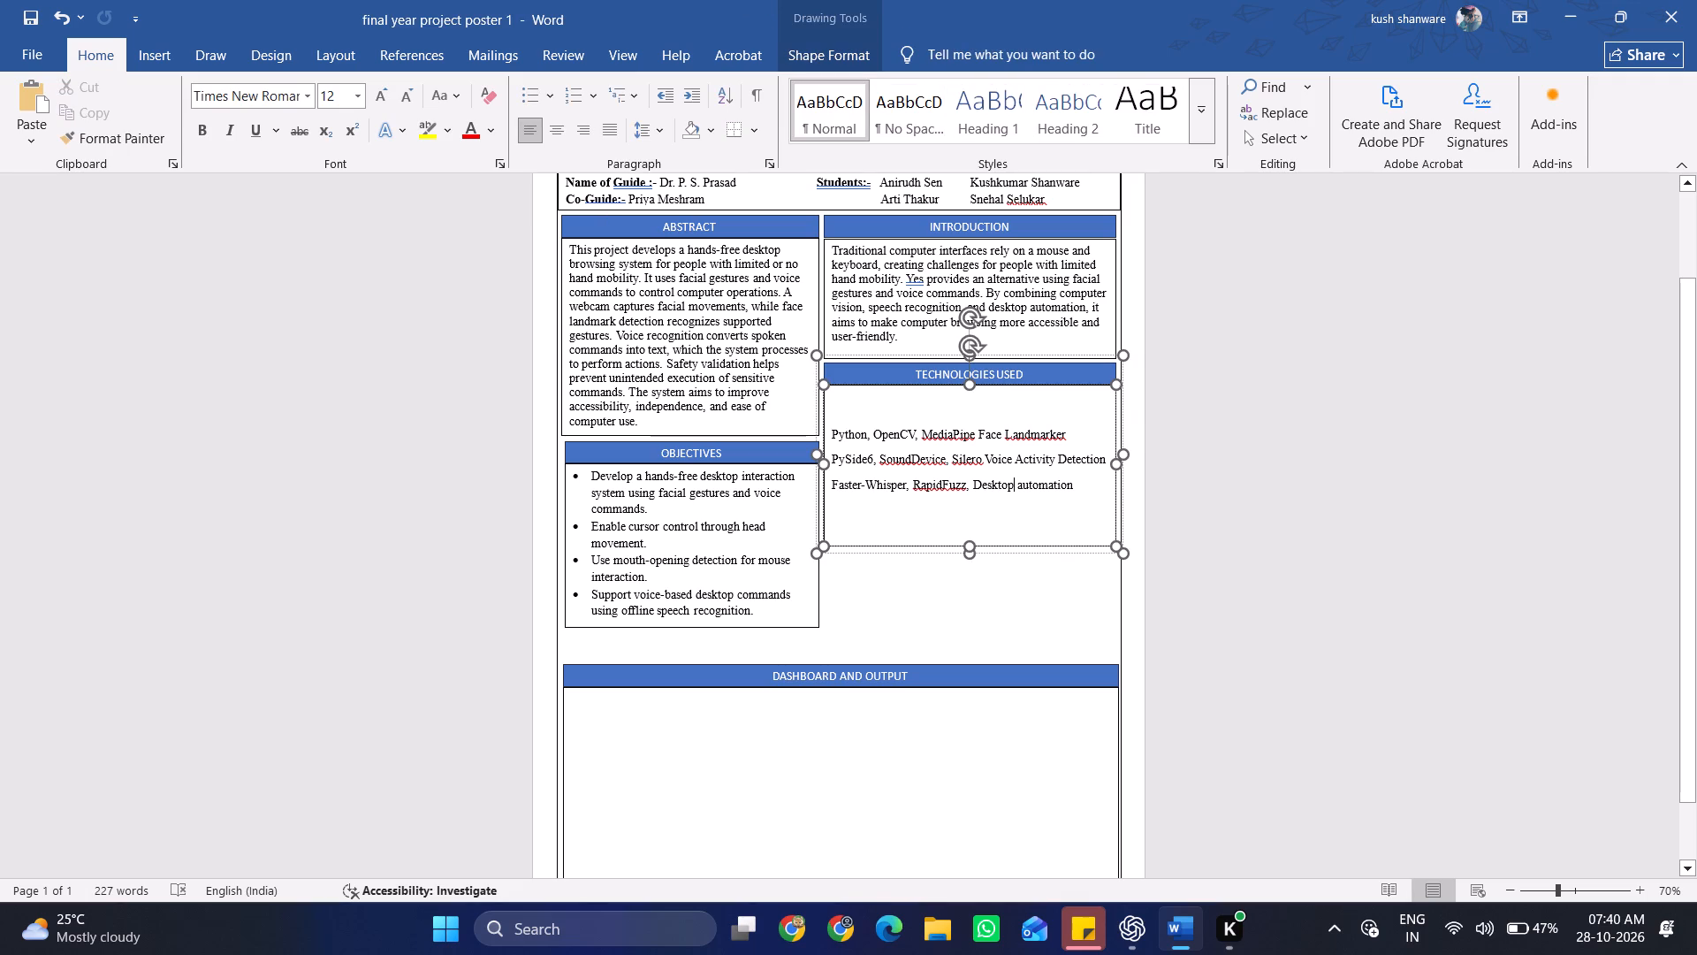
right_click(1012, 552)
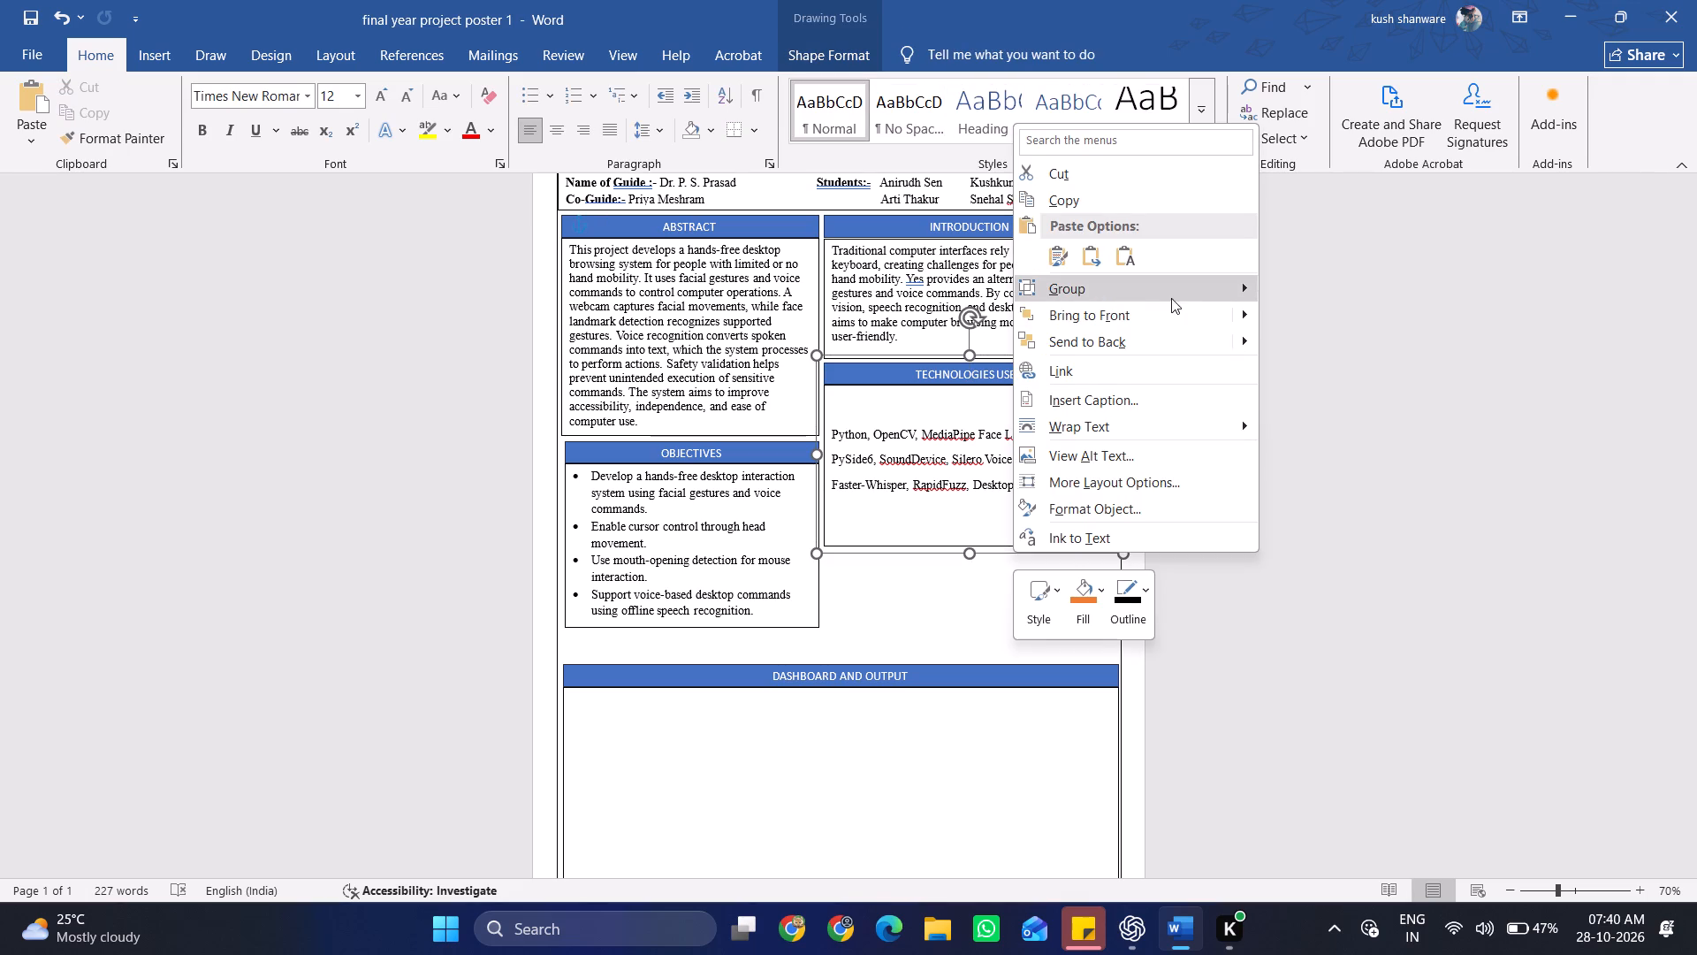
click(1277, 316)
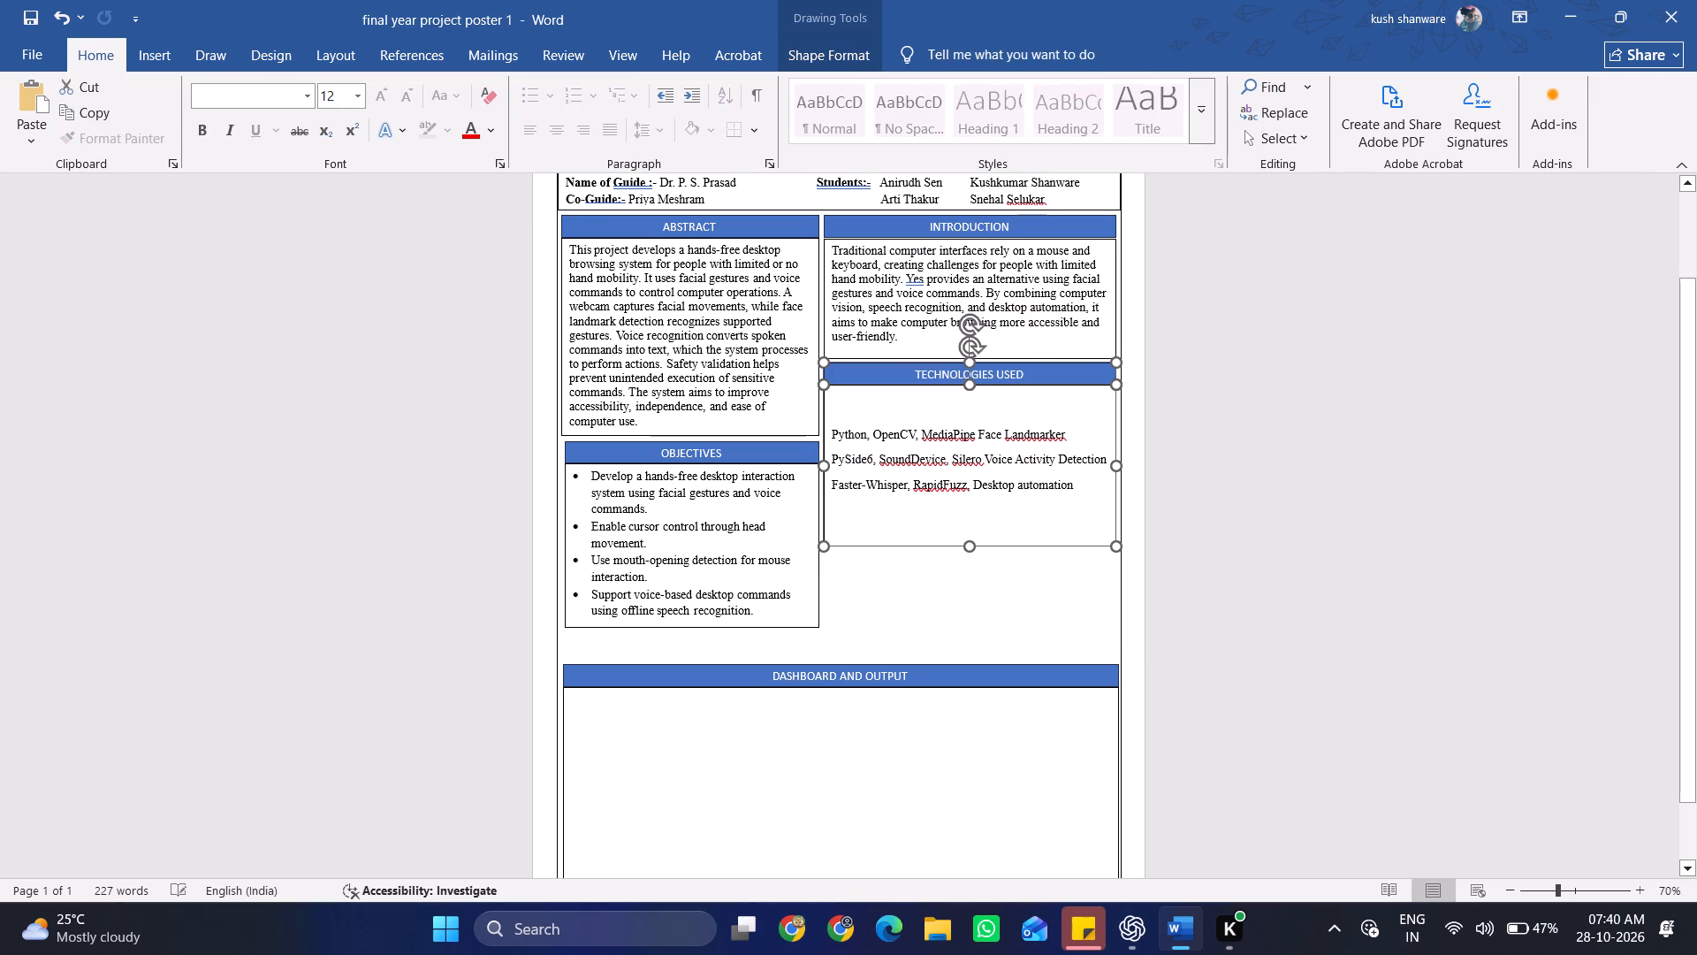
Shorten the selected Technologies Used shapes from the text box's lower edge to fit closer around the three lines of text.
drag(970, 547, 970, 523)
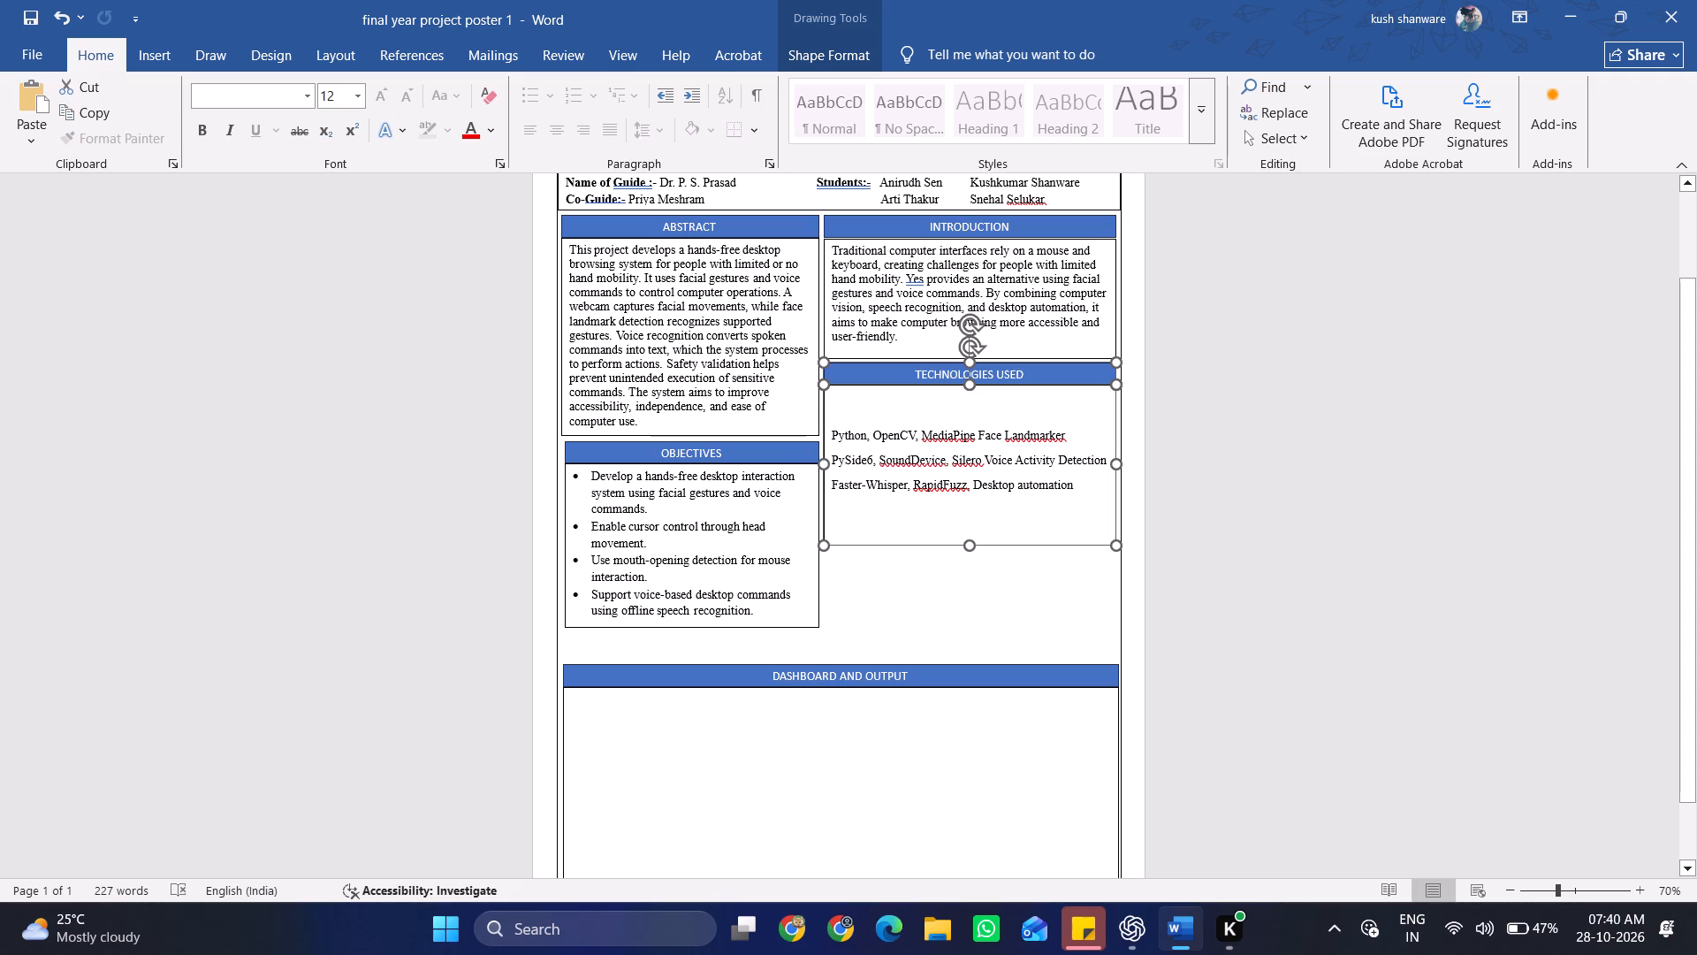
drag(970, 523, 980, 500)
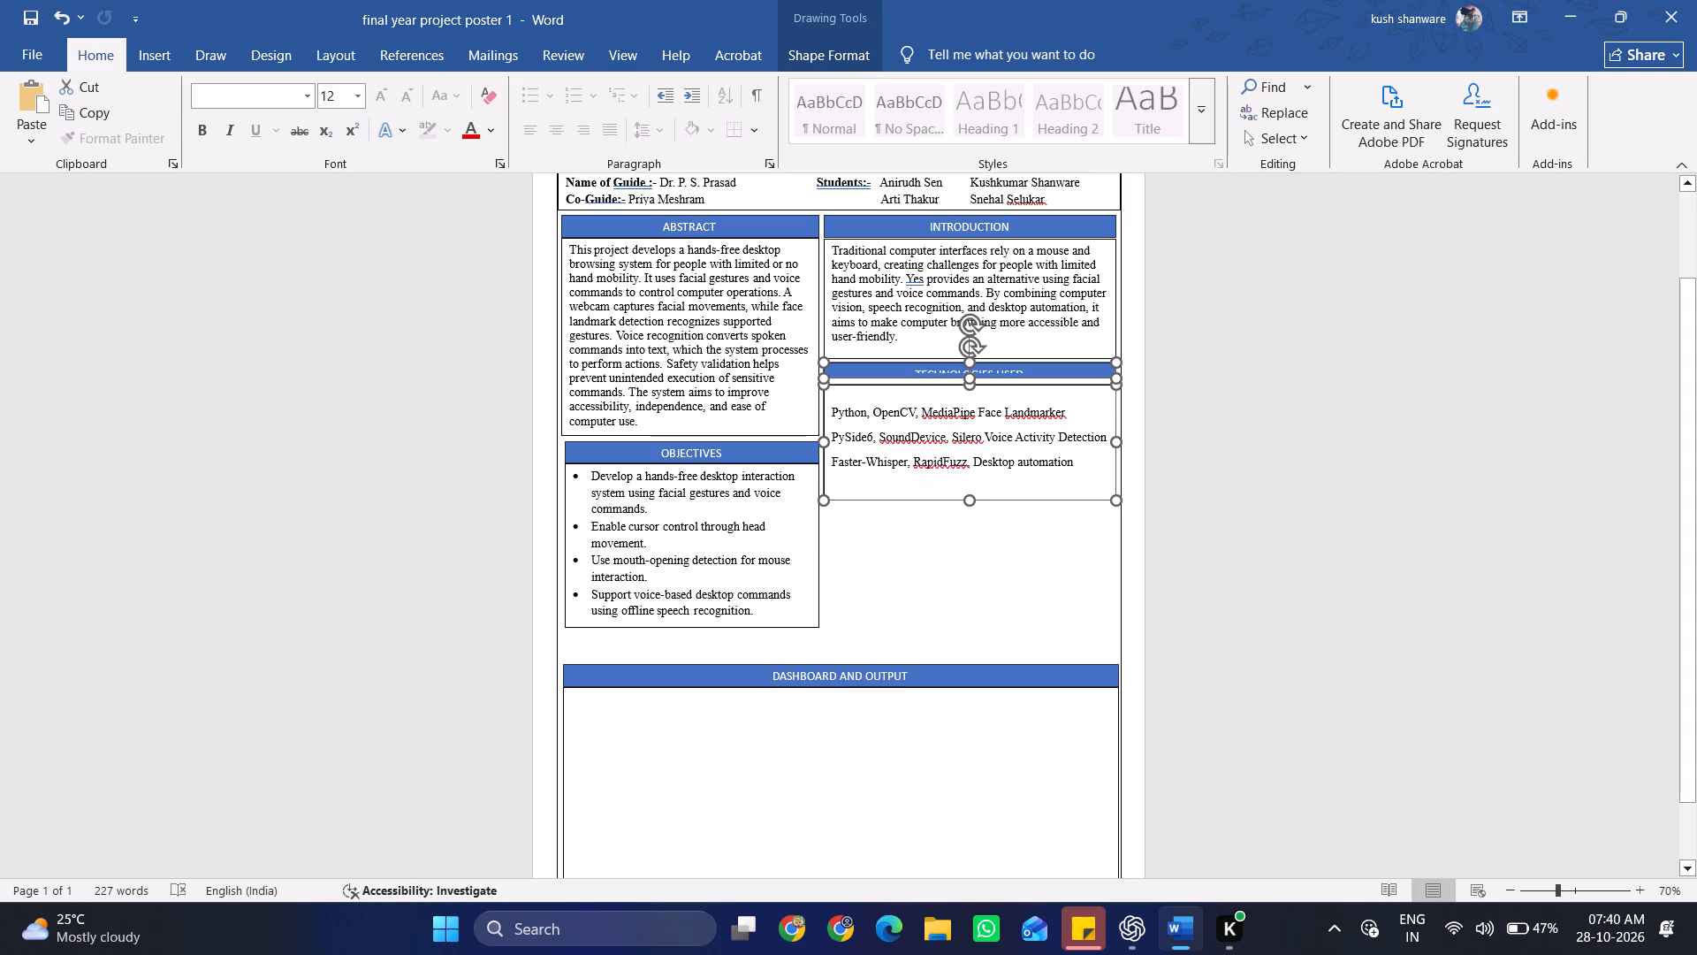
Resize the selected Technologies Used shapes from the text box's lower edge so the box fits tightly around its three lines.
drag(980, 500, 979, 512)
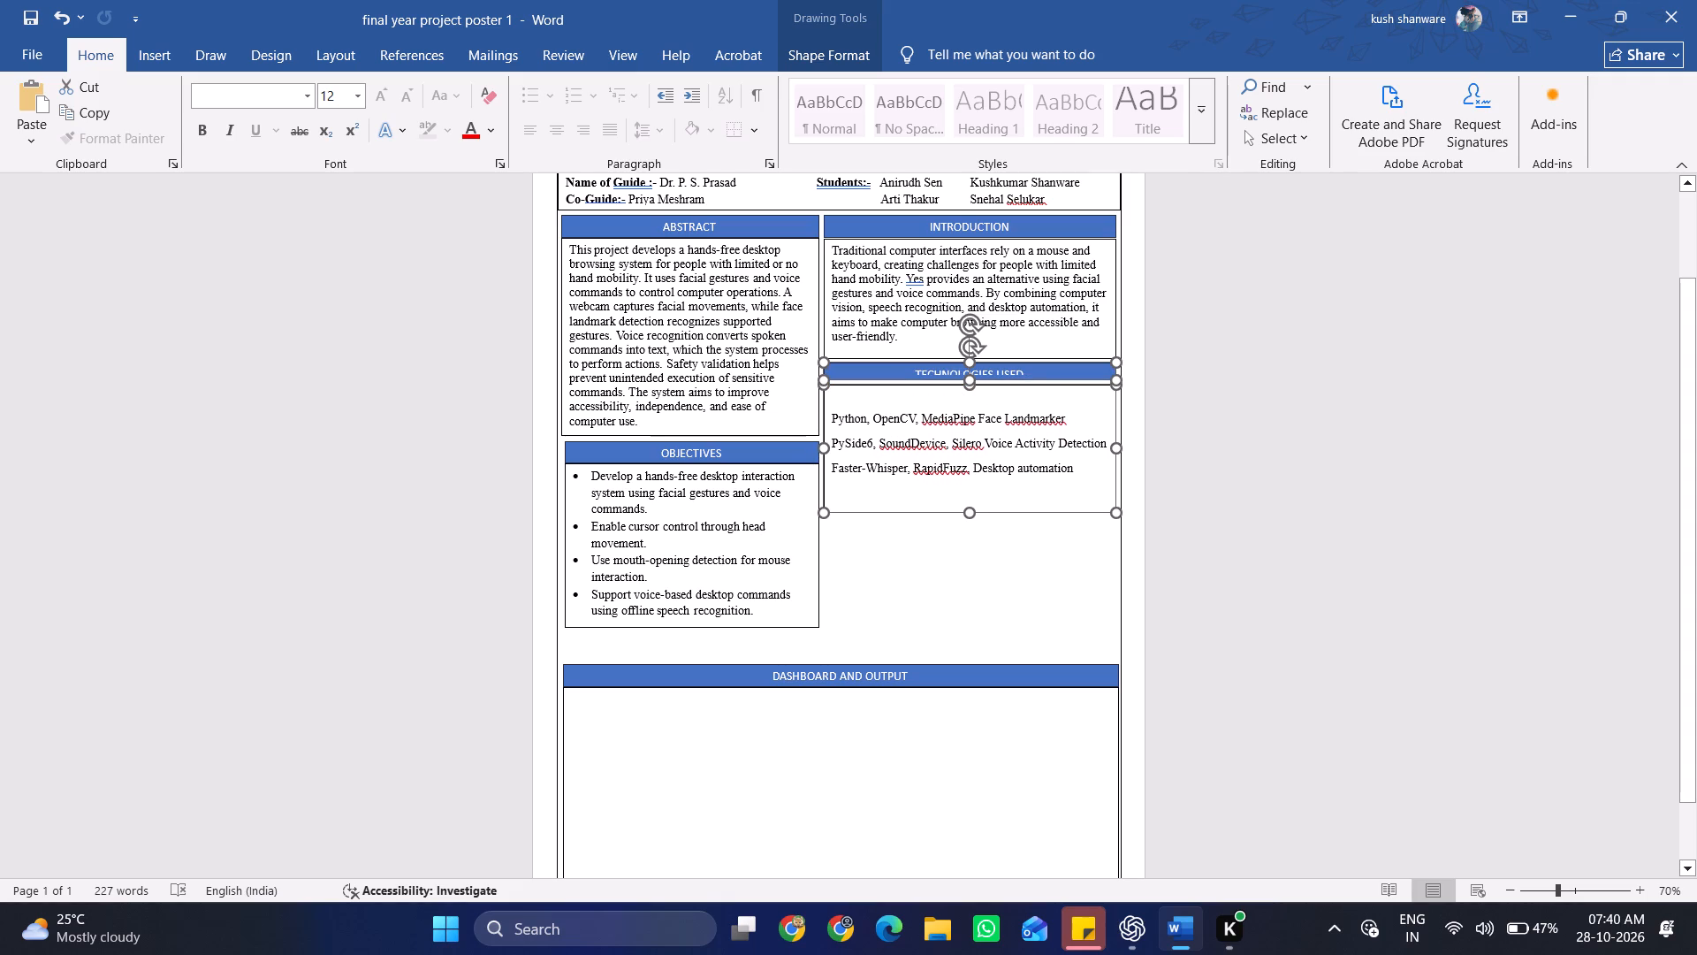
drag(979, 512, 991, 479)
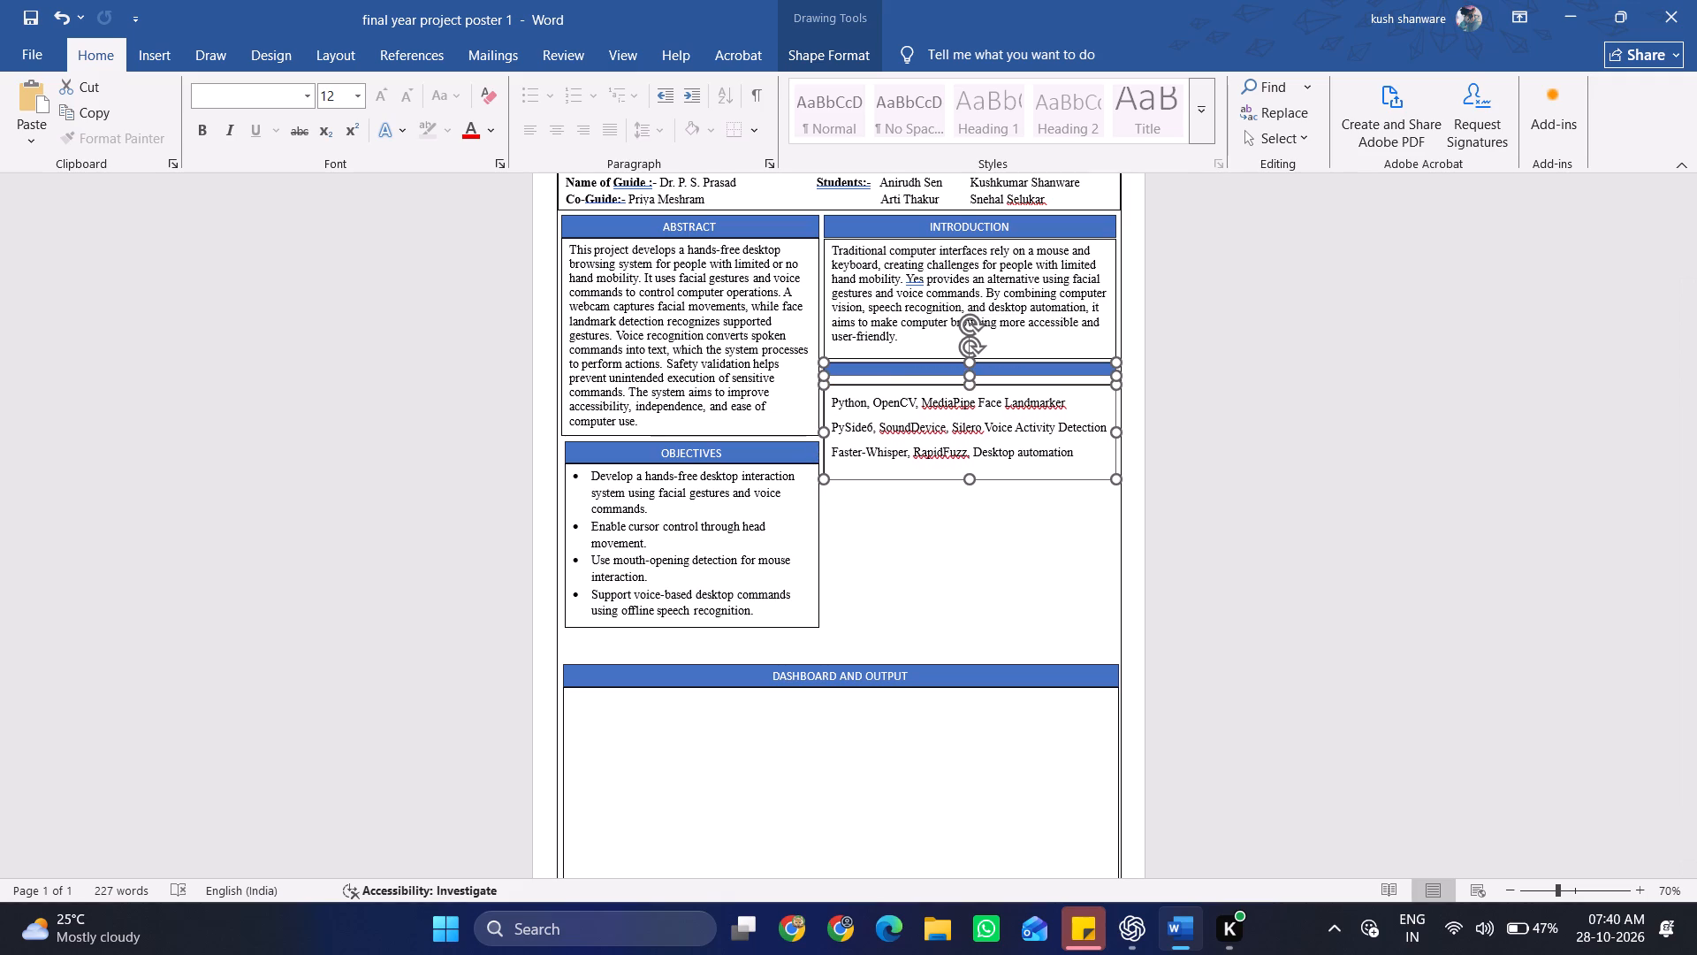
drag(991, 479, 992, 477)
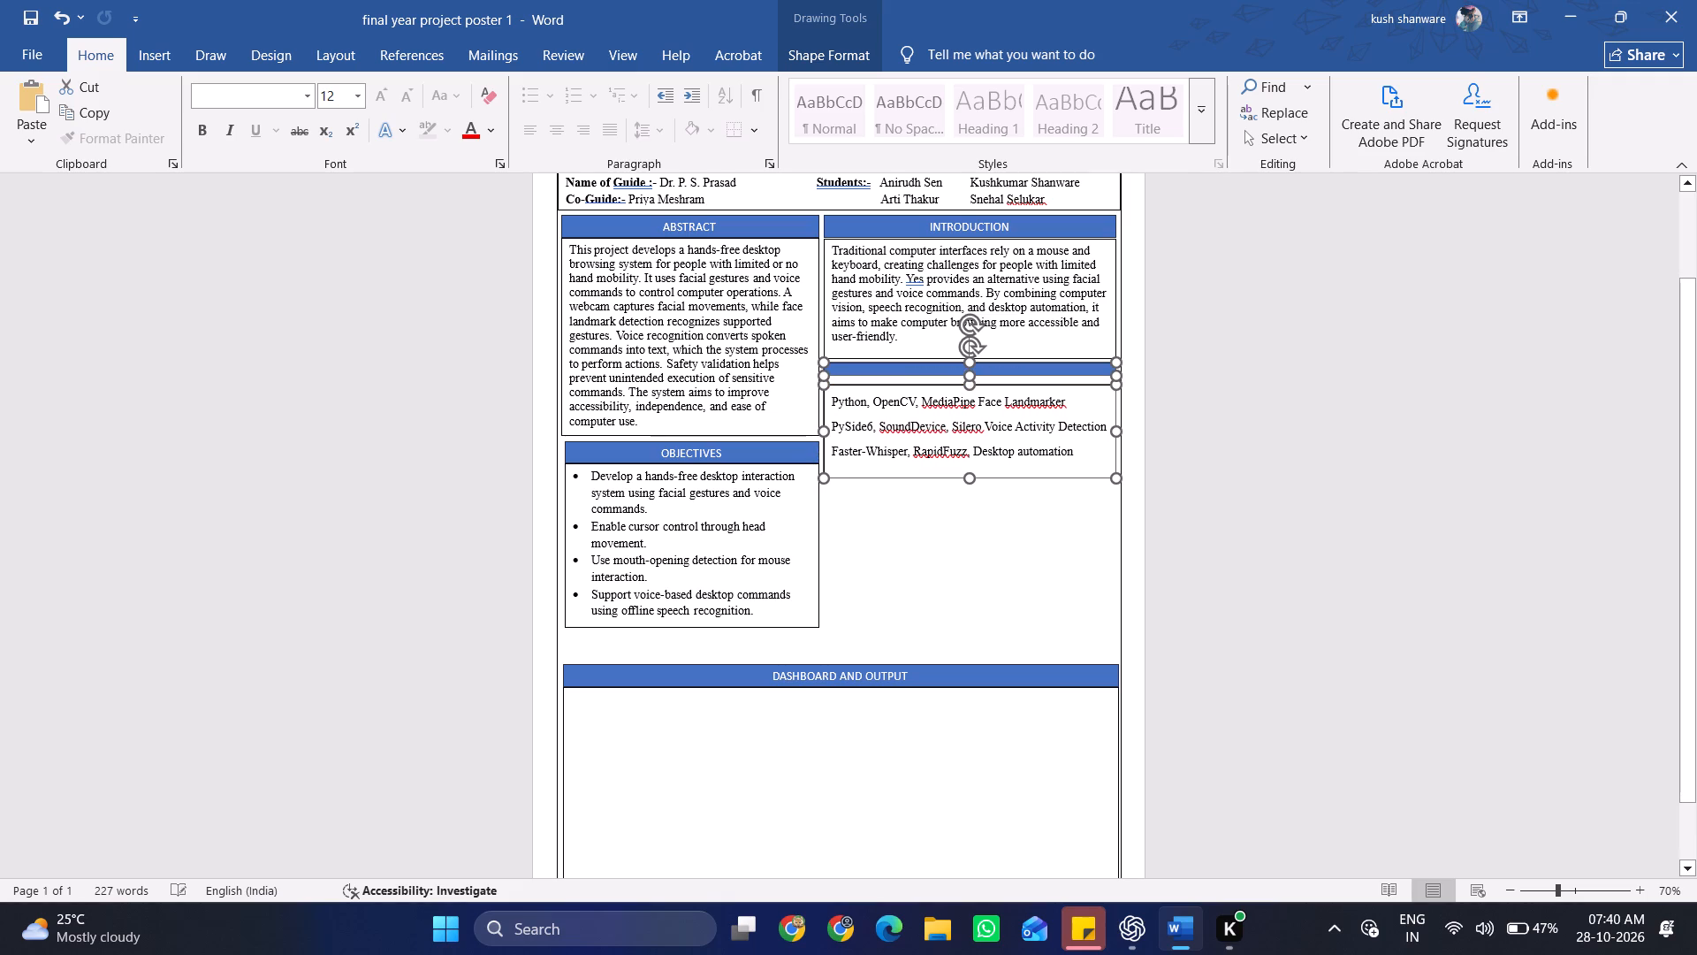
click(970, 378)
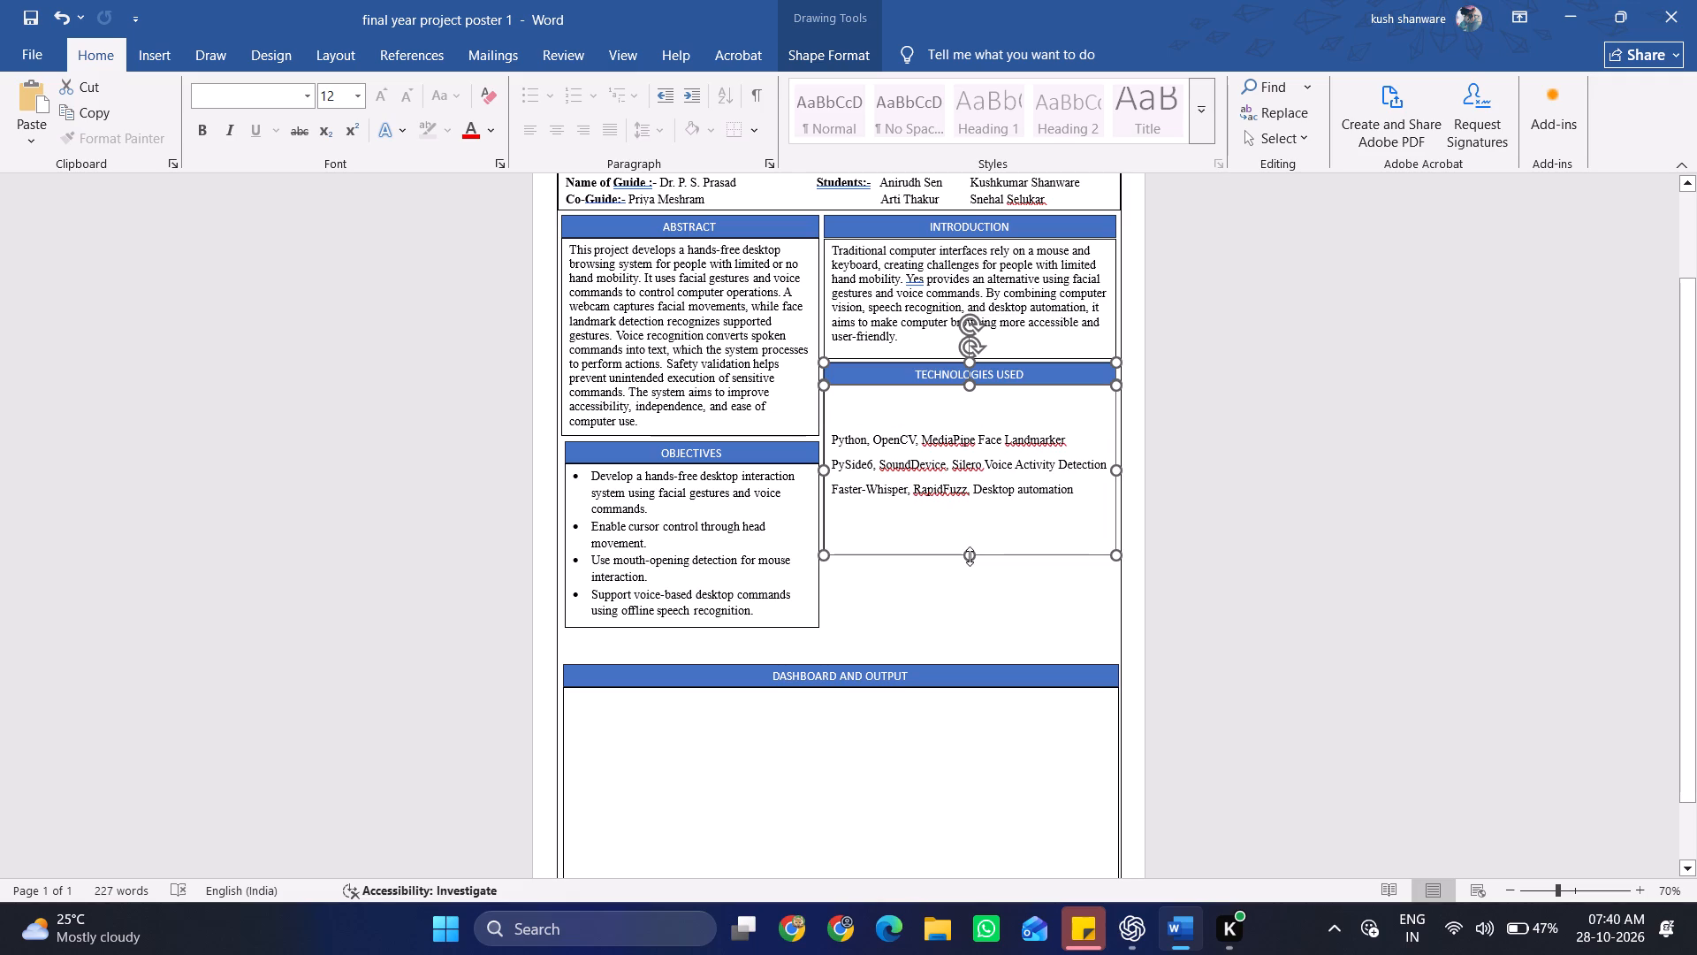
drag(970, 556, 978, 470)
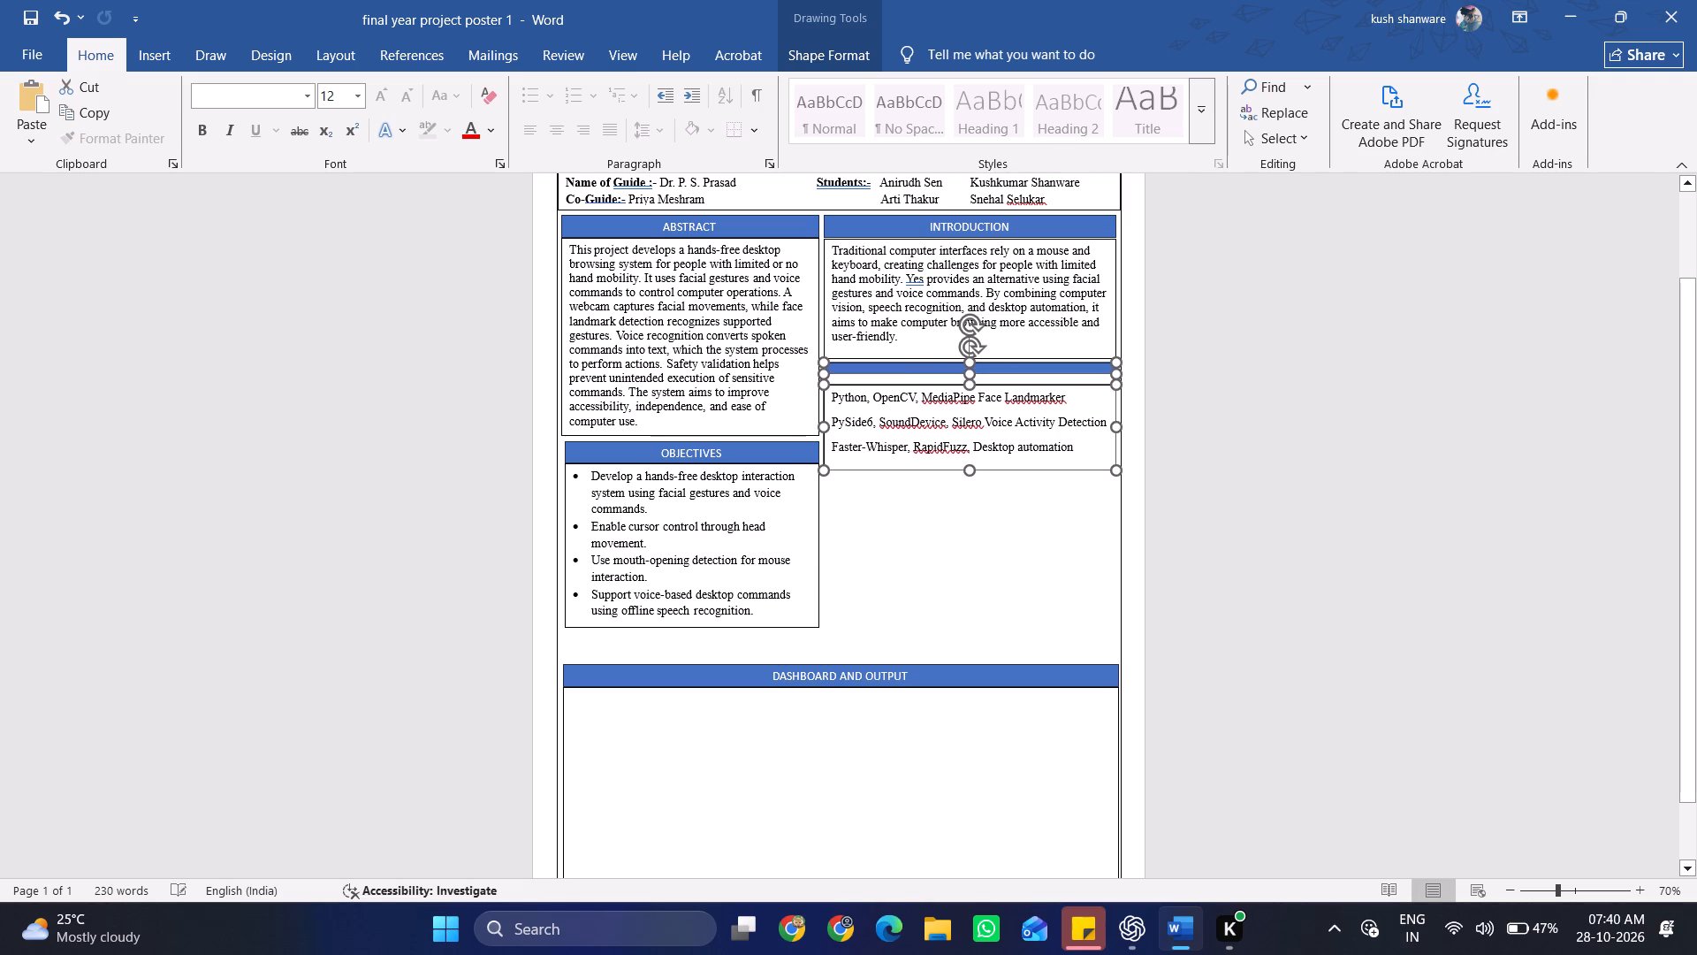
Move the Technologies Used text box down clear of its heading bar and heighten the bar to fit its title.
click(1085, 439)
drag(1062, 470, 1062, 491)
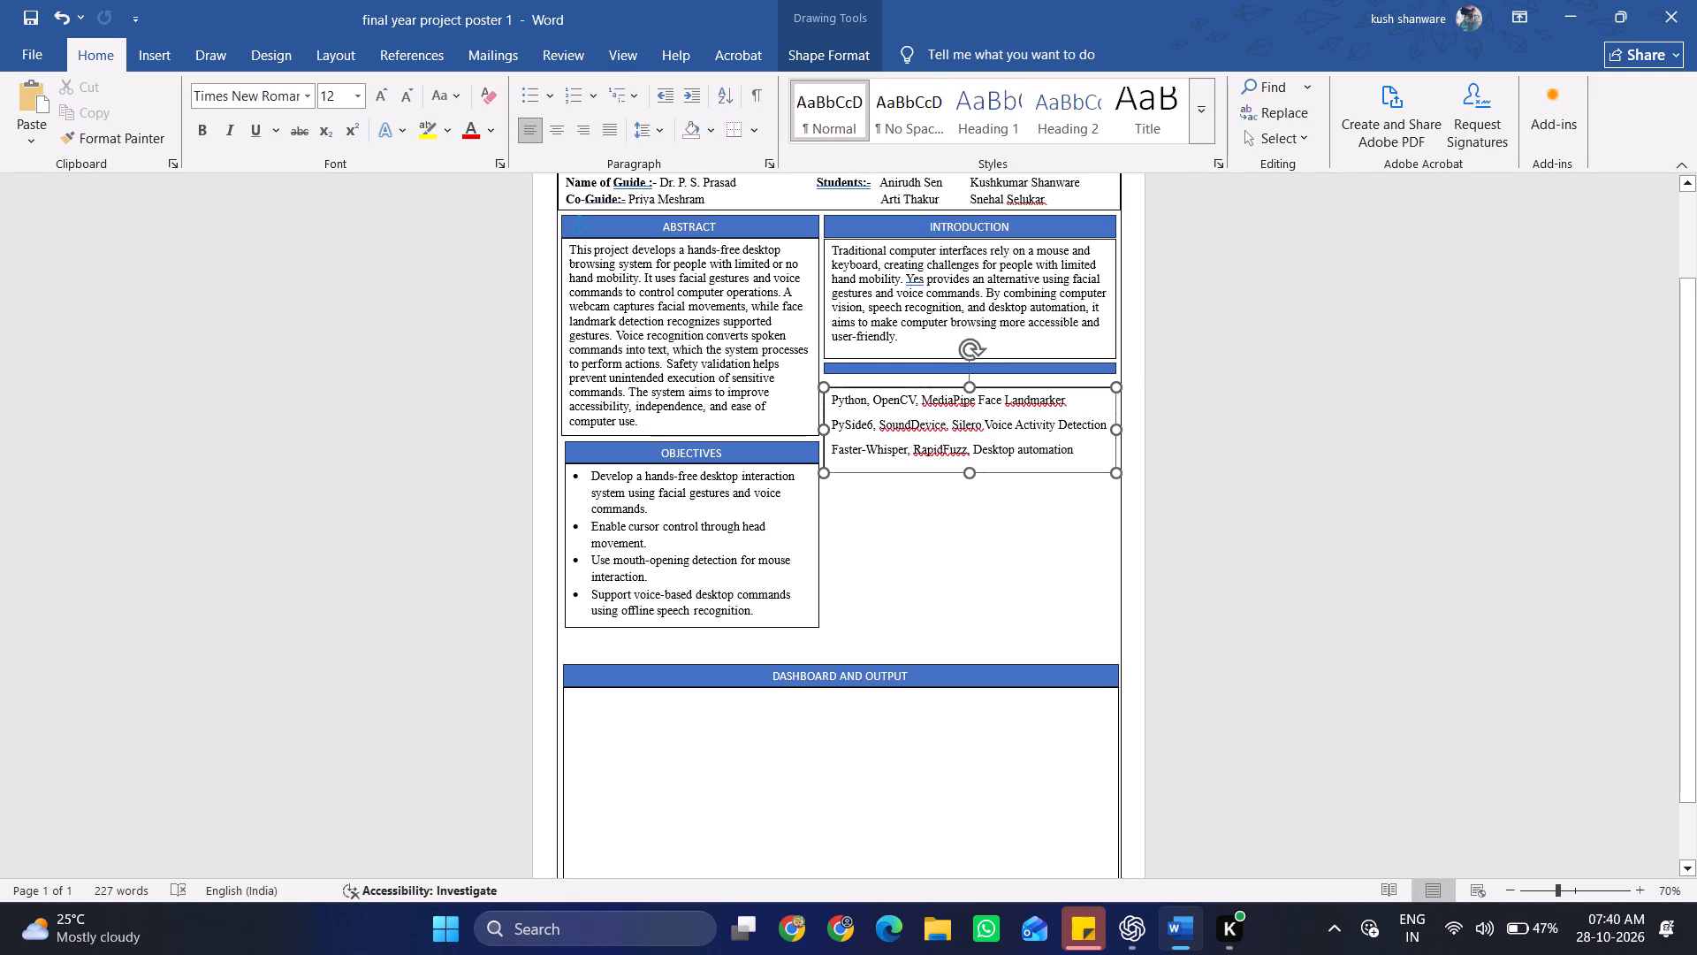
drag(1062, 491, 1062, 500)
click(1005, 392)
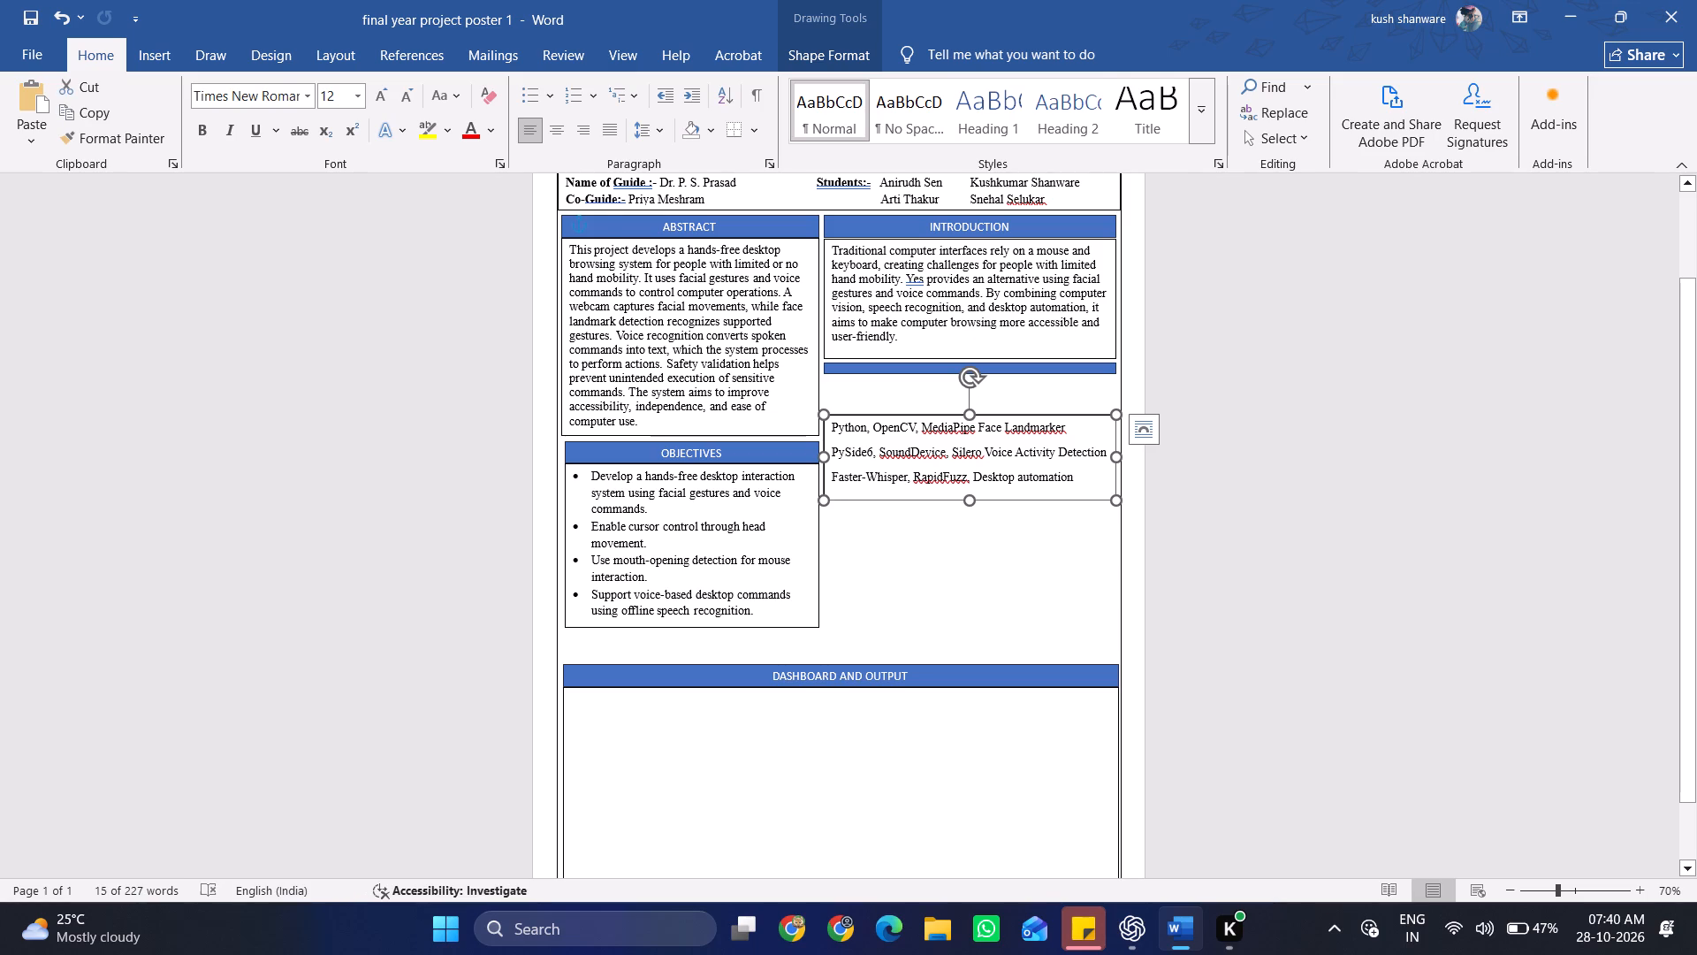
click(995, 372)
drag(967, 373, 967, 375)
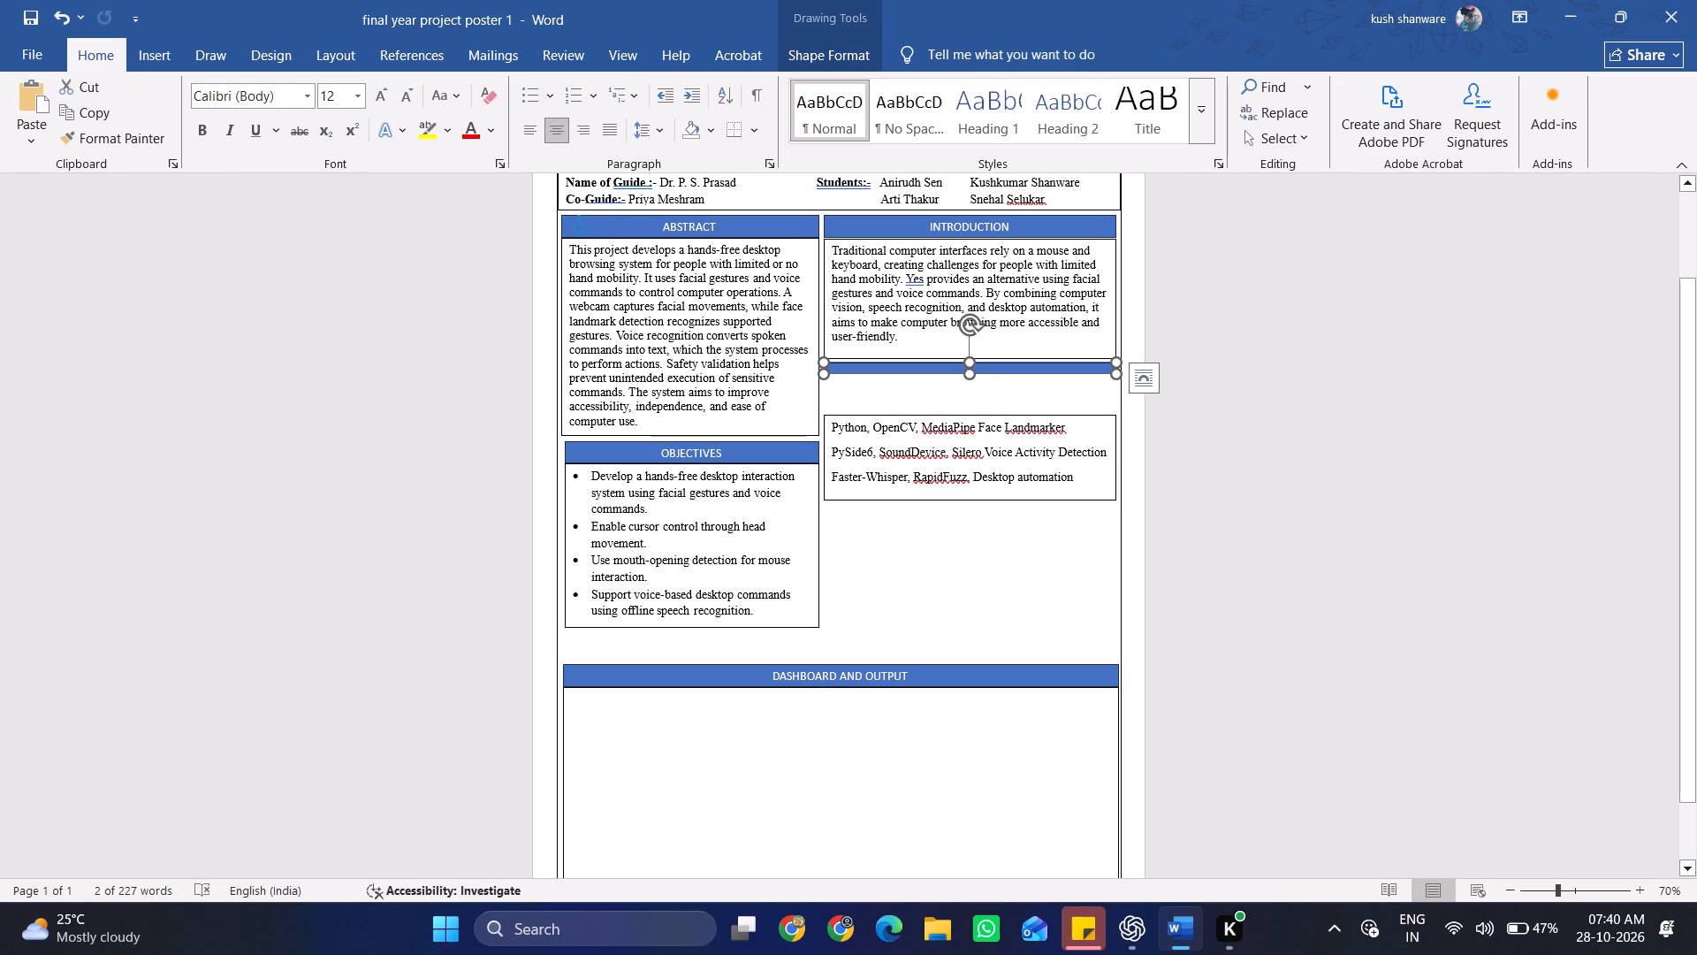
drag(967, 375, 970, 387)
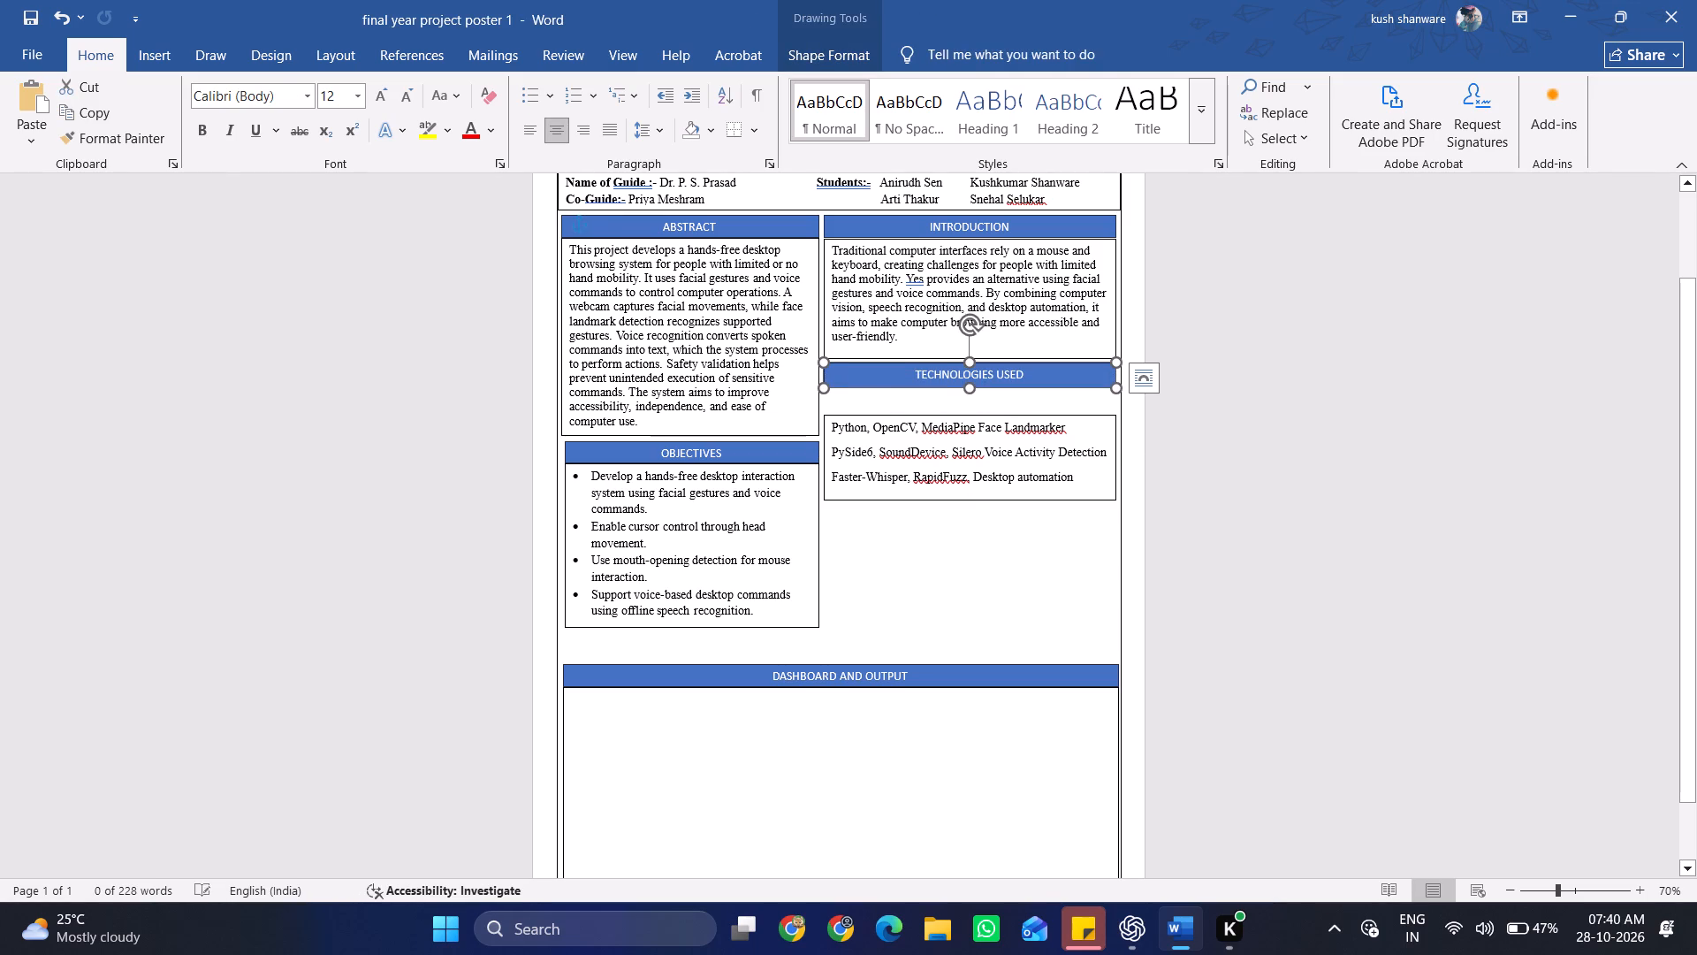
click(987, 425)
drag(993, 414, 992, 394)
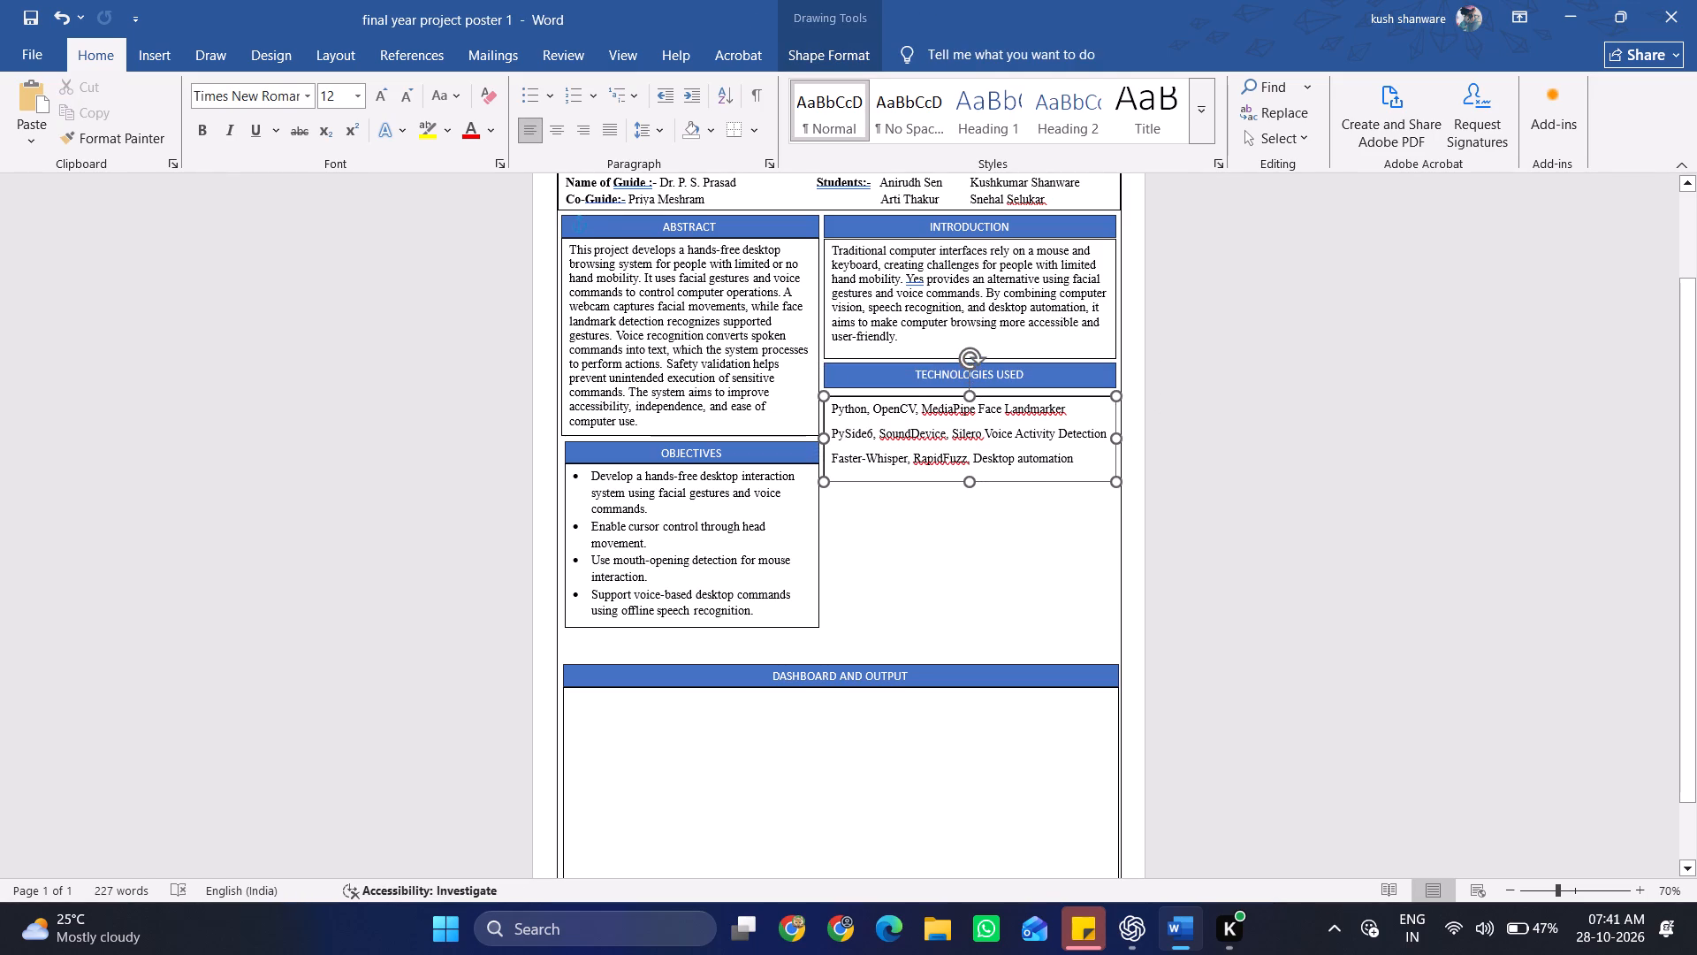
drag(992, 394, 993, 391)
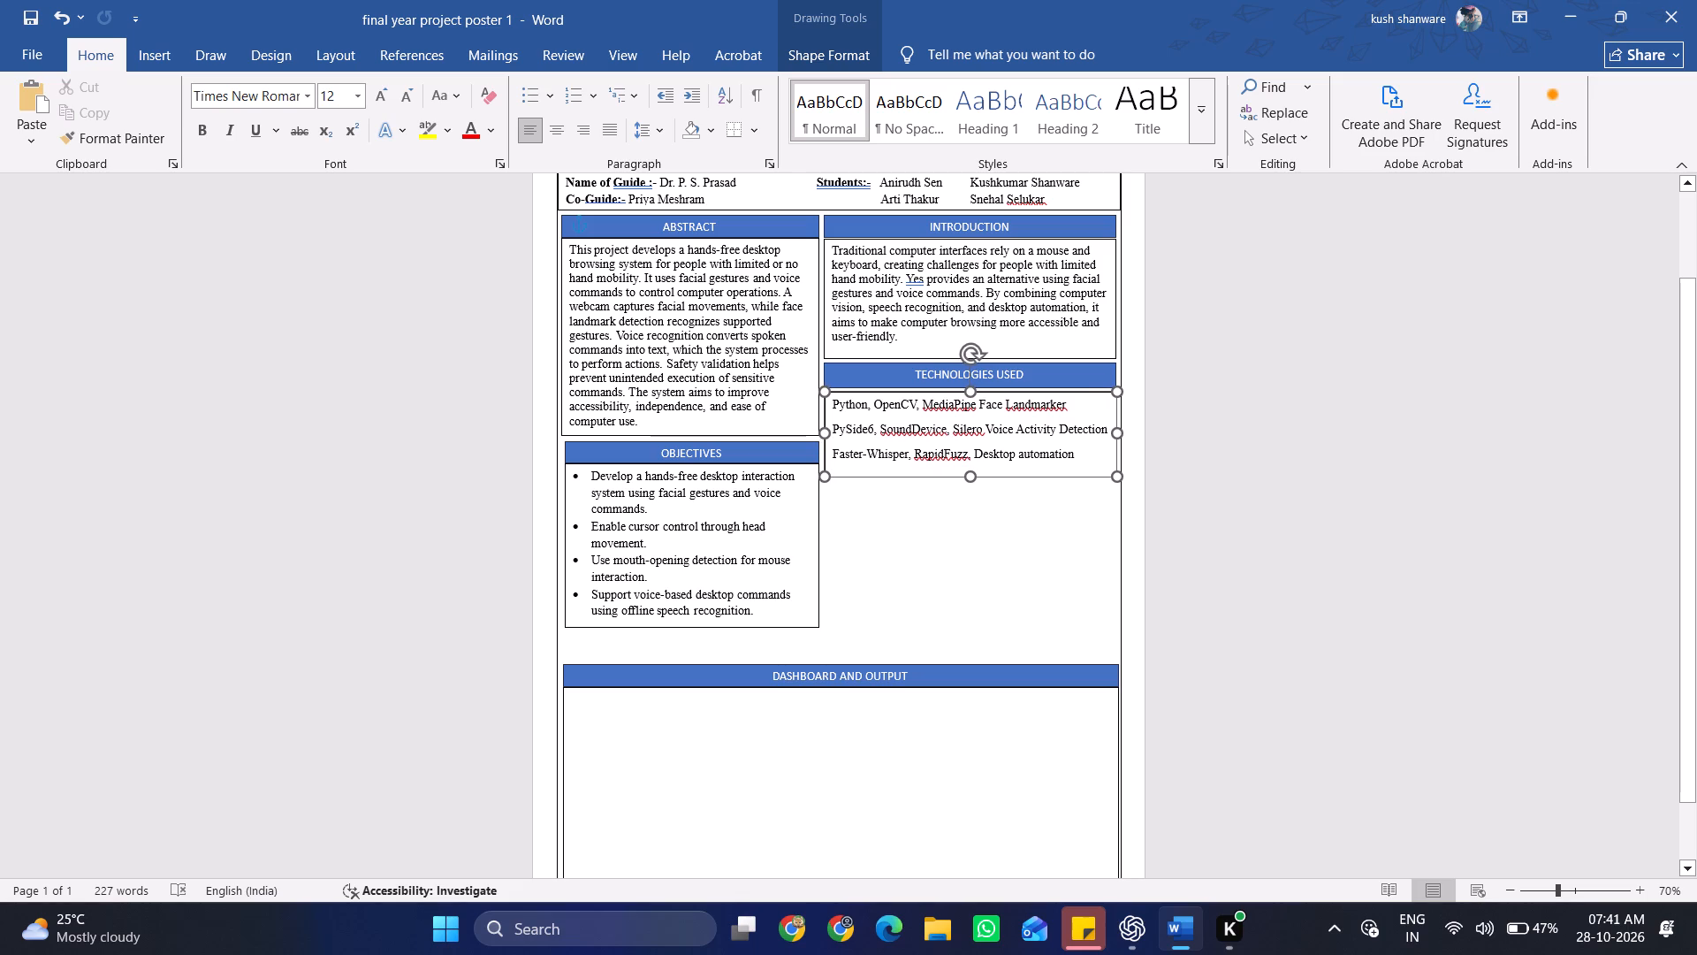
drag(993, 391, 992, 388)
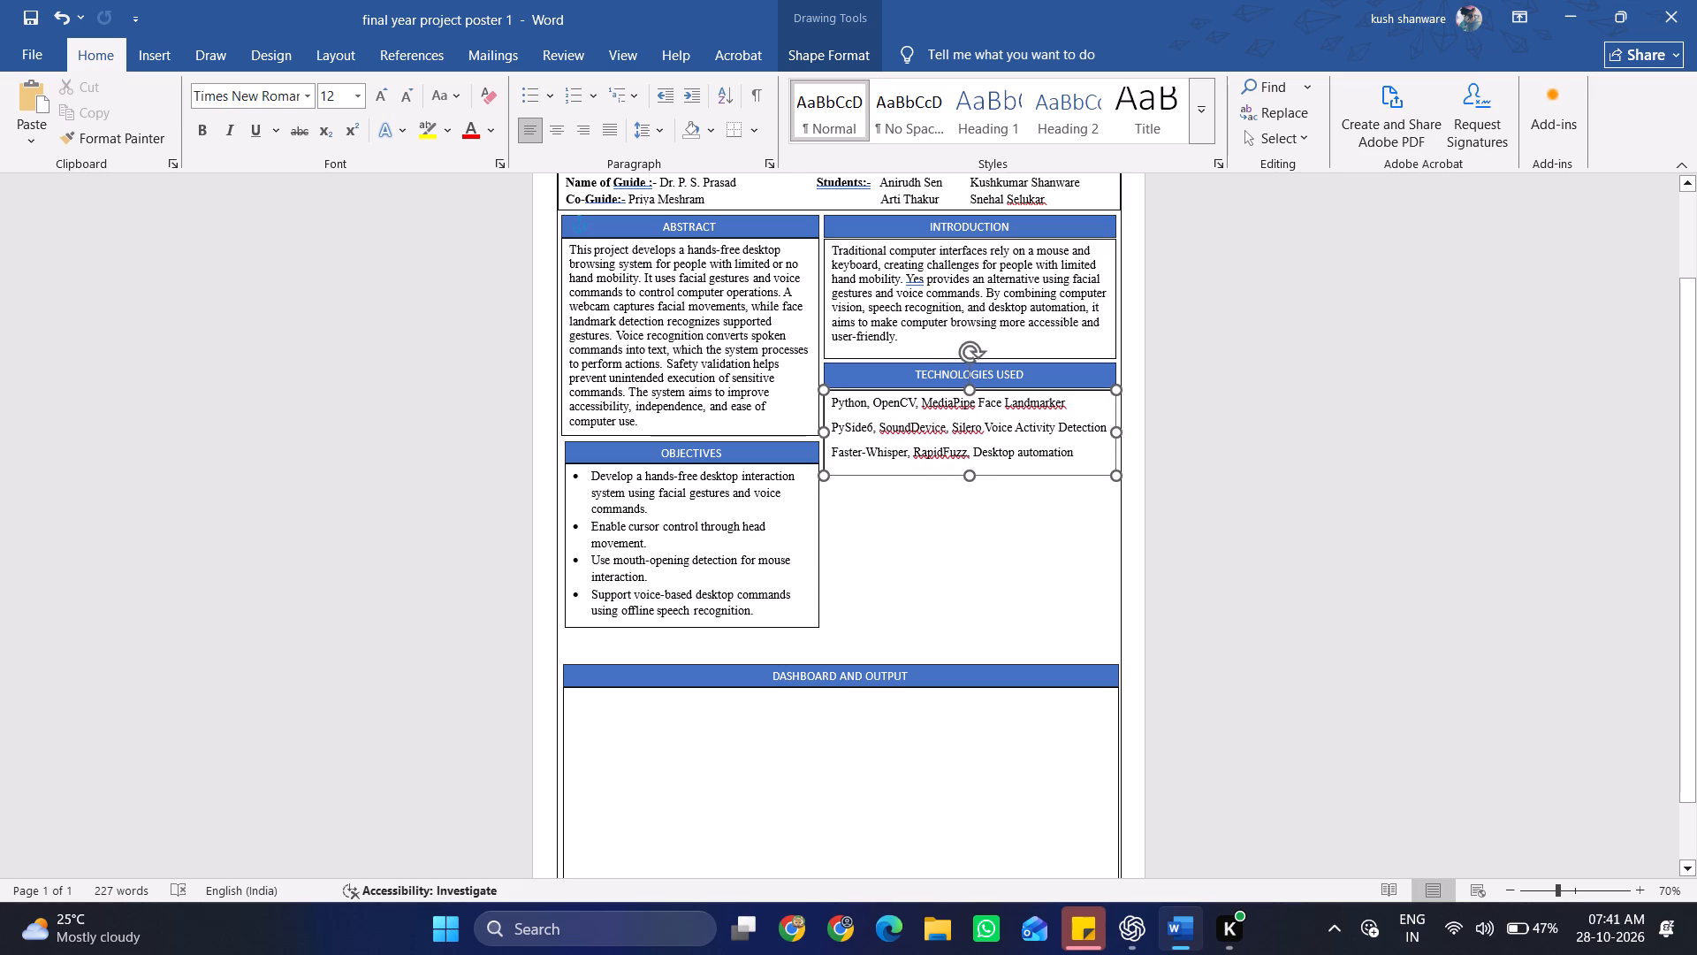
drag(992, 388, 991, 388)
click(978, 531)
click(946, 418)
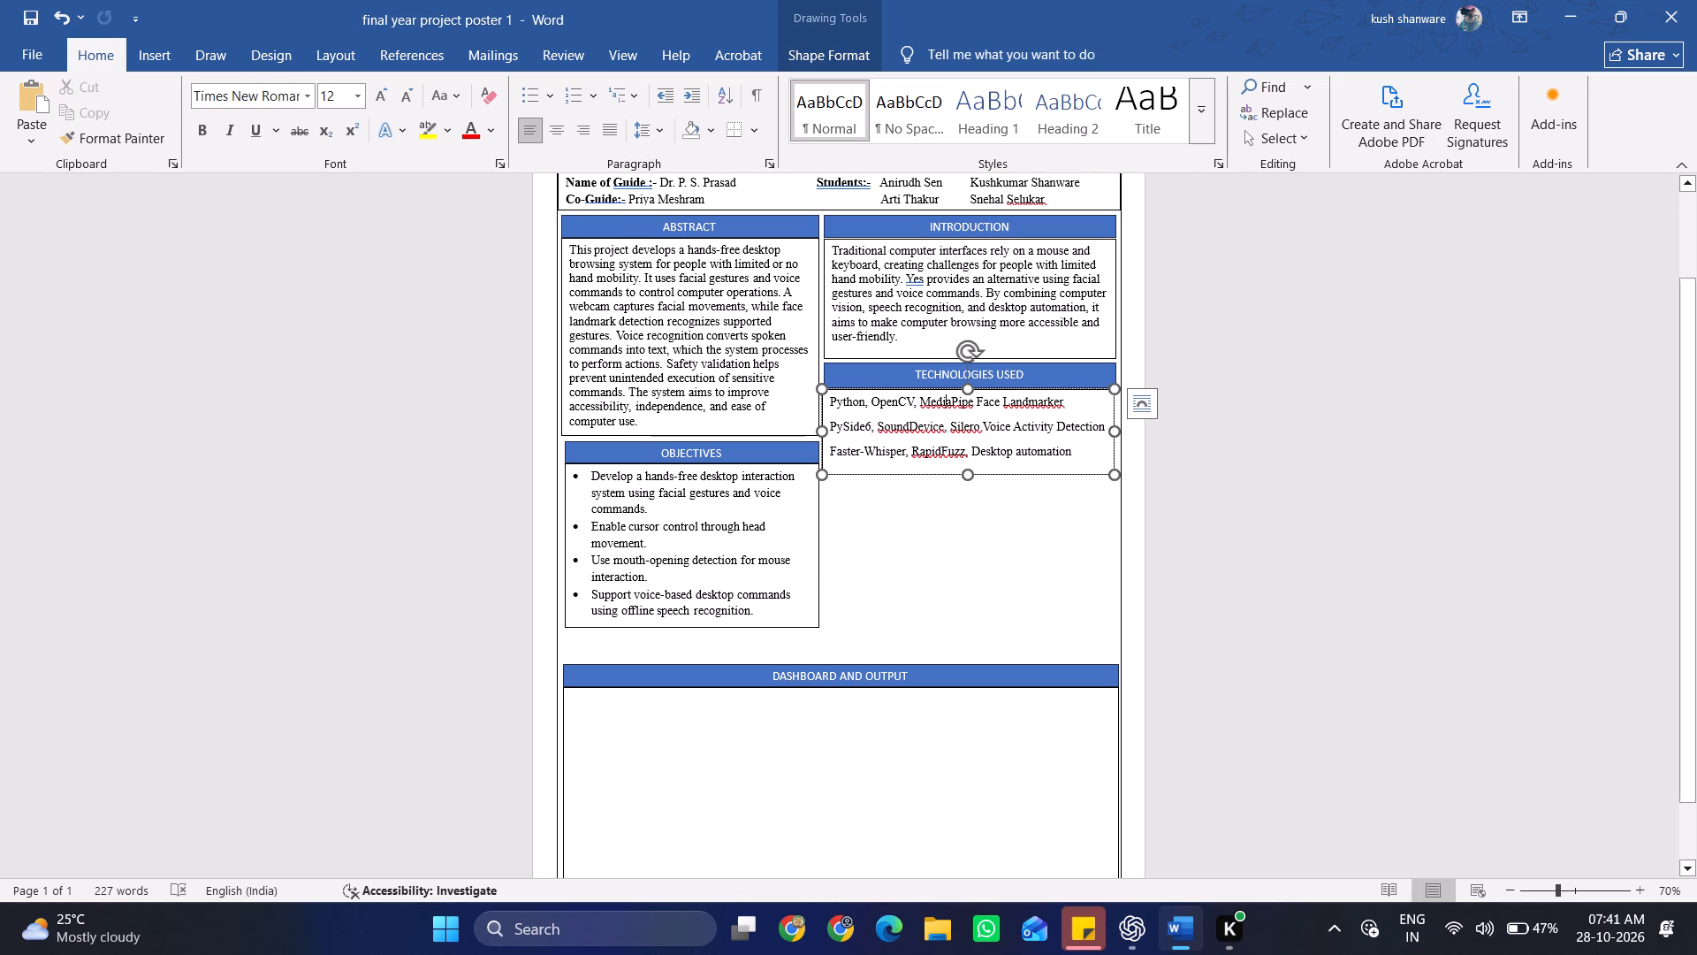
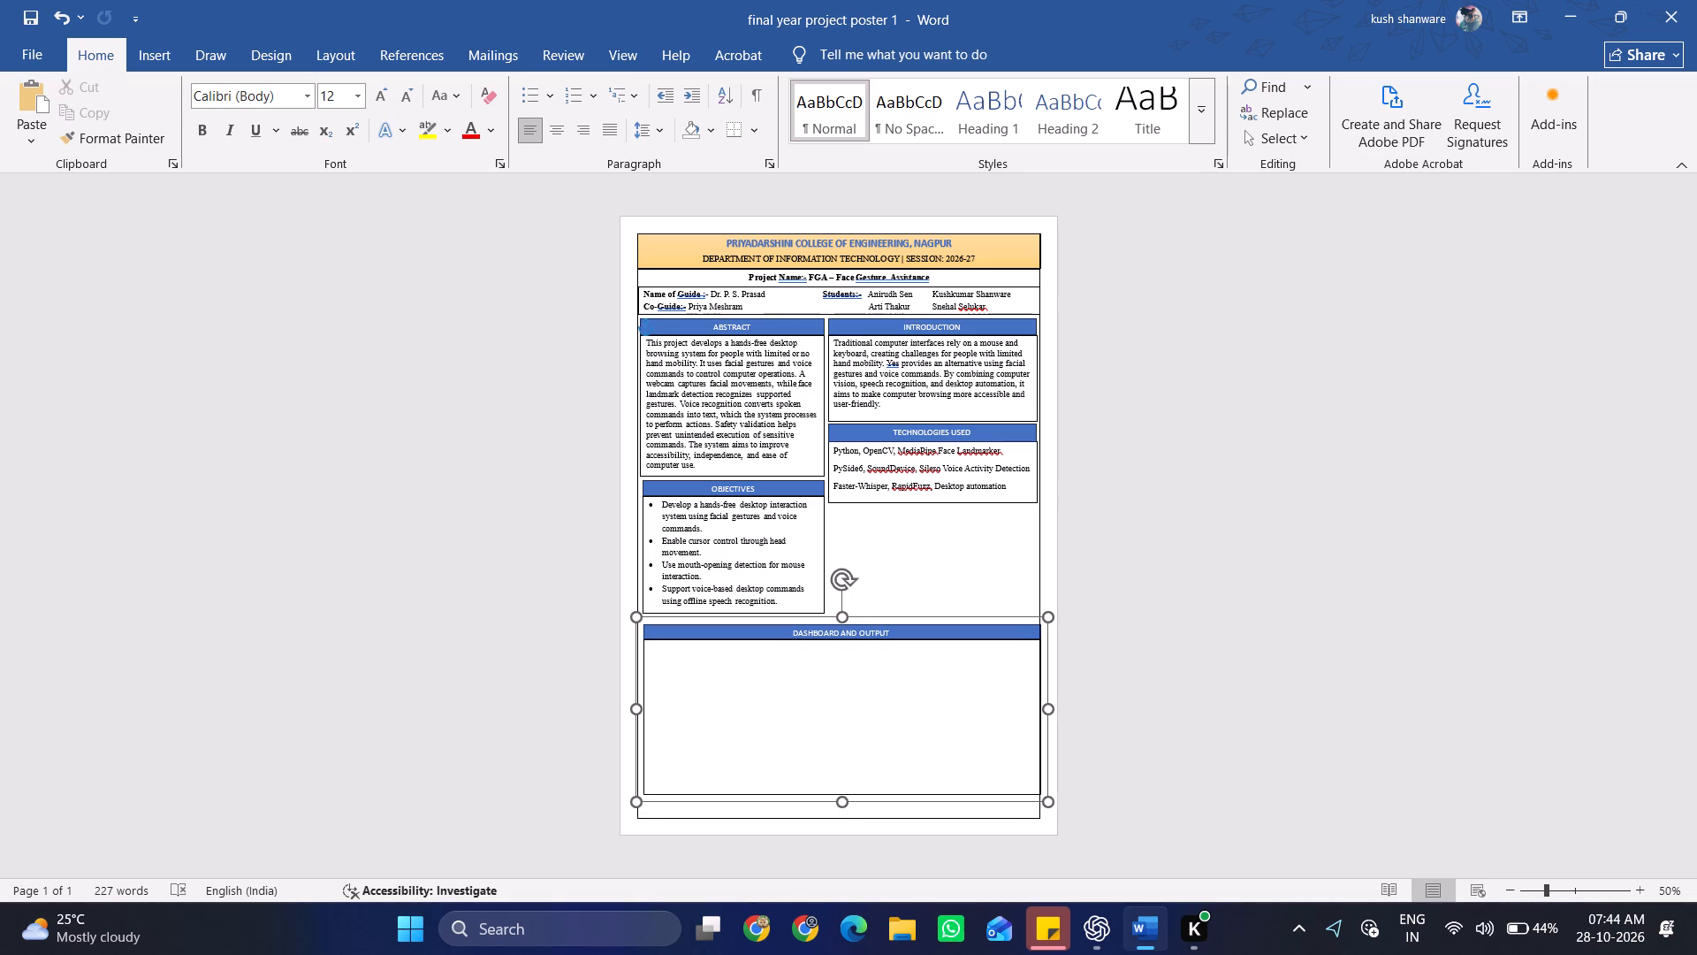
drag(851, 623, 848, 618)
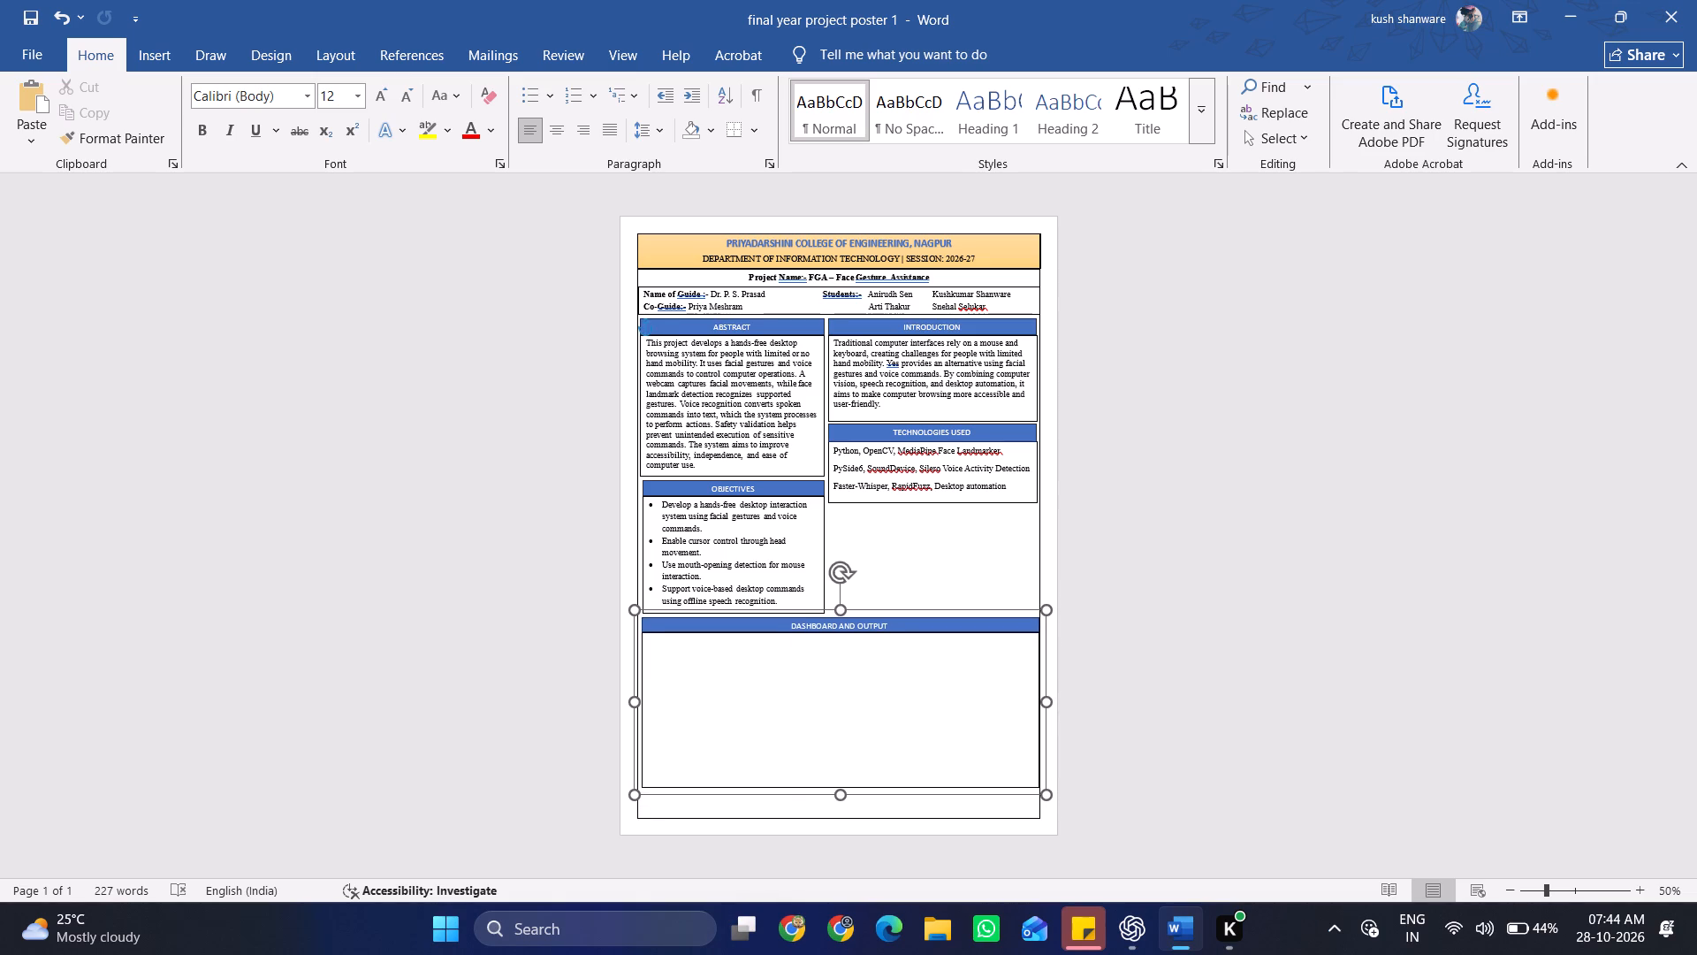
drag(848, 618, 848, 616)
drag(840, 797, 840, 795)
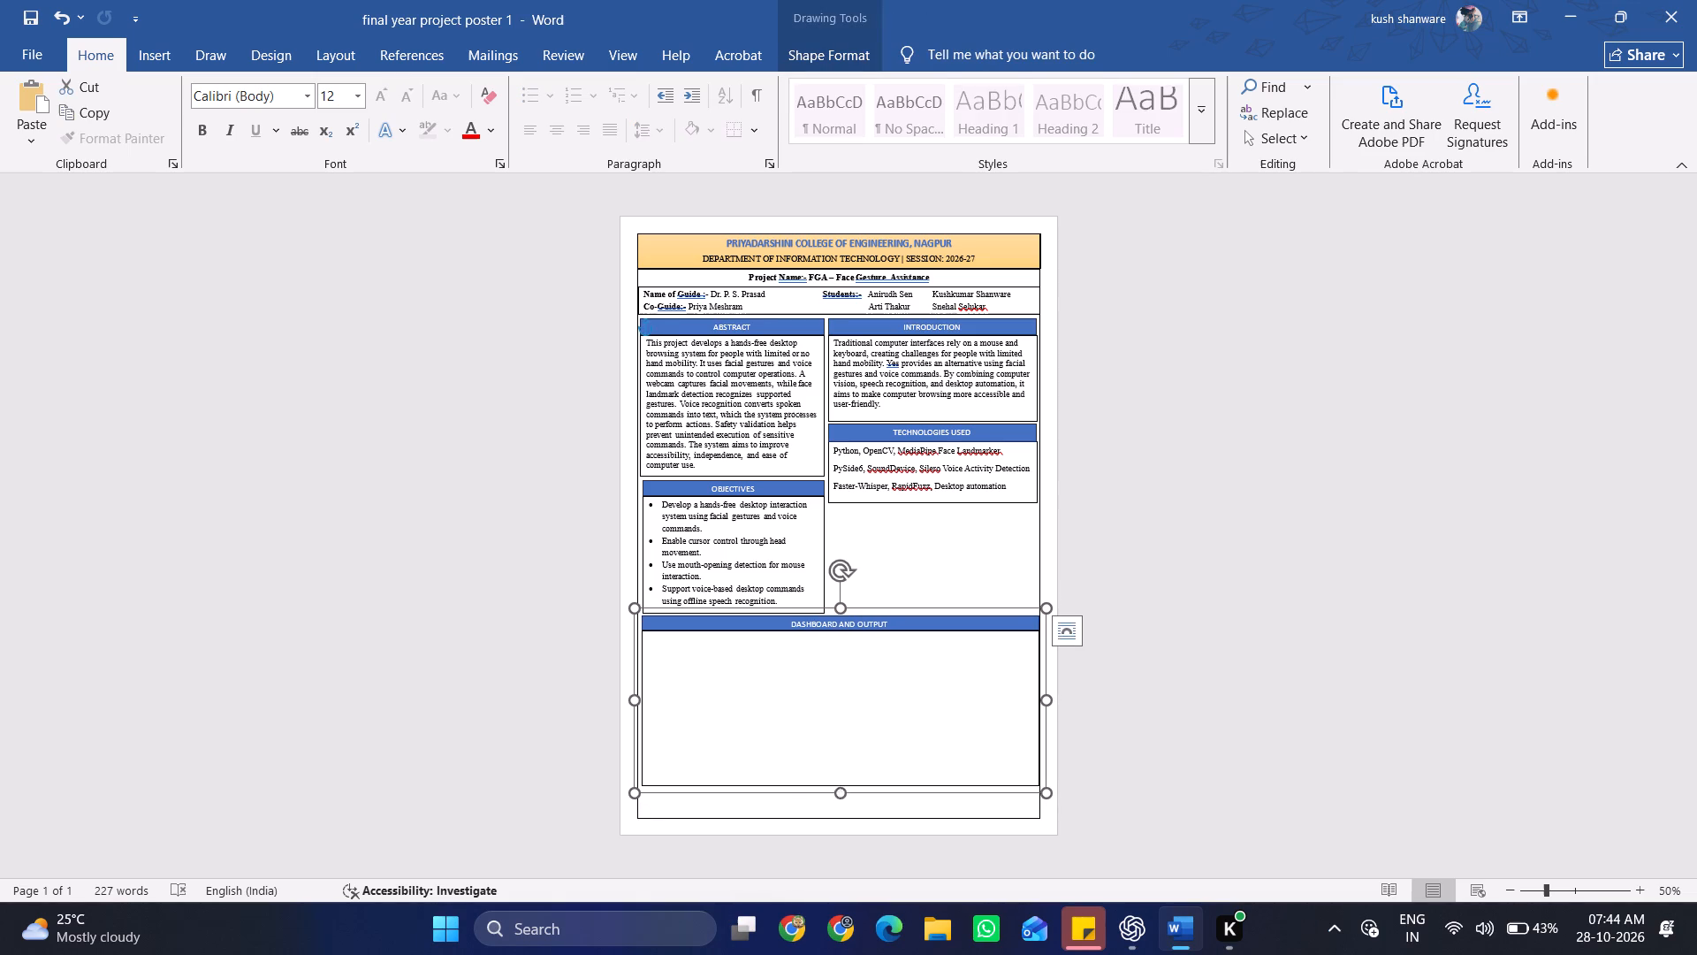
drag(840, 795, 847, 705)
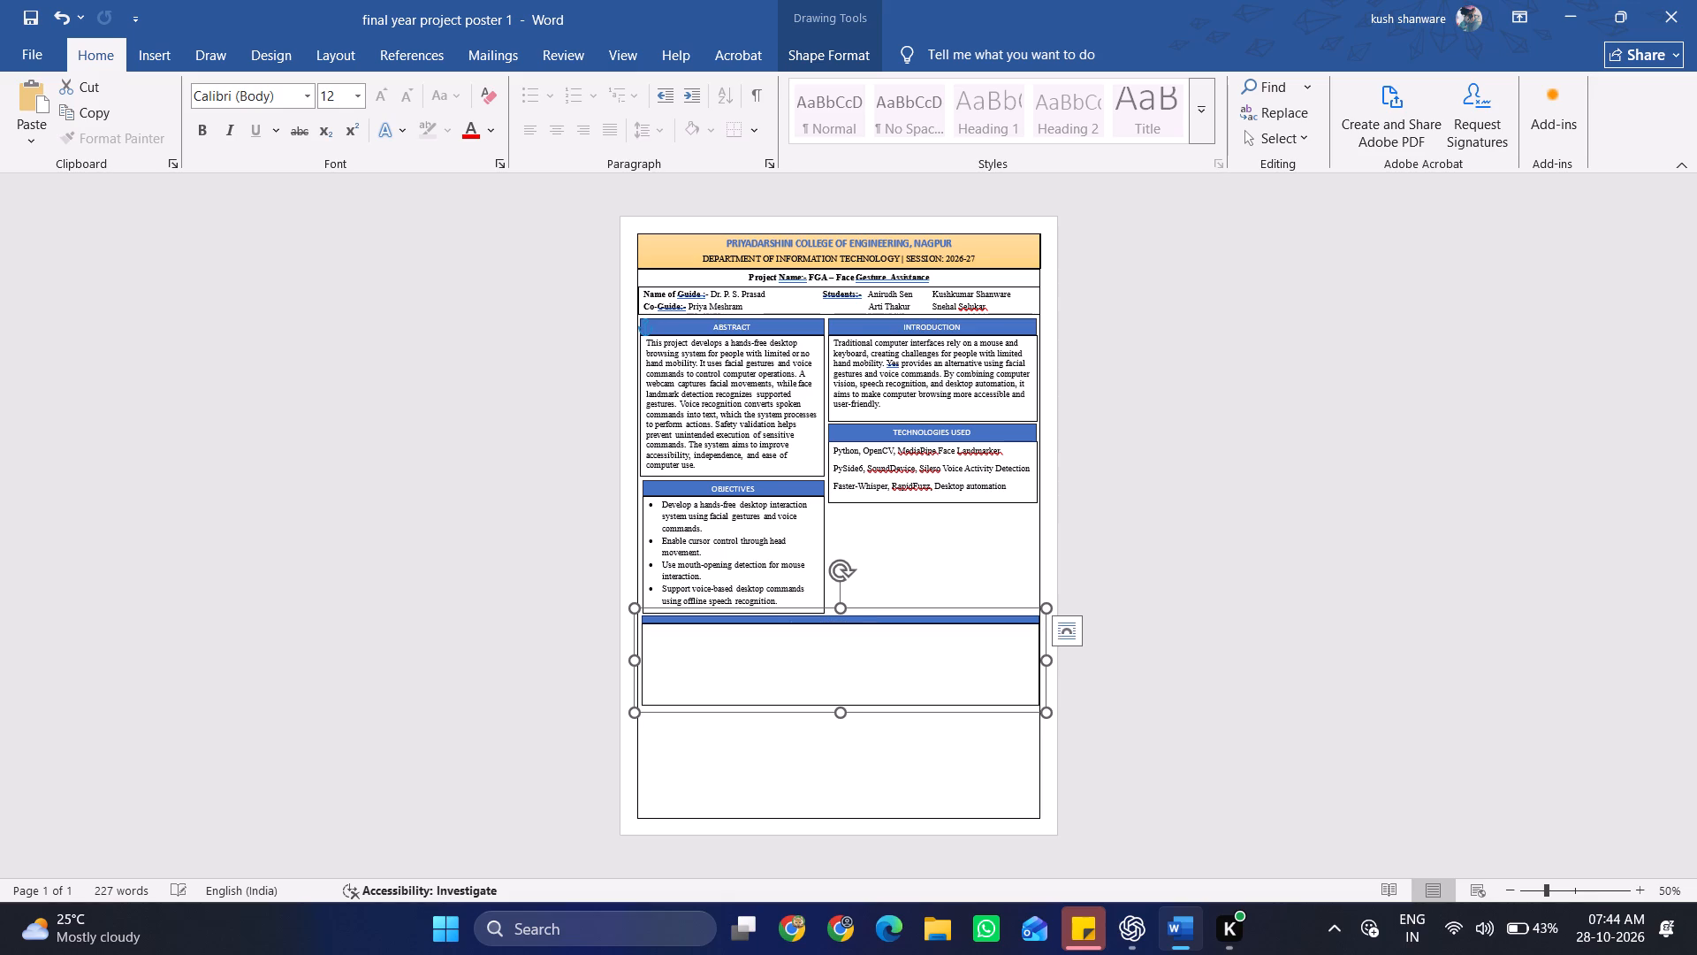
Increase the height of the blue Dashboard and Output heading bar so its title text fits inside.
click(847, 642)
click(840, 627)
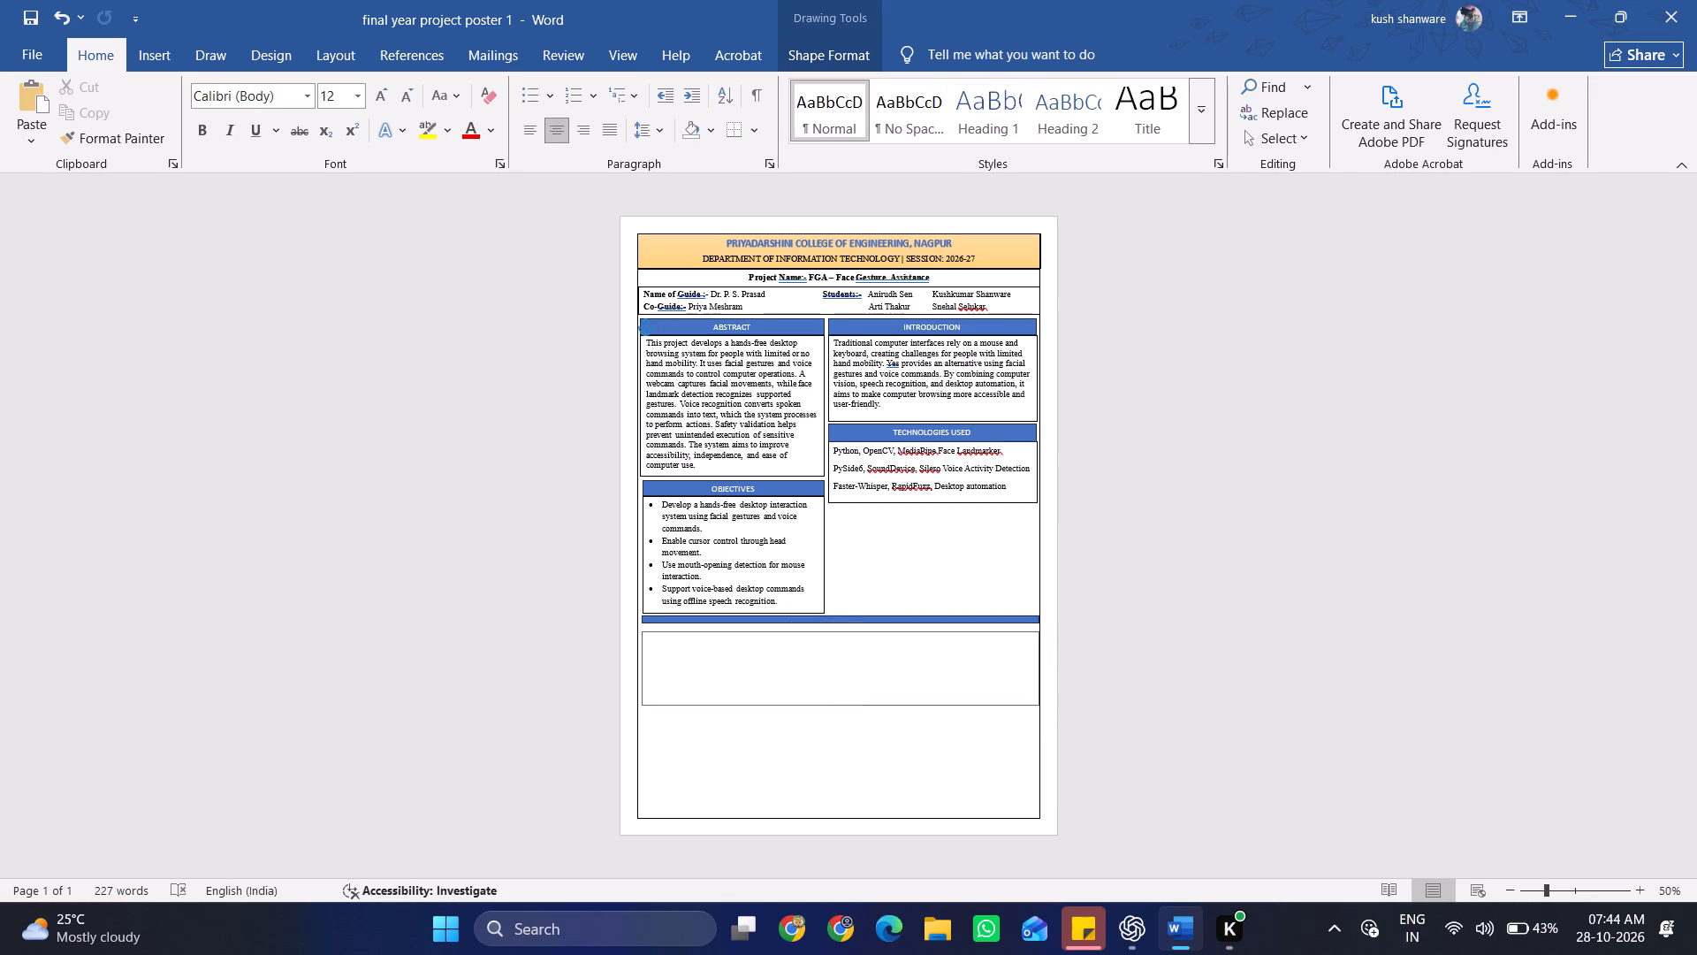
click(849, 623)
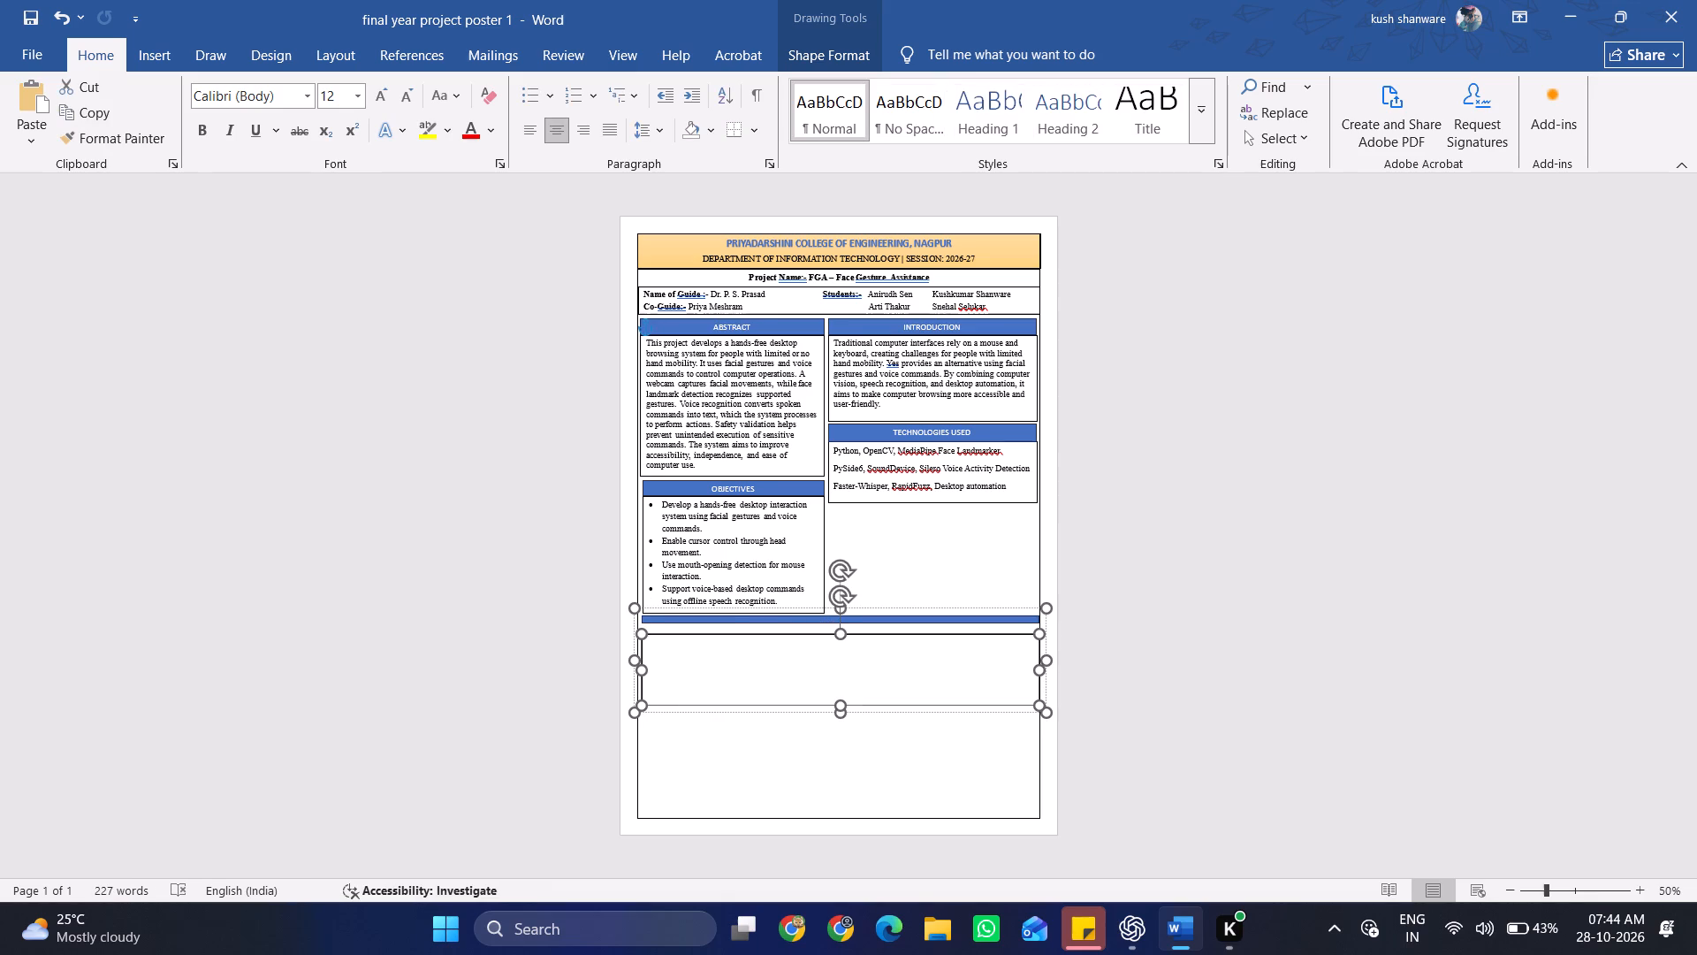
drag(841, 623, 841, 630)
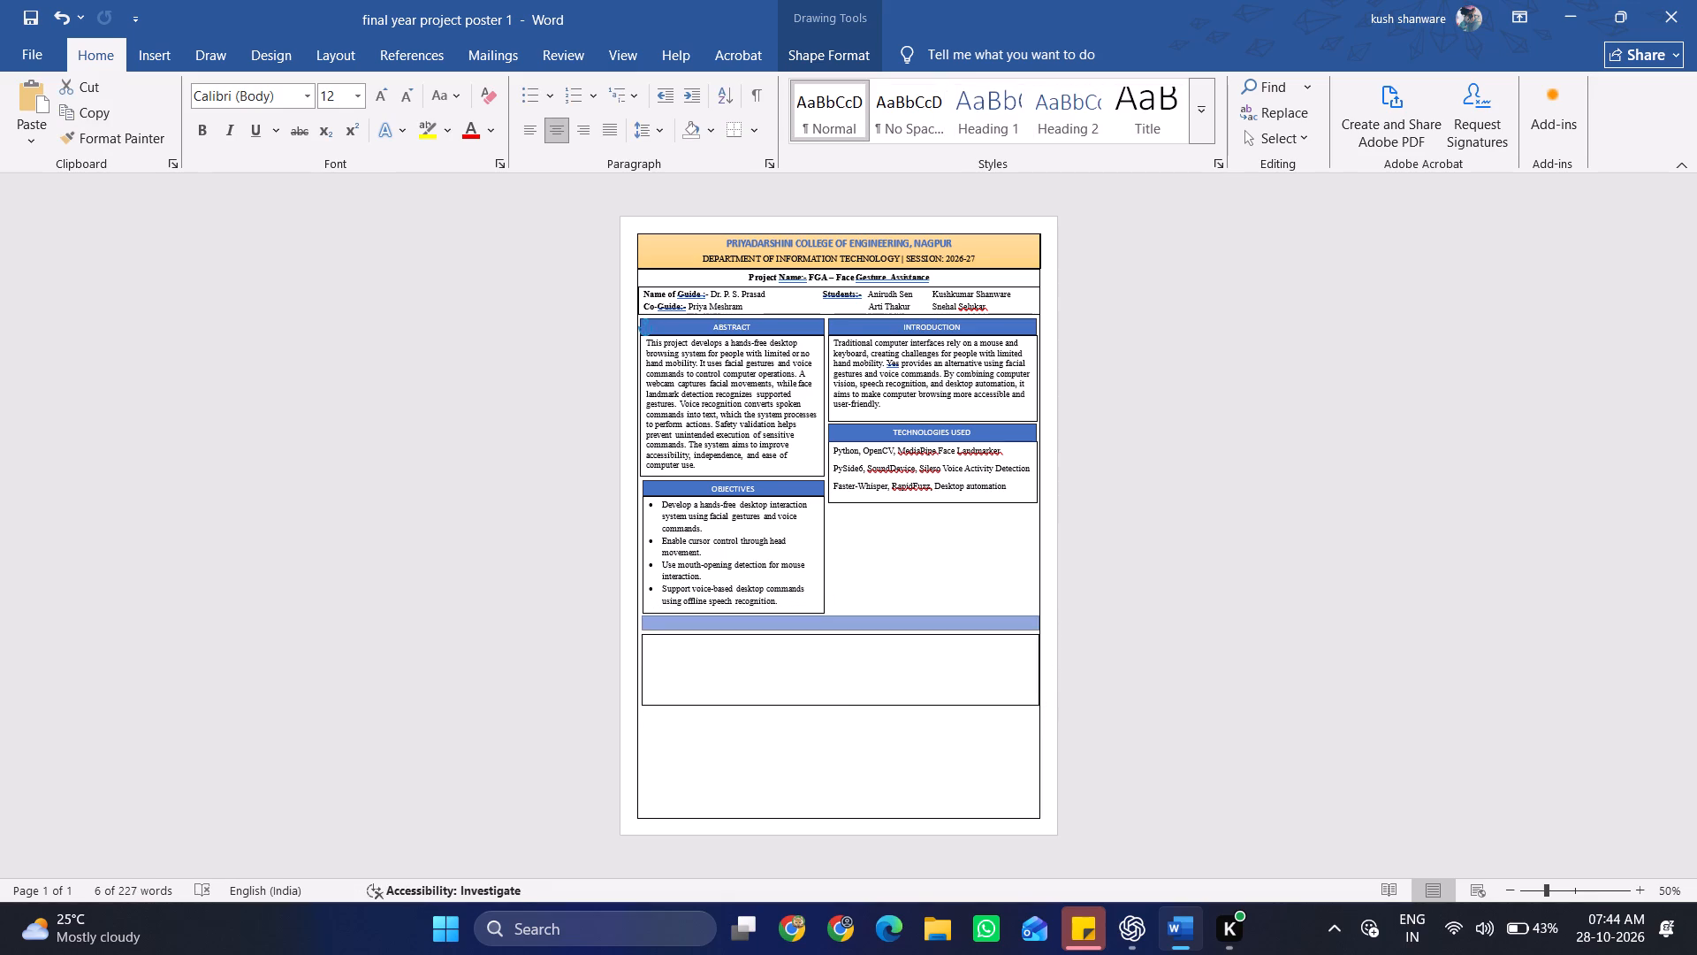
drag(841, 630, 841, 632)
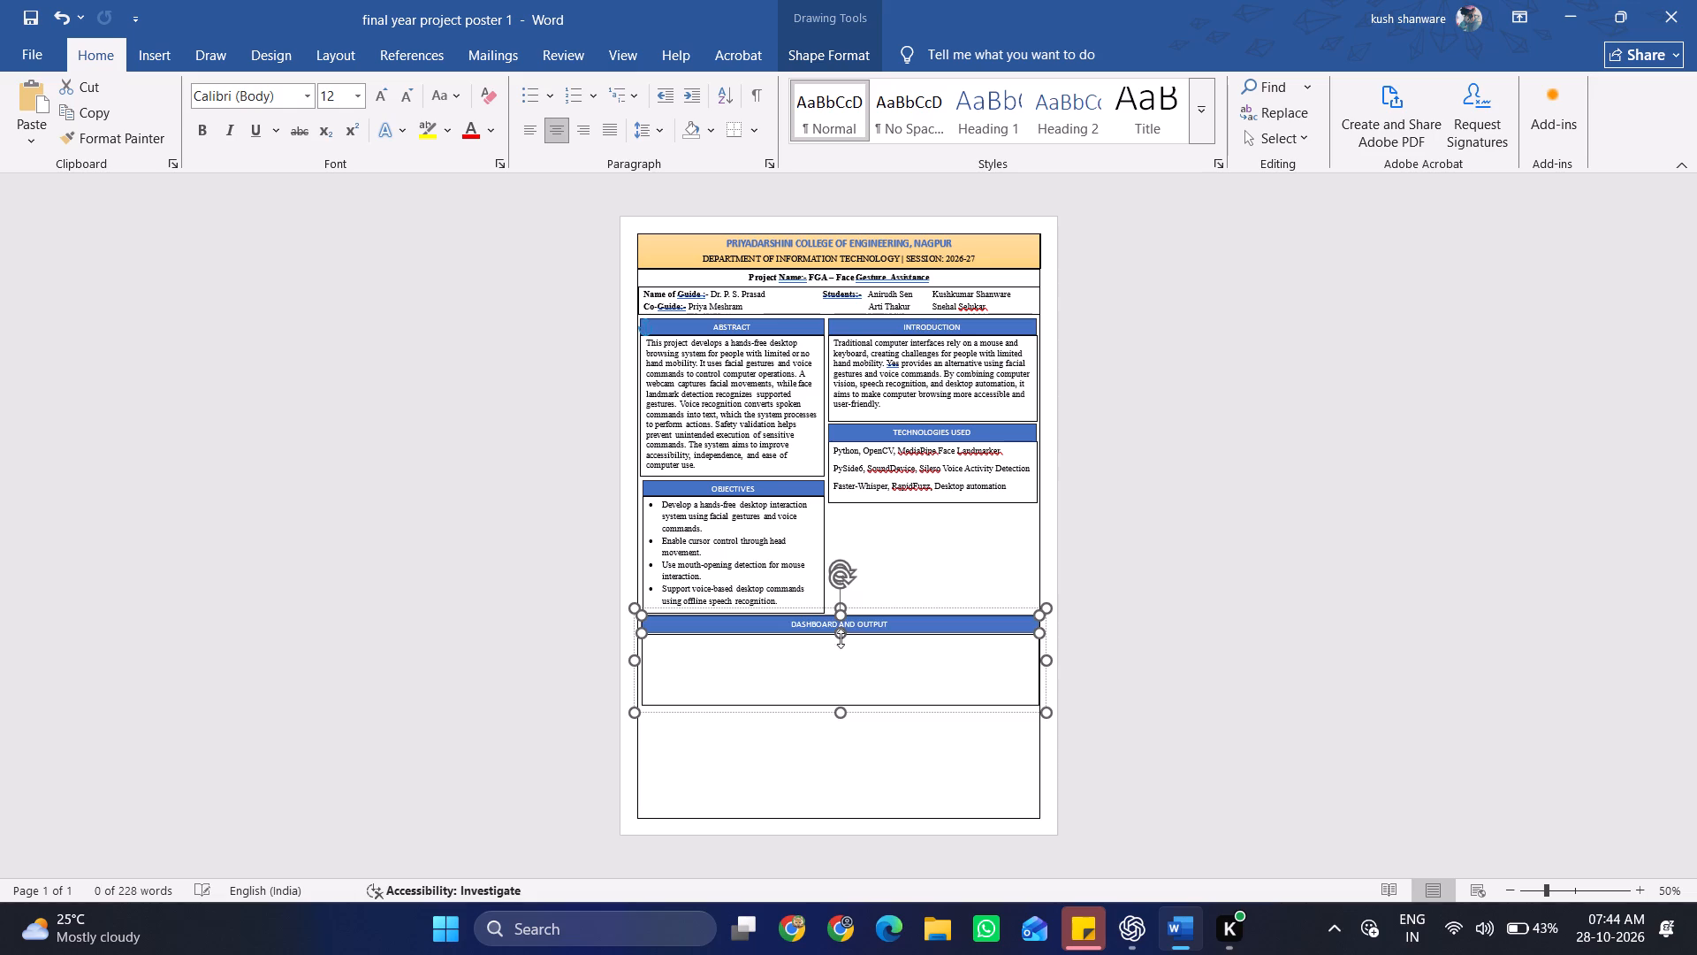
click(841, 633)
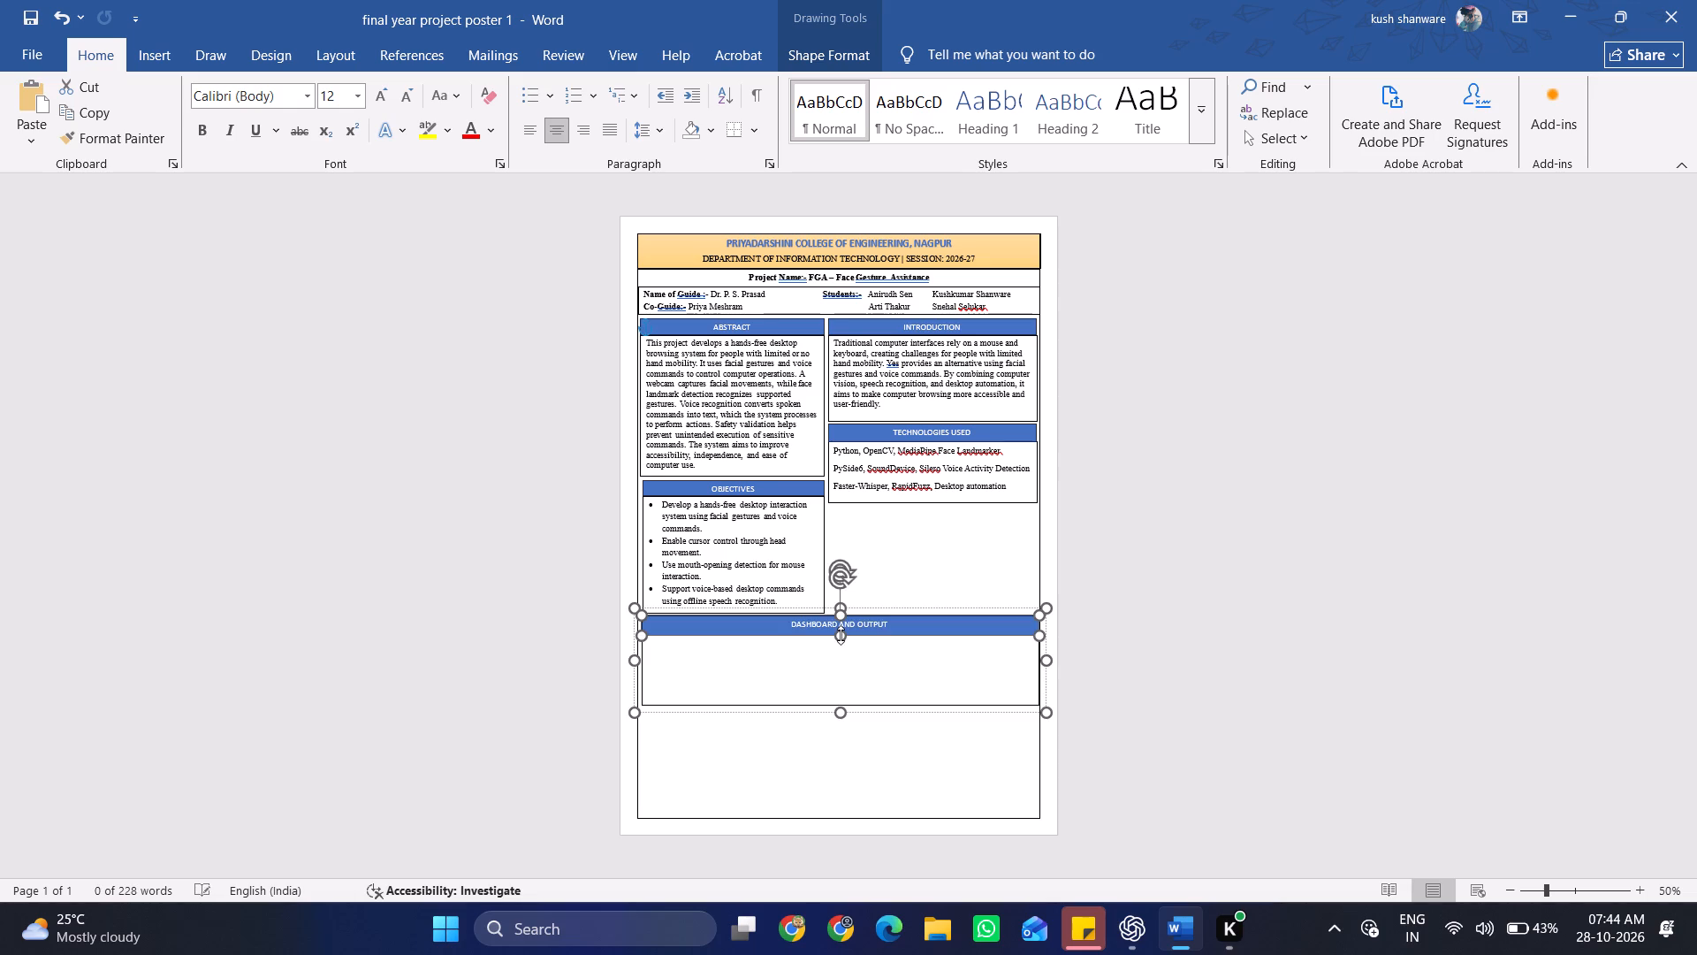
click(1170, 631)
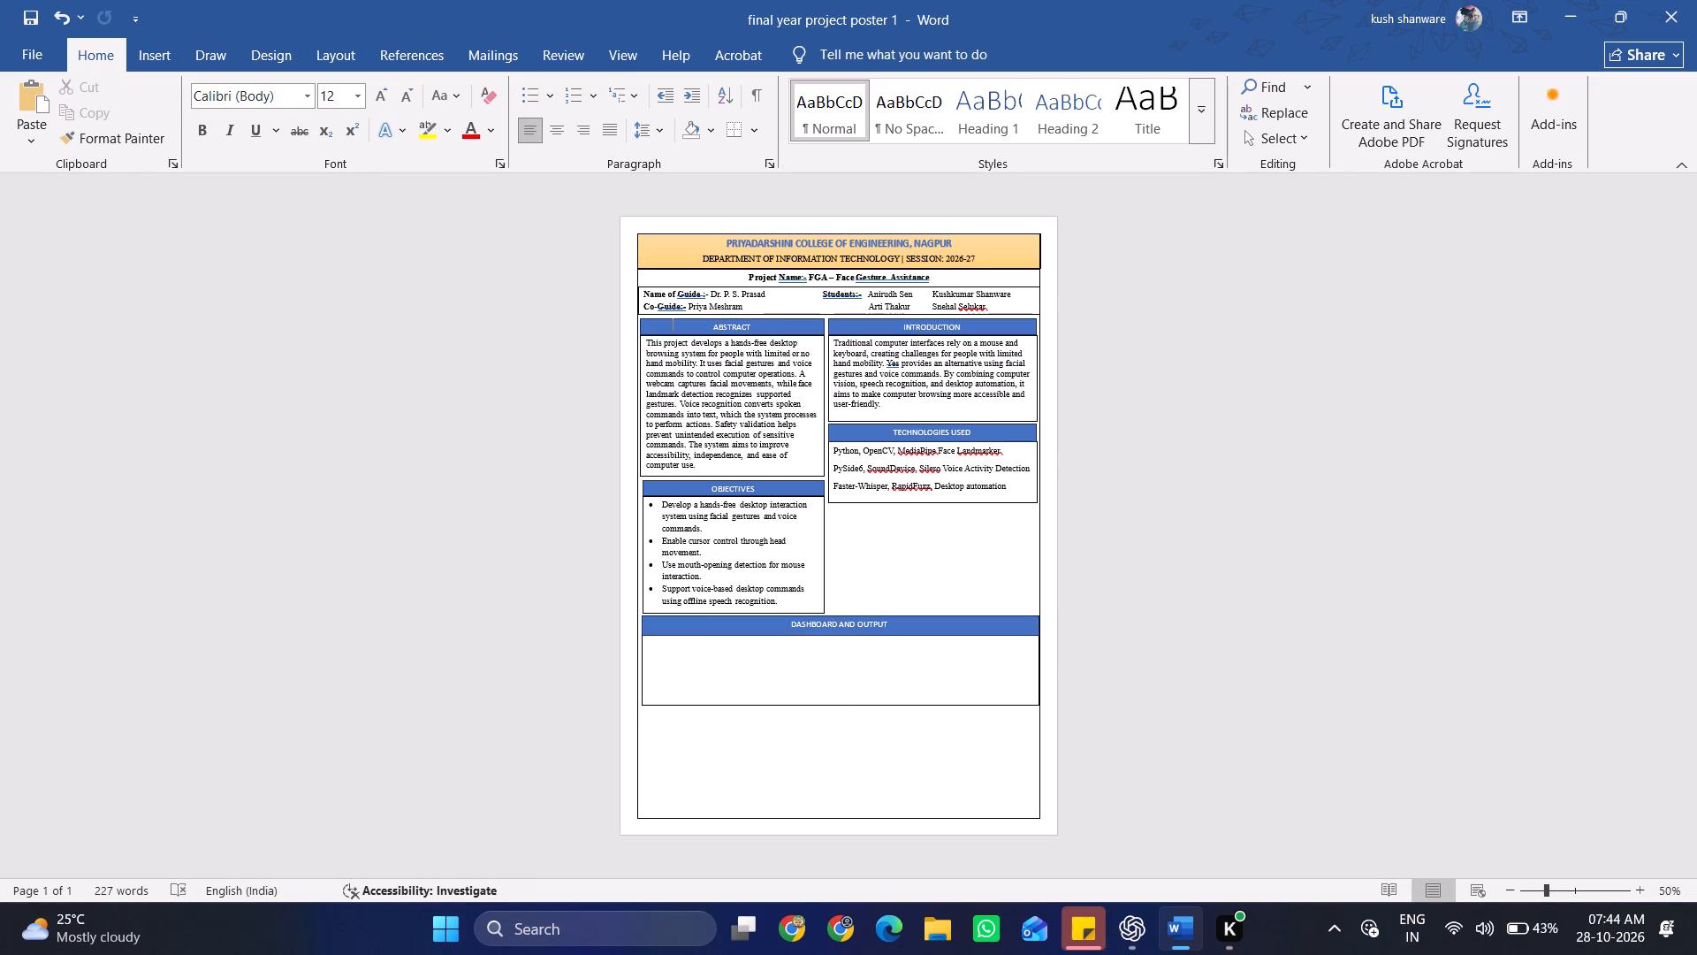
Extend the grouped Dashboard and Output block downward, leaving only a small gap above the poster's bottom border.
click(873, 703)
ctrl+scroll(873, 703, up, 1)
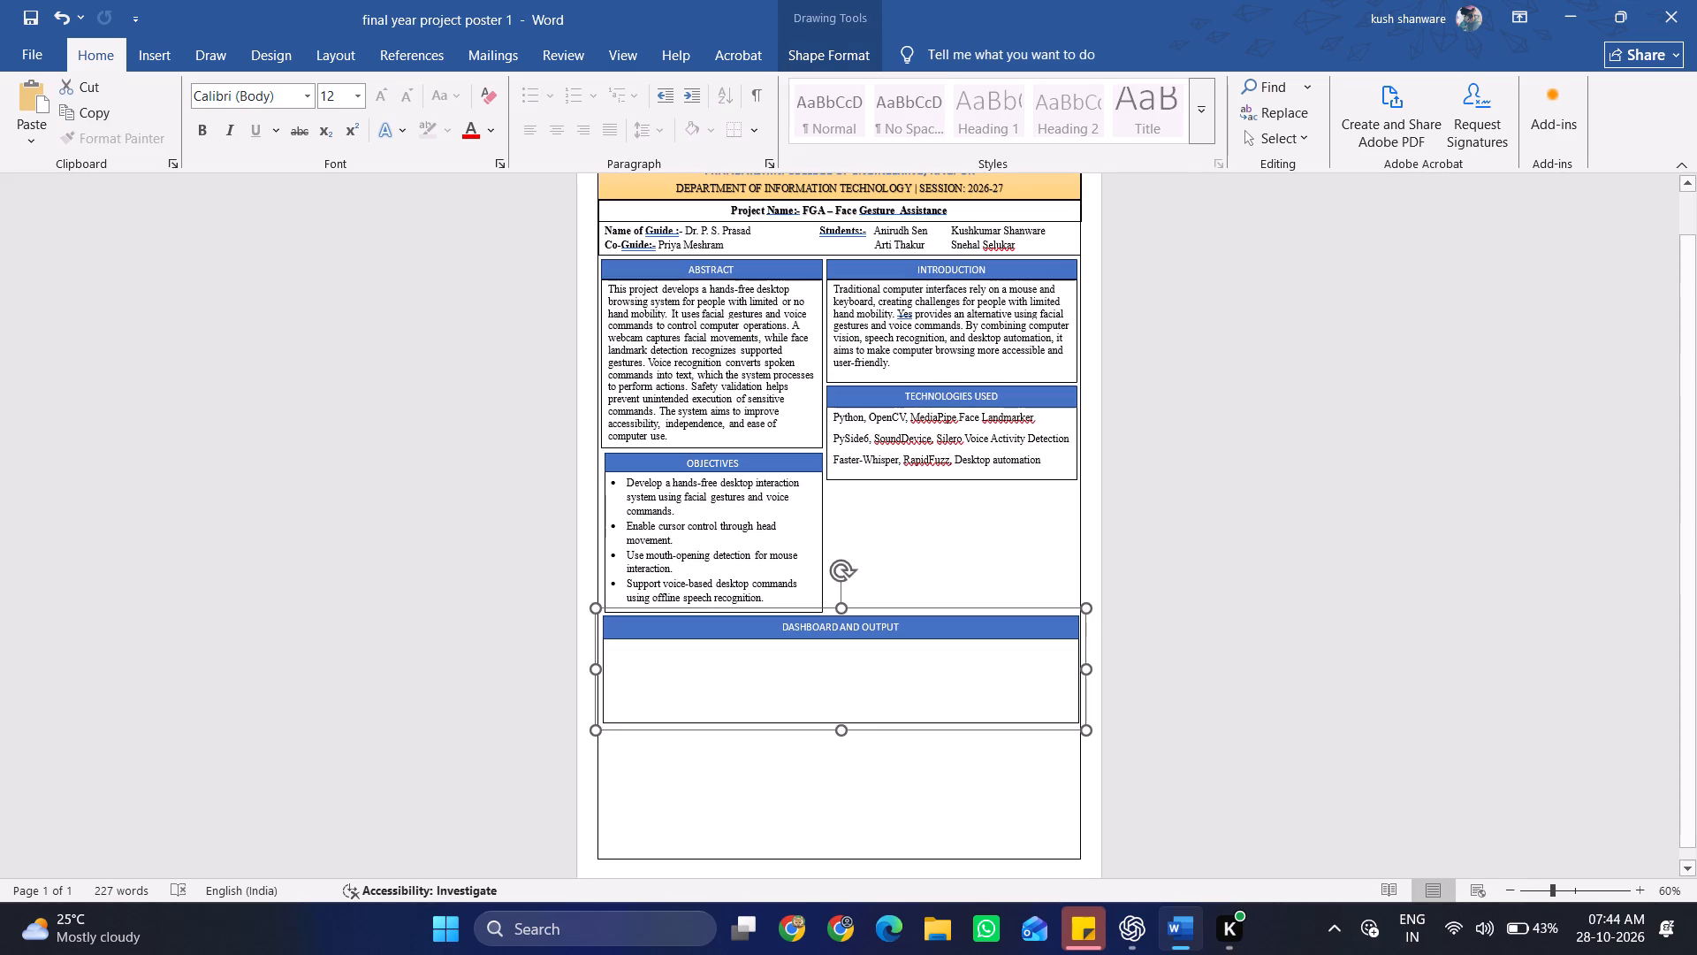
drag(841, 729, 841, 759)
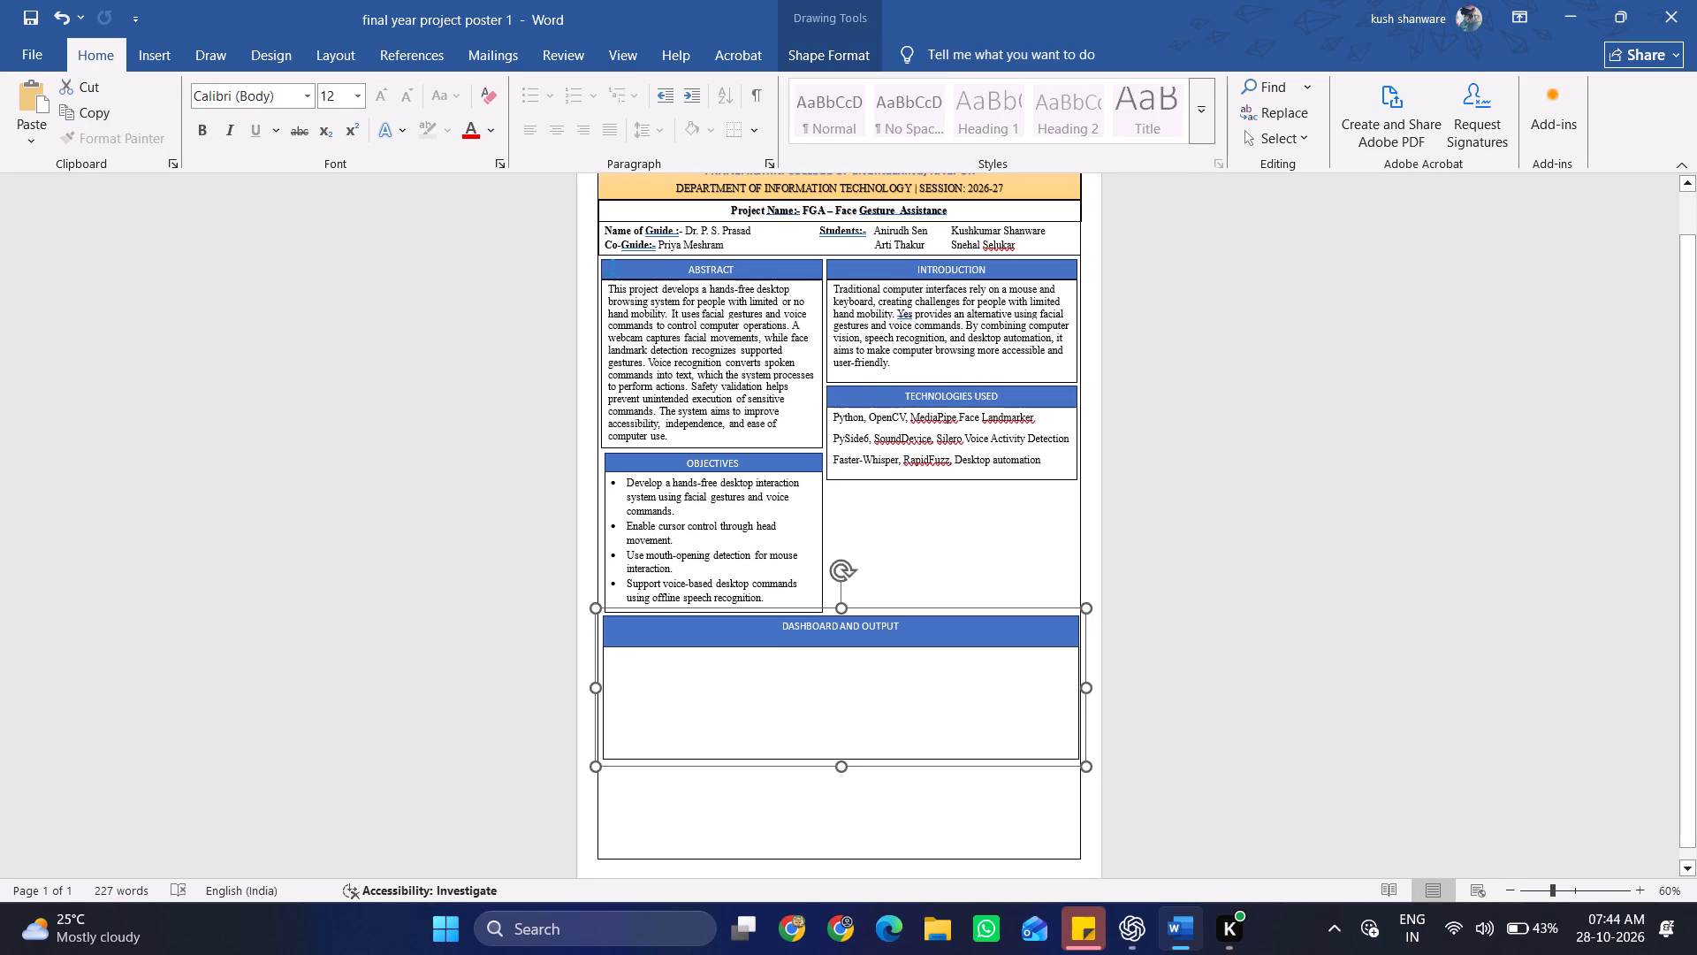
drag(841, 759, 841, 770)
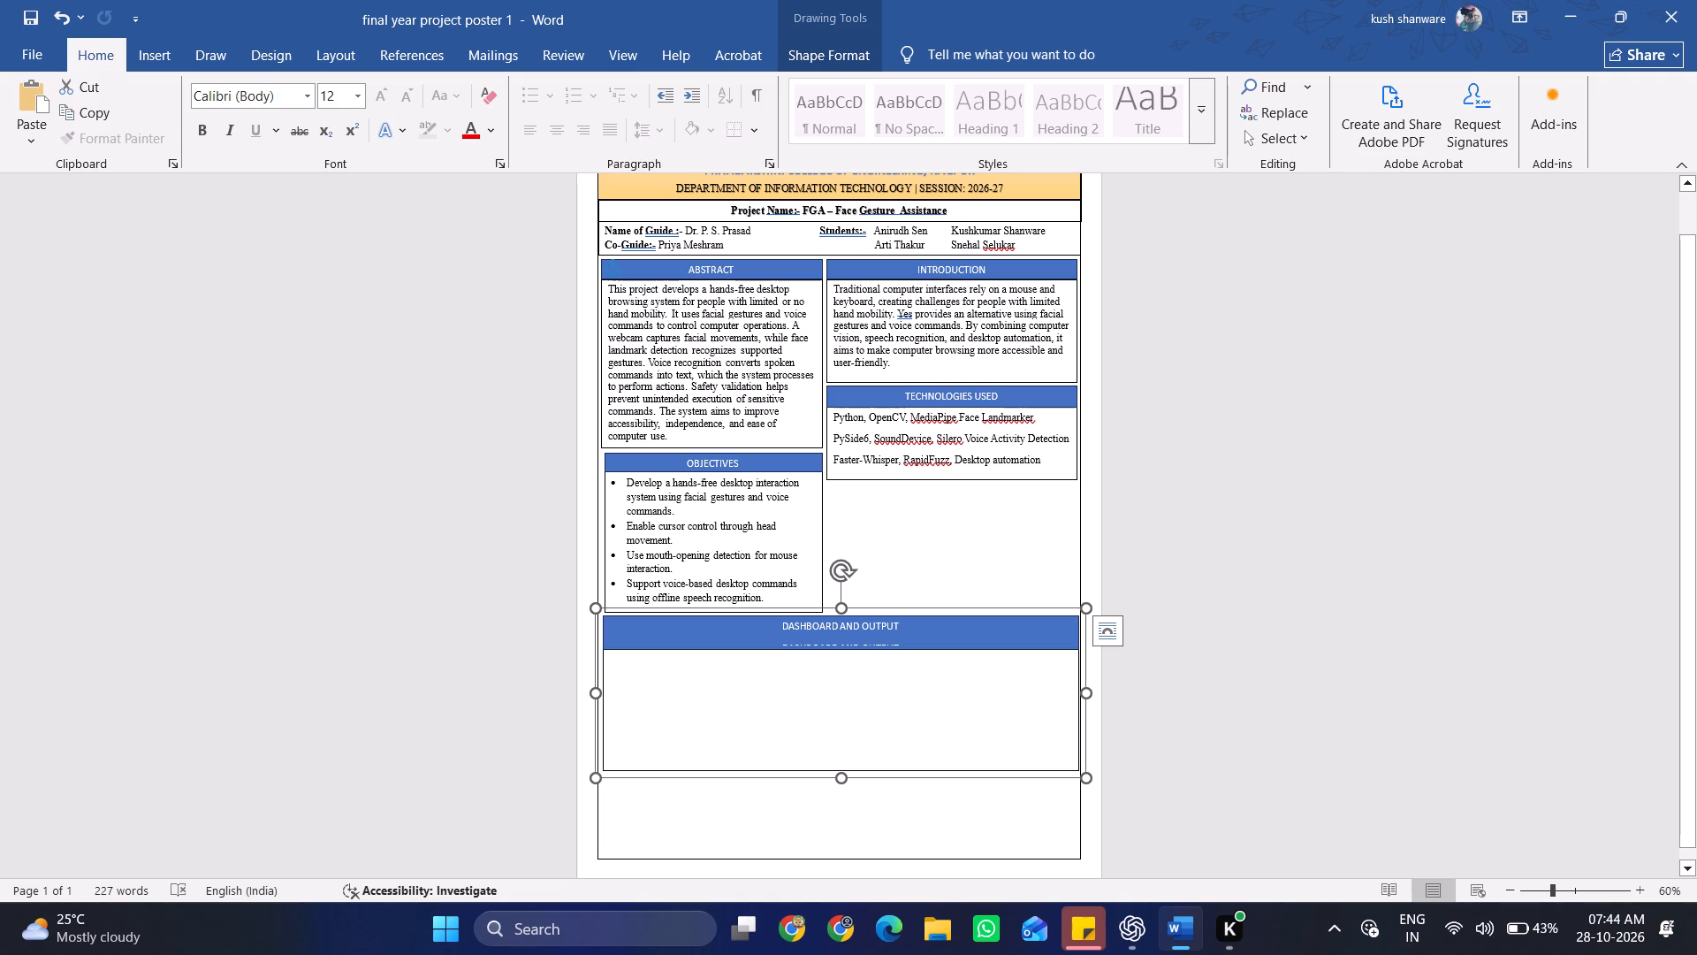
drag(846, 782, 848, 808)
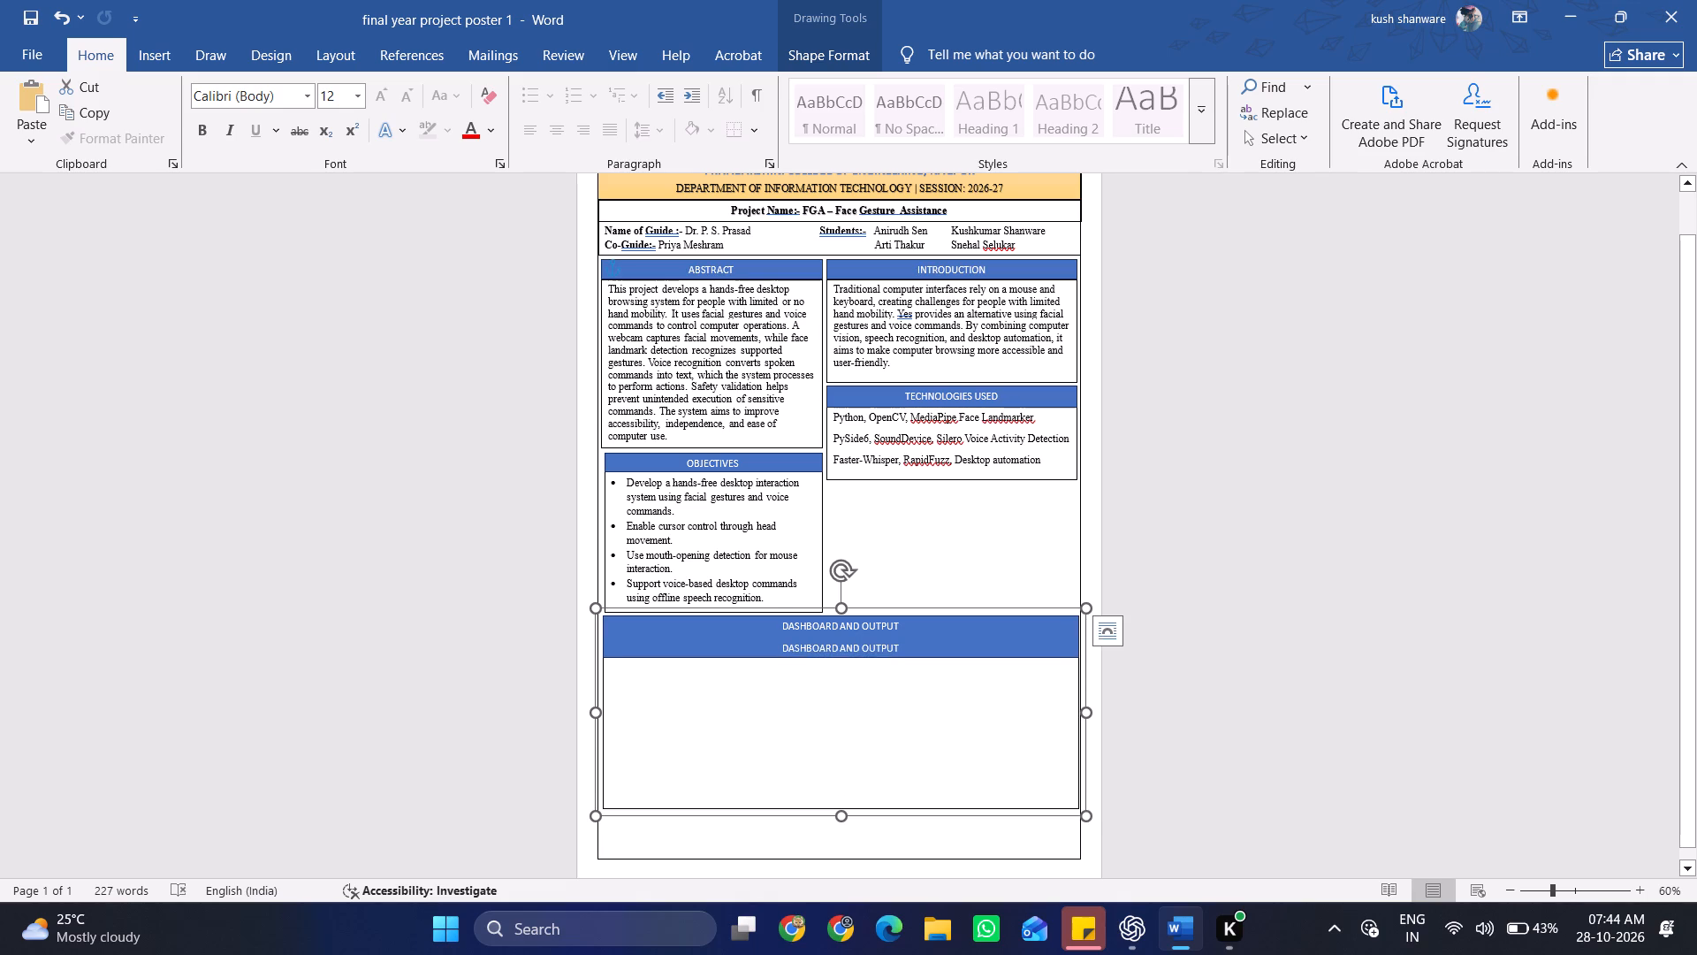
Delete the duplicate "DASHBOARD AND OUTPUT" line and its leftover blank line from the blue heading bar.
click(899, 650)
drag(899, 650, 788, 650)
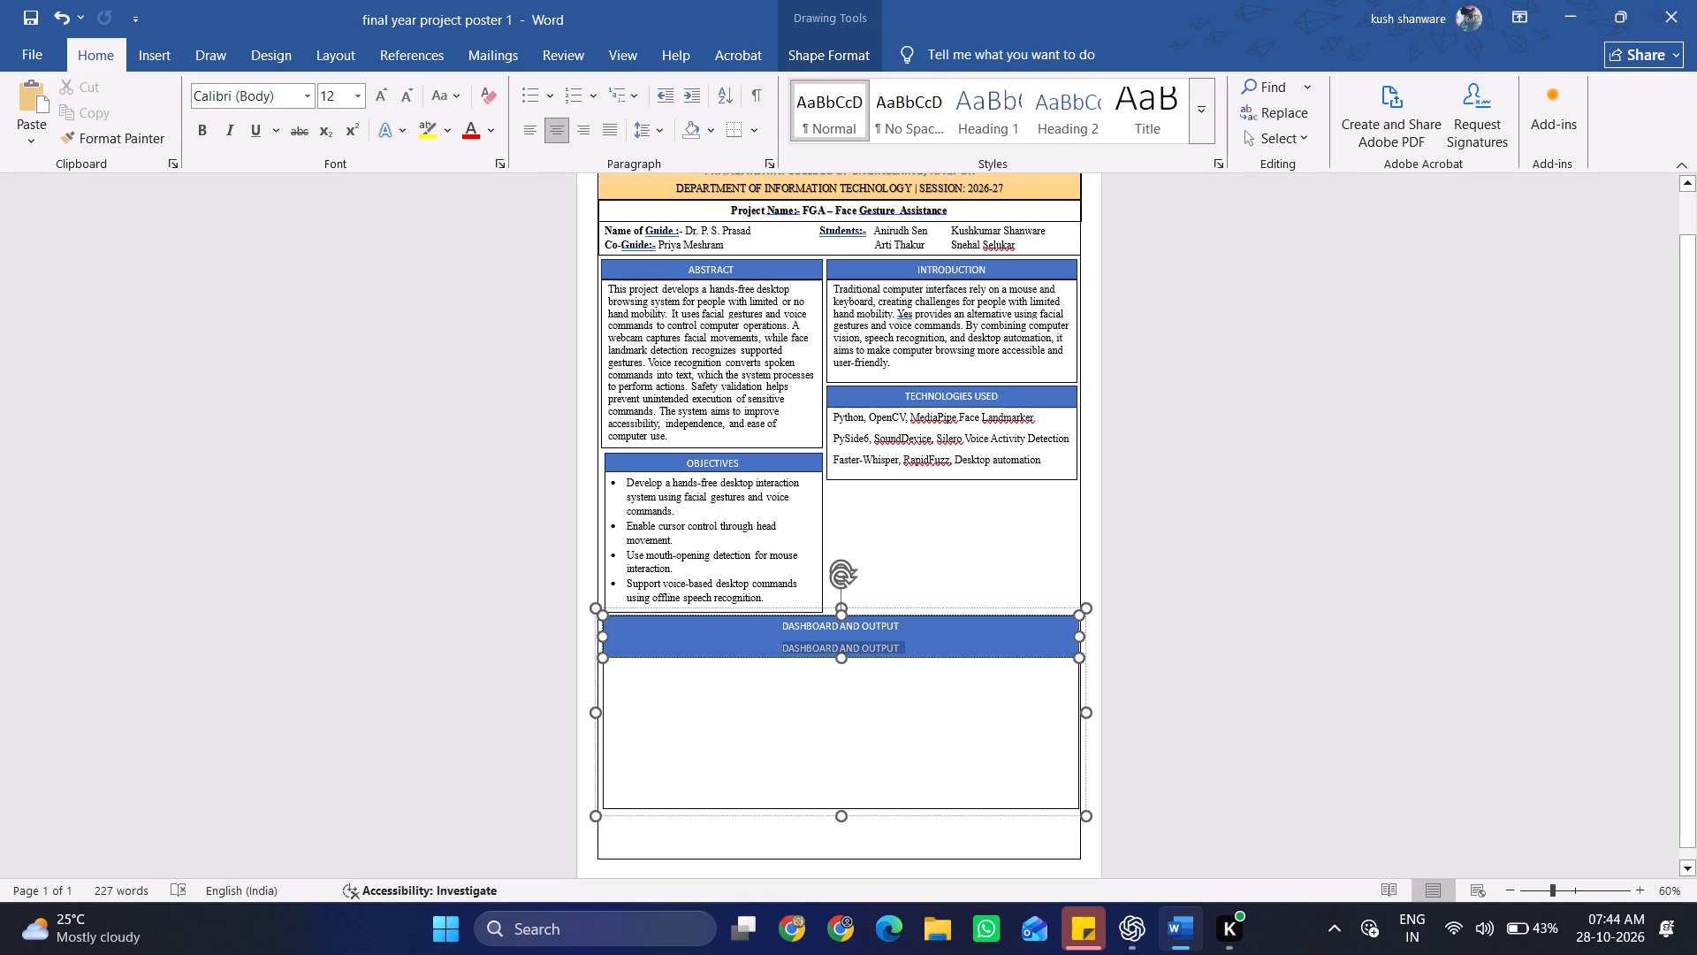
drag(788, 650, 788, 650)
key(BackSpace)
key(BackSpace)
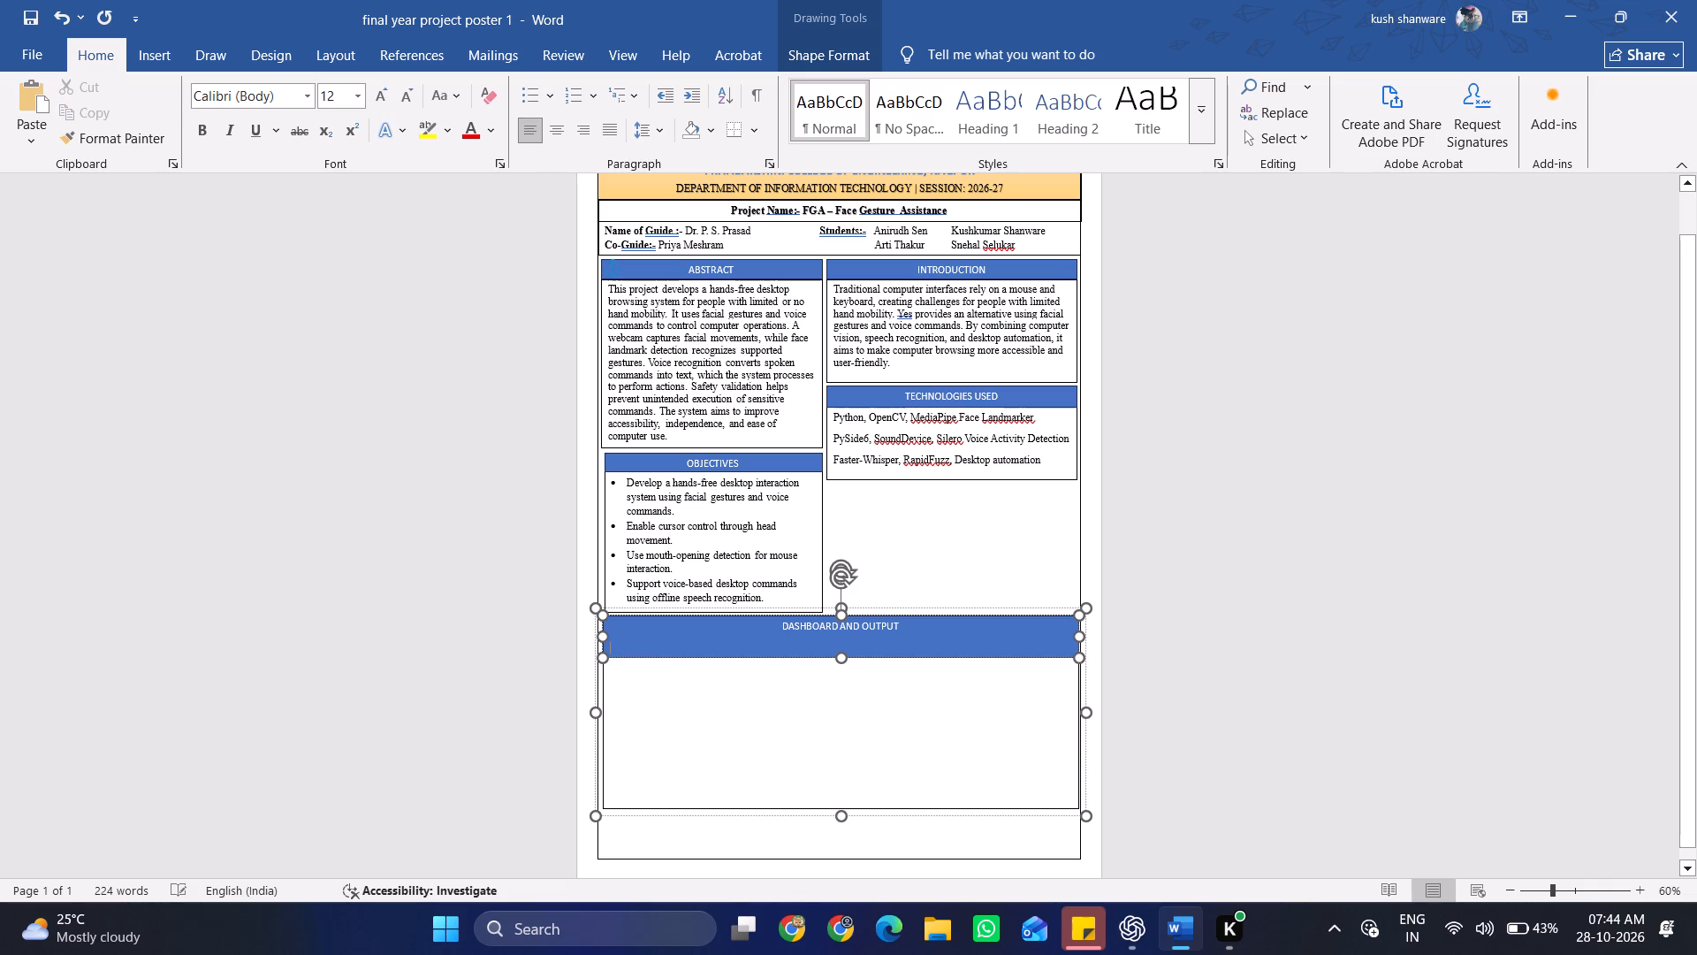
key(BackSpace)
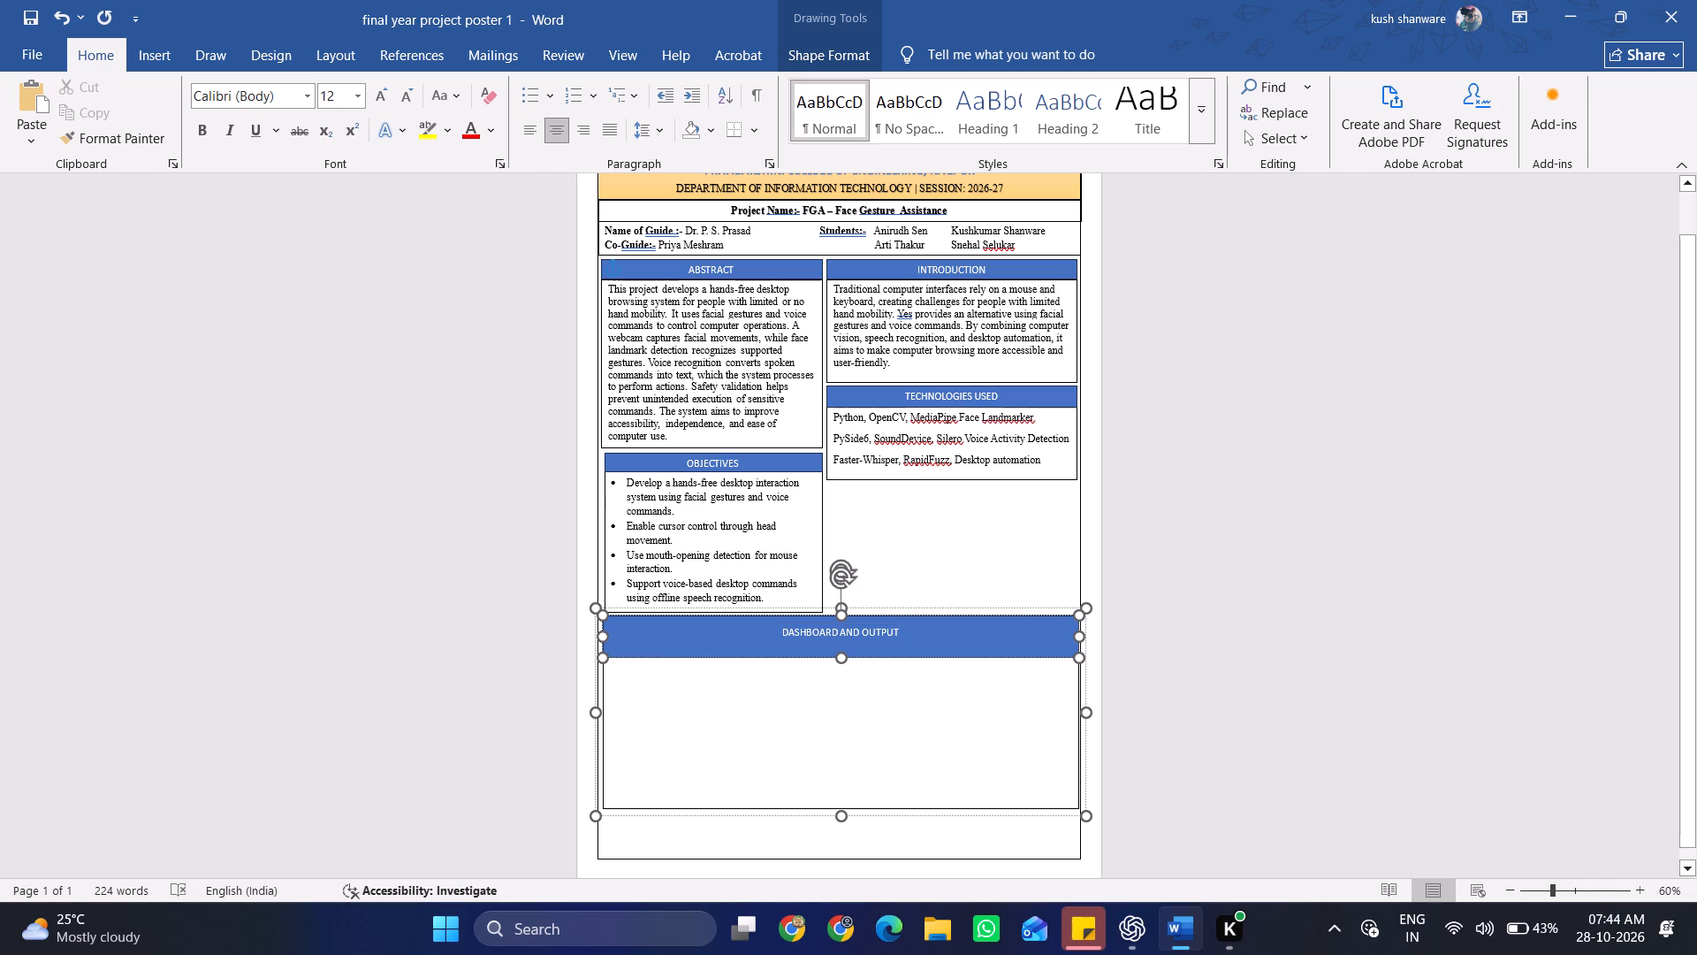
Reduce the height of the blue Dashboard and Output heading bar so it fits more closely around its title.
drag(840, 659, 841, 647)
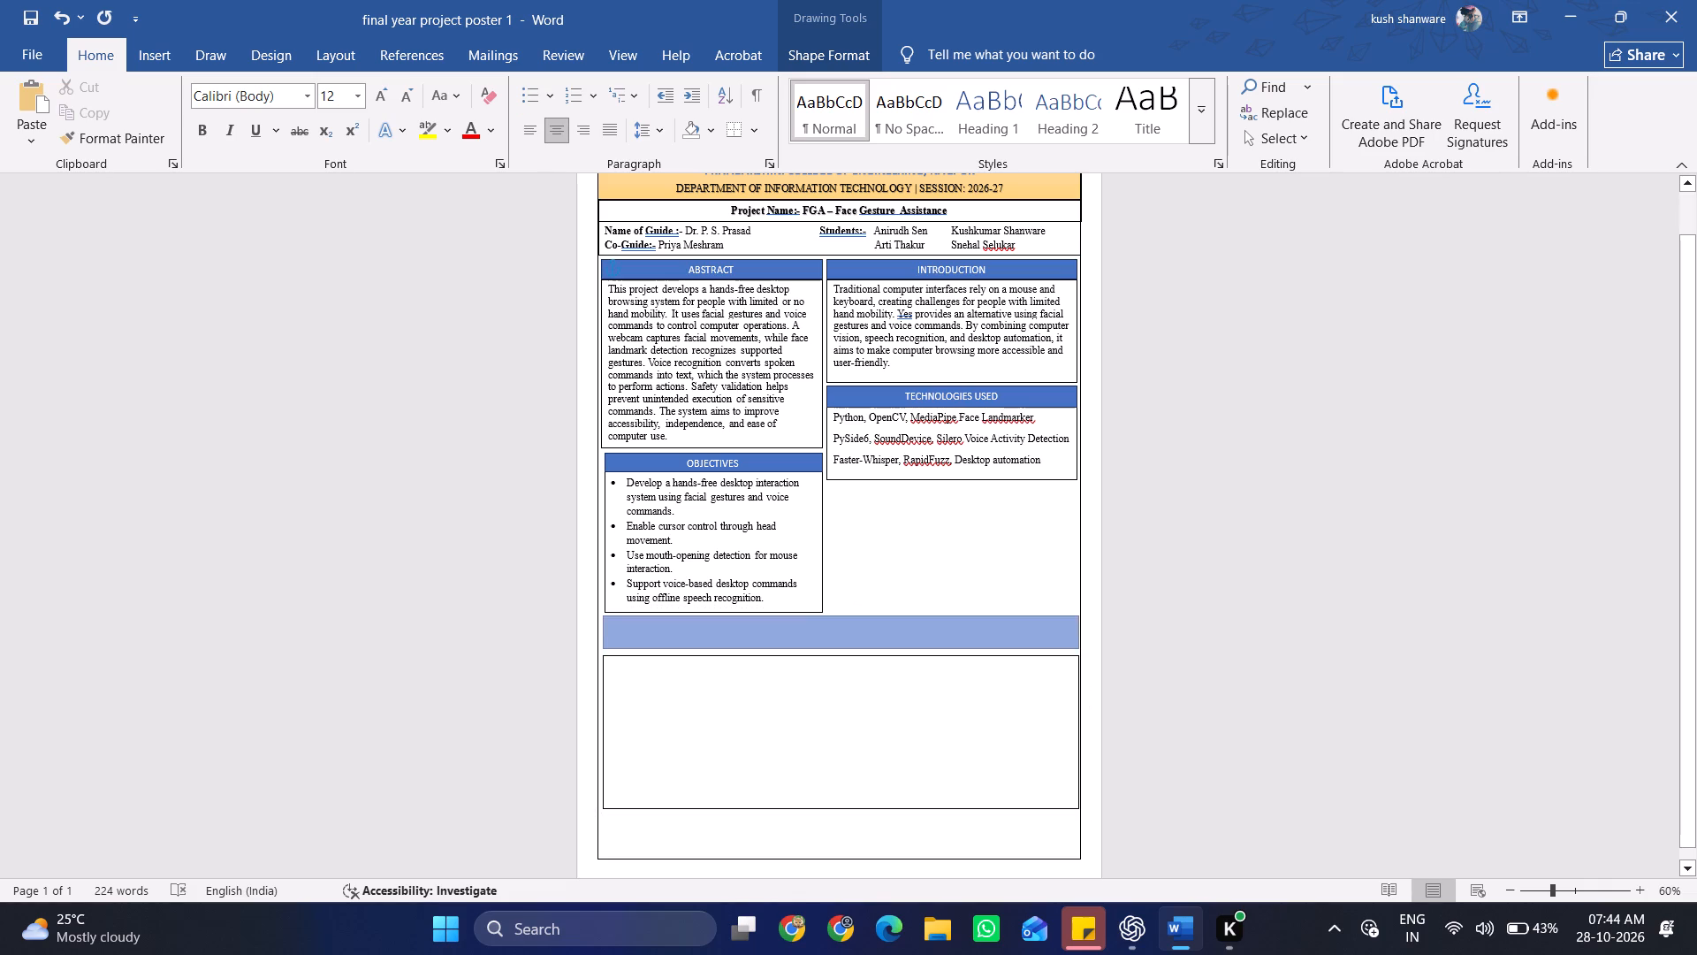
drag(841, 647, 842, 640)
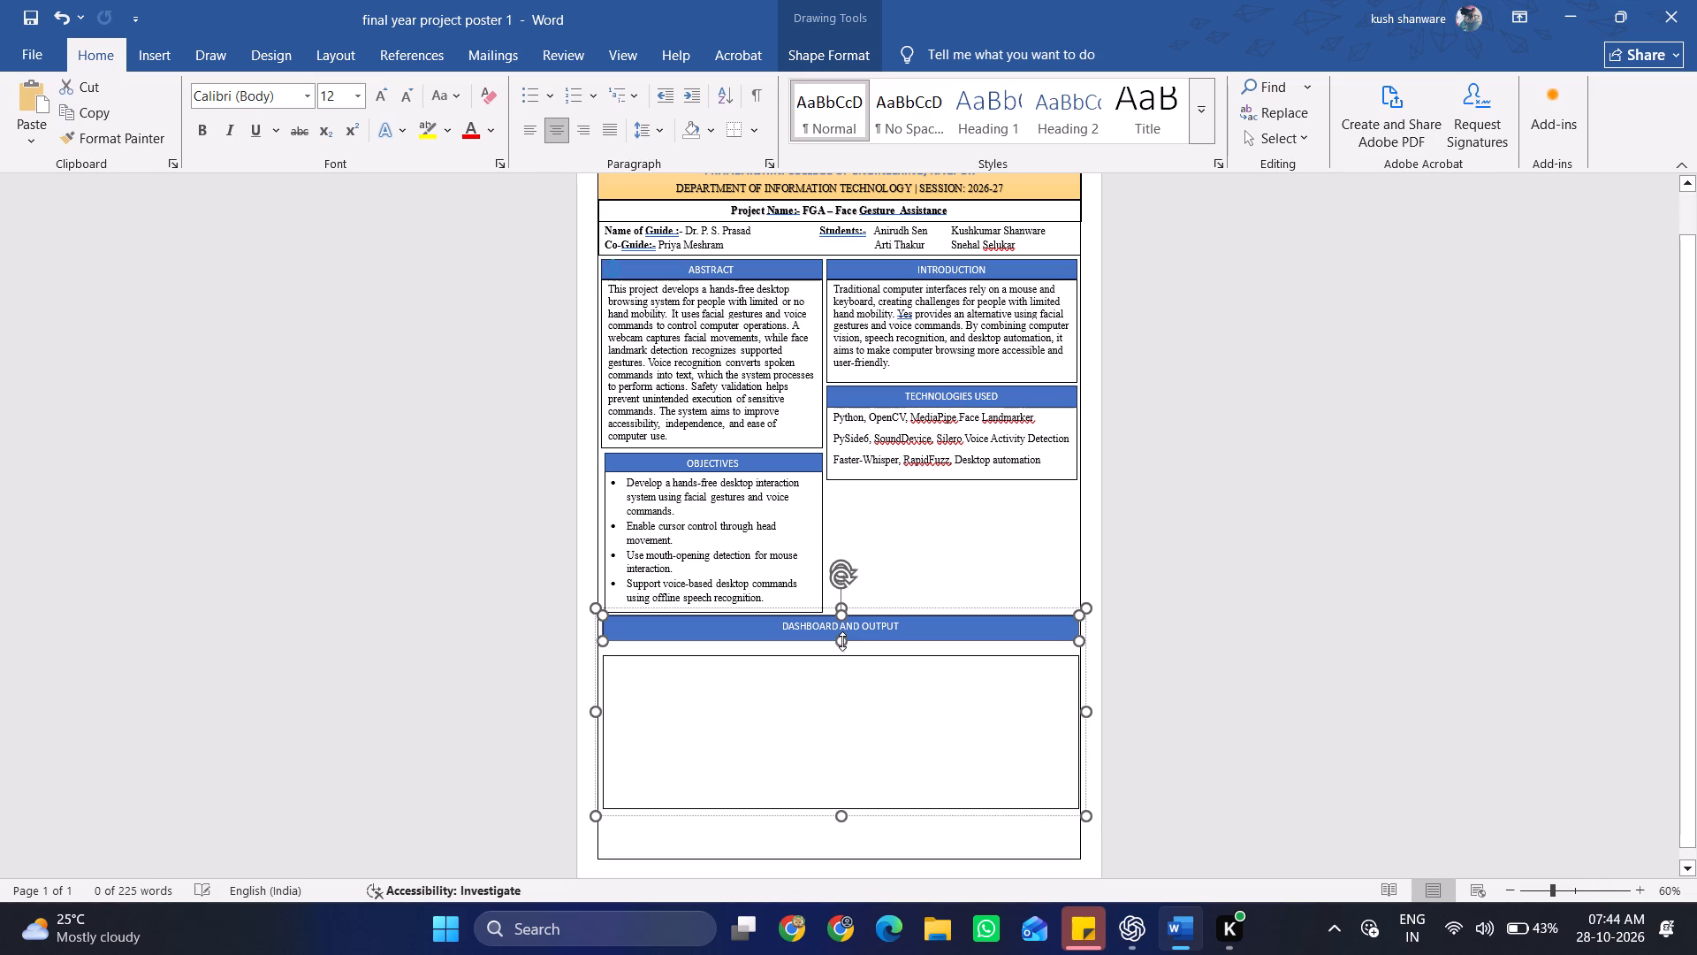
click(842, 643)
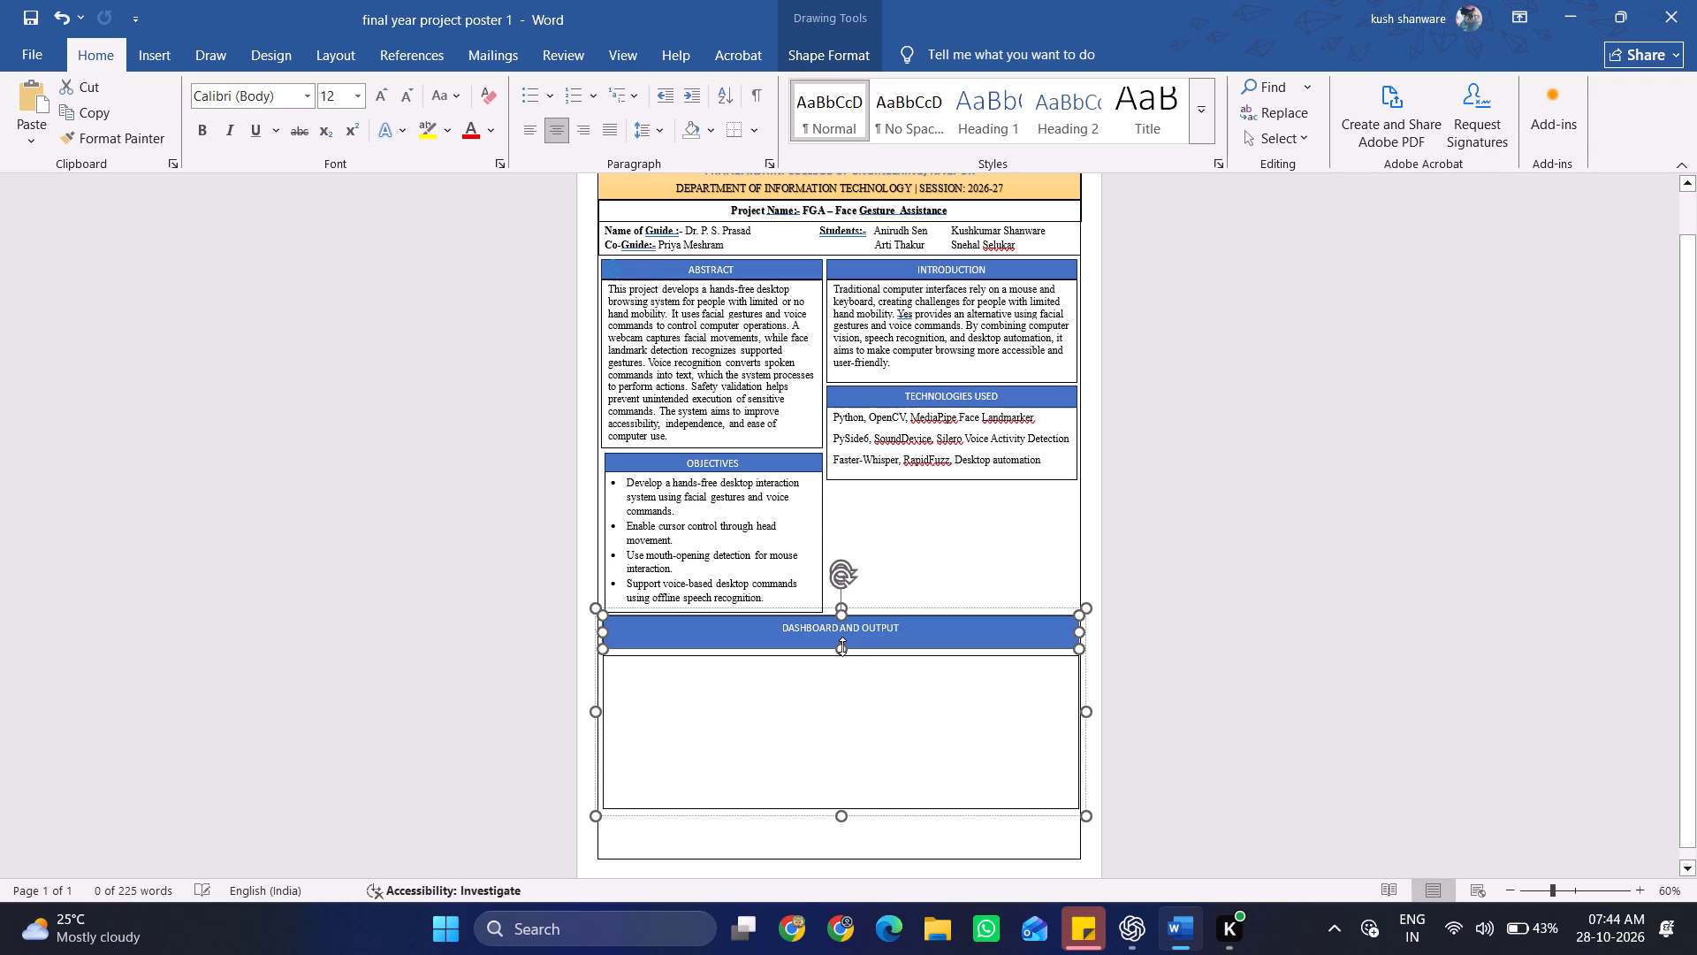
click(854, 627)
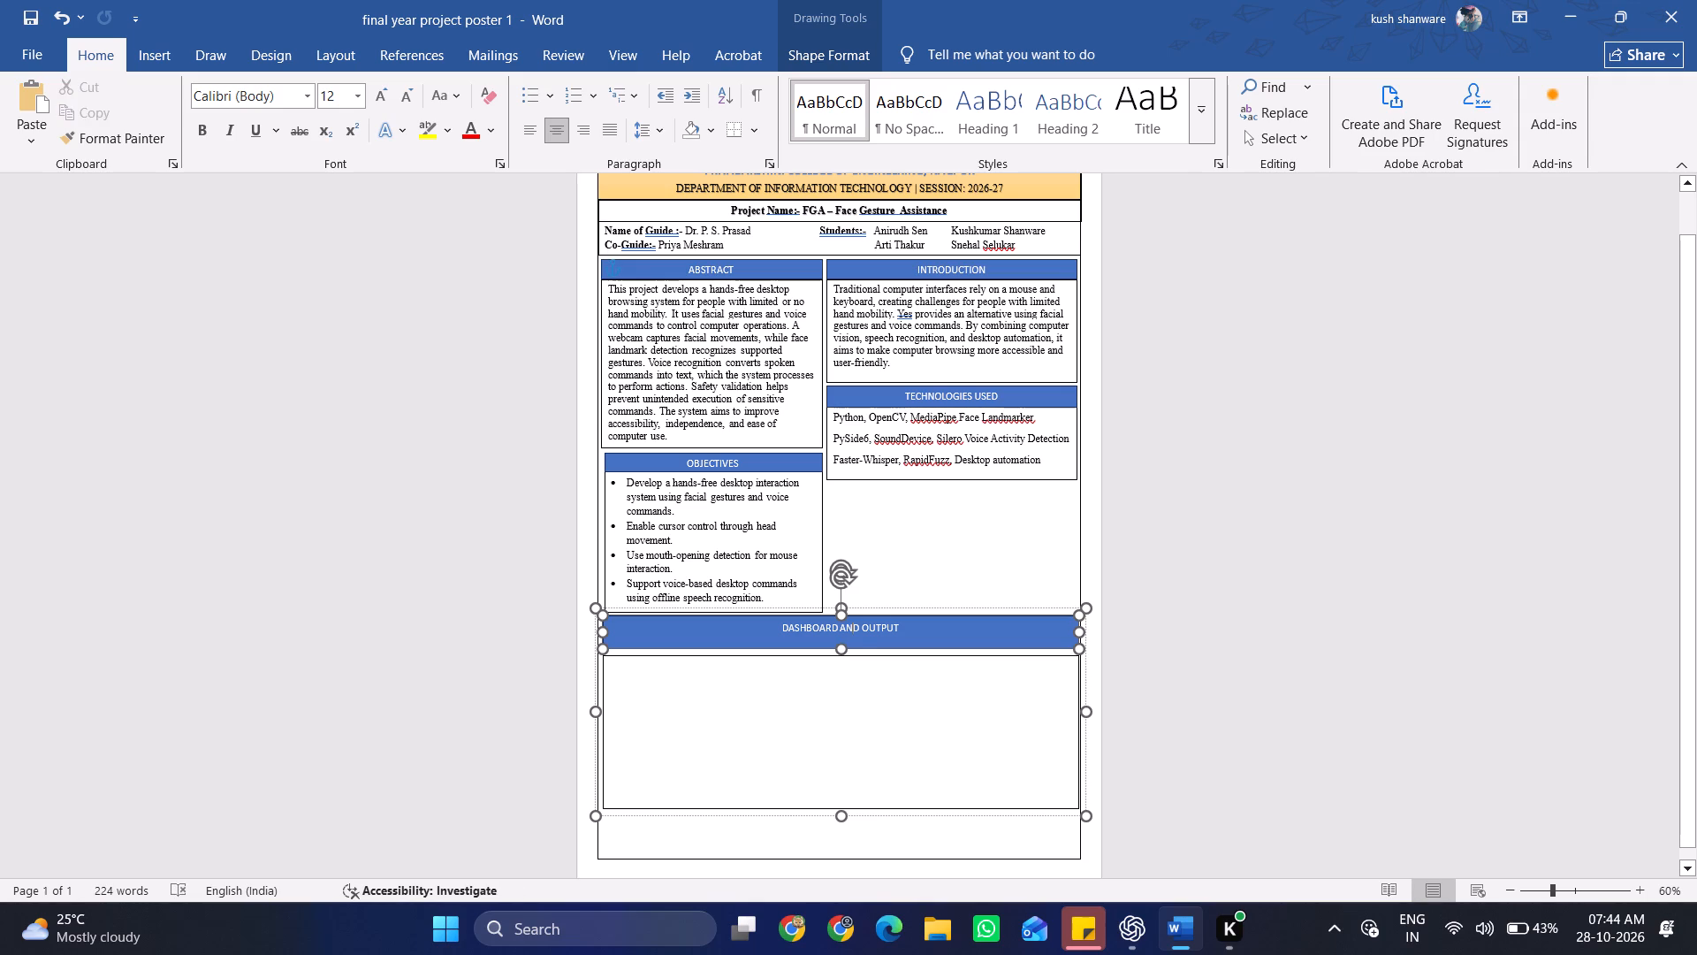
click(861, 634)
drag(841, 653, 841, 651)
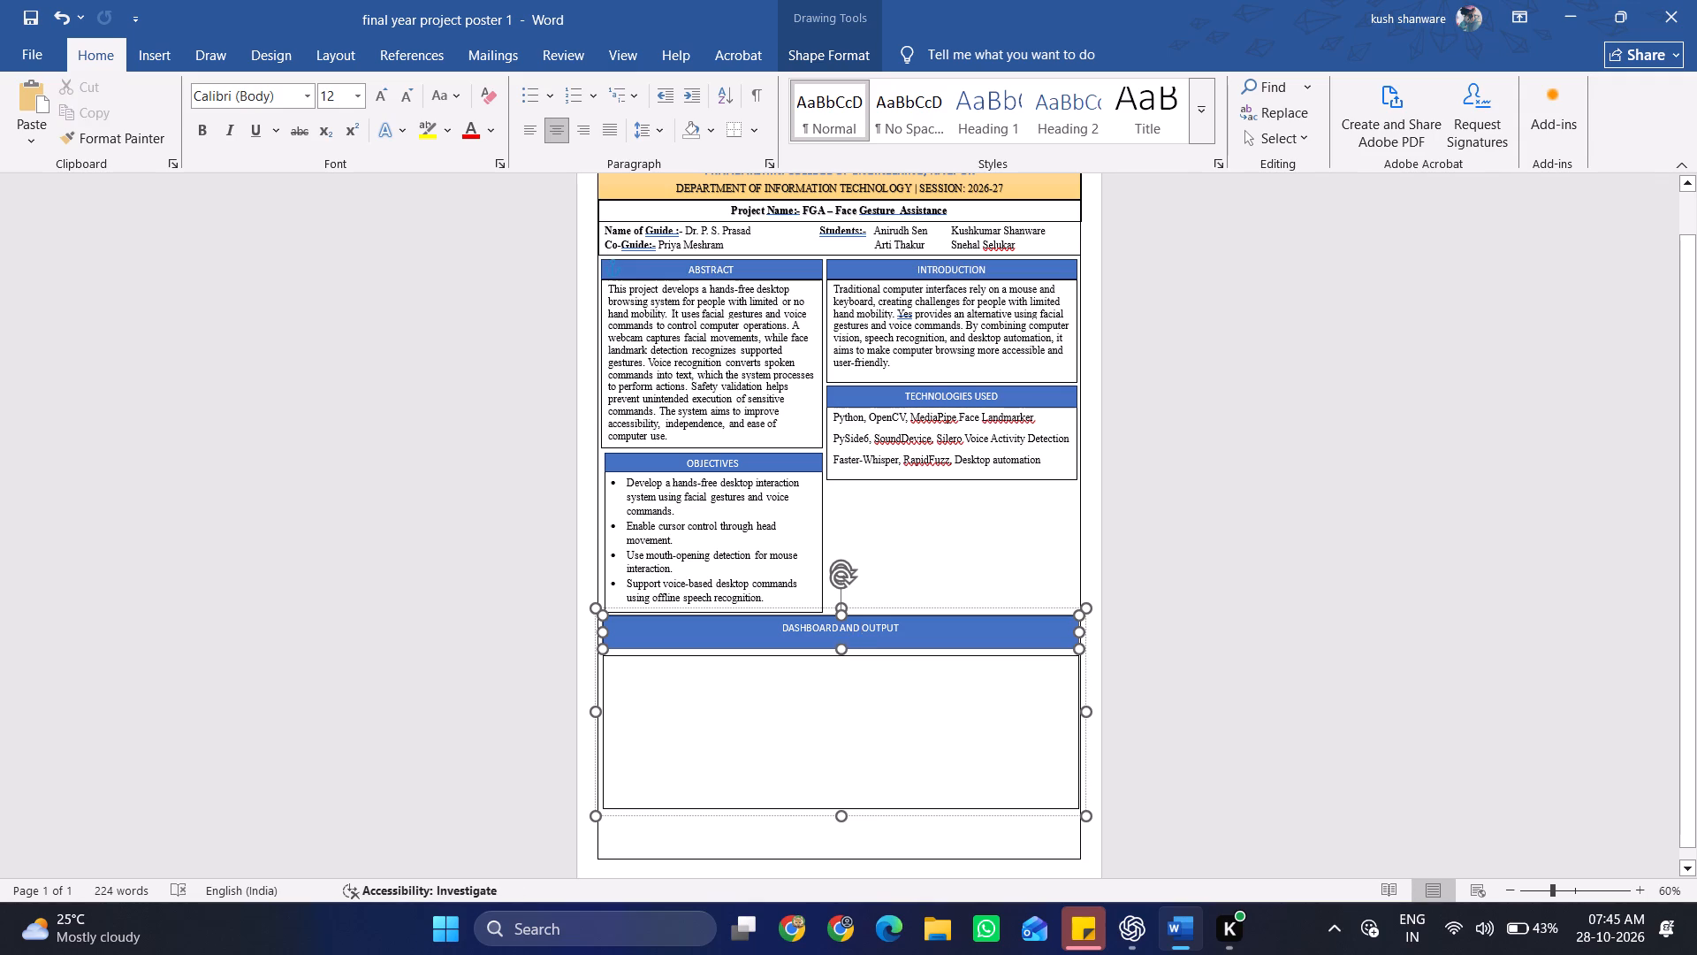
drag(841, 651, 843, 644)
Extend the empty output box upward until its top edge meets the underside of the Dashboard and Output heading bar.
click(842, 661)
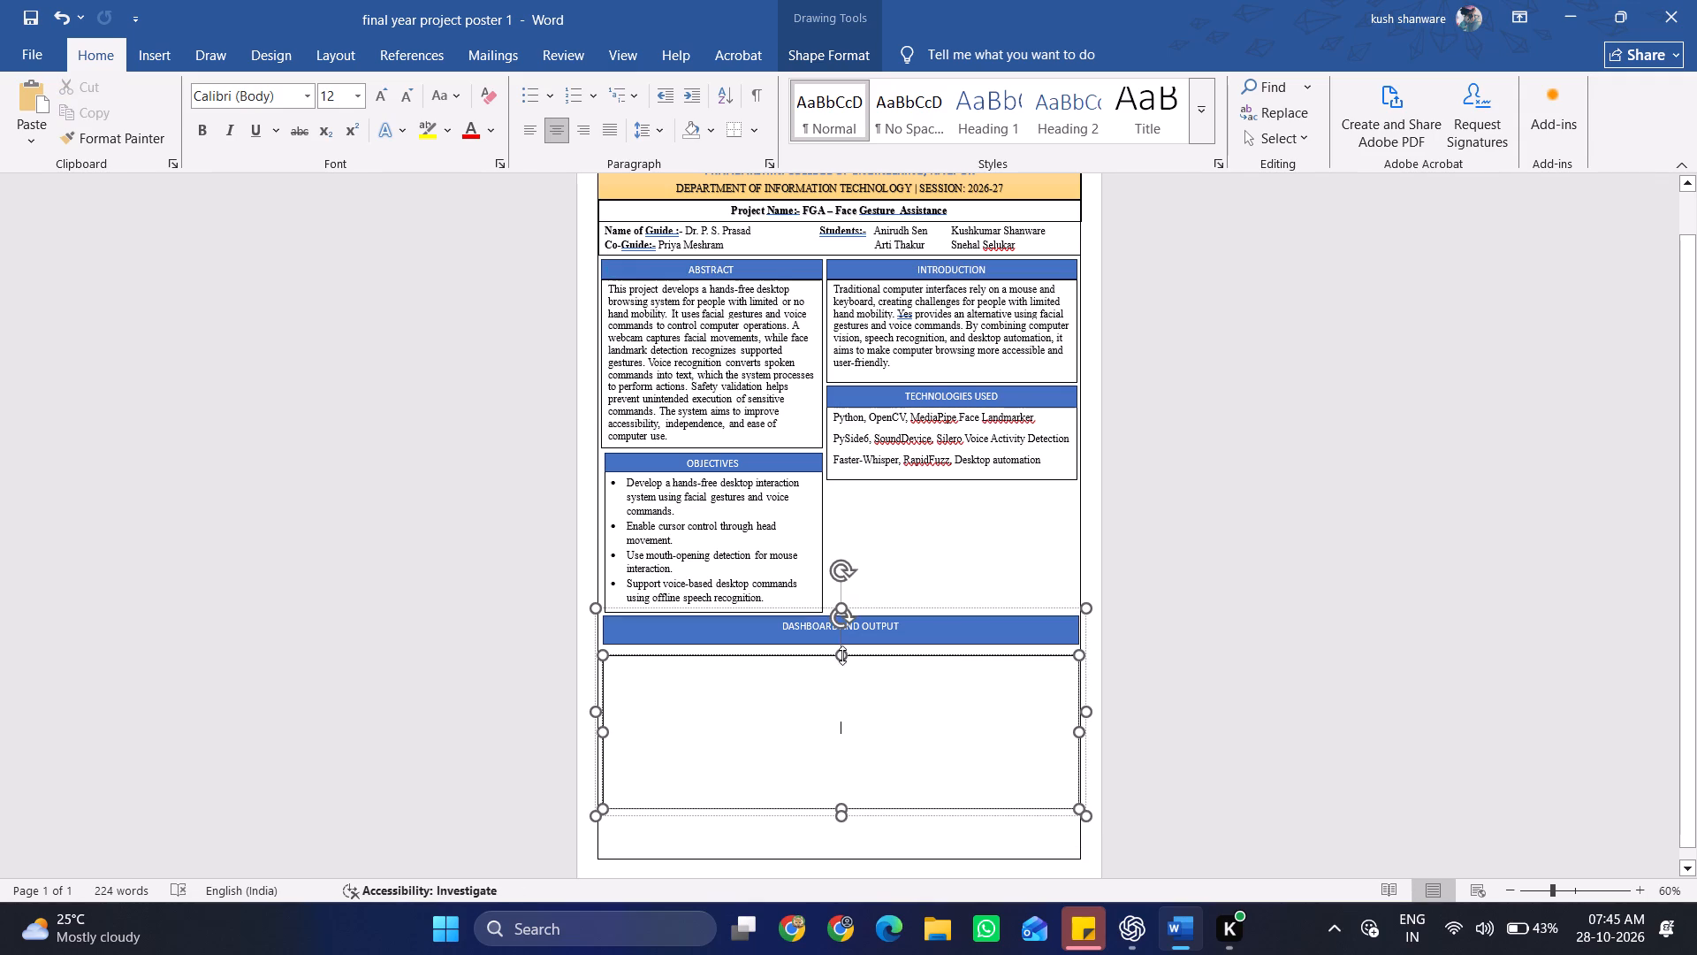
drag(842, 655, 842, 645)
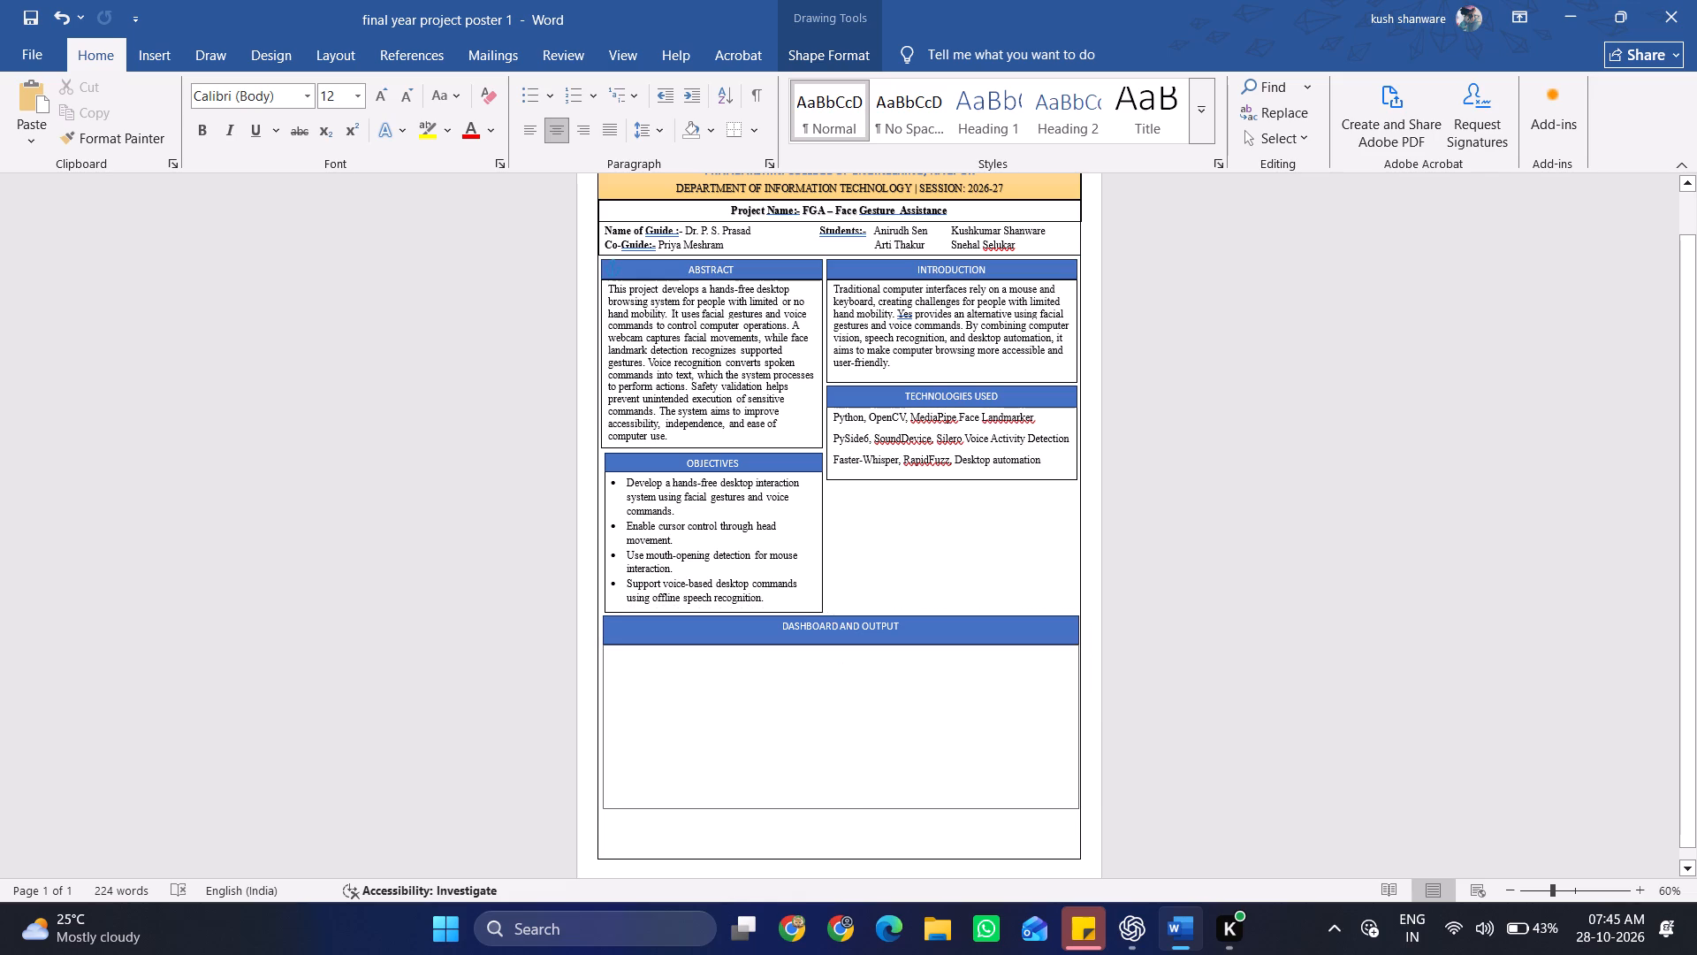
drag(842, 645, 843, 644)
click(895, 599)
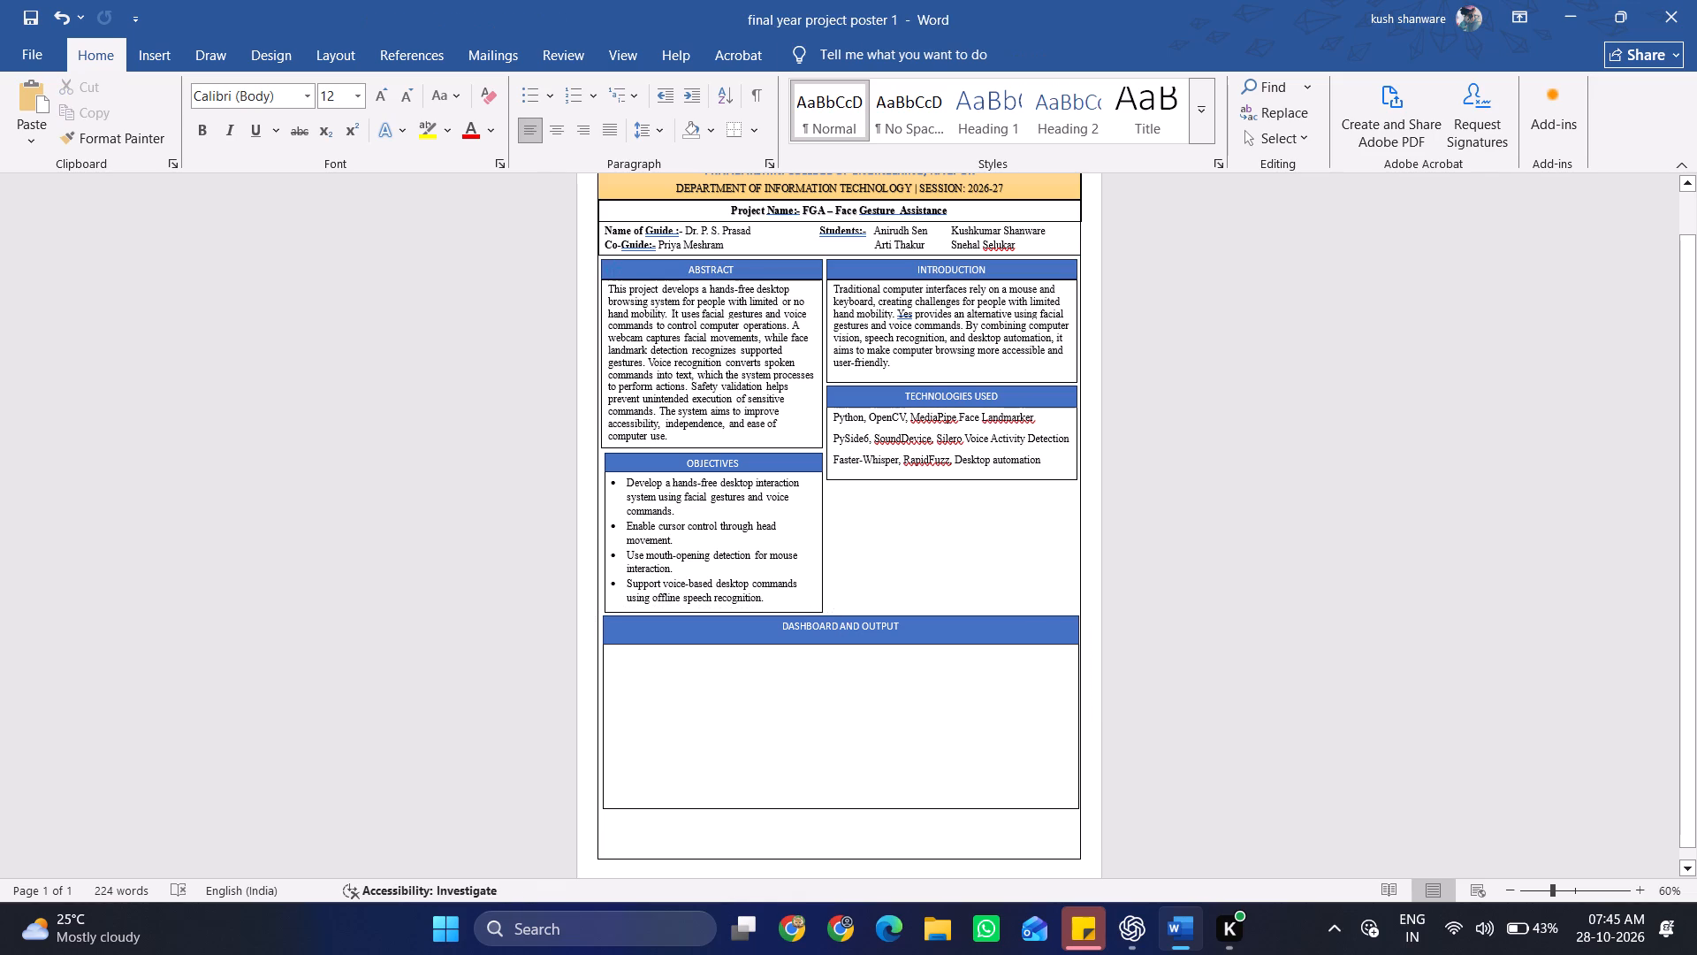
Nudge the grouped Dashboard and Output block into position just beneath the Objectives box, leaving a thin gap.
click(887, 609)
click(869, 619)
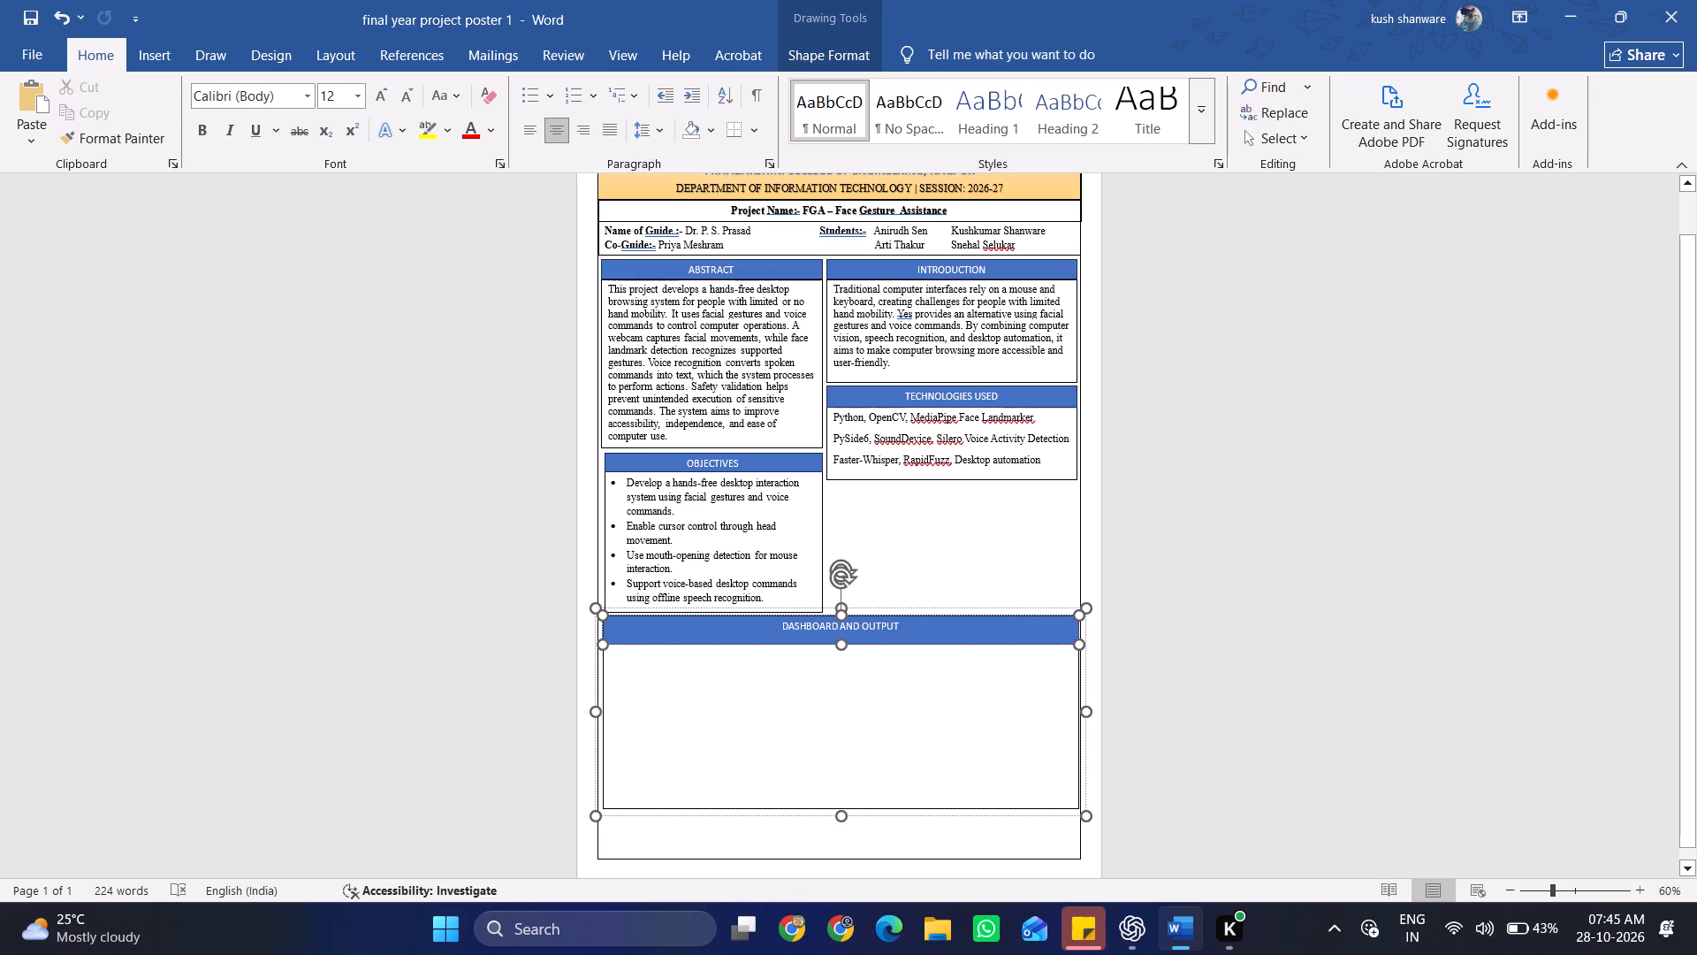
drag(874, 604, 873, 634)
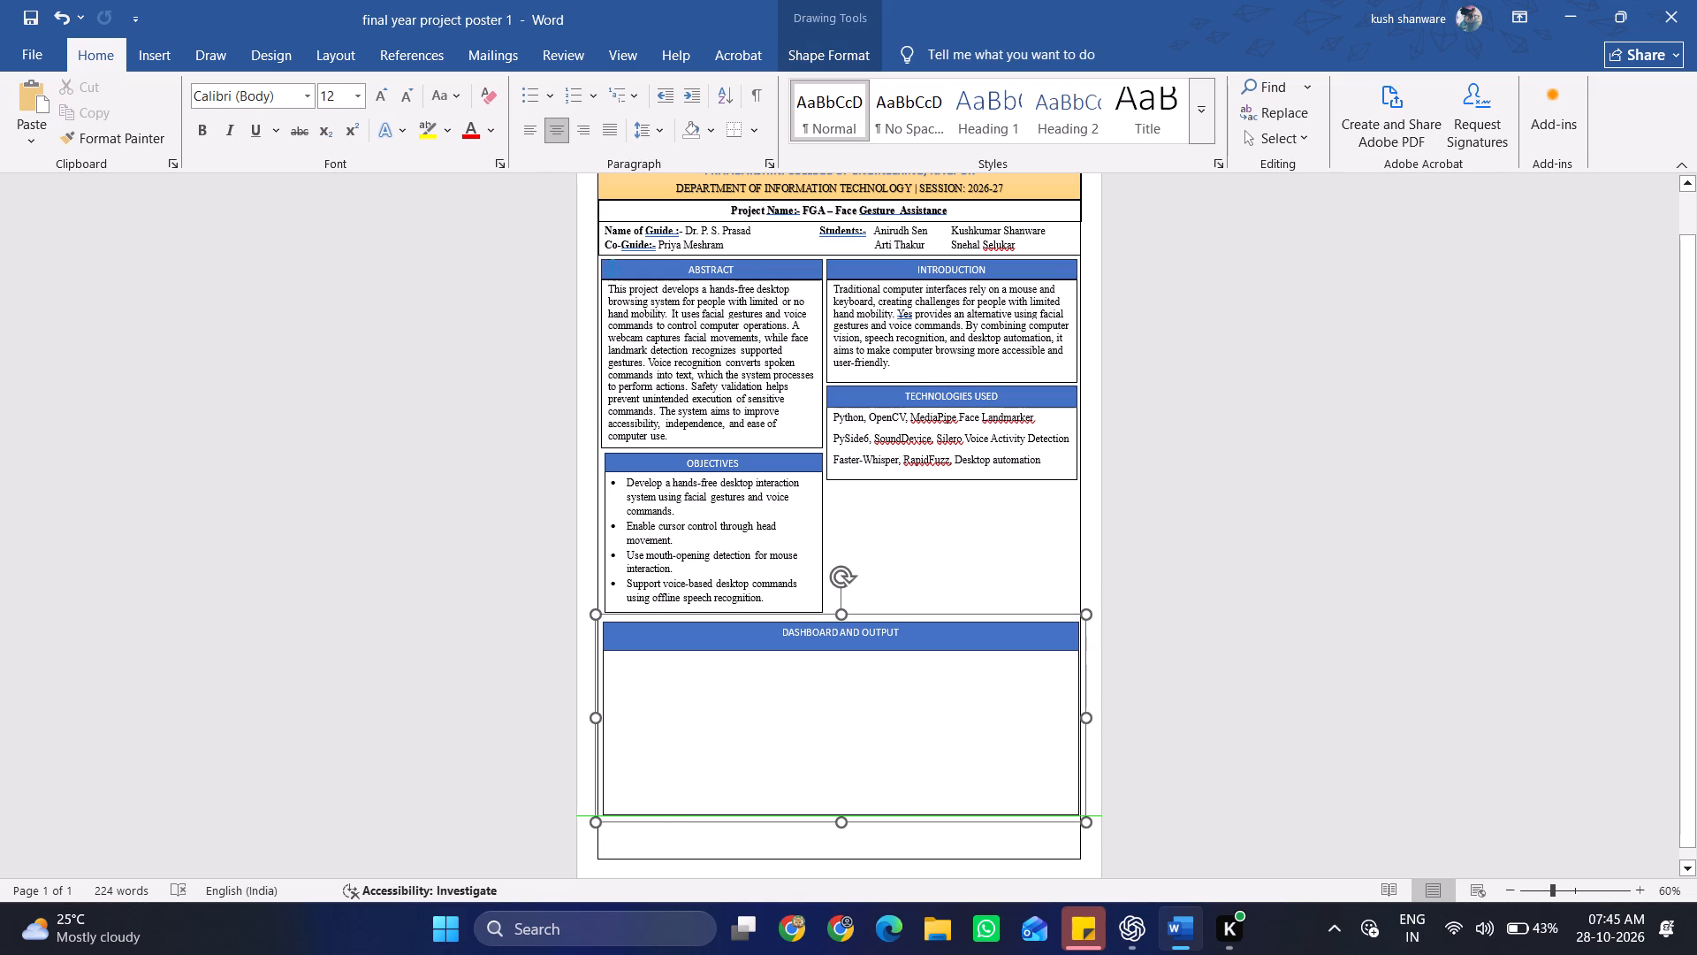
drag(873, 634, 873, 635)
drag(880, 611, 881, 598)
click(881, 616)
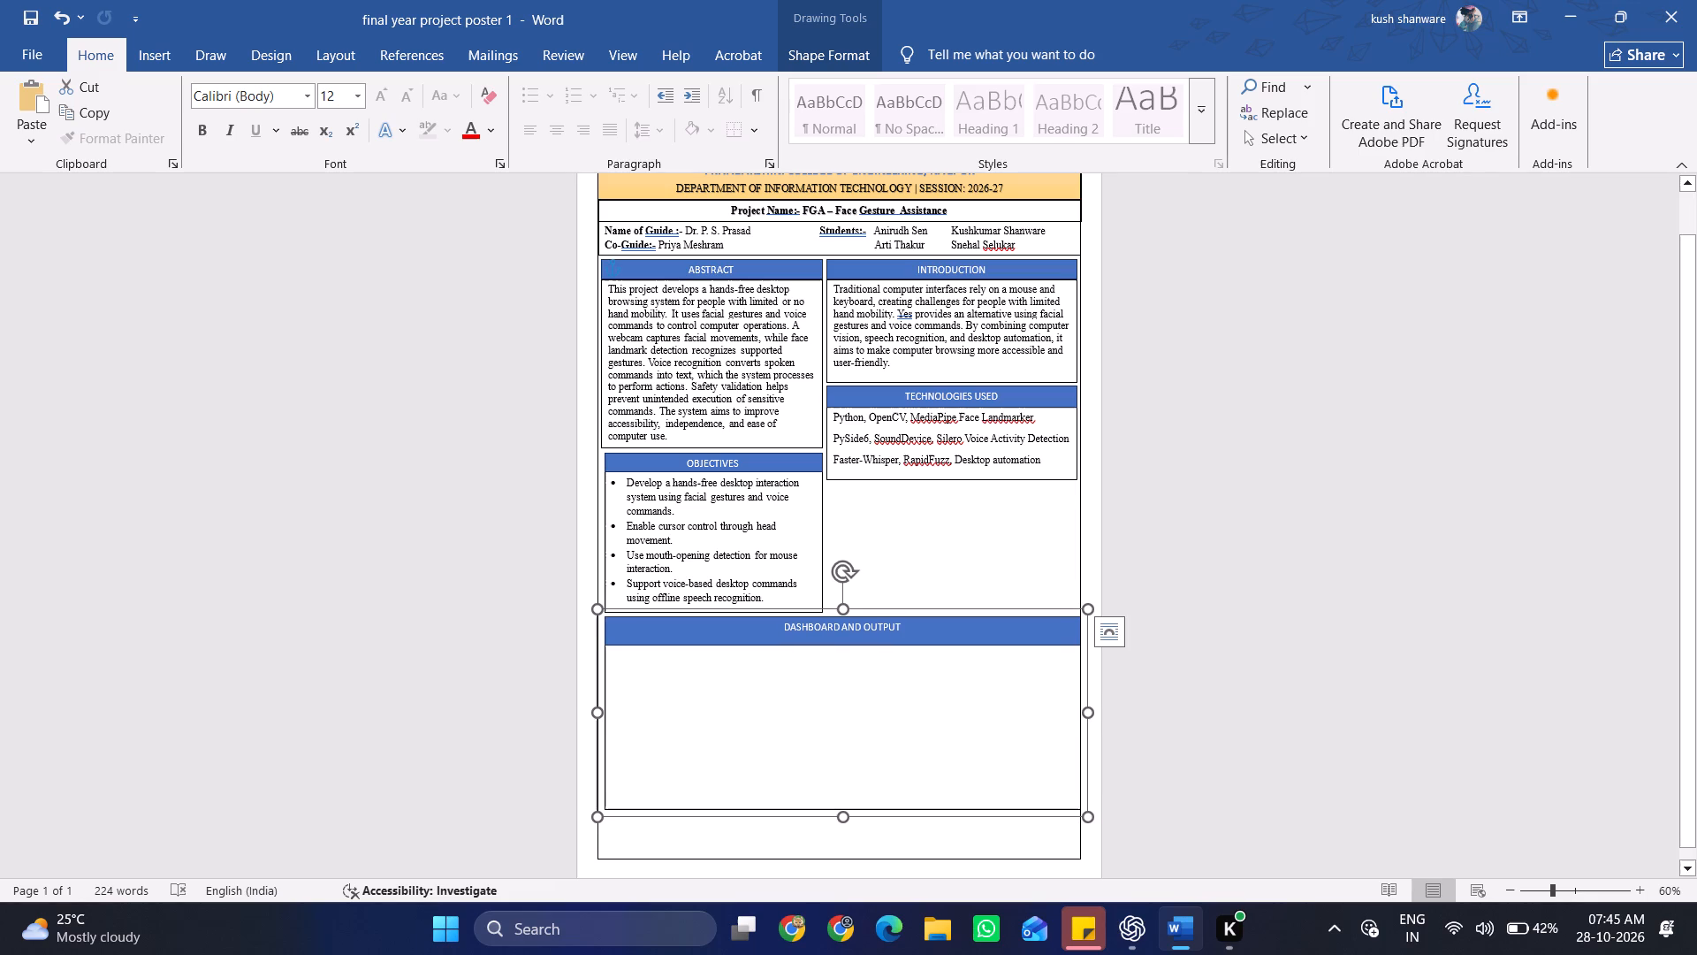
Widen the grouped Objectives block slightly so its left edge lines up with the Abstract block above.
click(763, 462)
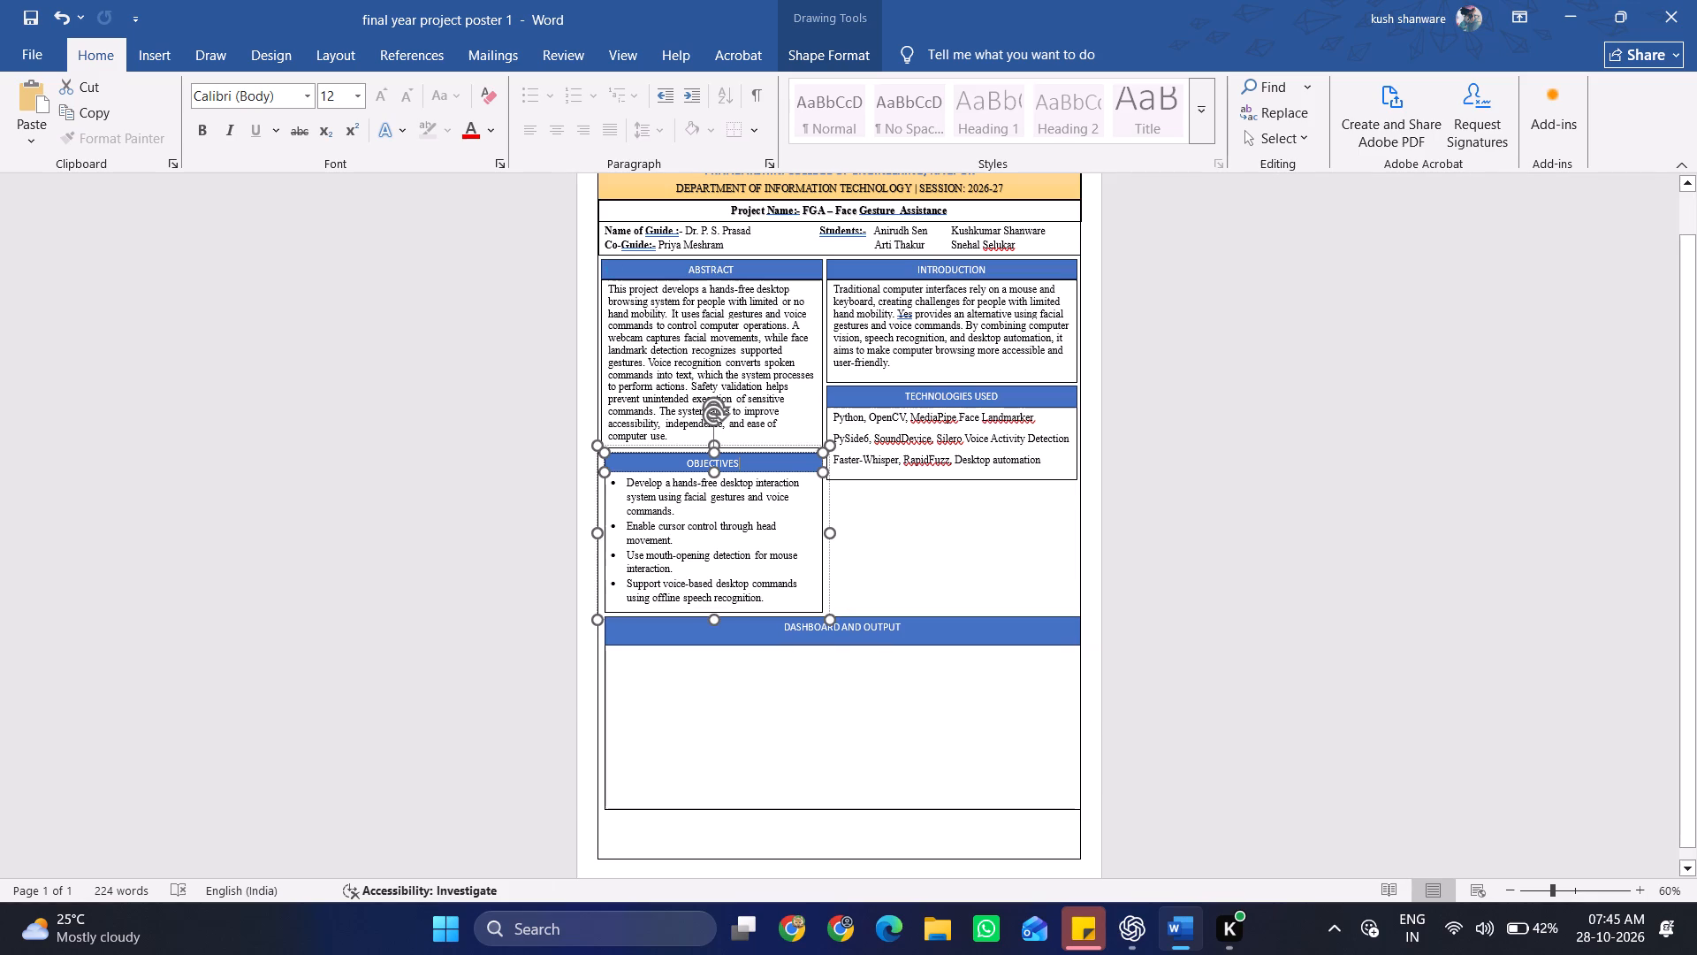
click(597, 531)
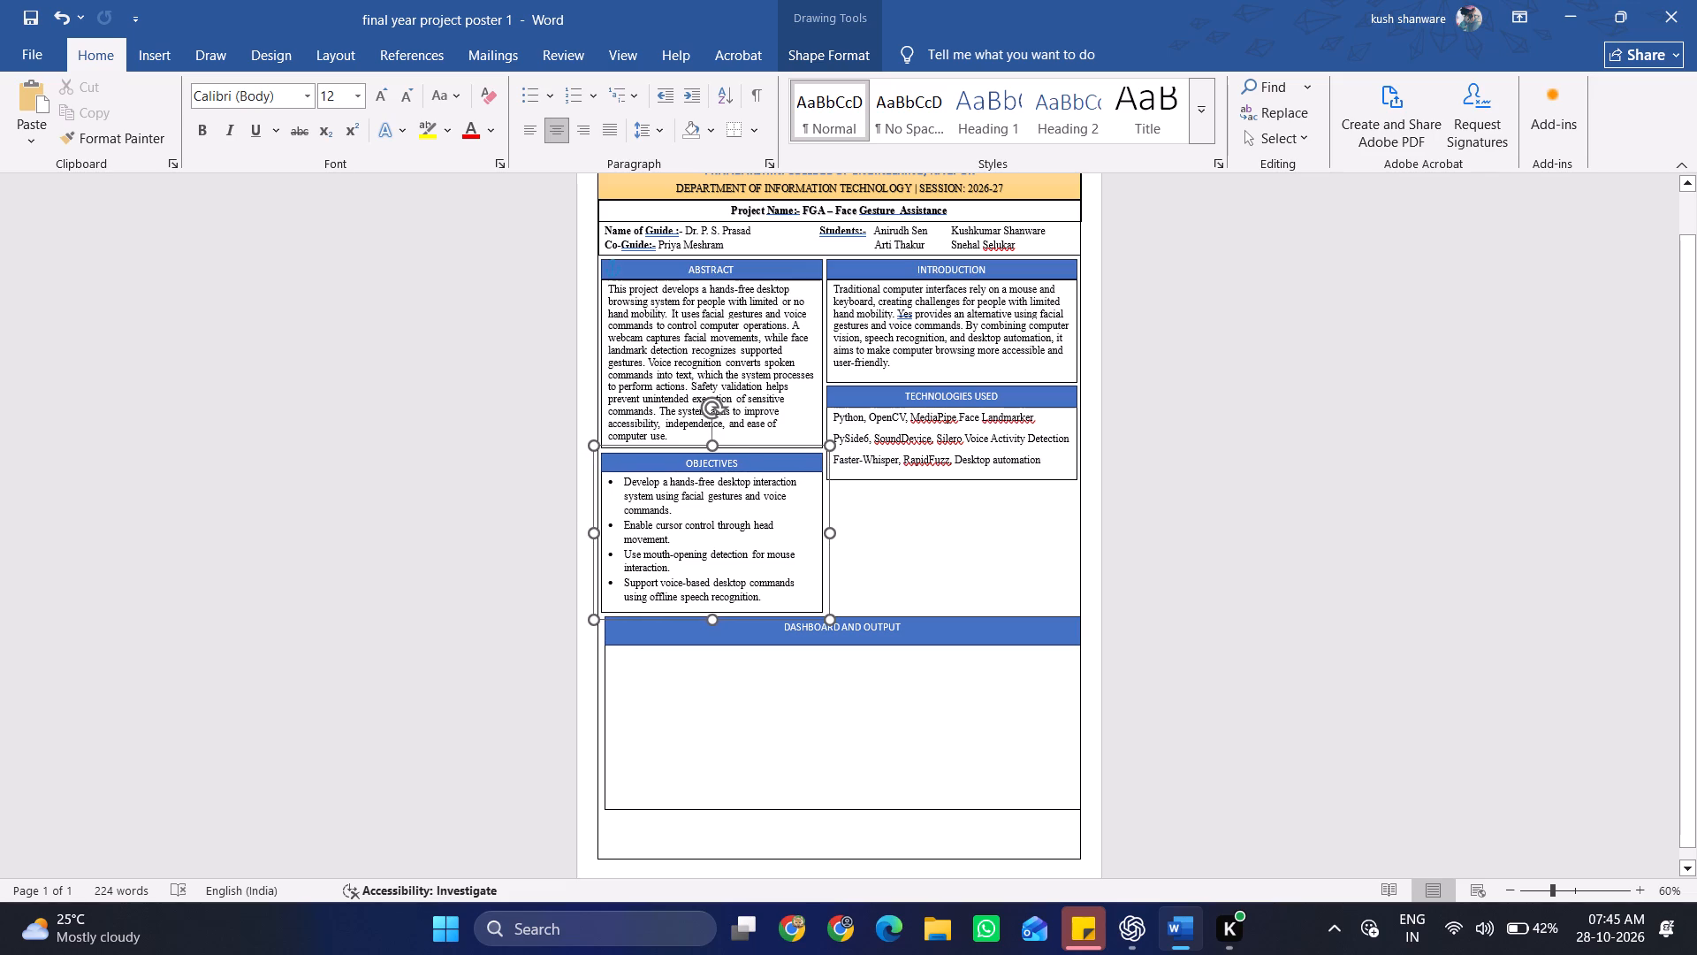
Resize the grouped Dashboard and Output block's side edges to line up with the outer edges of the columns above.
click(651, 709)
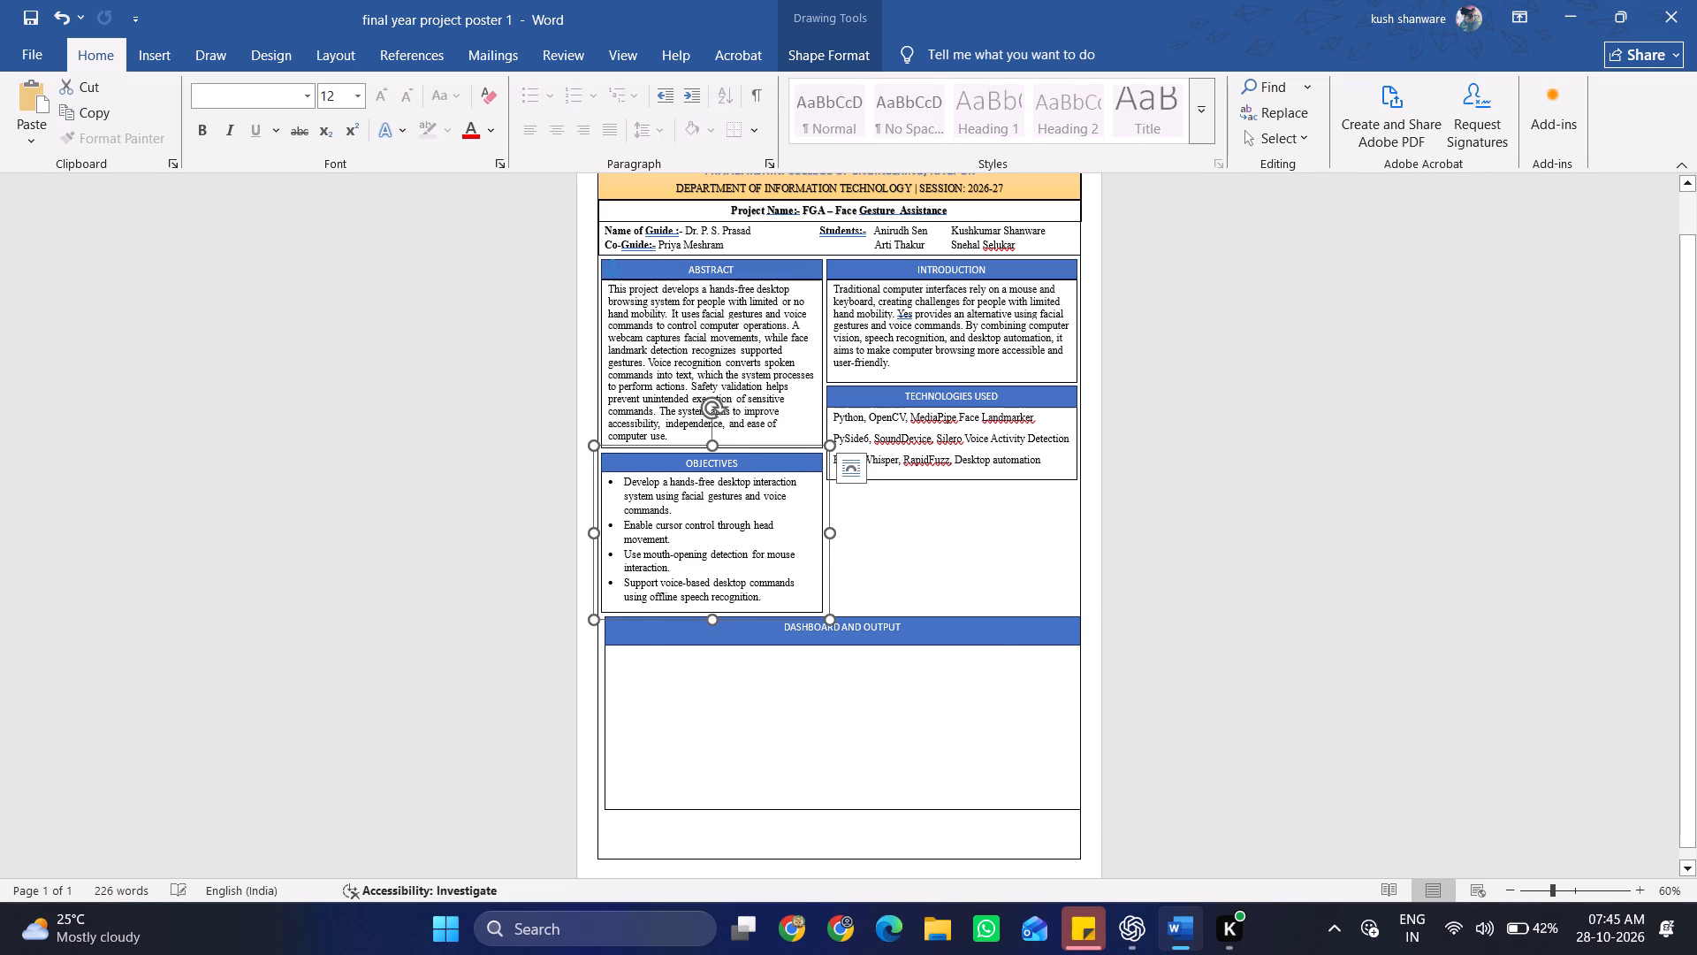
click(598, 714)
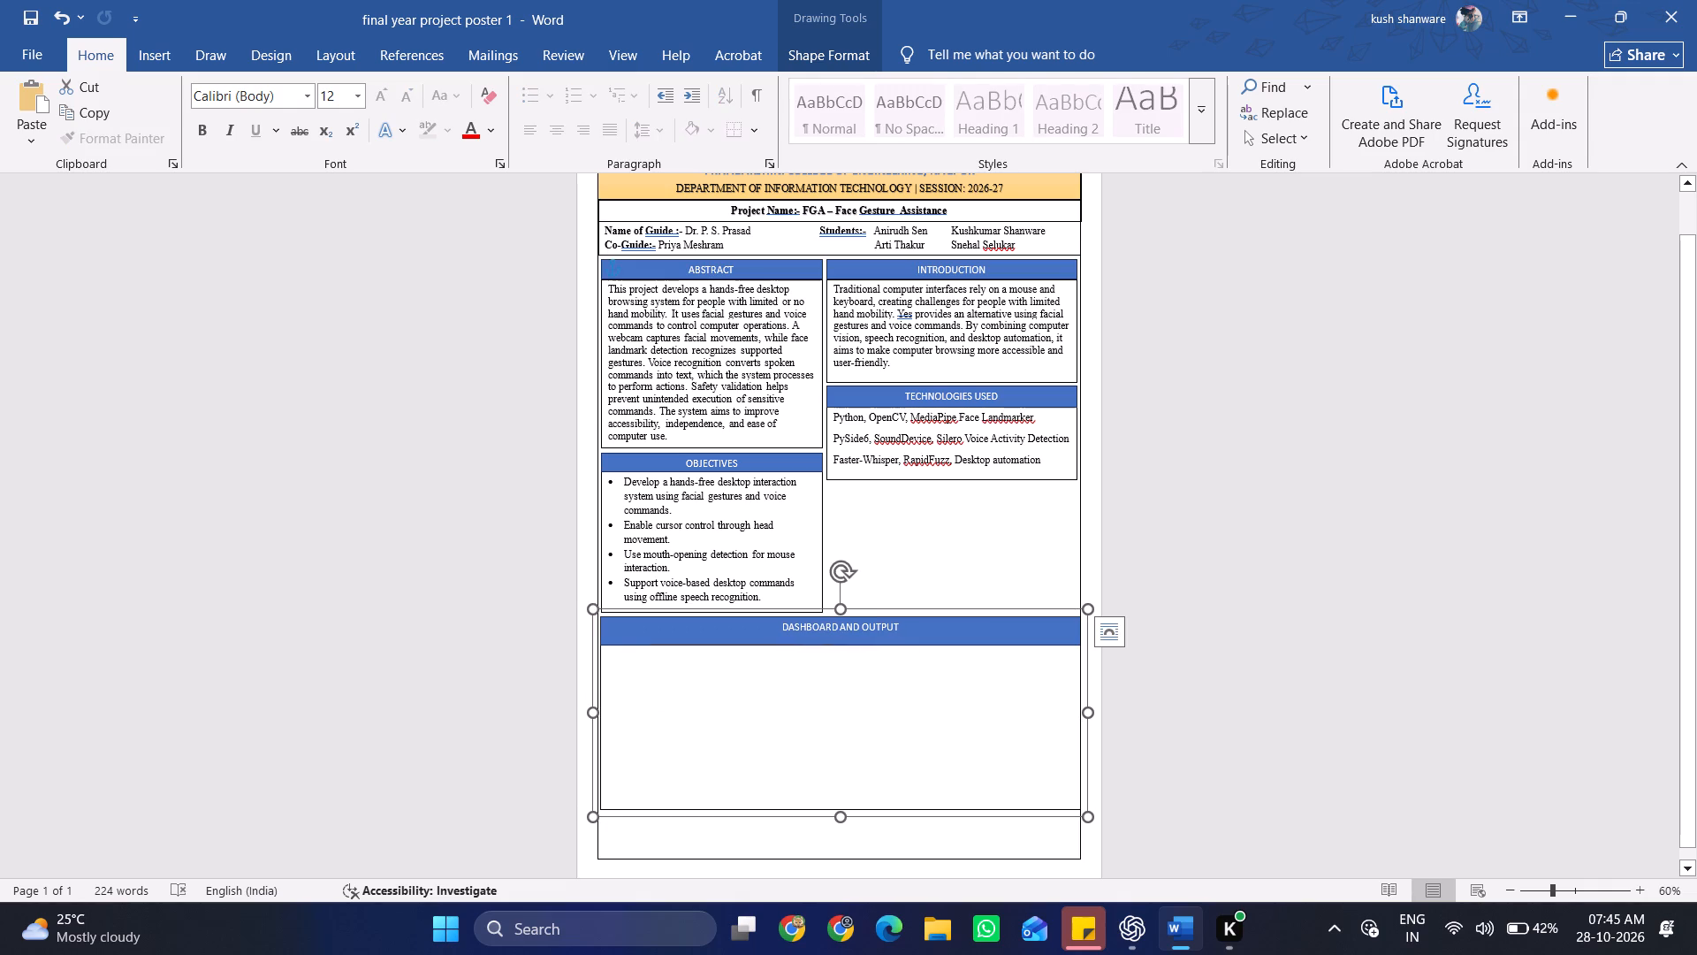
drag(1085, 712, 1077, 712)
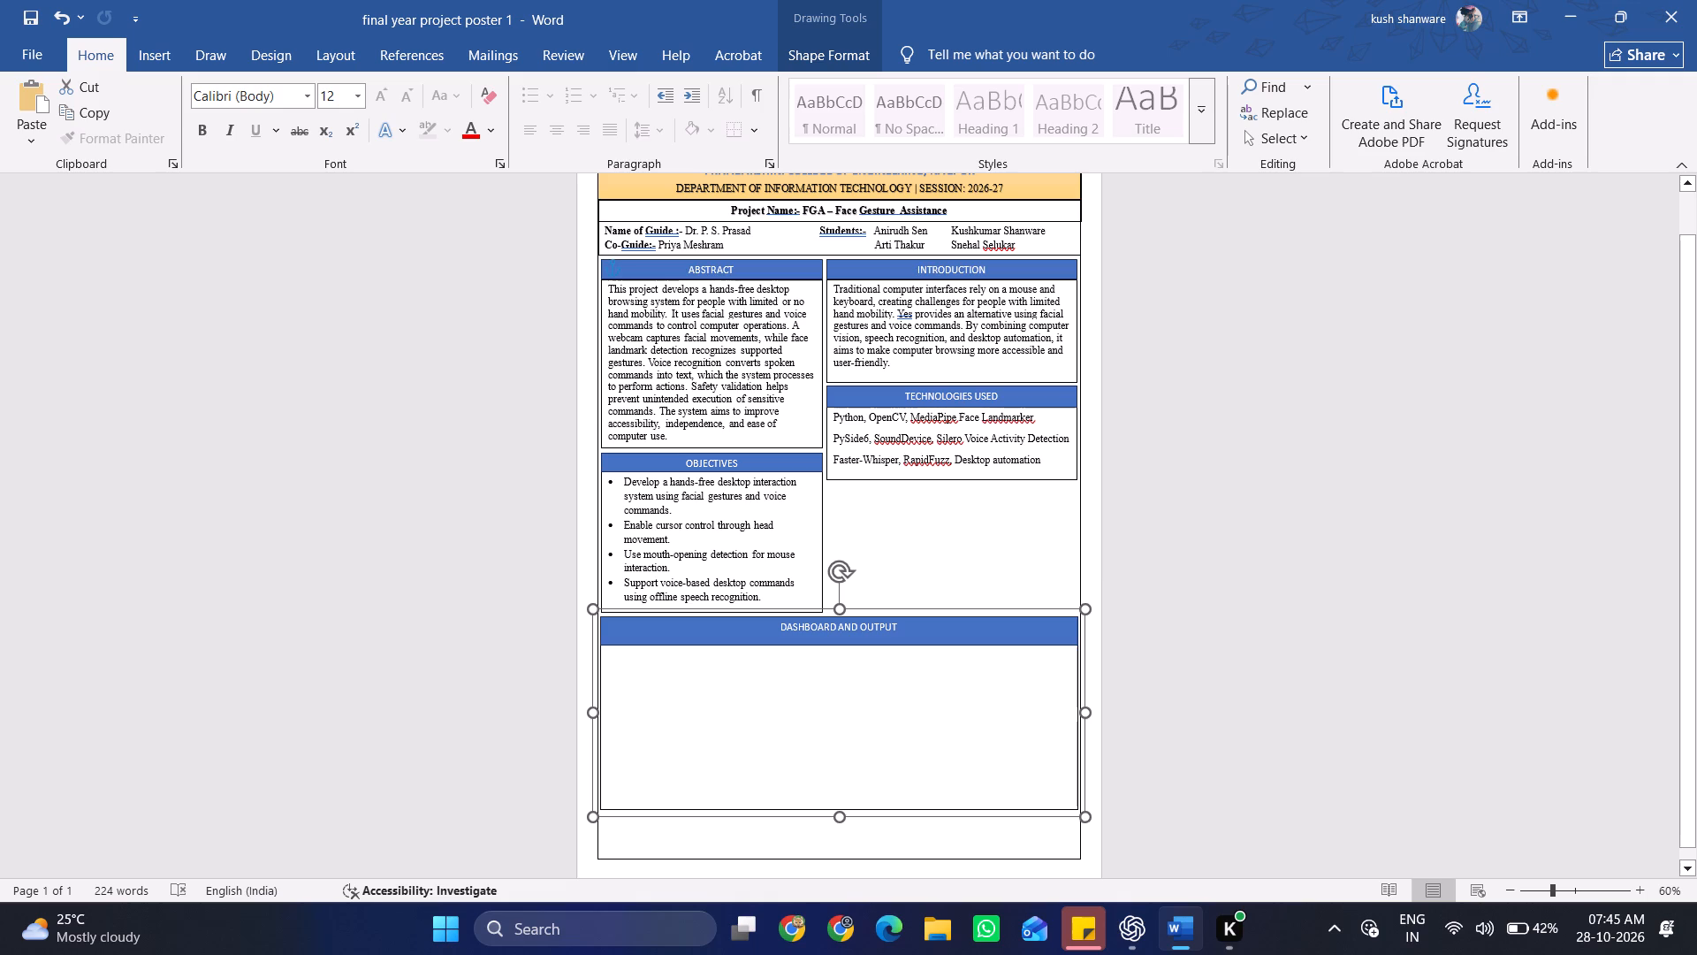
drag(1077, 712, 1076, 712)
click(1208, 714)
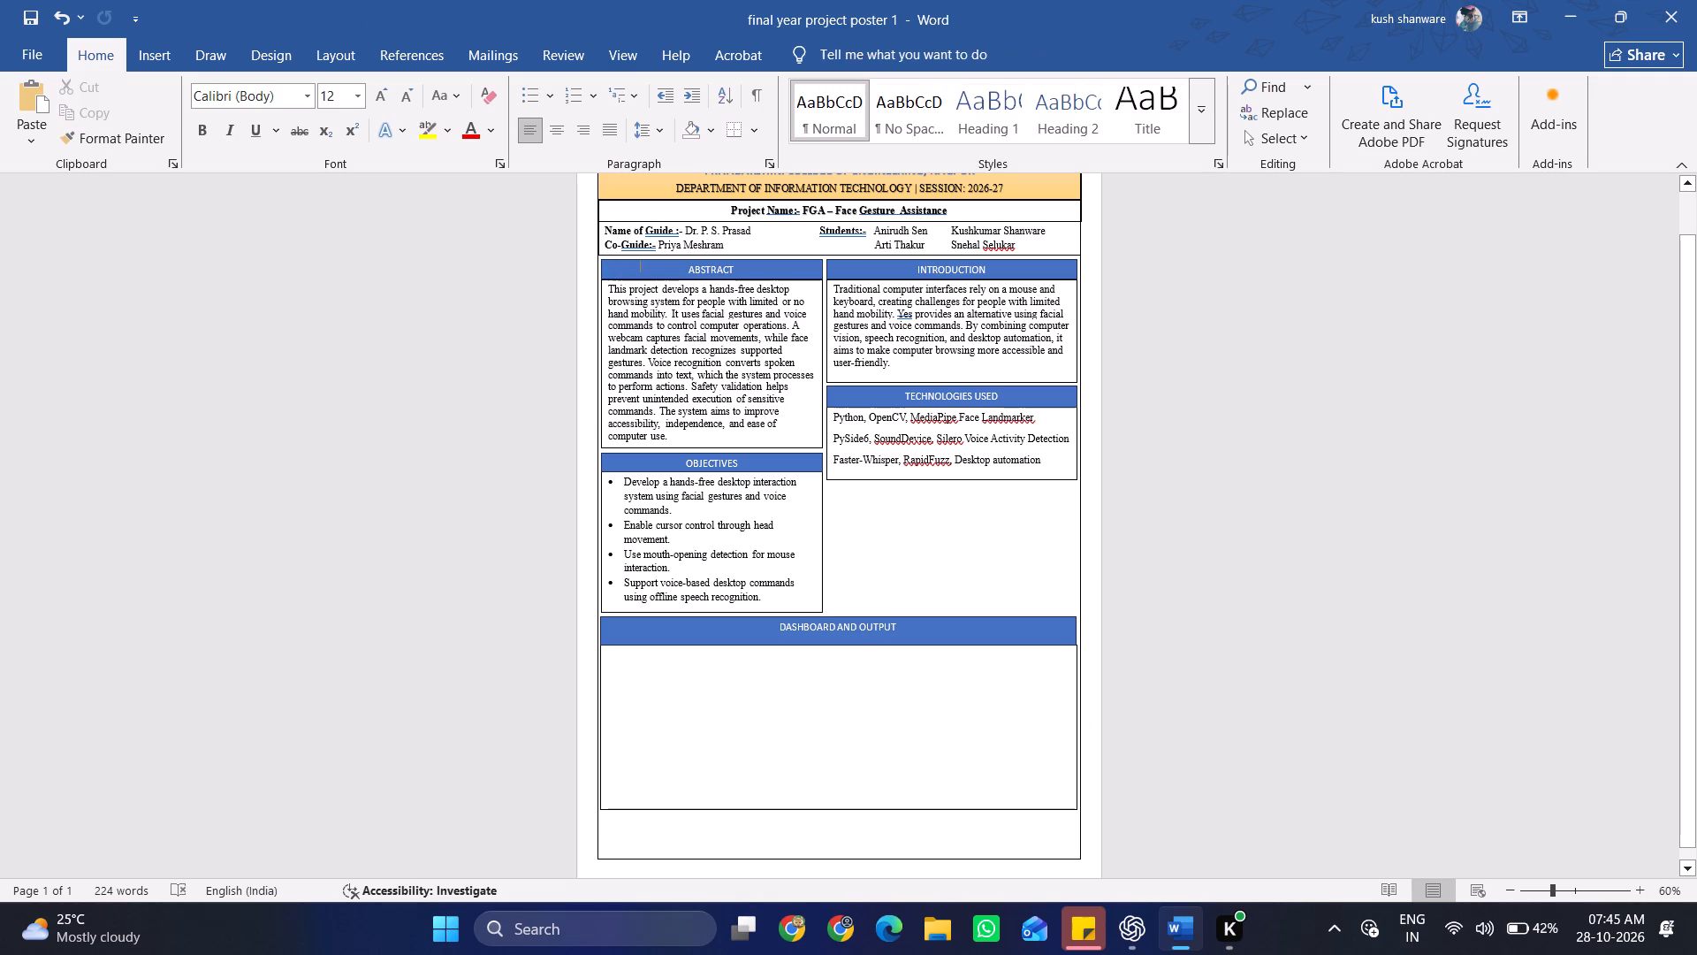
Fine-tune the Dashboard and Output heading bar's lower right corner so it lines up with the output box beneath.
click(1060, 632)
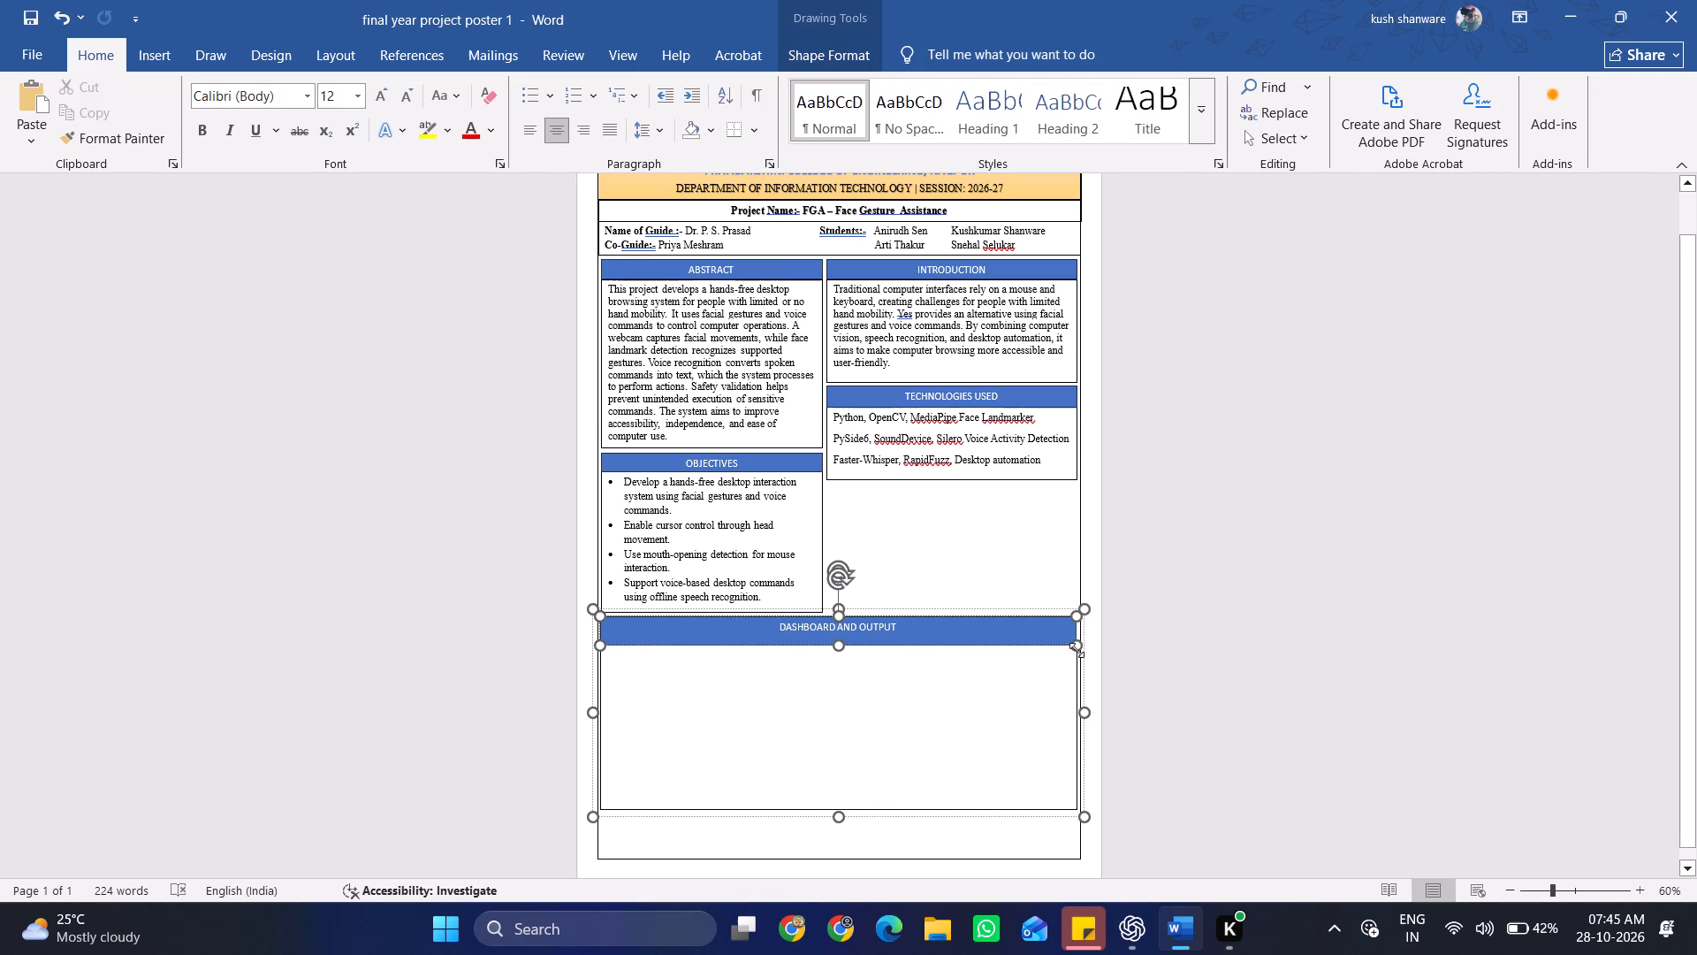
click(1082, 714)
click(1165, 706)
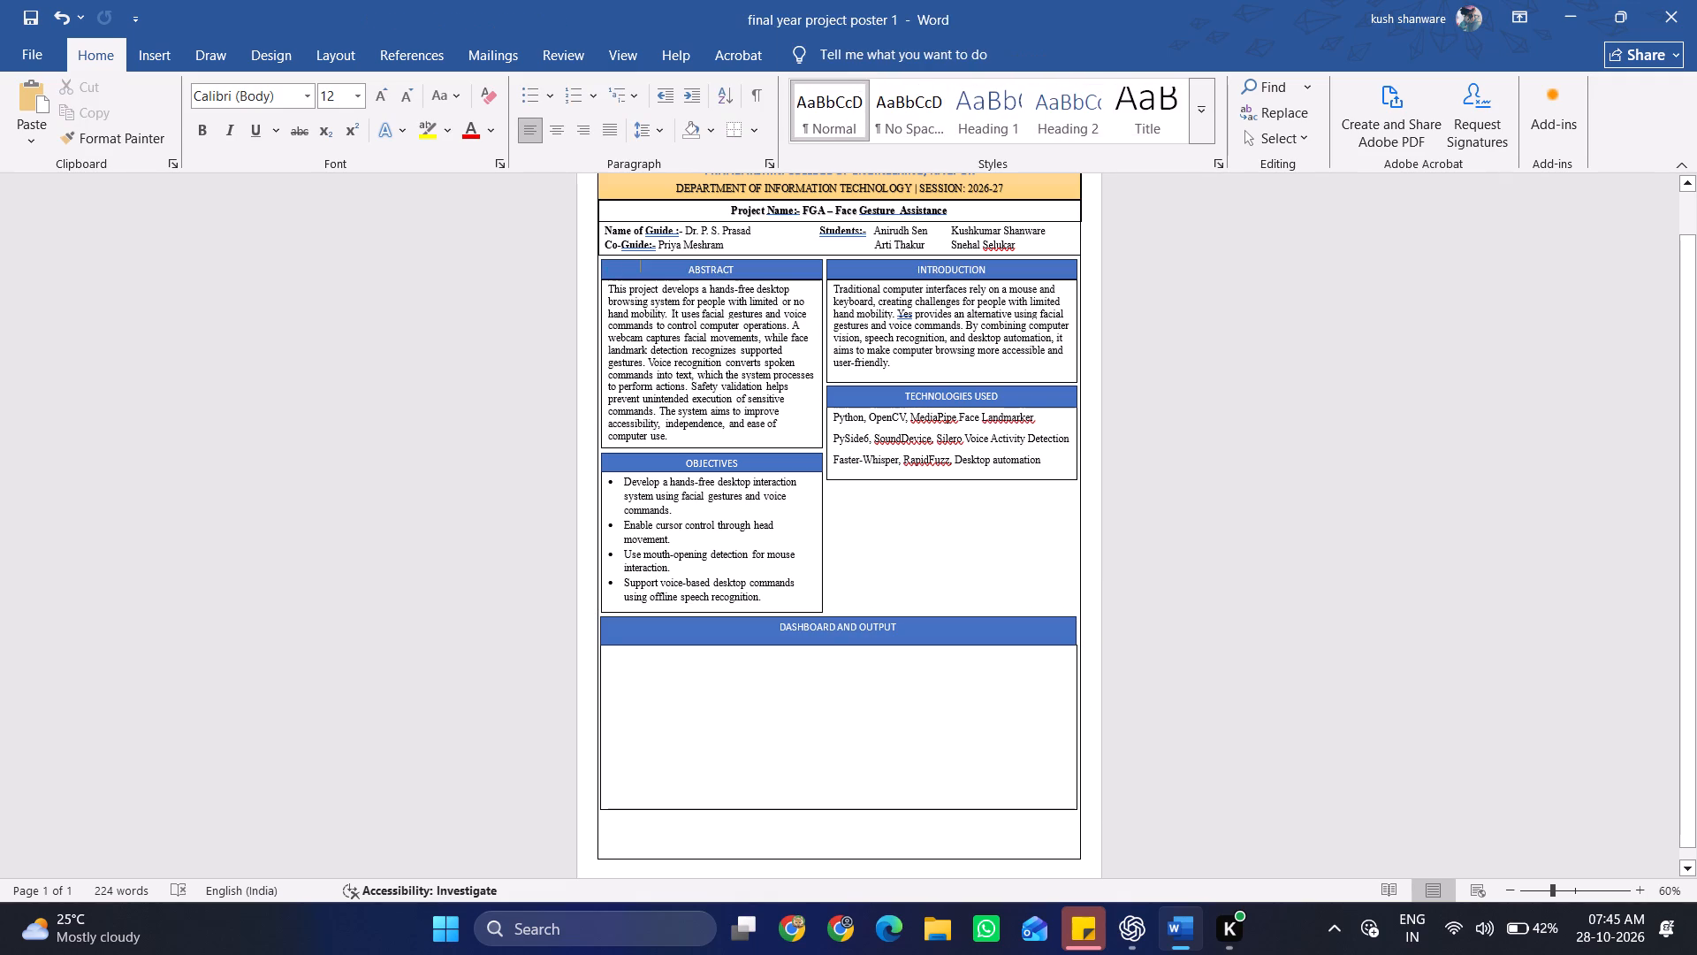
click(1070, 639)
click(1074, 643)
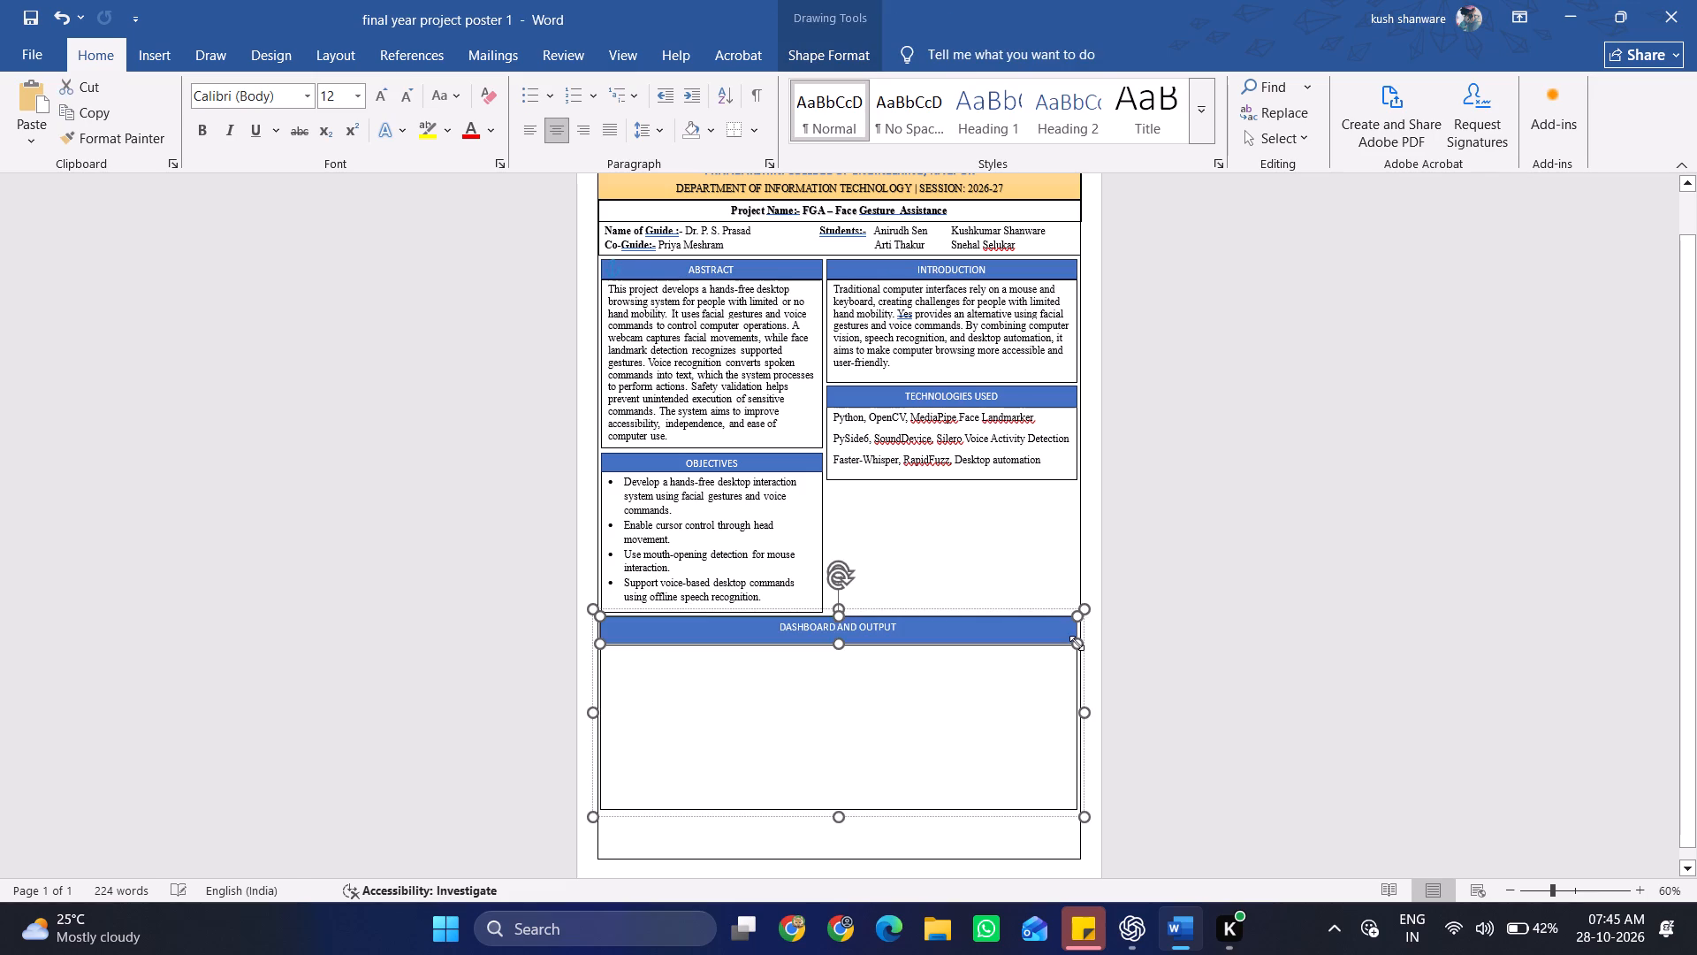
click(1130, 655)
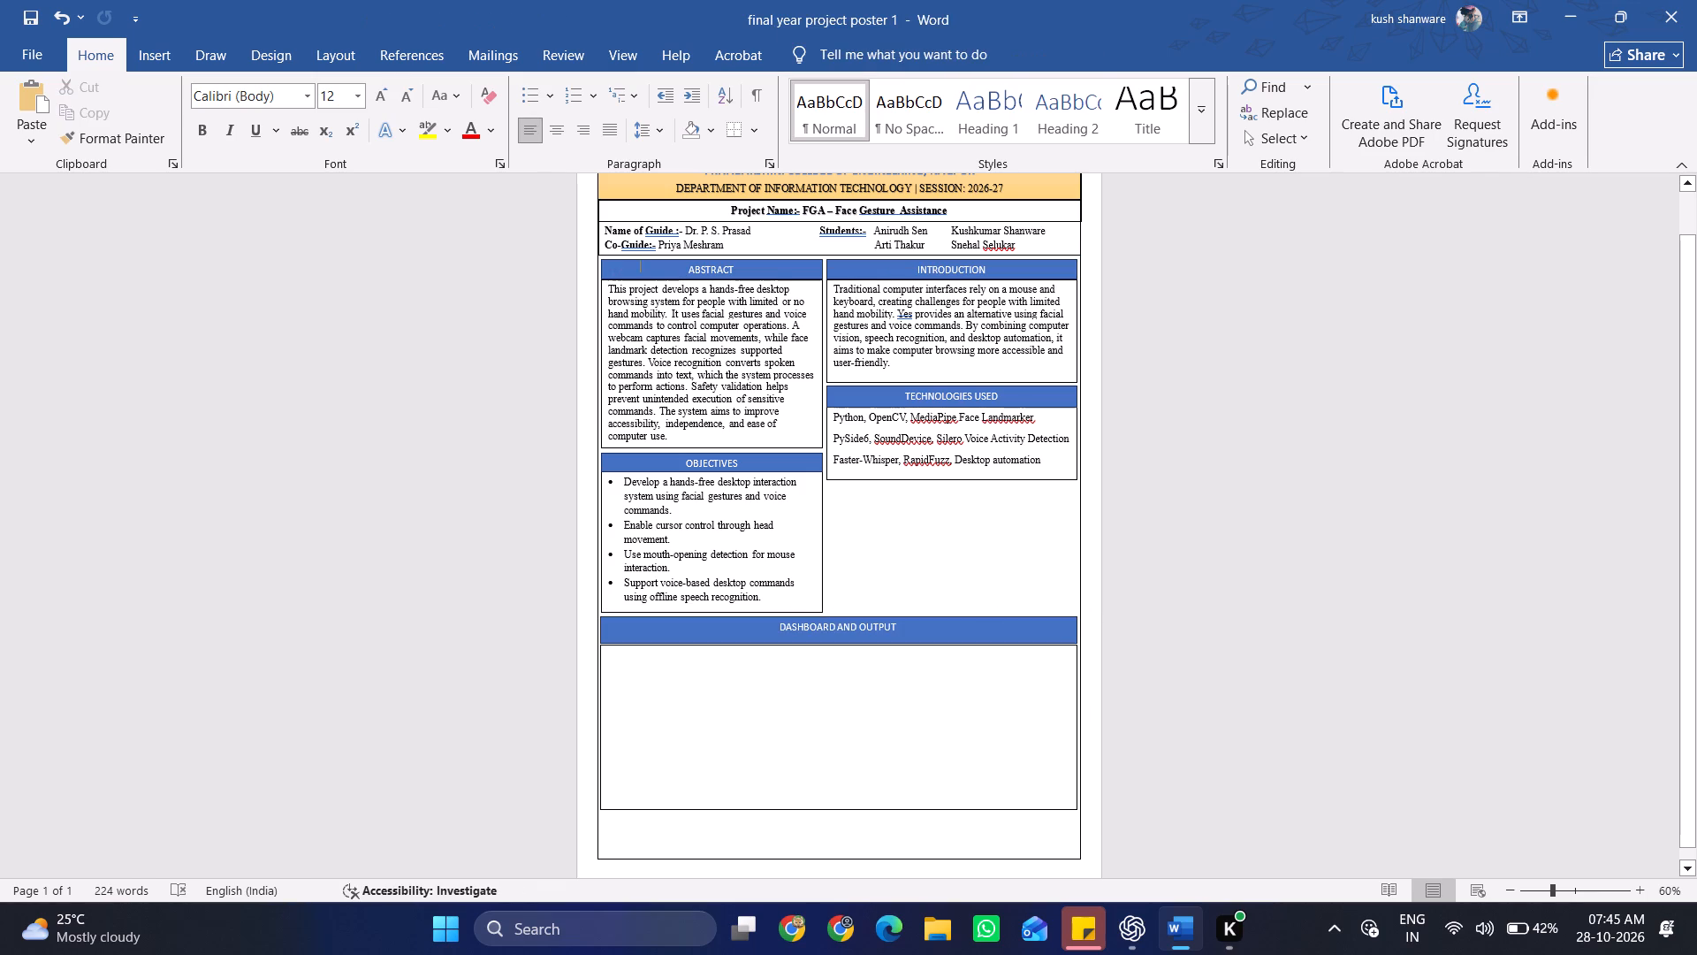
Shorten the empty output box by raising its lower edge, freeing a band of space above the poster's bottom border.
click(833, 814)
click(854, 769)
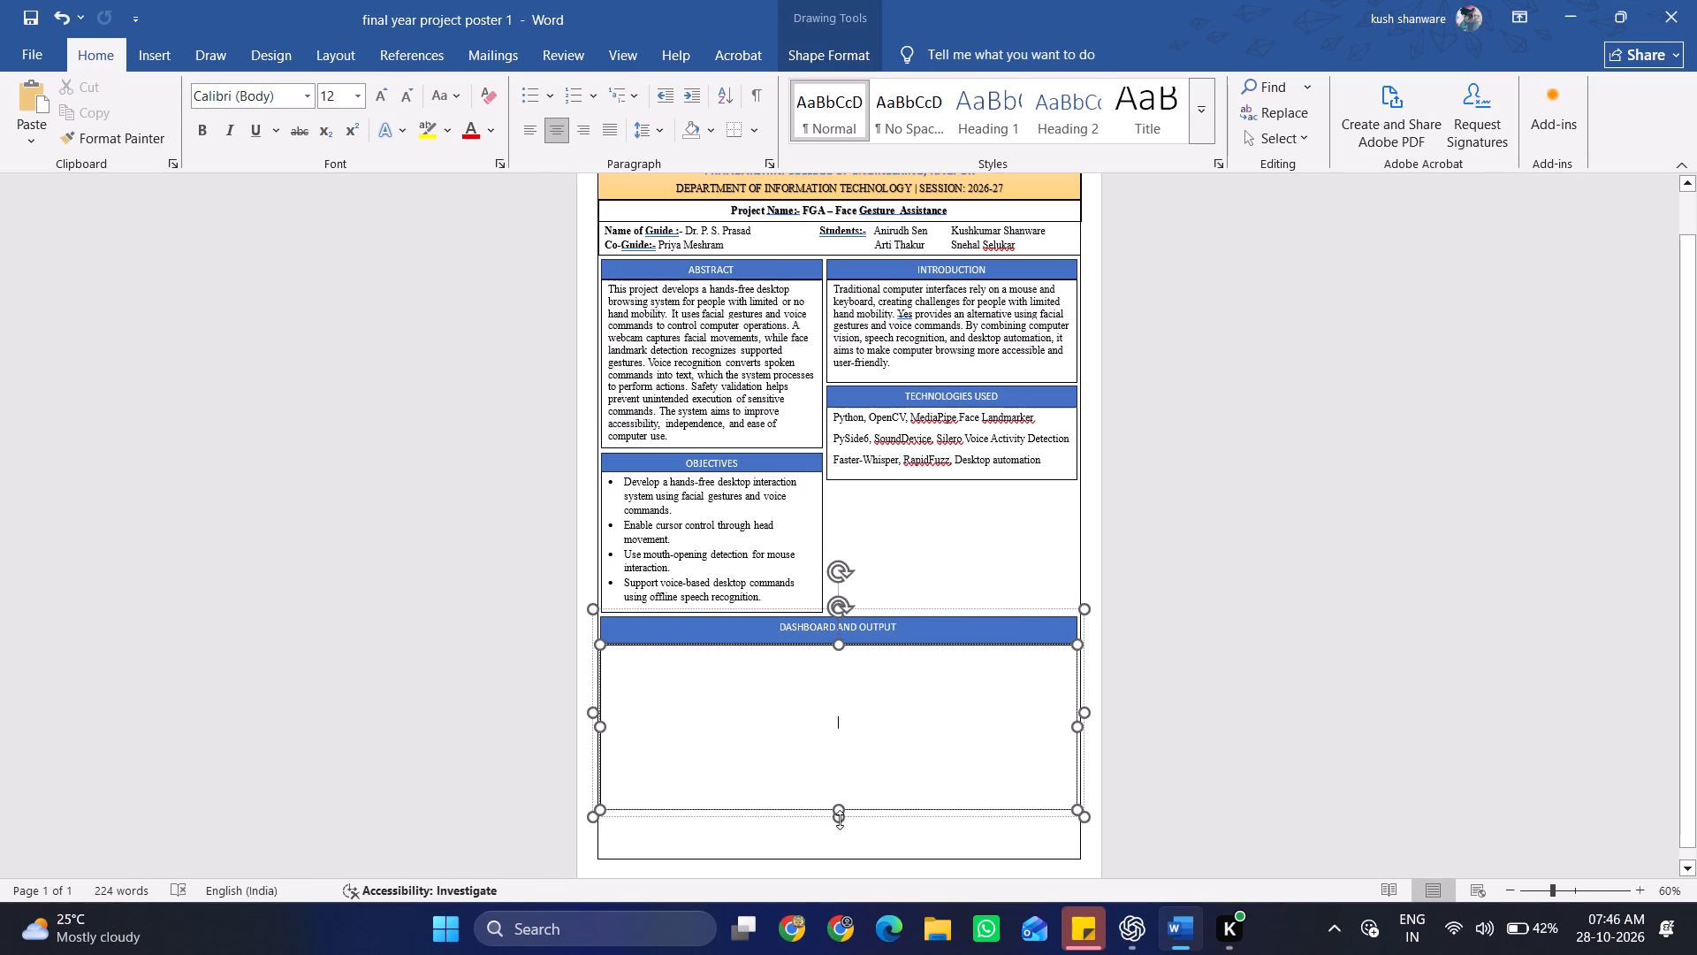
click(840, 820)
click(847, 783)
drag(840, 811, 848, 759)
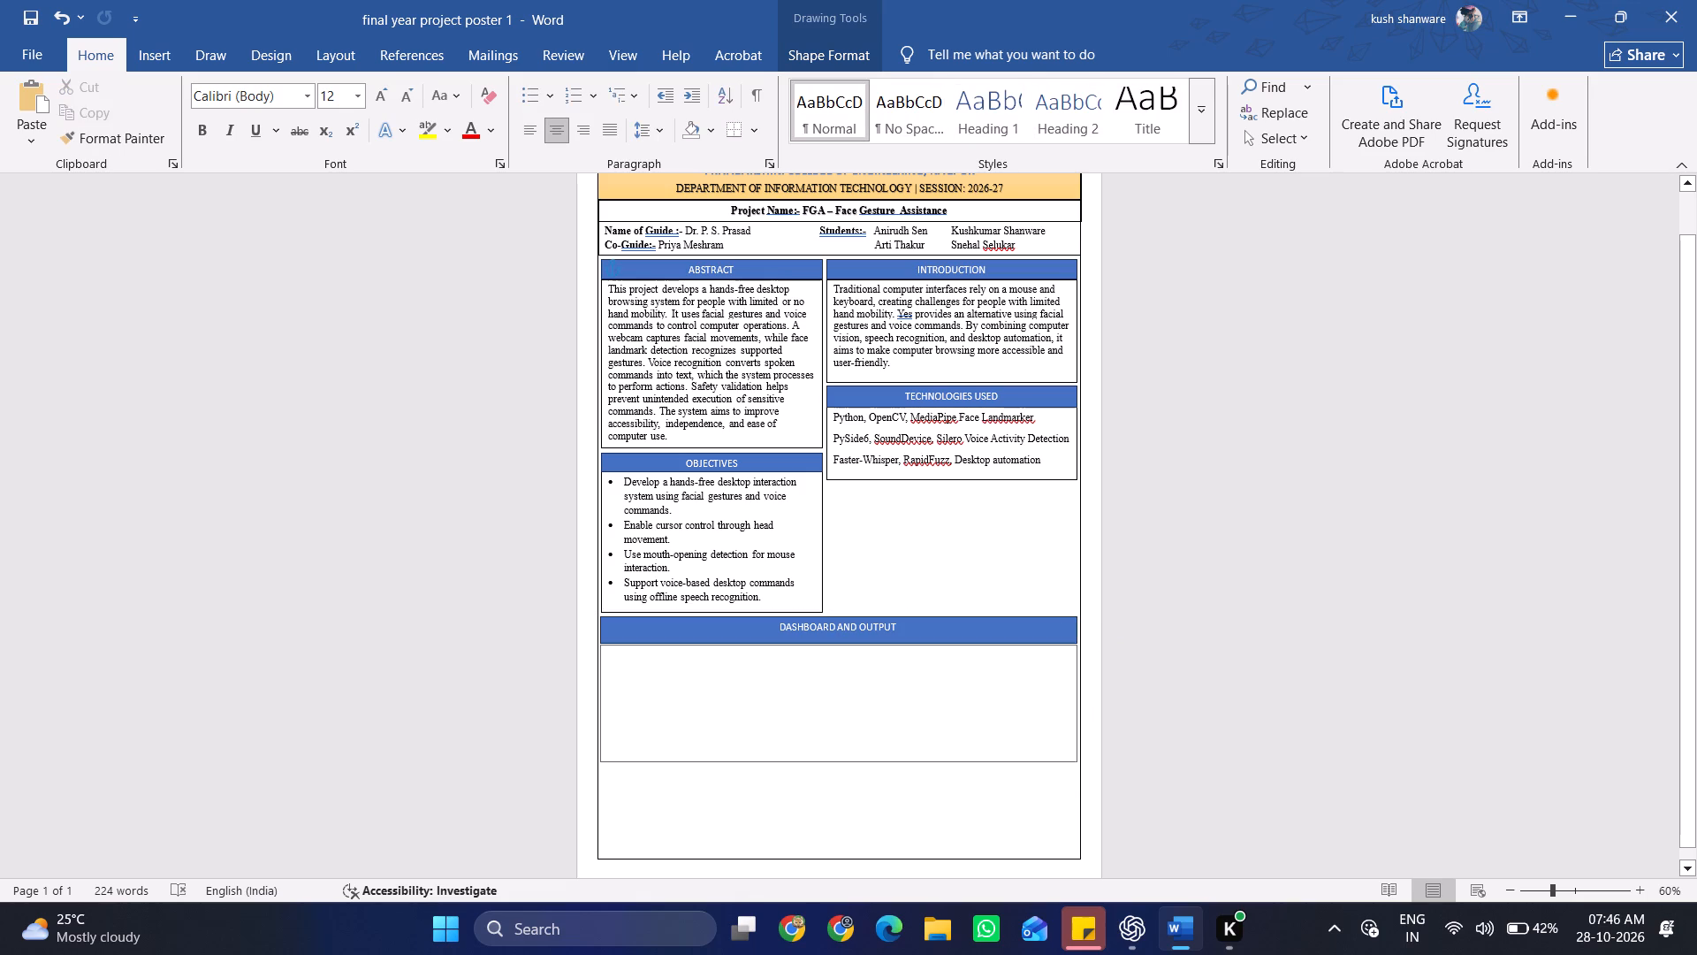
drag(848, 759, 849, 760)
drag(849, 760, 848, 762)
click(1168, 728)
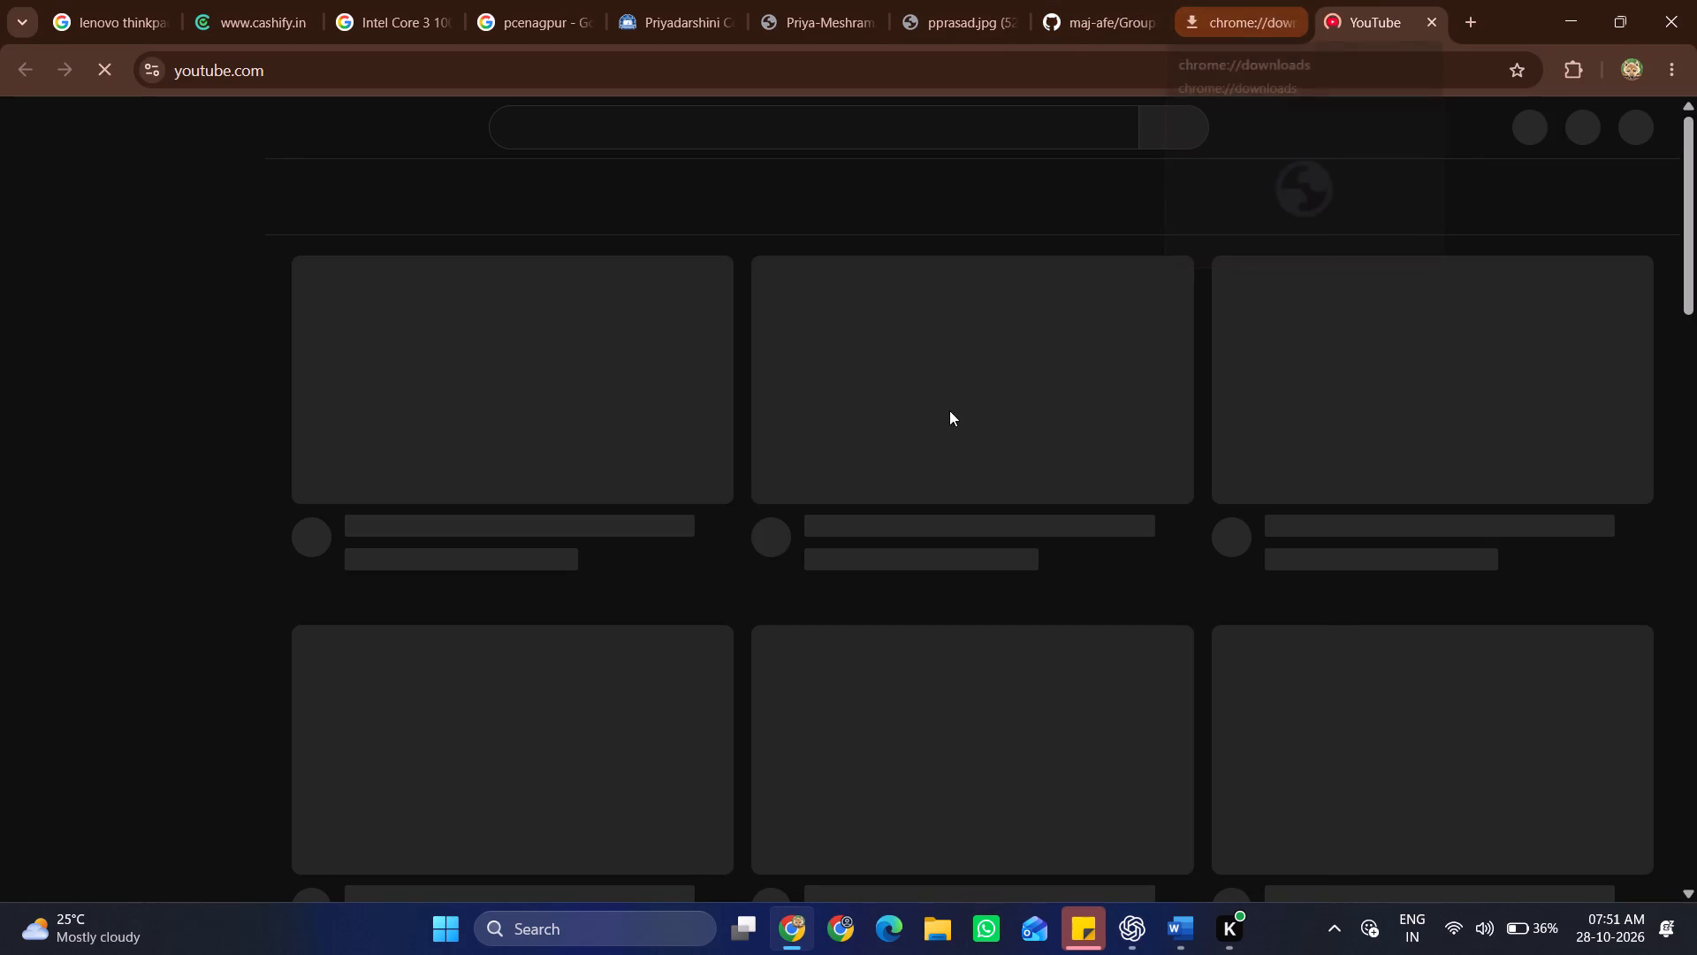
click(1662, 0)
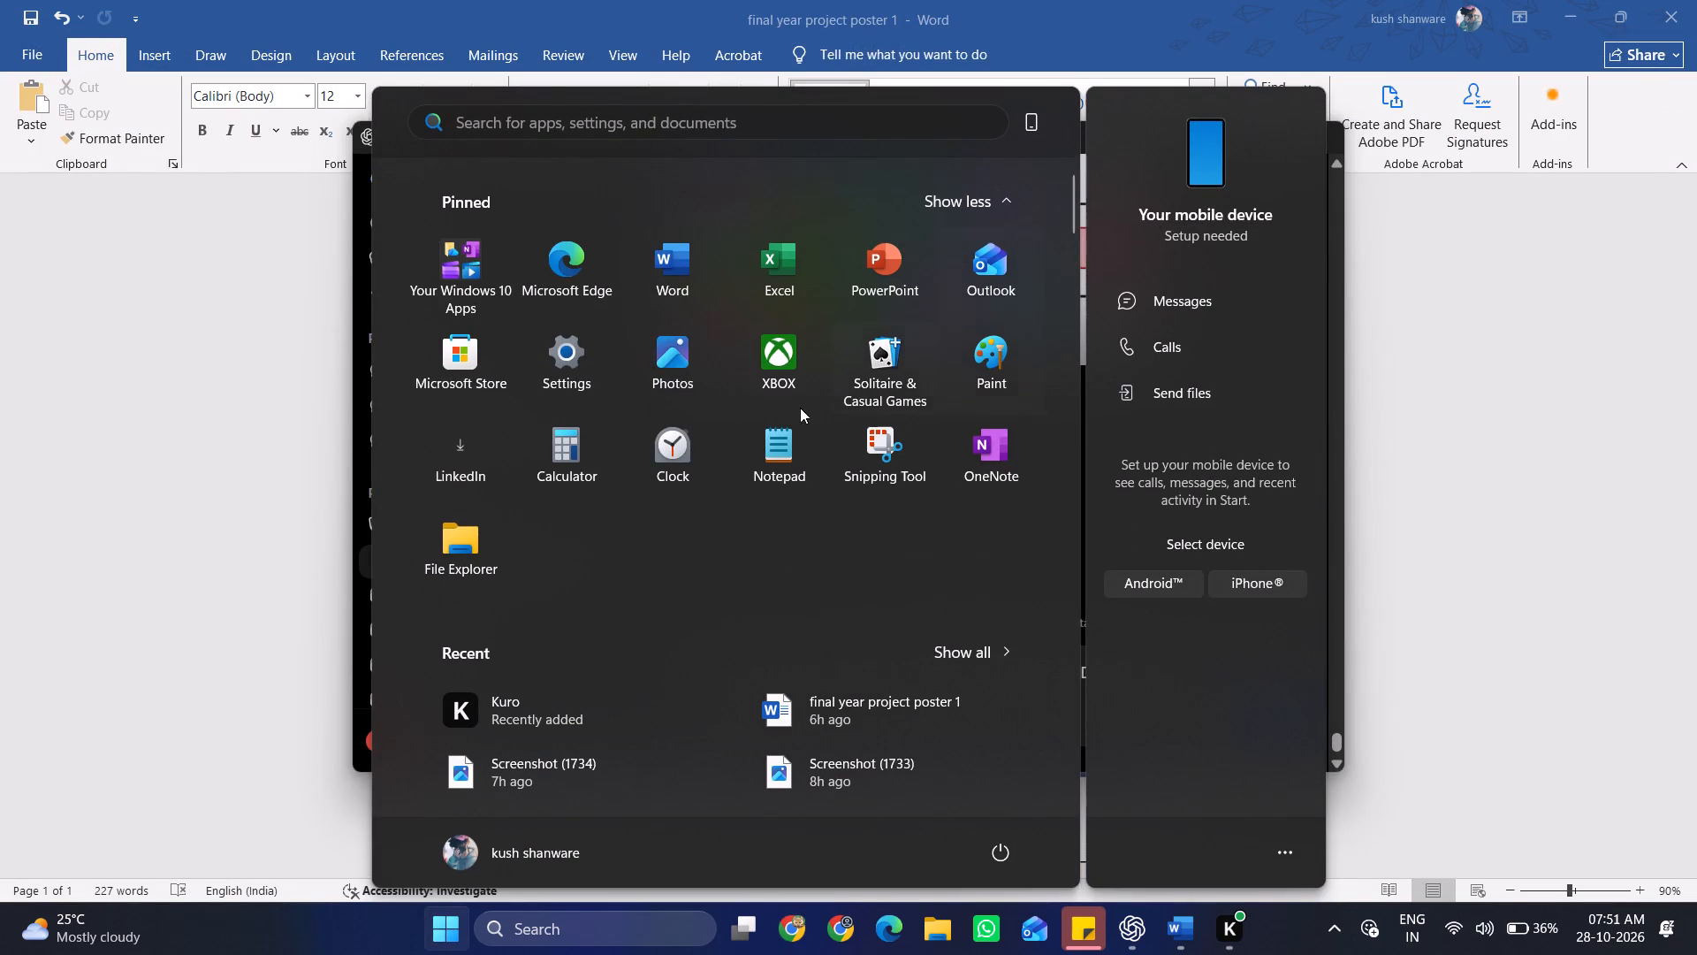
click(476, 569)
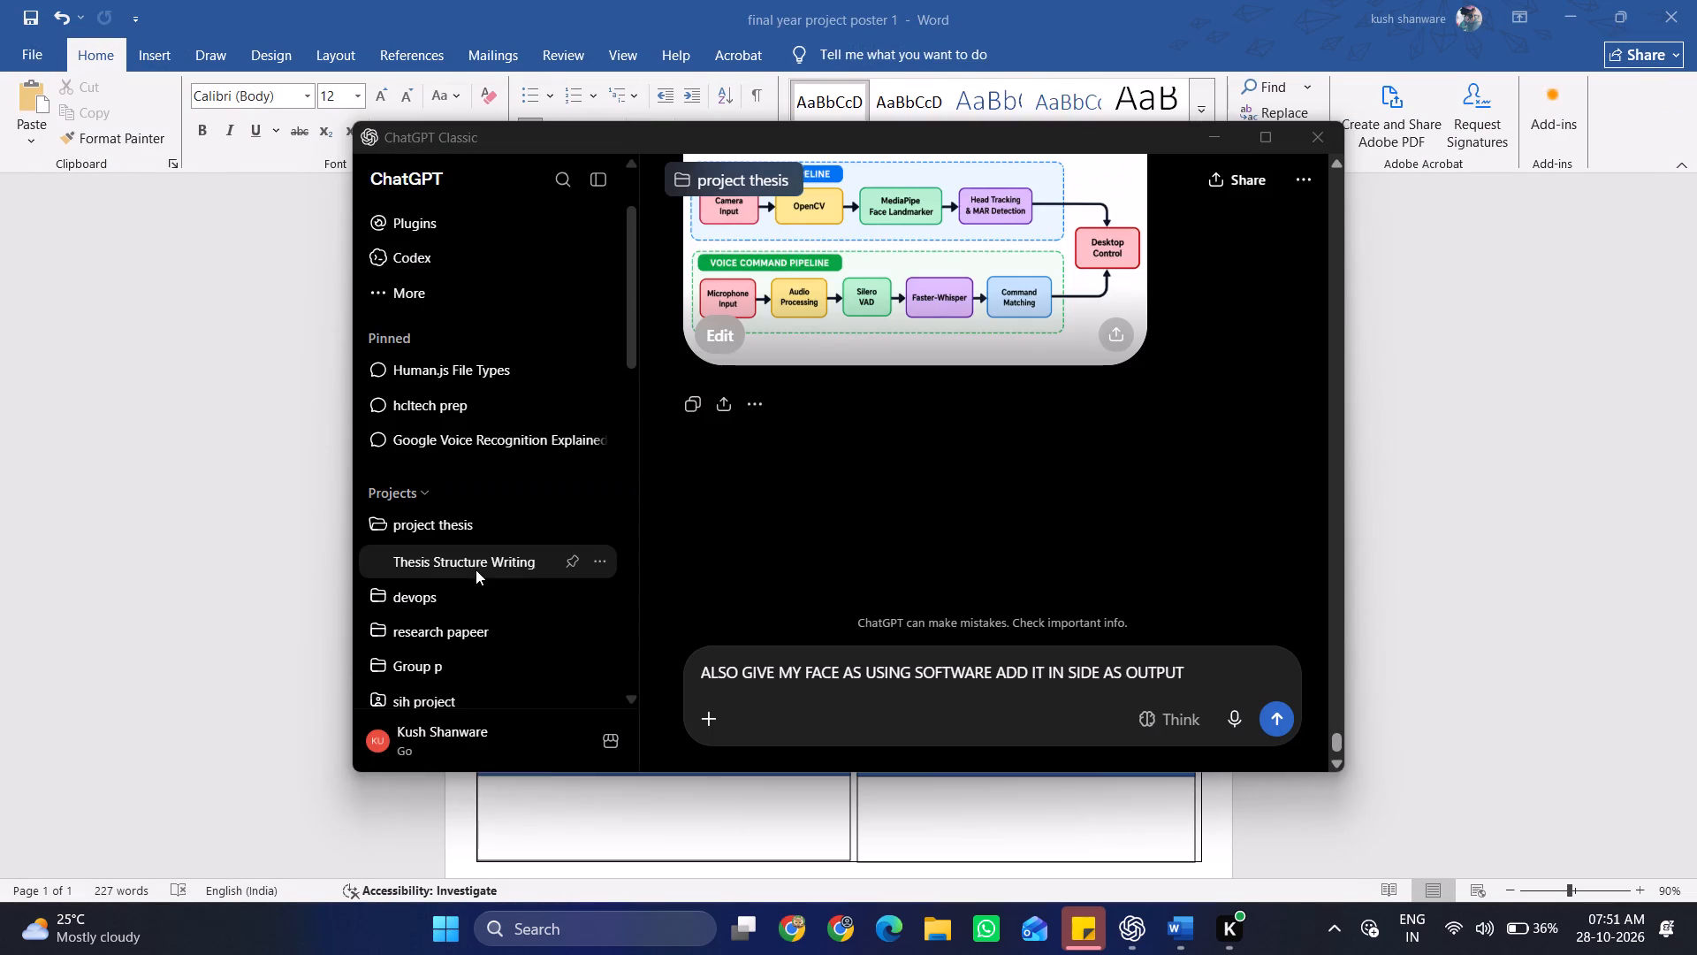
key(super+F8)
key(super+F8)
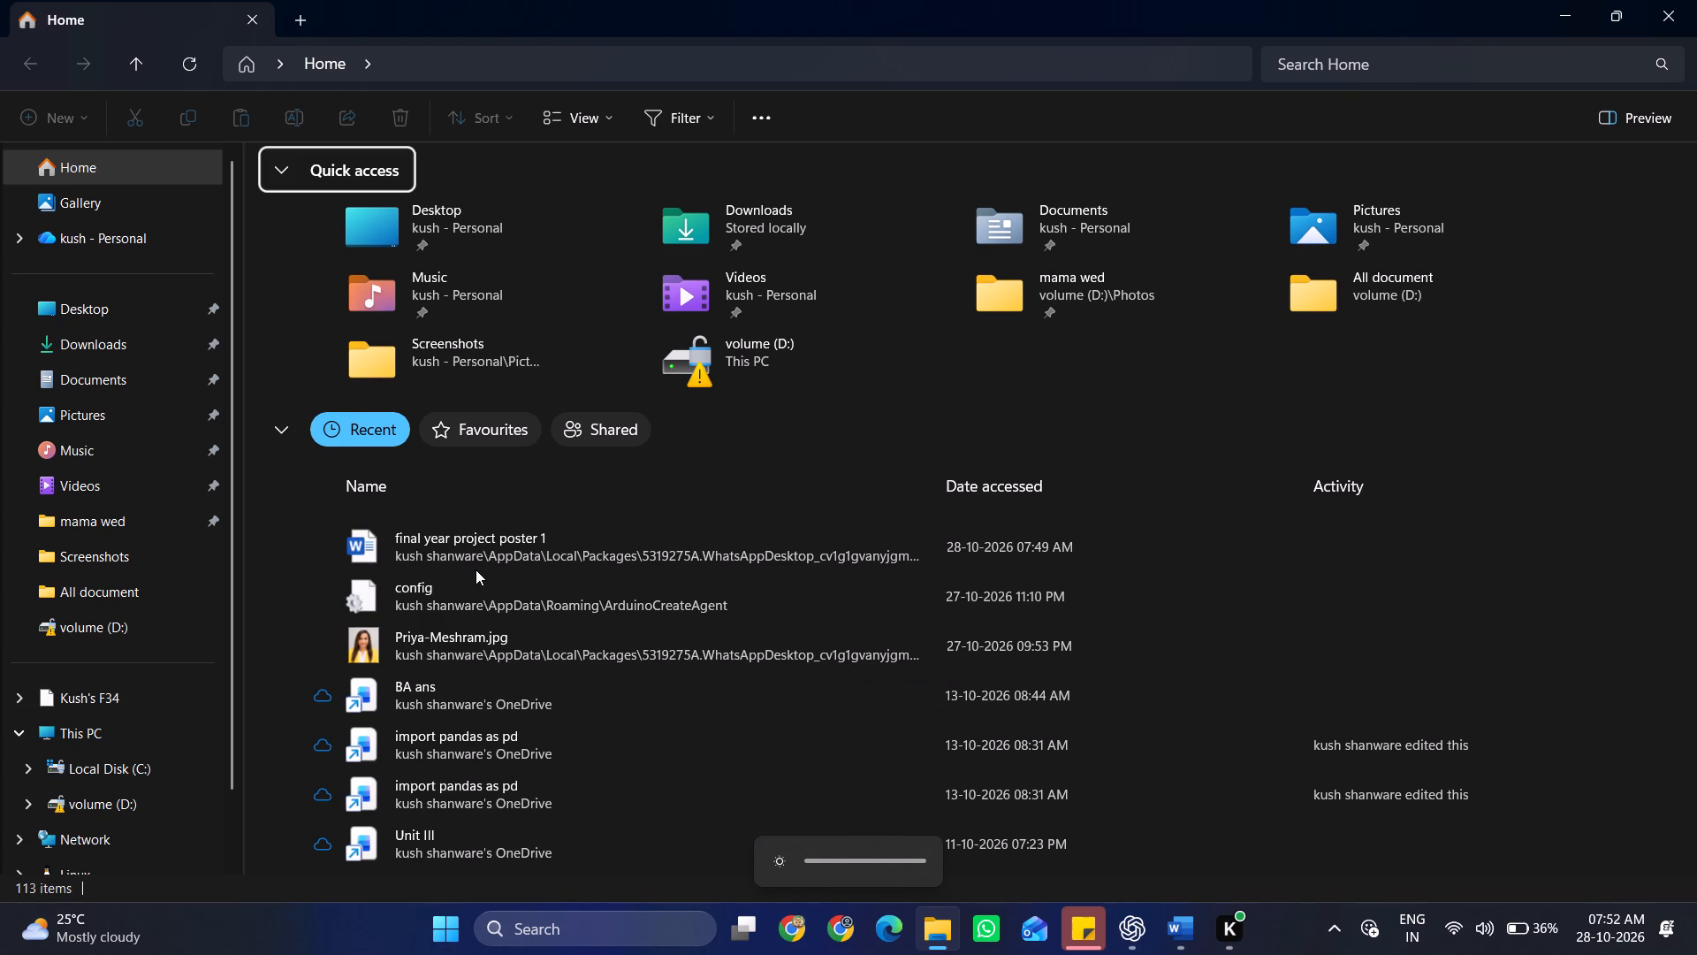
key(super+F7)
key(super+F7)
key(F7)
click(103, 627)
click(120, 551)
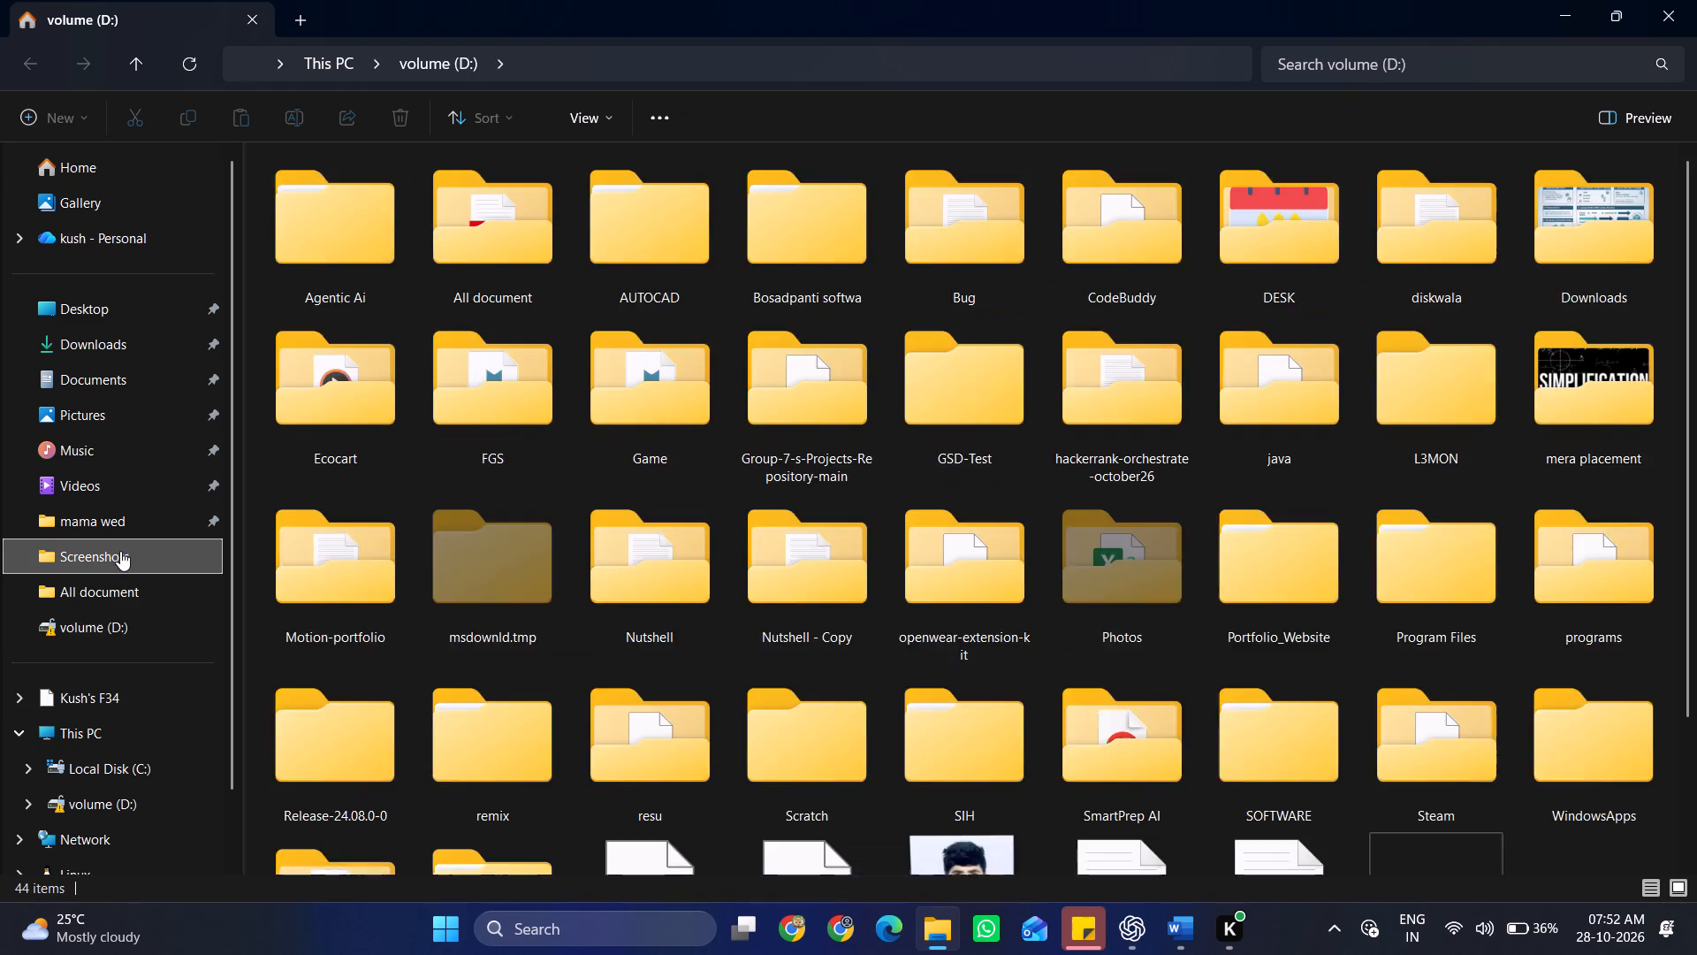
Look through the Screenshots folder for a capture of the FGA Accessibility Control Center with the face in view.
scroll(562, 442, down, 1)
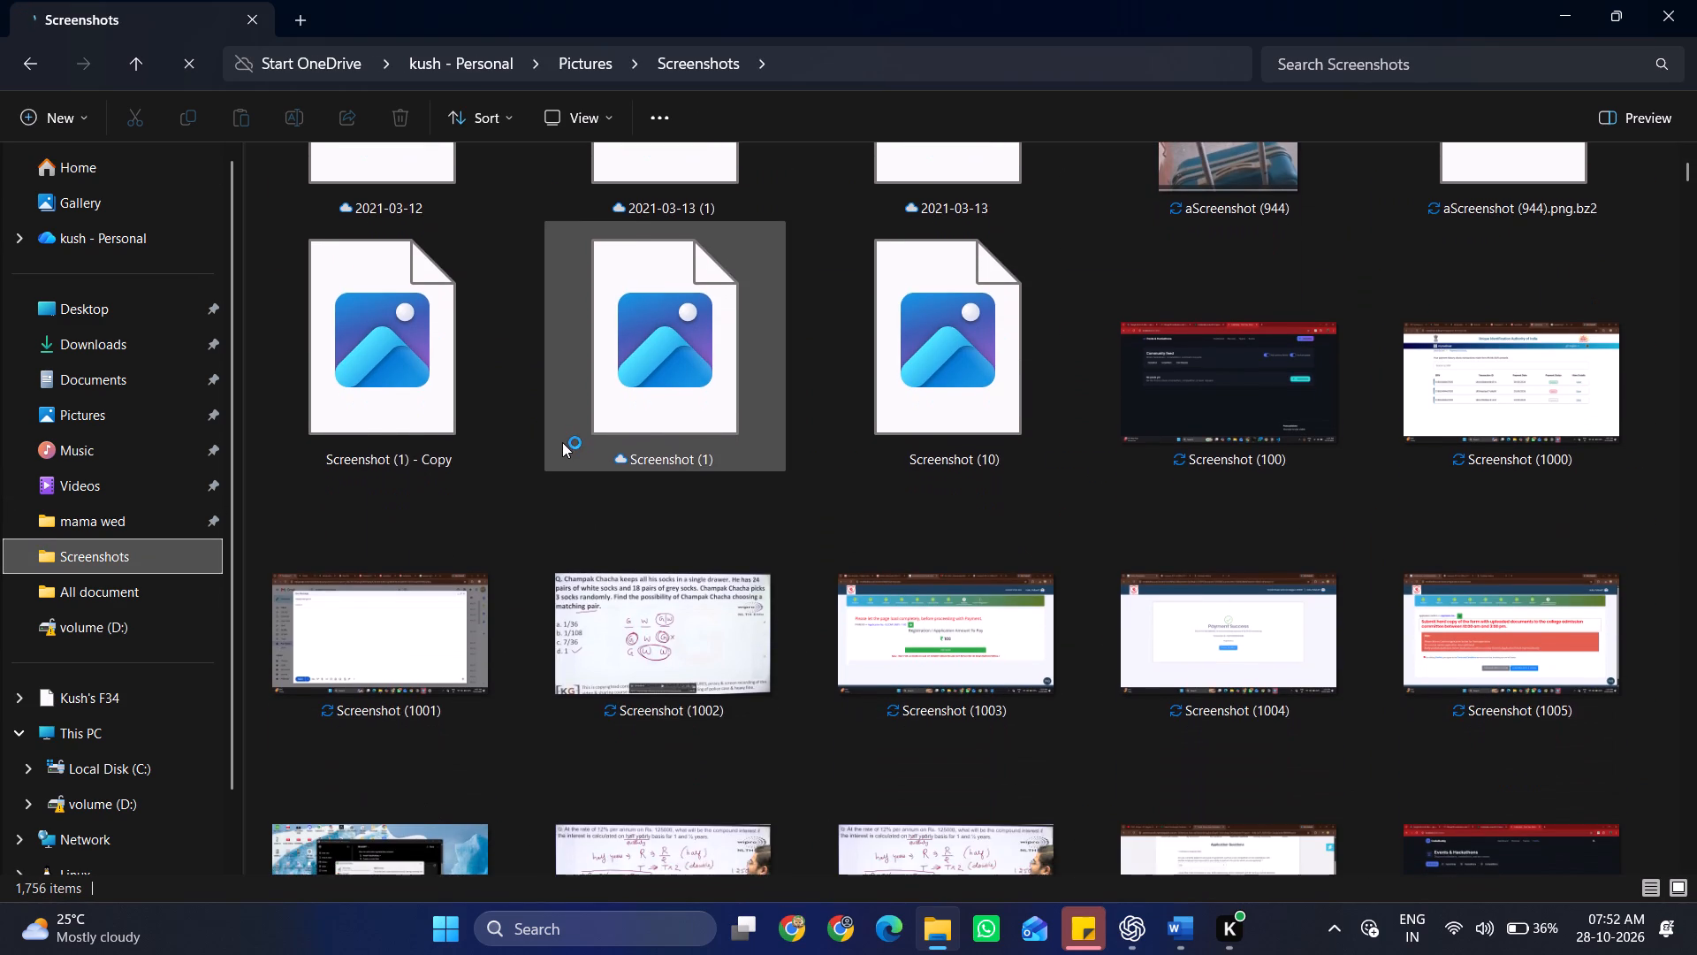
scroll(562, 442, down, 2)
scroll(562, 442, up, 2)
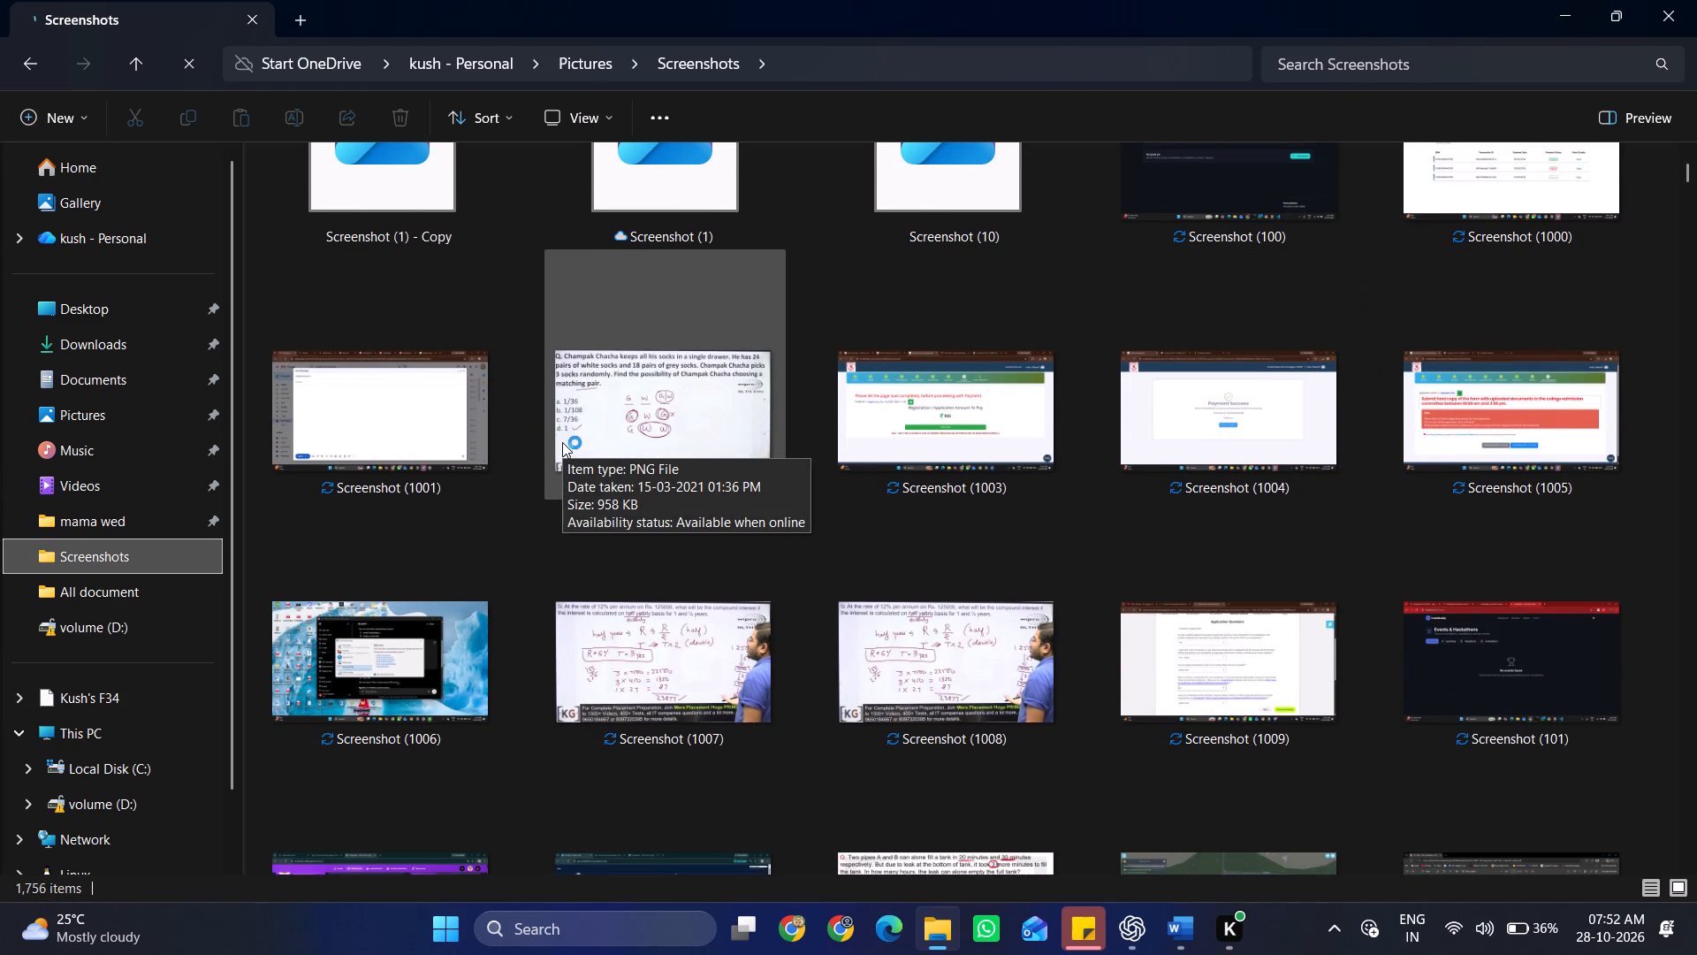
scroll(562, 442, up, 2)
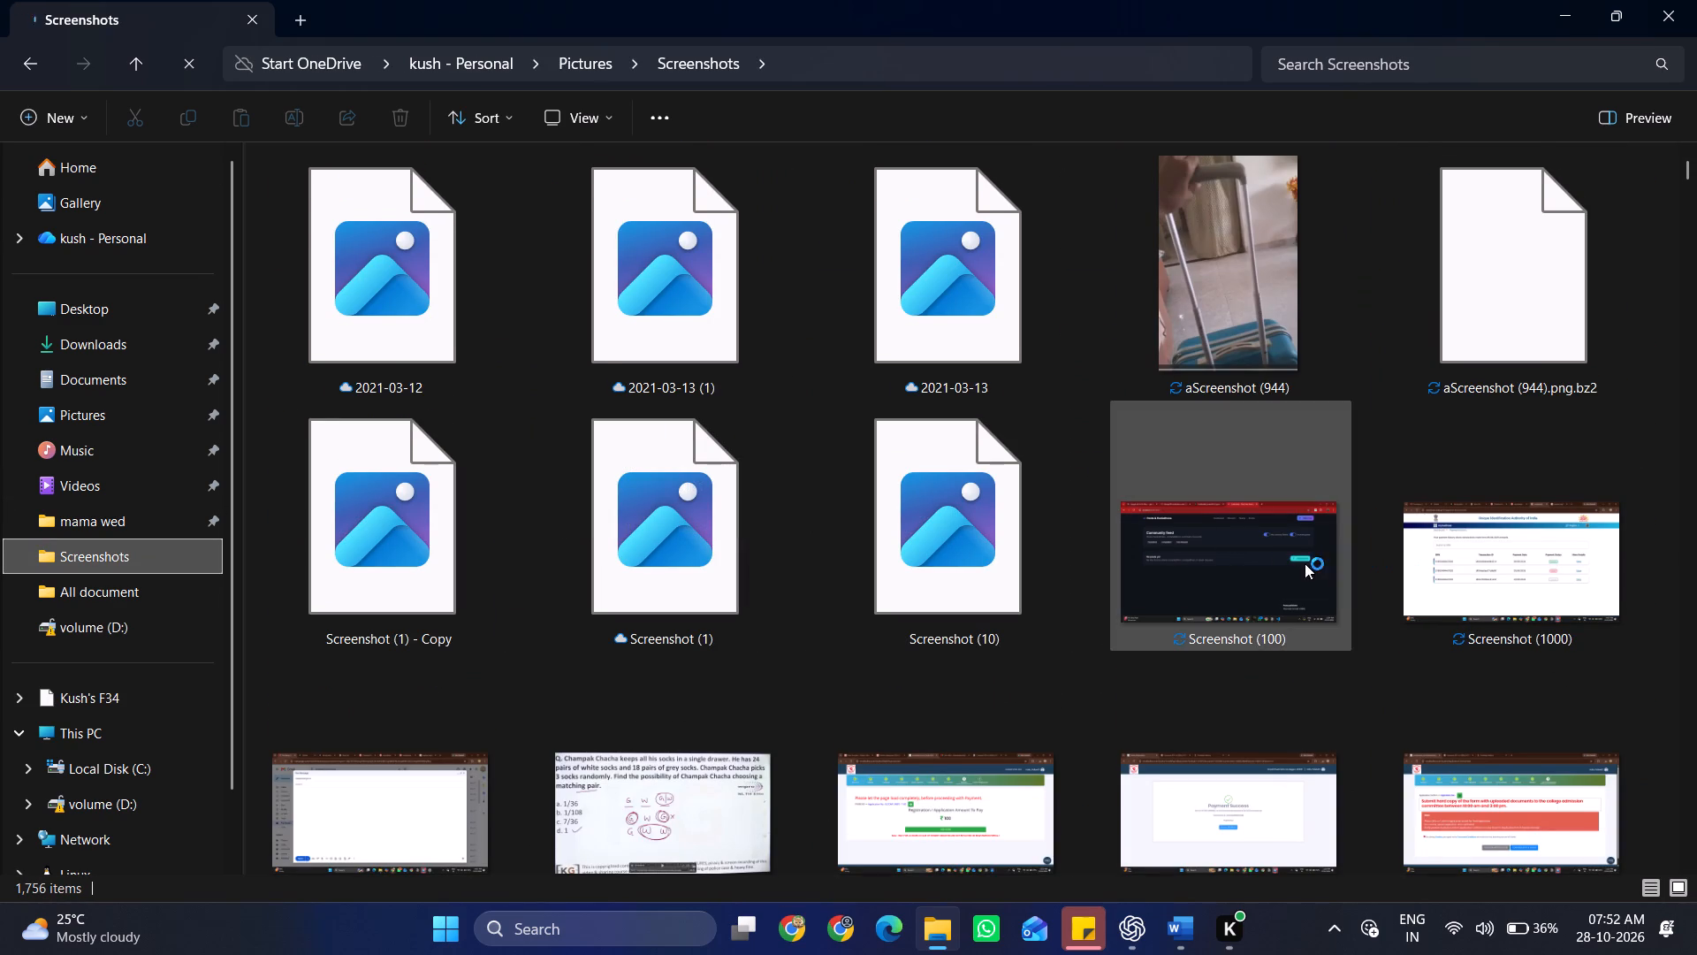
click(1031, 672)
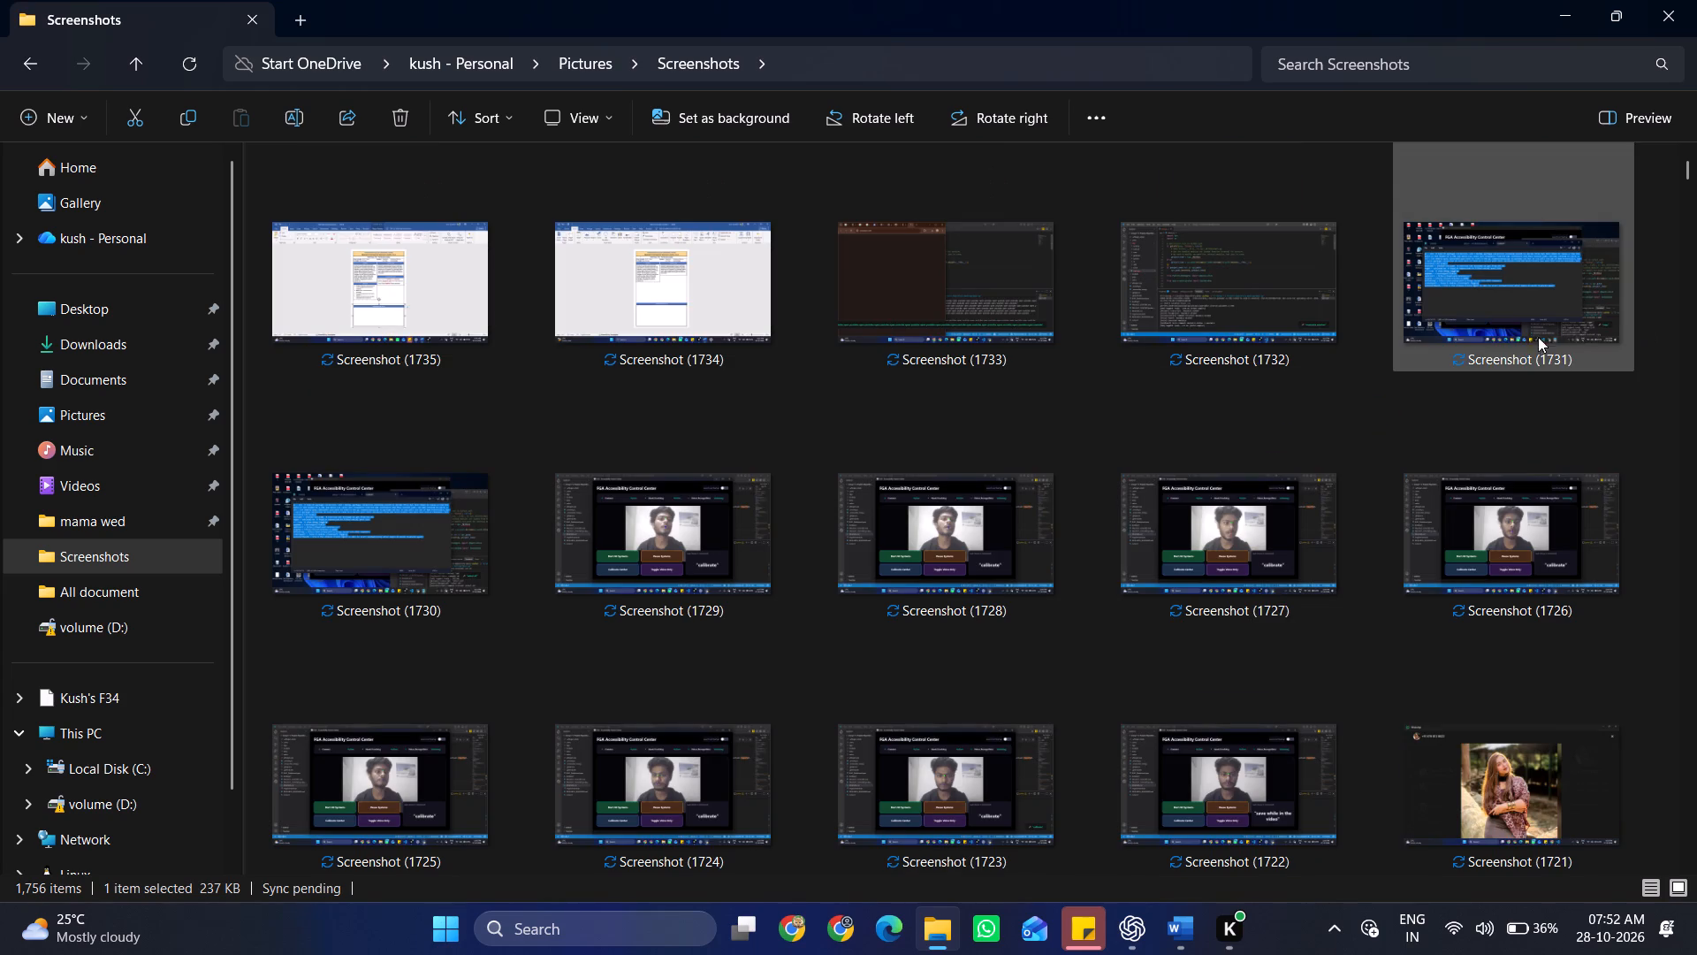
scroll(1178, 595, down, 3)
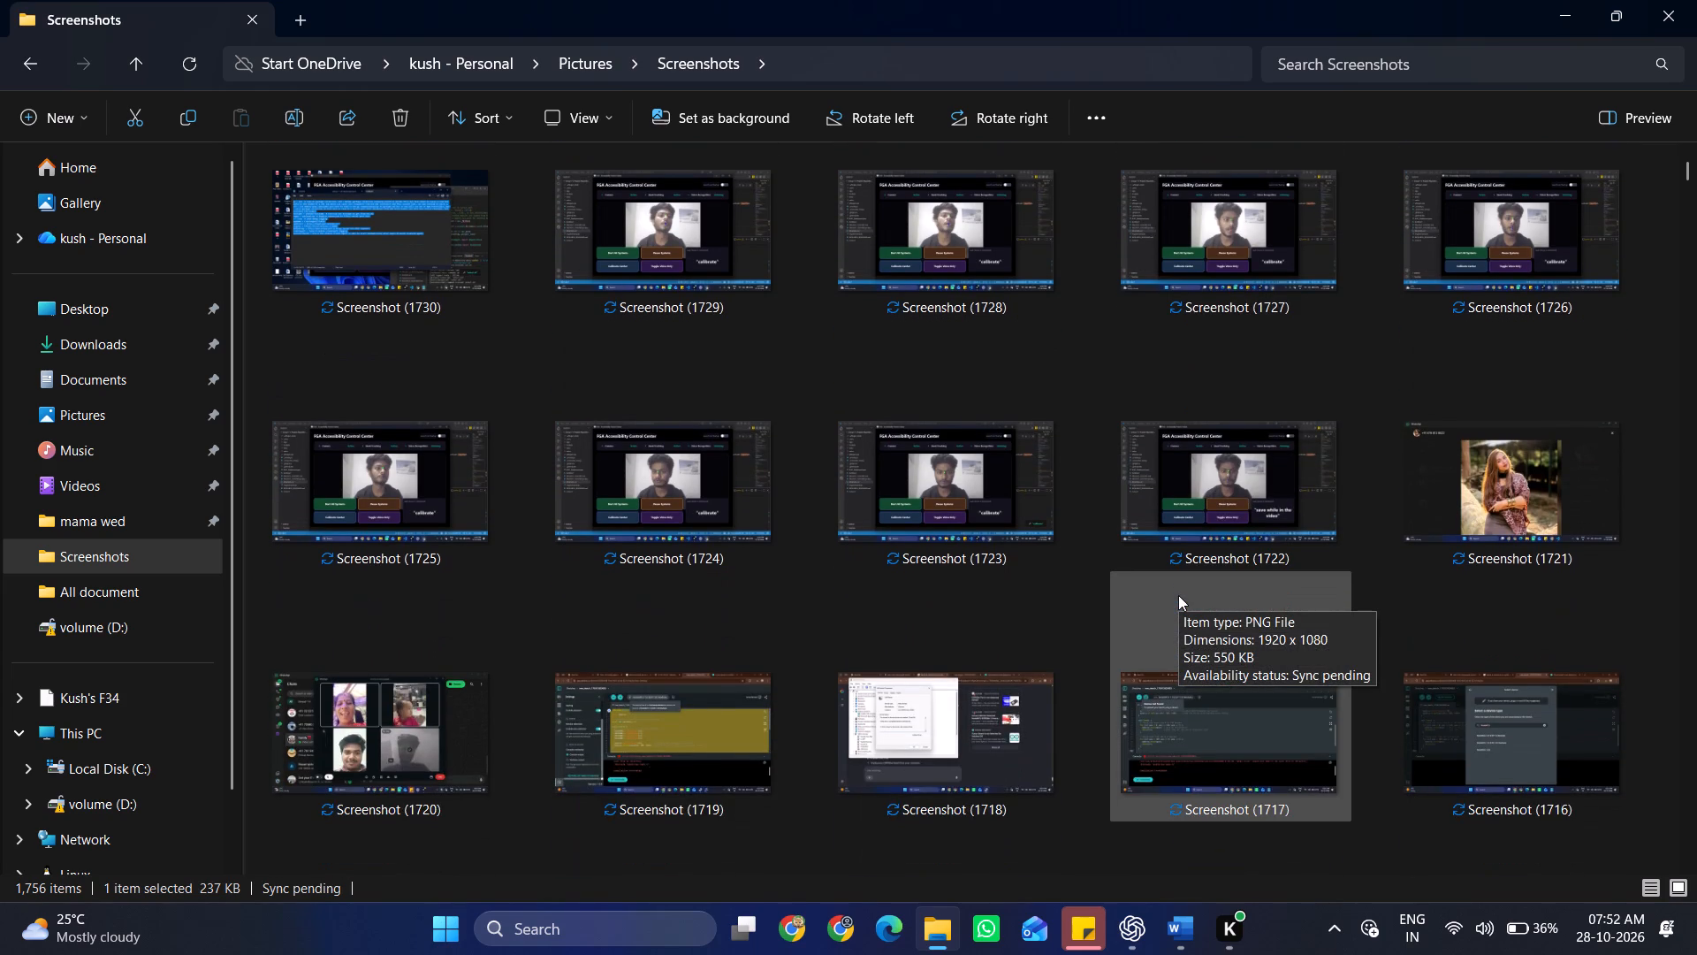
scroll(1178, 595, down, 14)
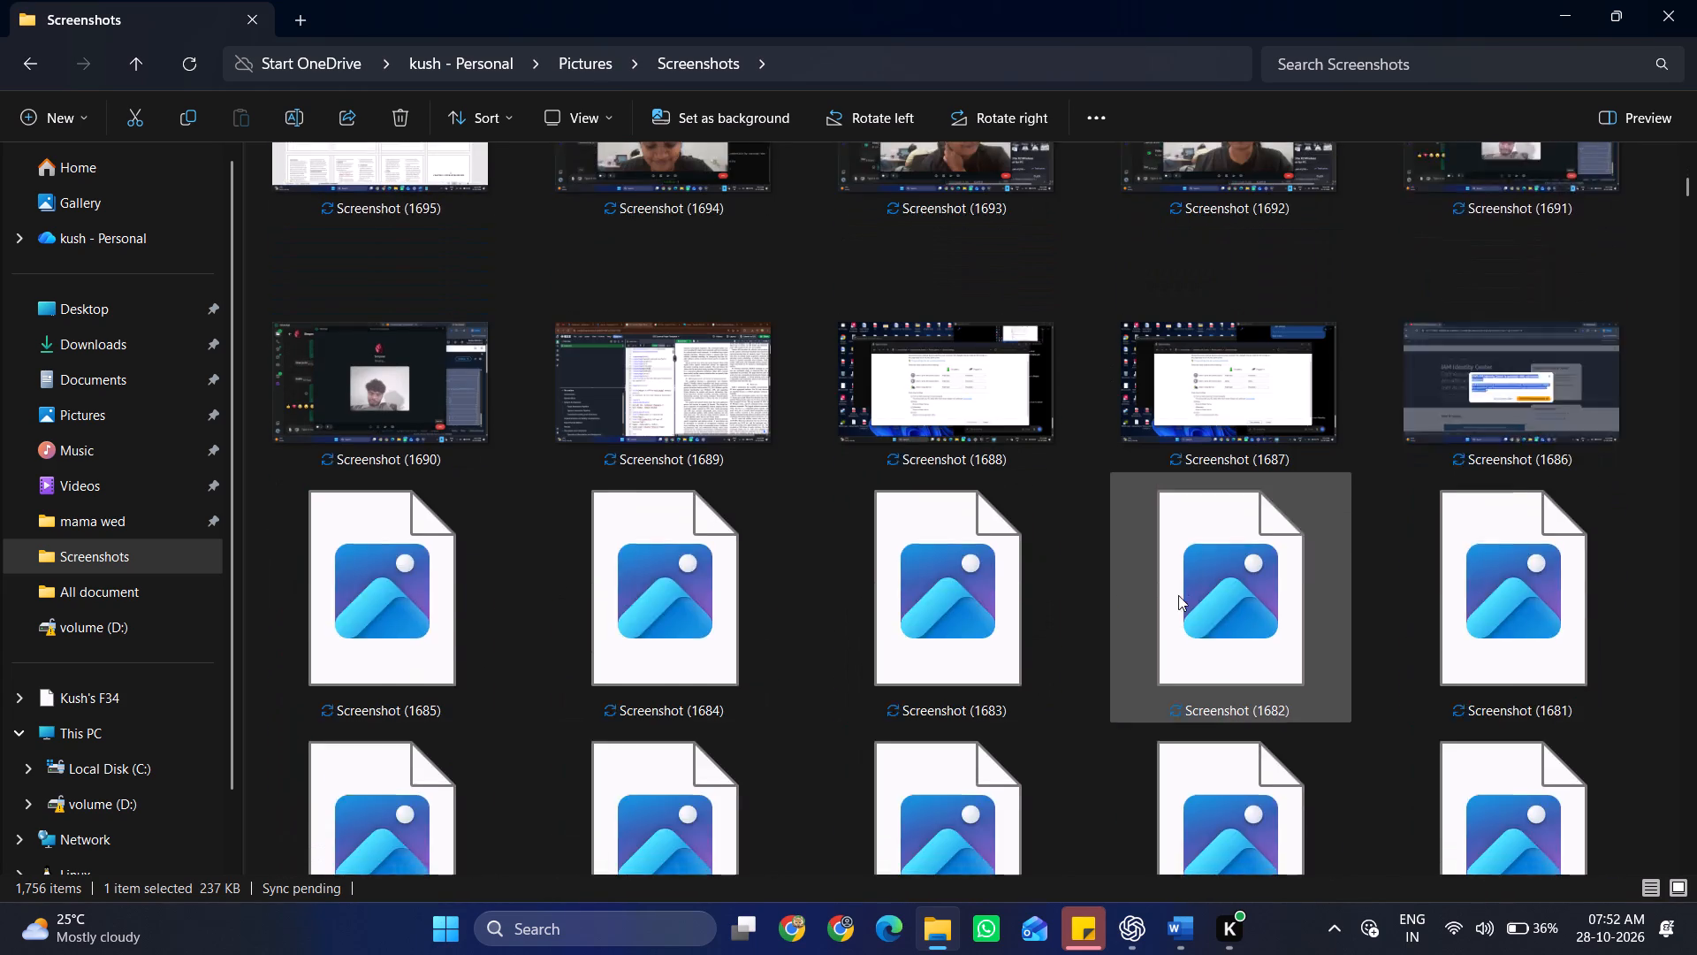
scroll(1178, 595, down, 8)
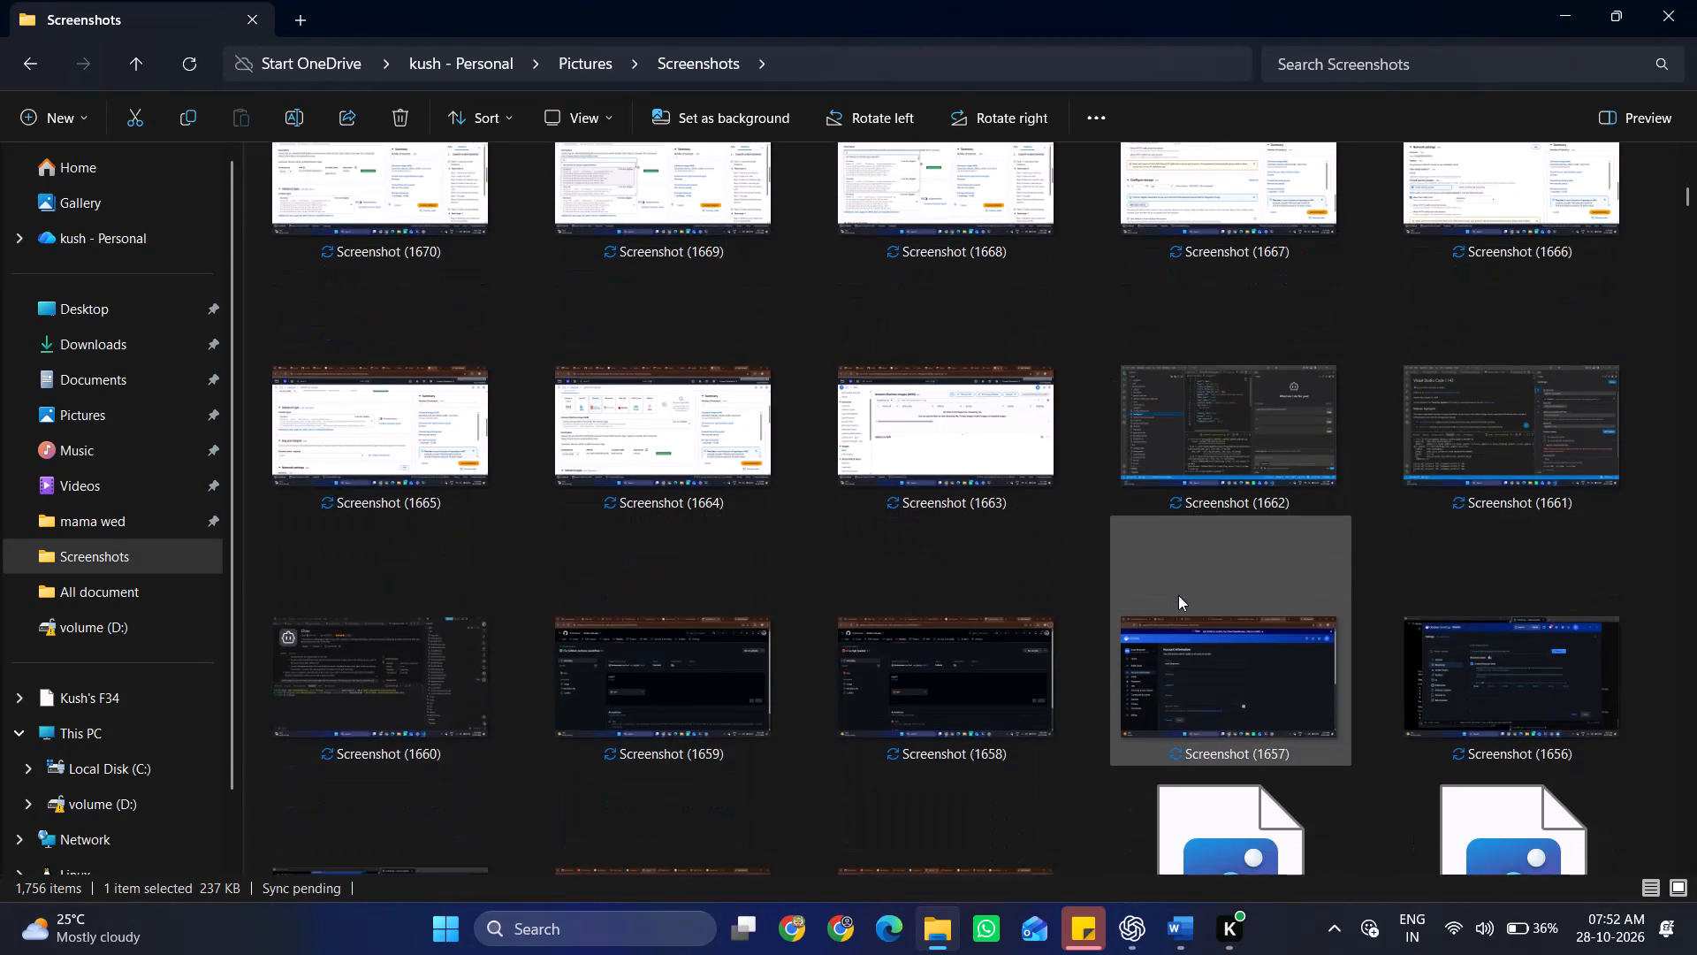
scroll(1178, 595, down, 5)
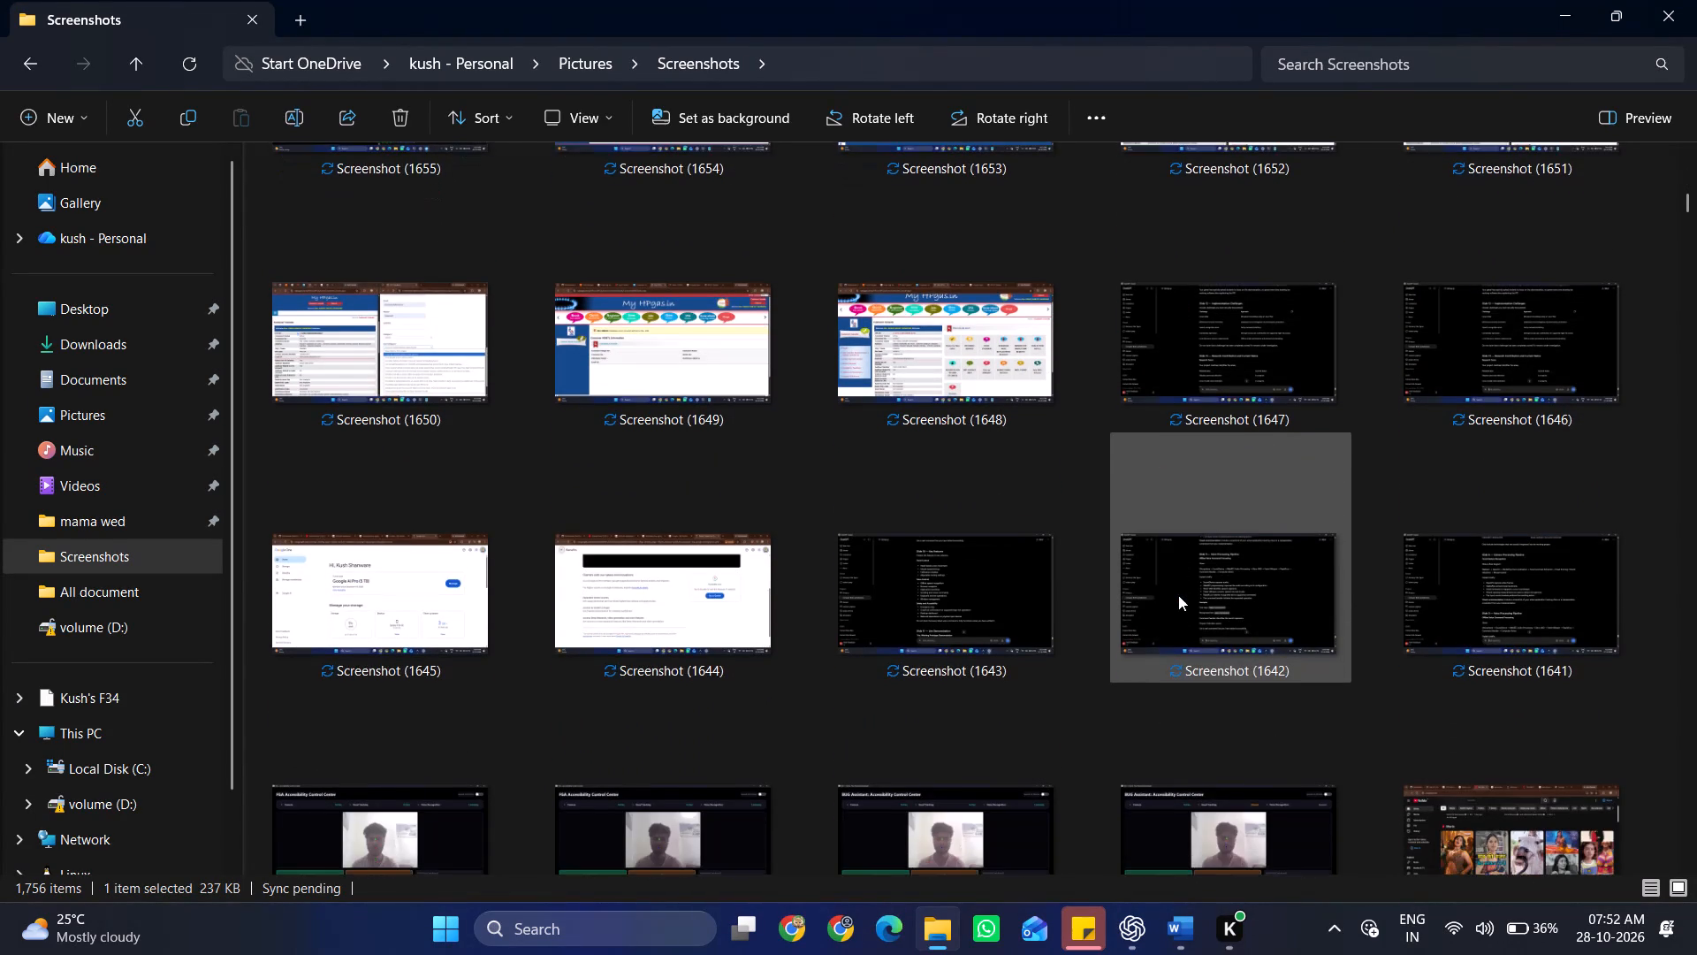
scroll(1178, 595, down, 4)
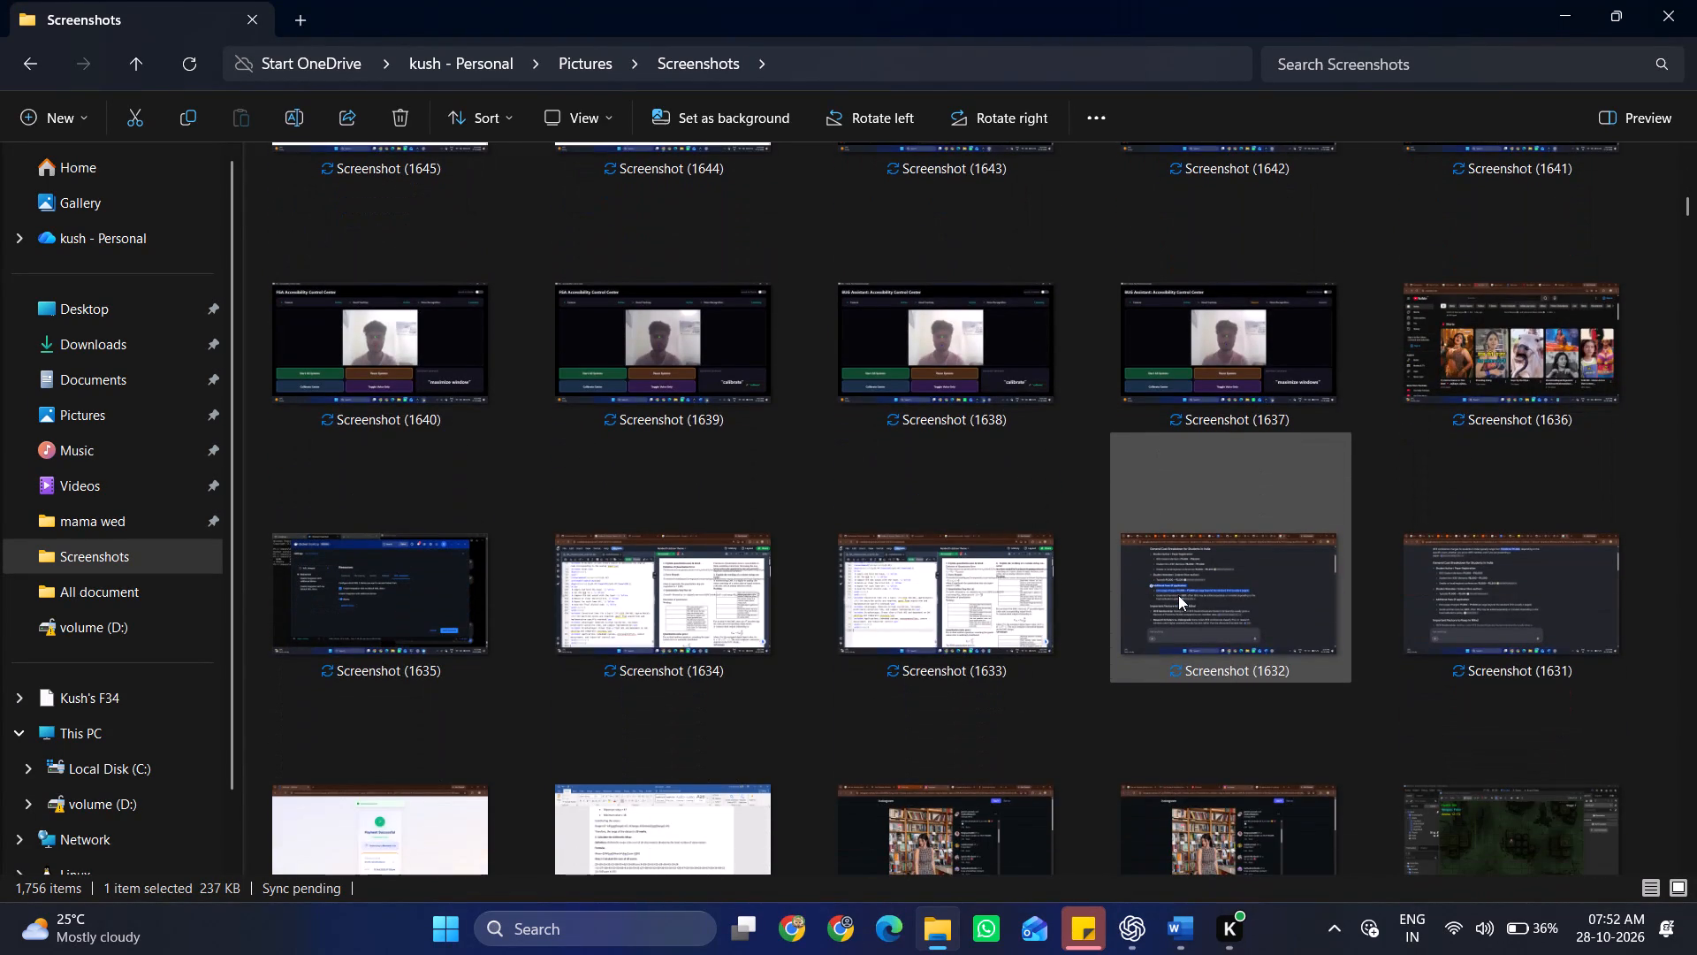
scroll(1178, 595, up, 14)
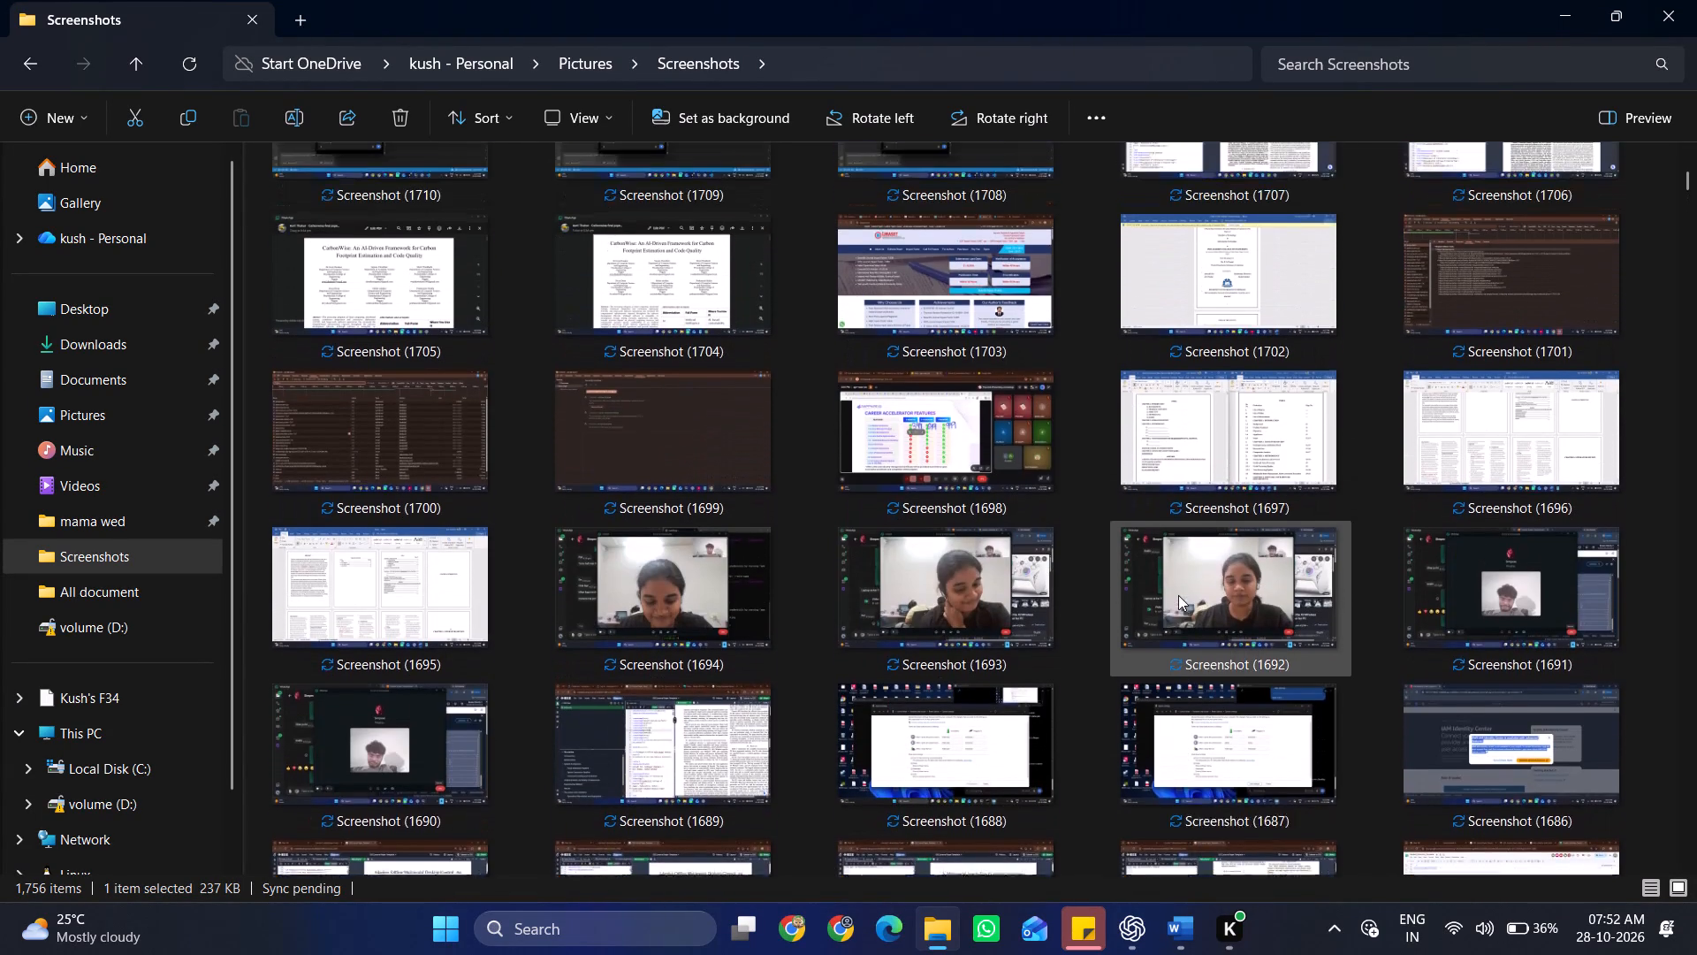
scroll(1178, 595, up, 1)
click(1178, 595)
scroll(998, 592, up, 3)
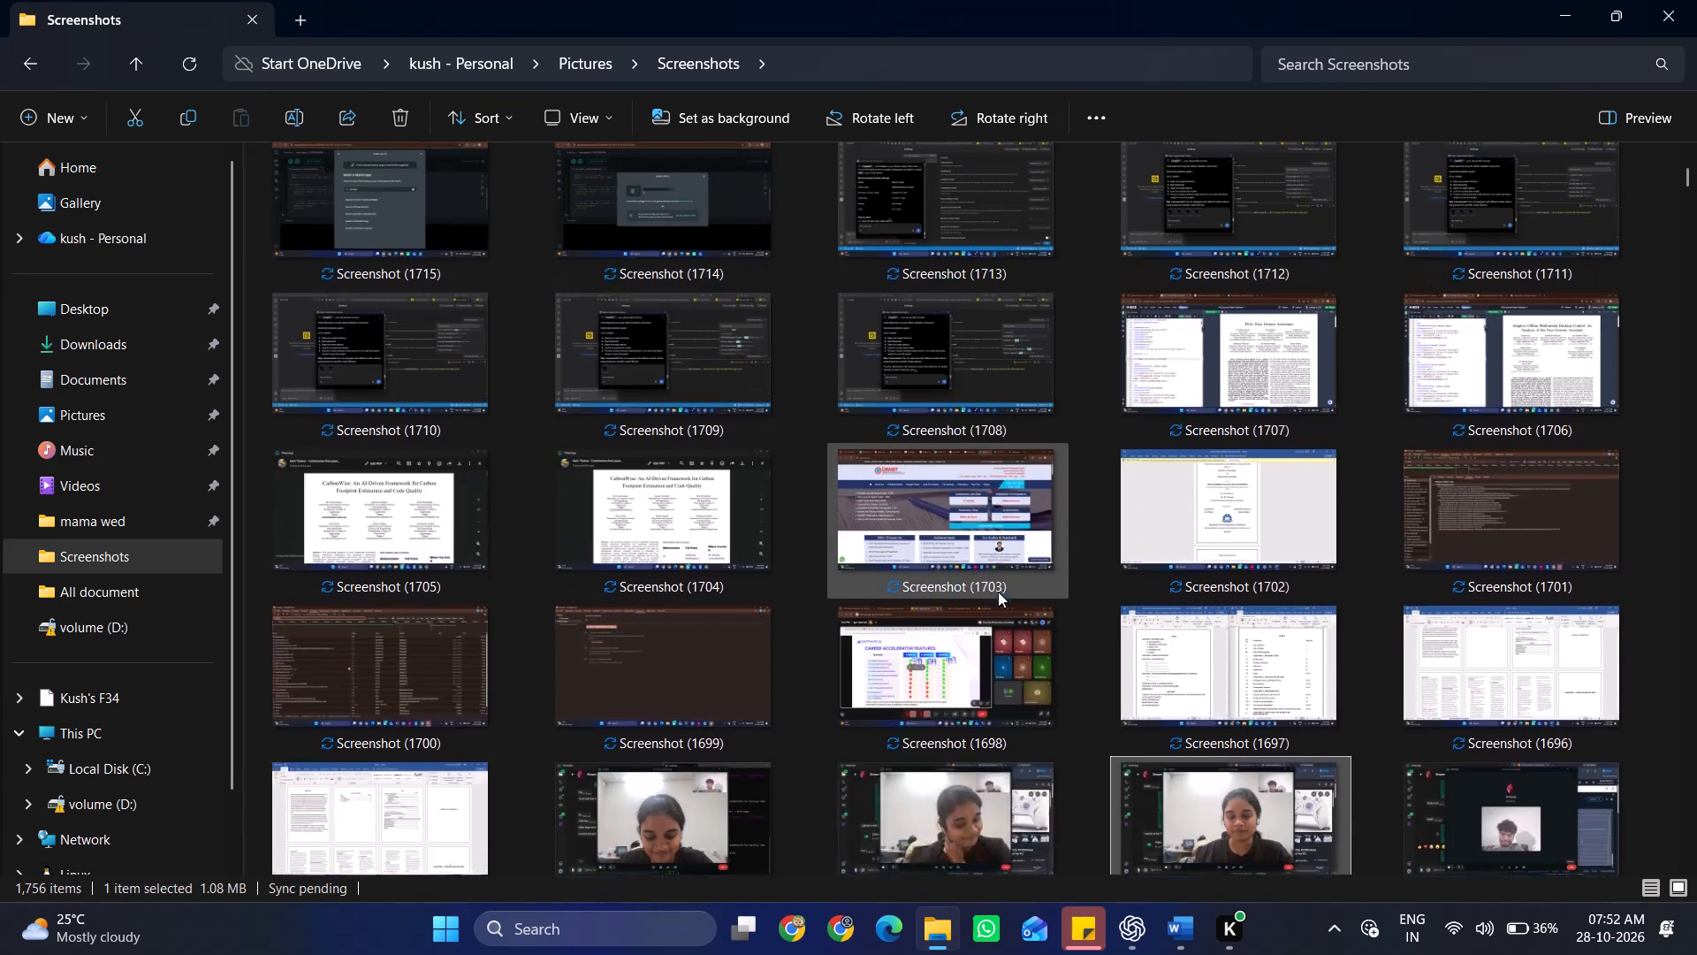
scroll(998, 592, up, 5)
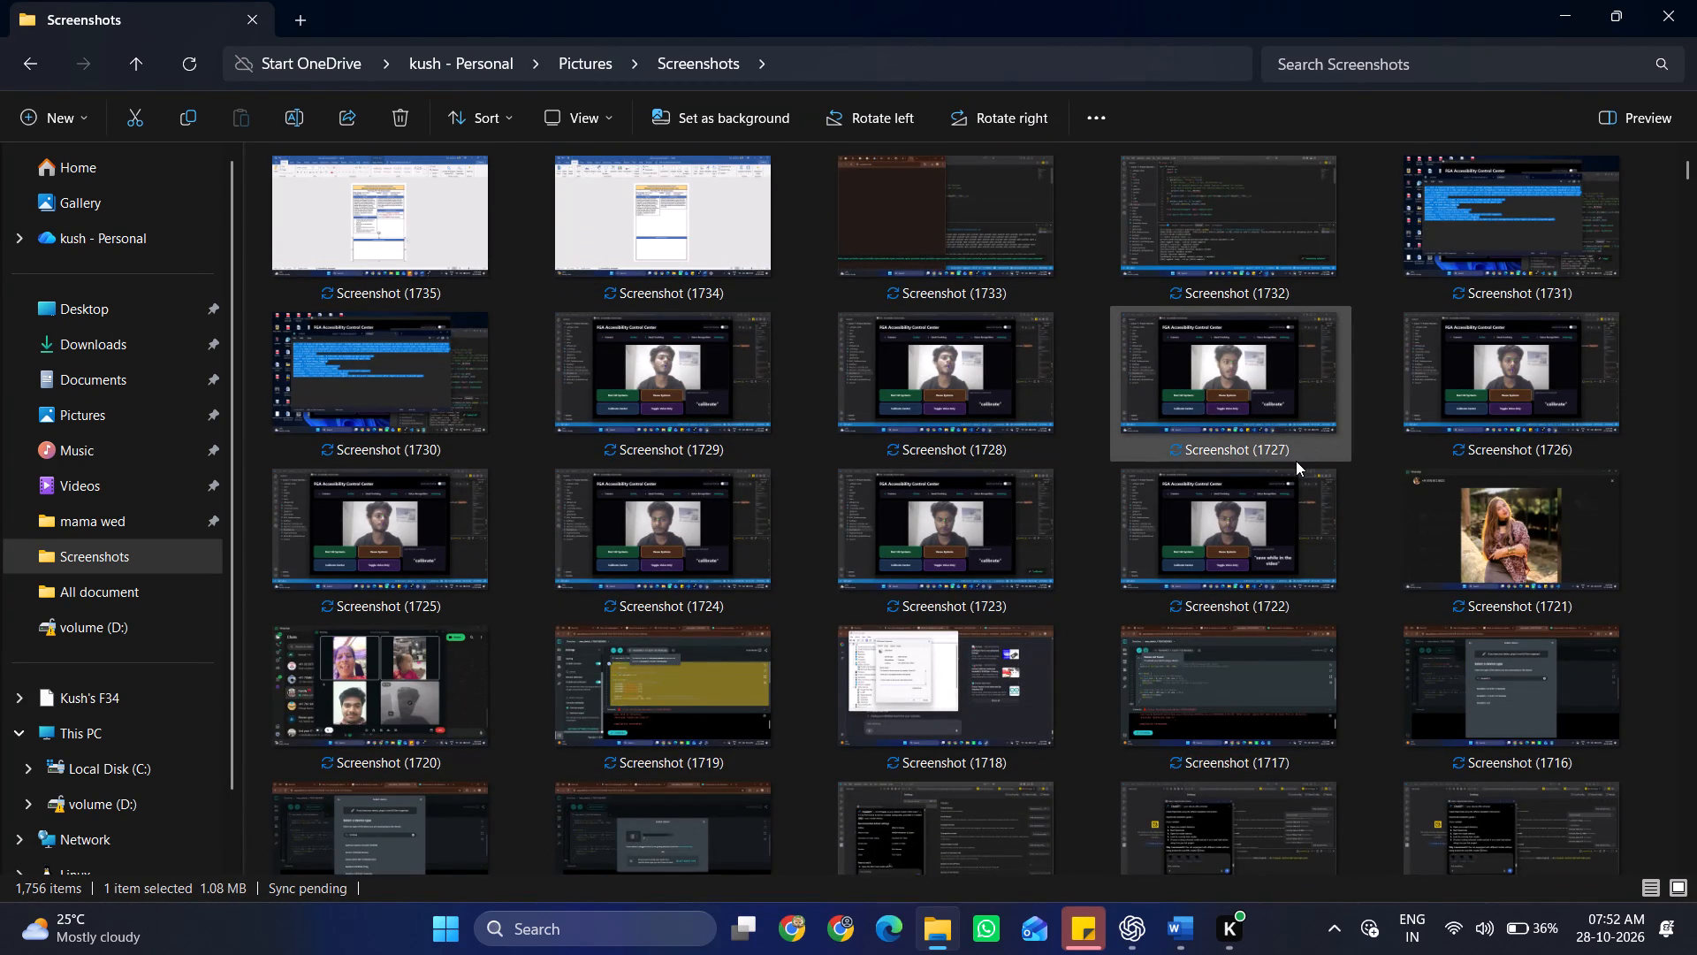
Crop the taskbar off the bottom of Screenshot (1727) in Photos, to 1920 x 1024, and save over the original.
click(1255, 401)
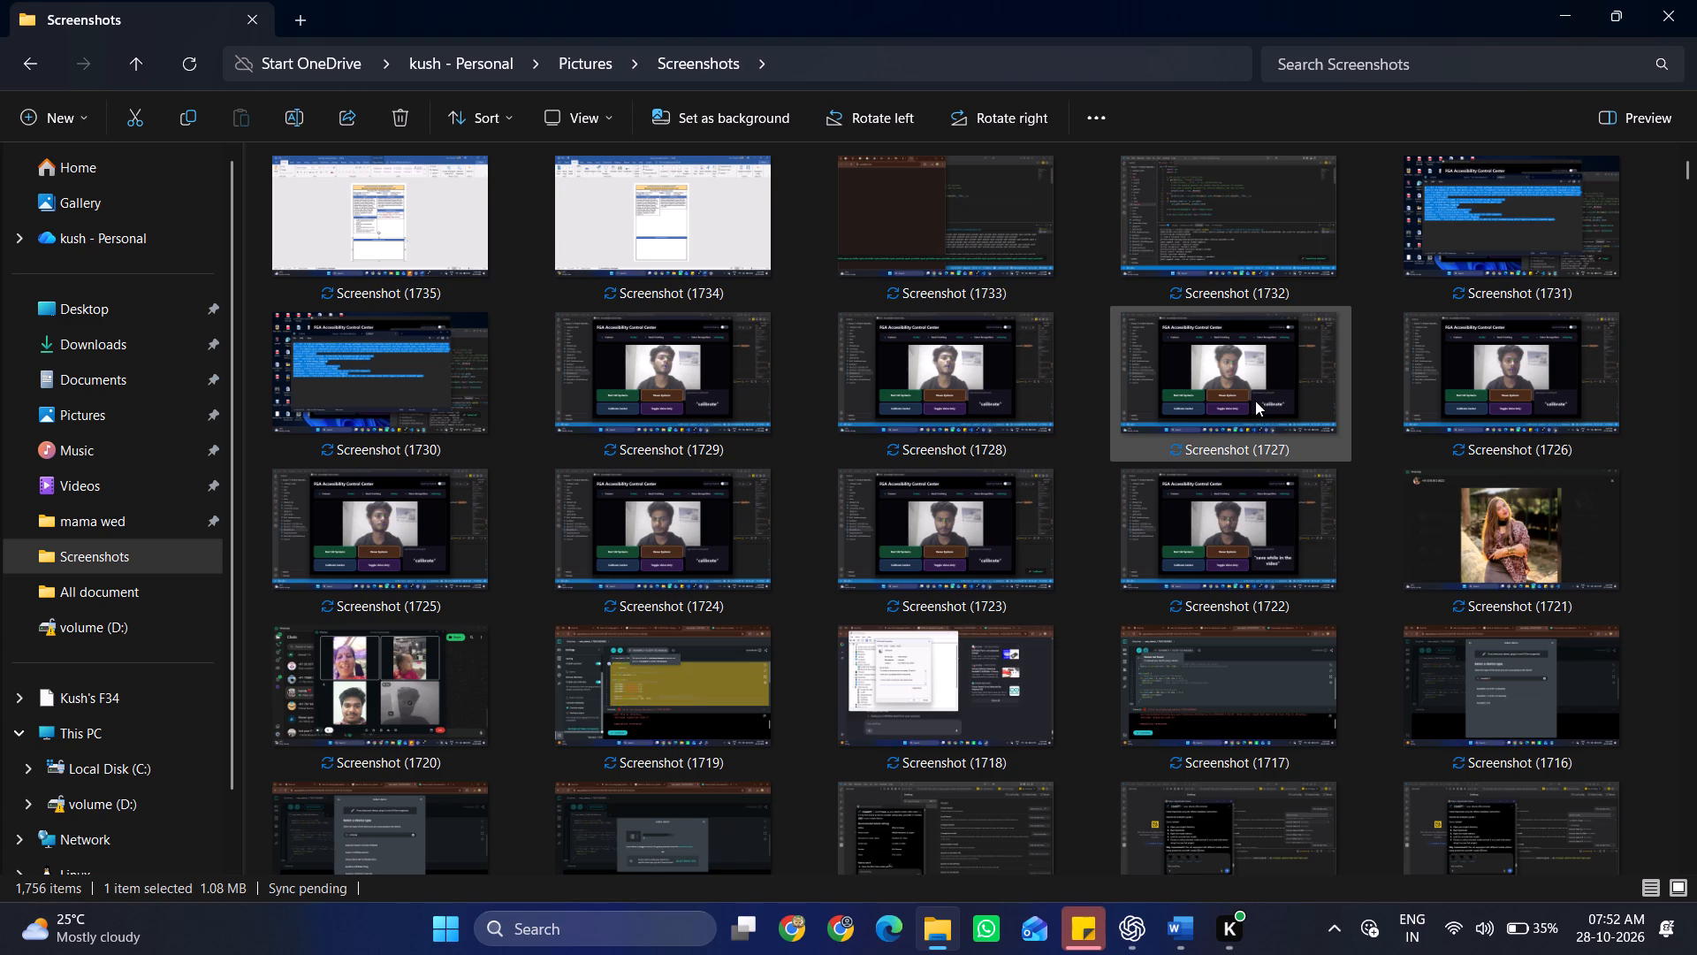
right_click(1255, 401)
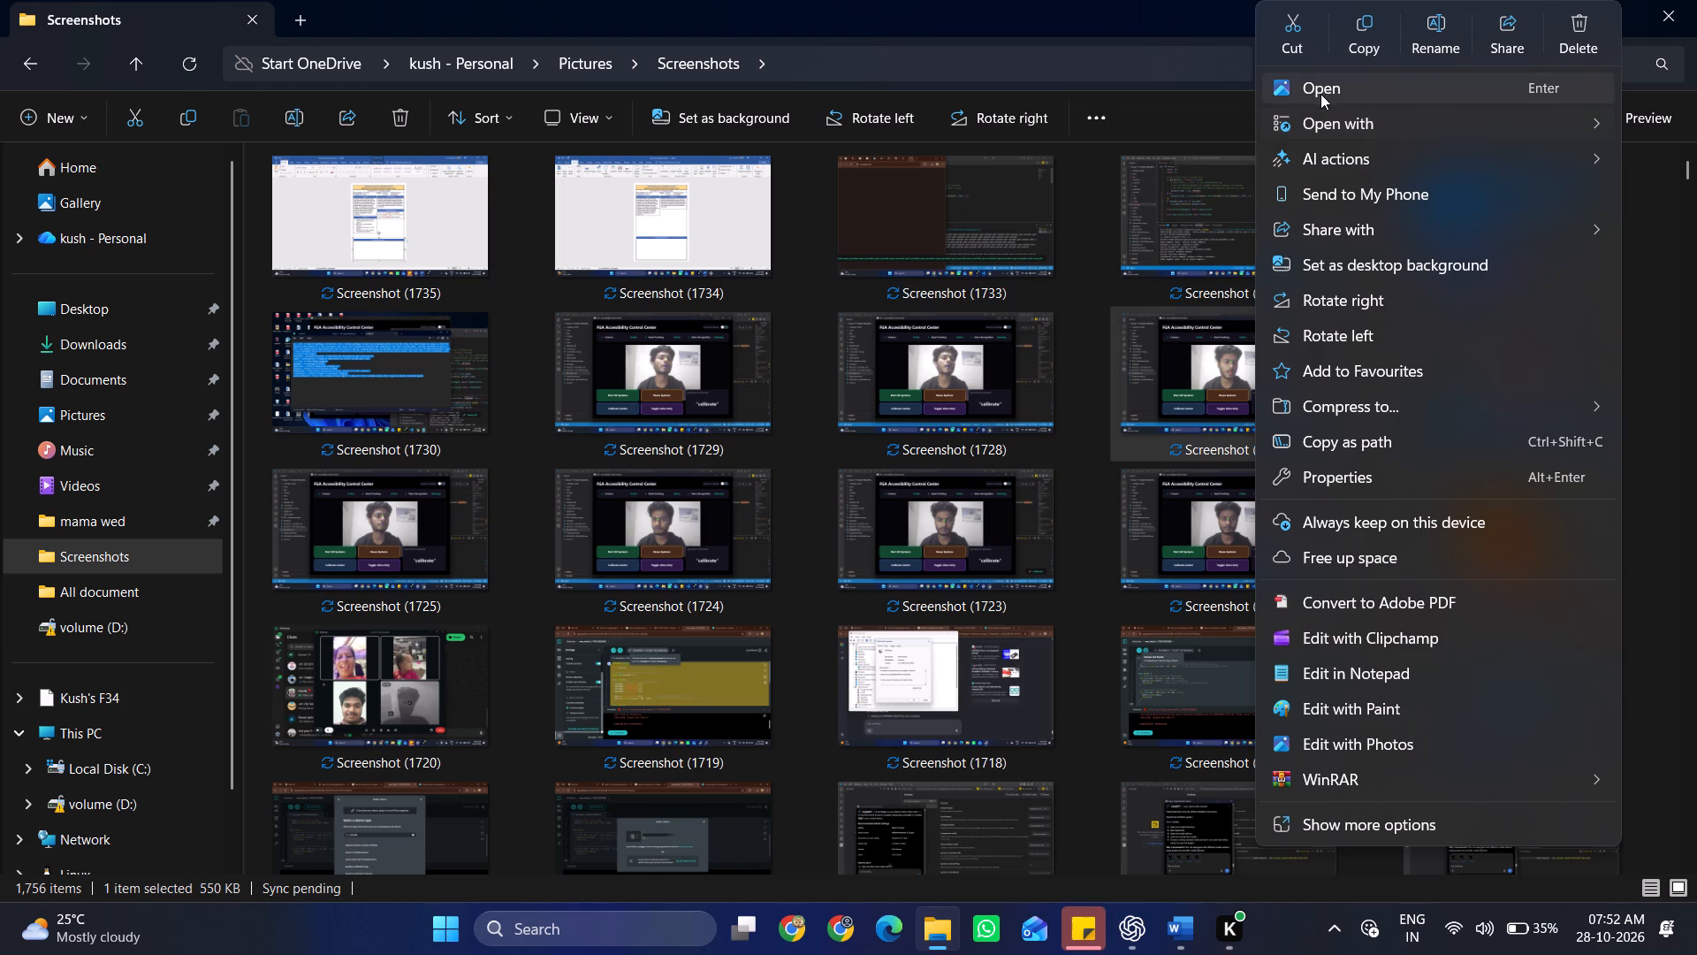
click(1350, 738)
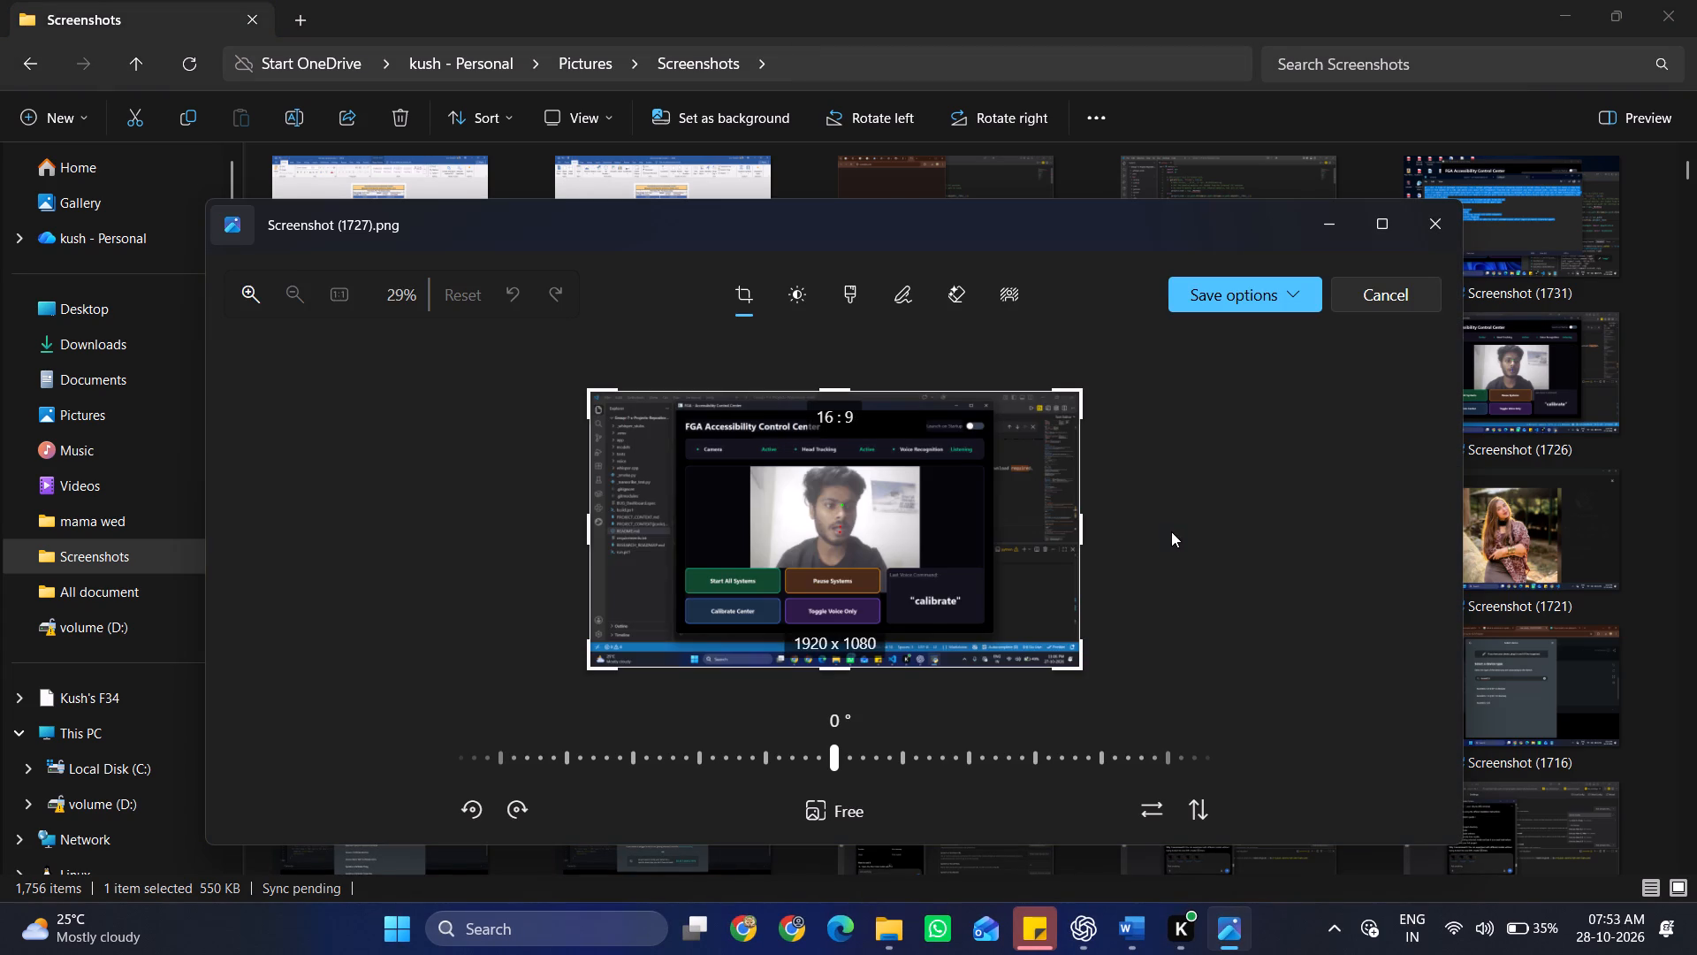
drag(837, 671, 841, 659)
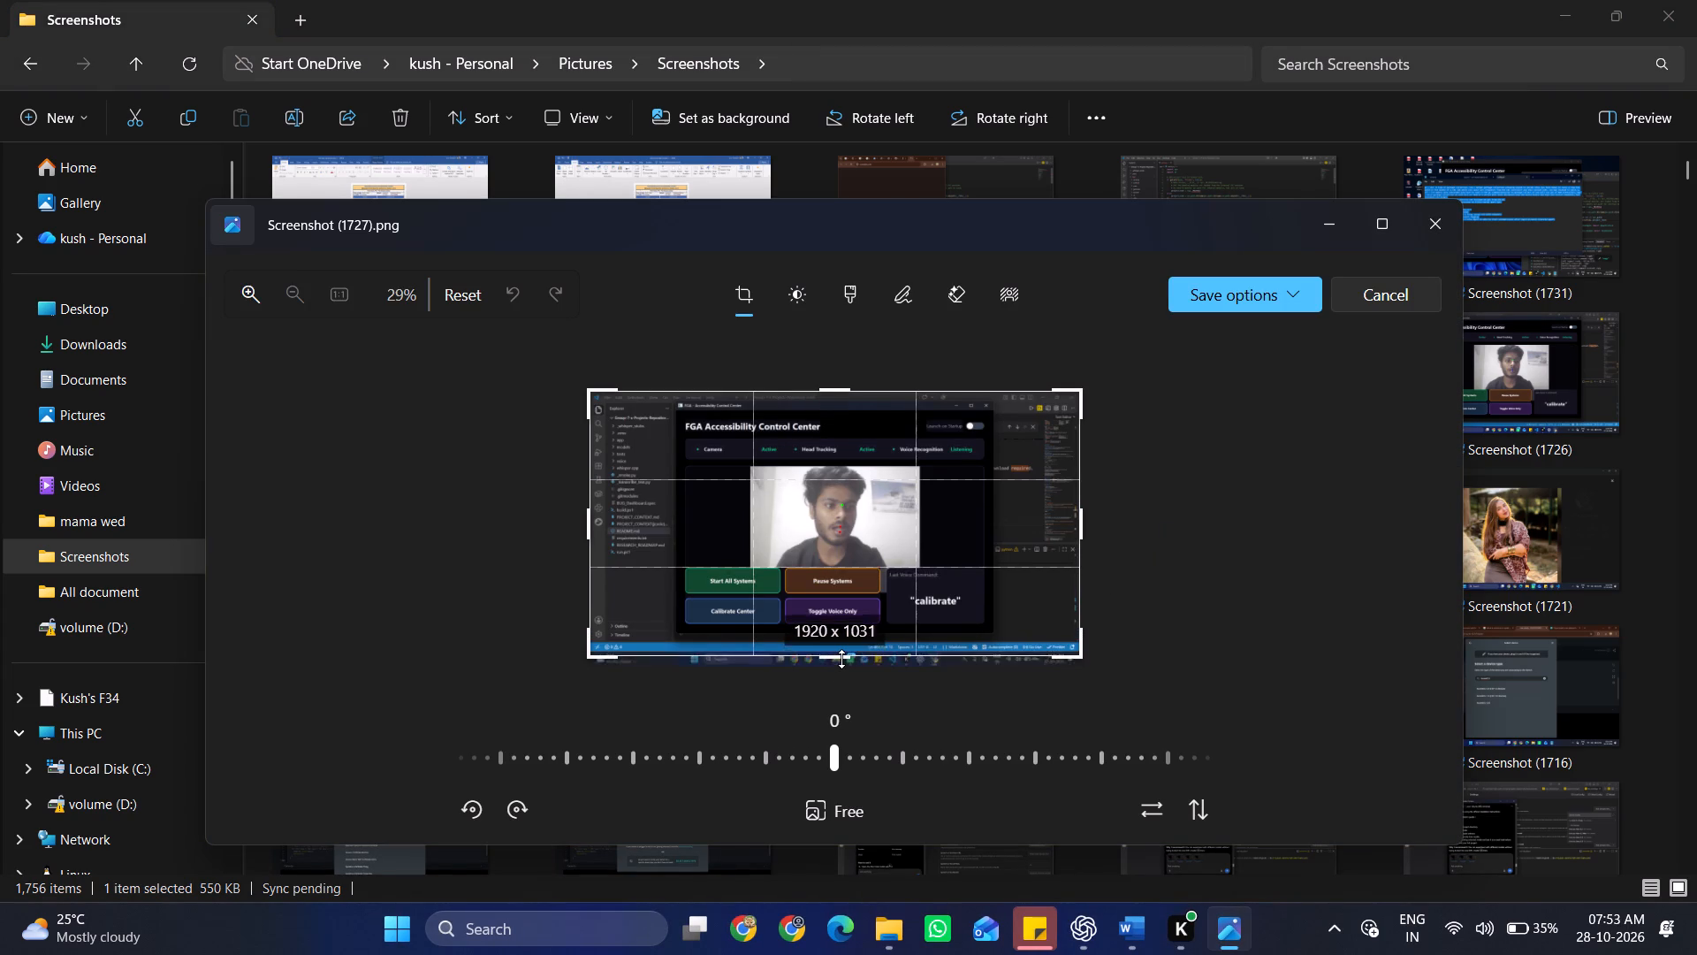
drag(841, 659, 843, 657)
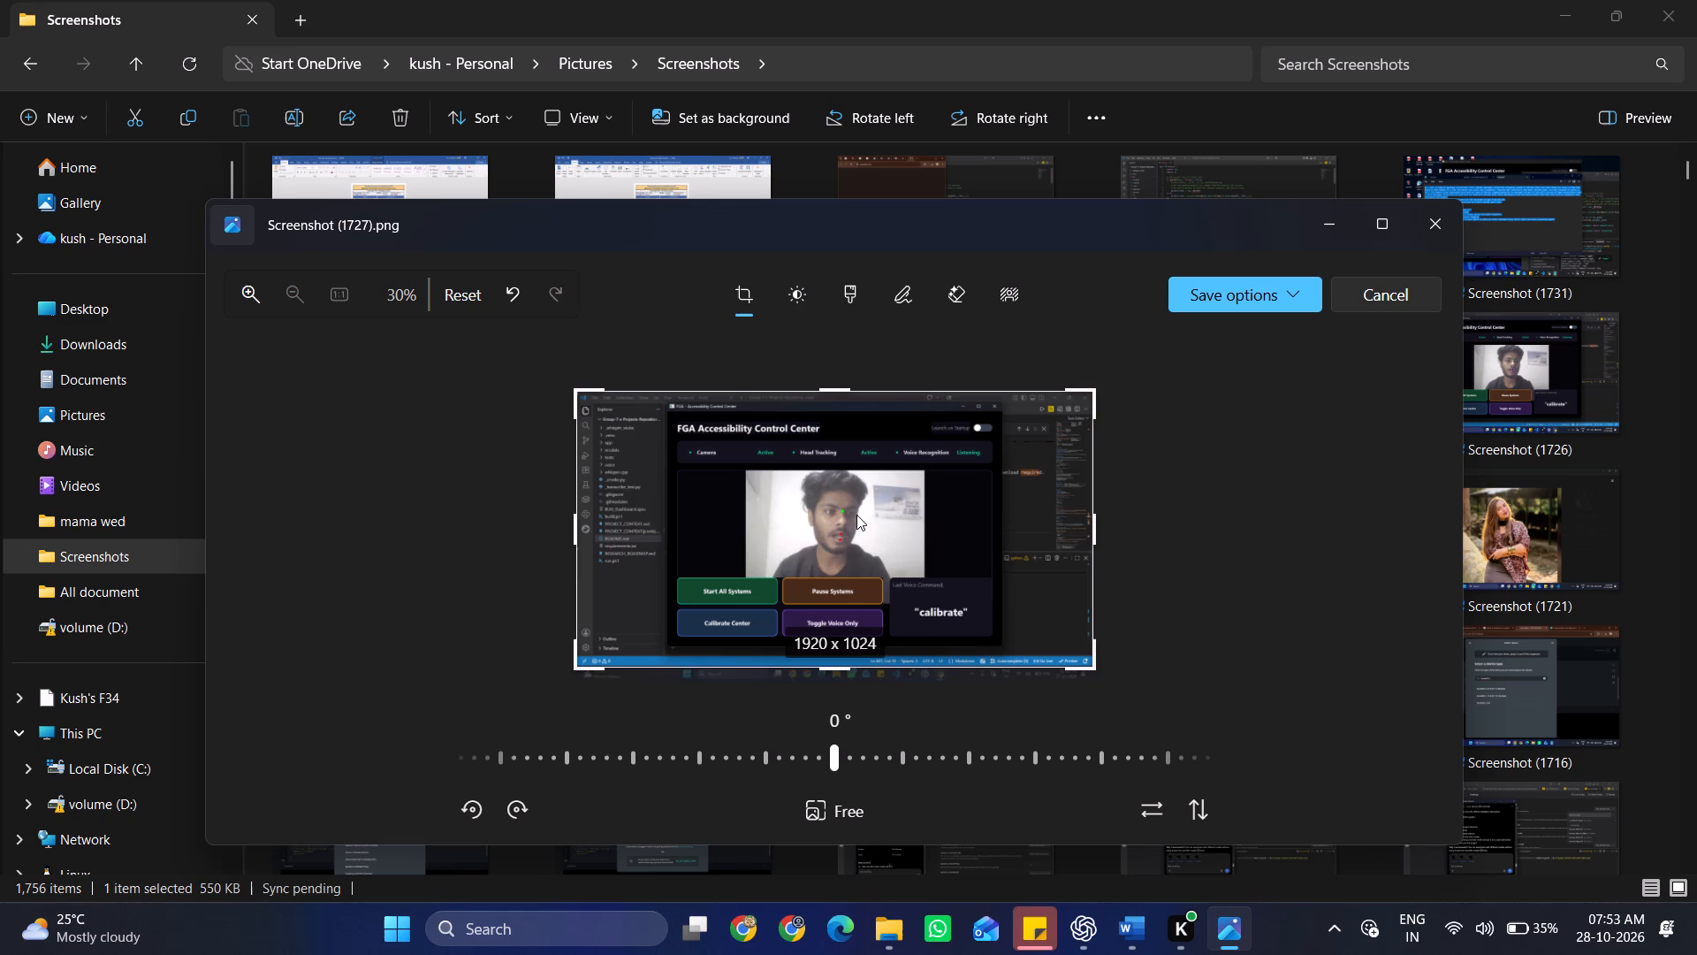
click(1303, 282)
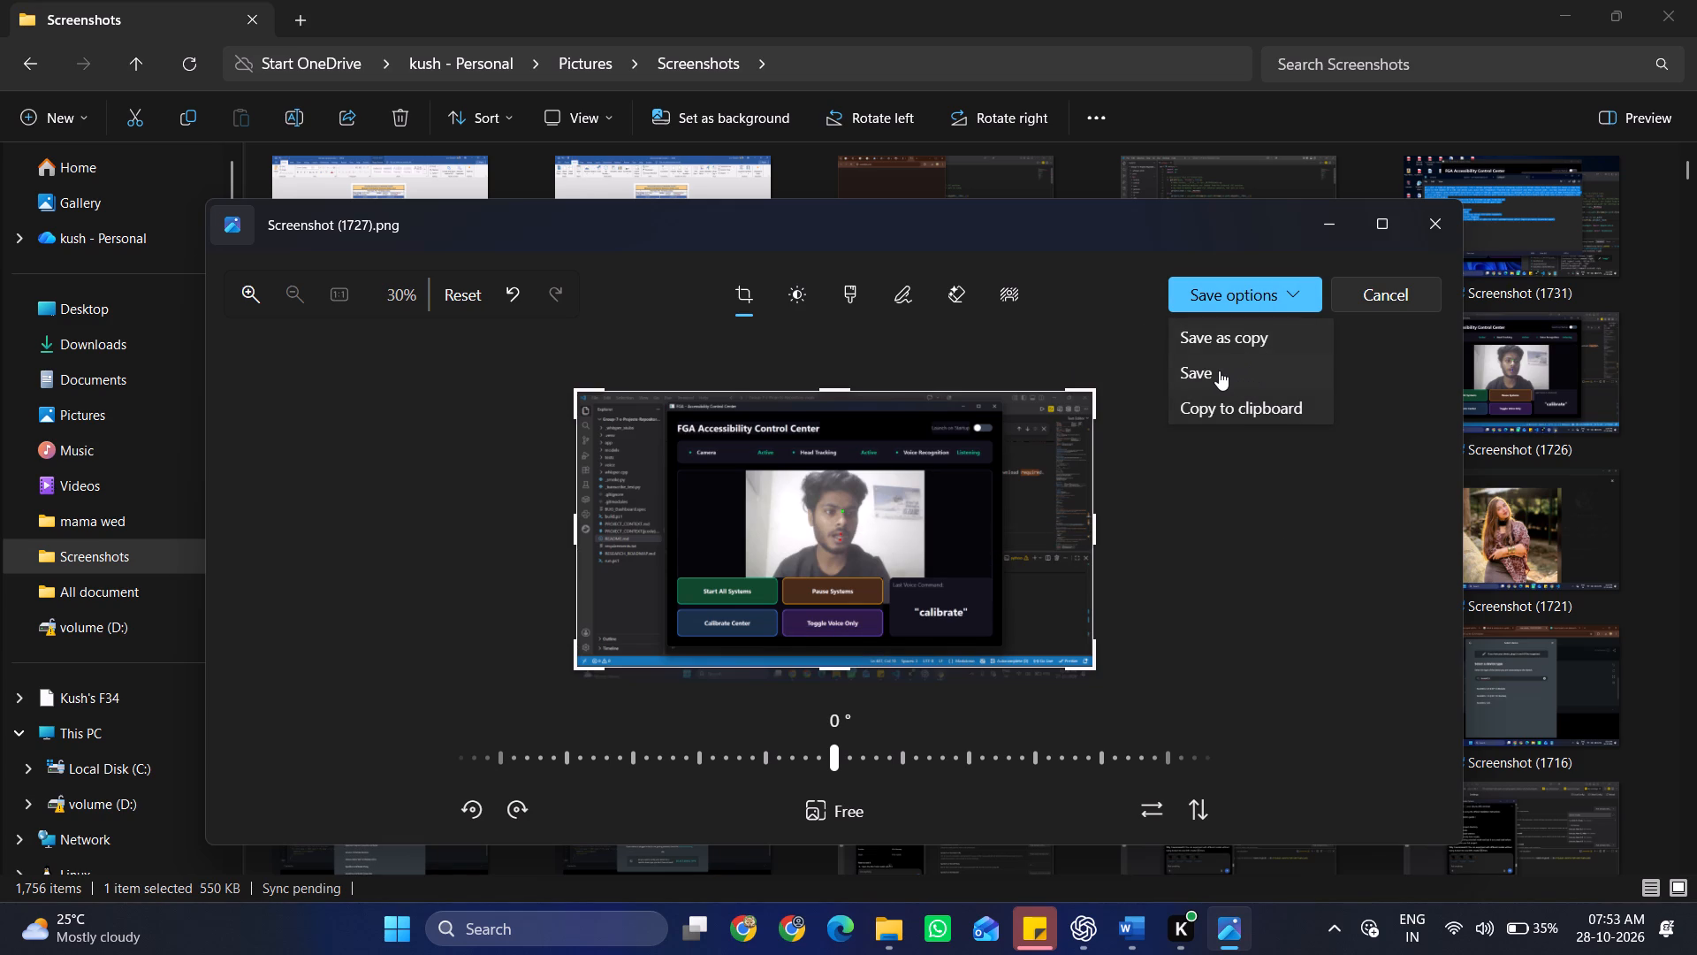
click(1201, 371)
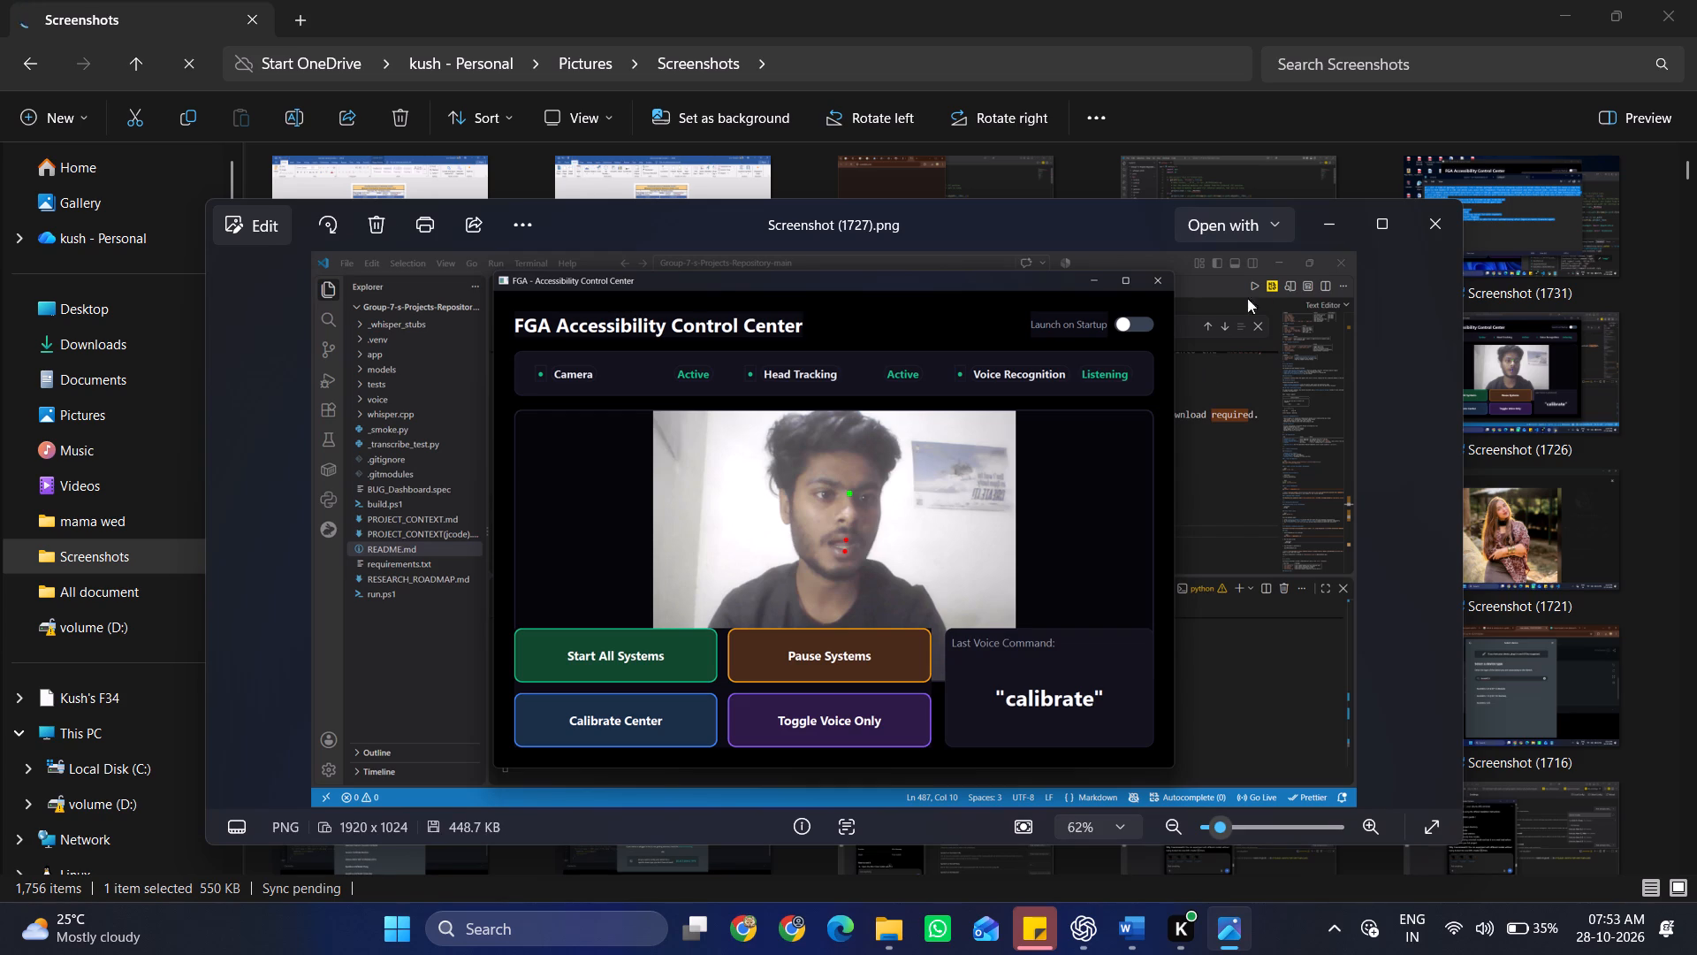
click(1448, 218)
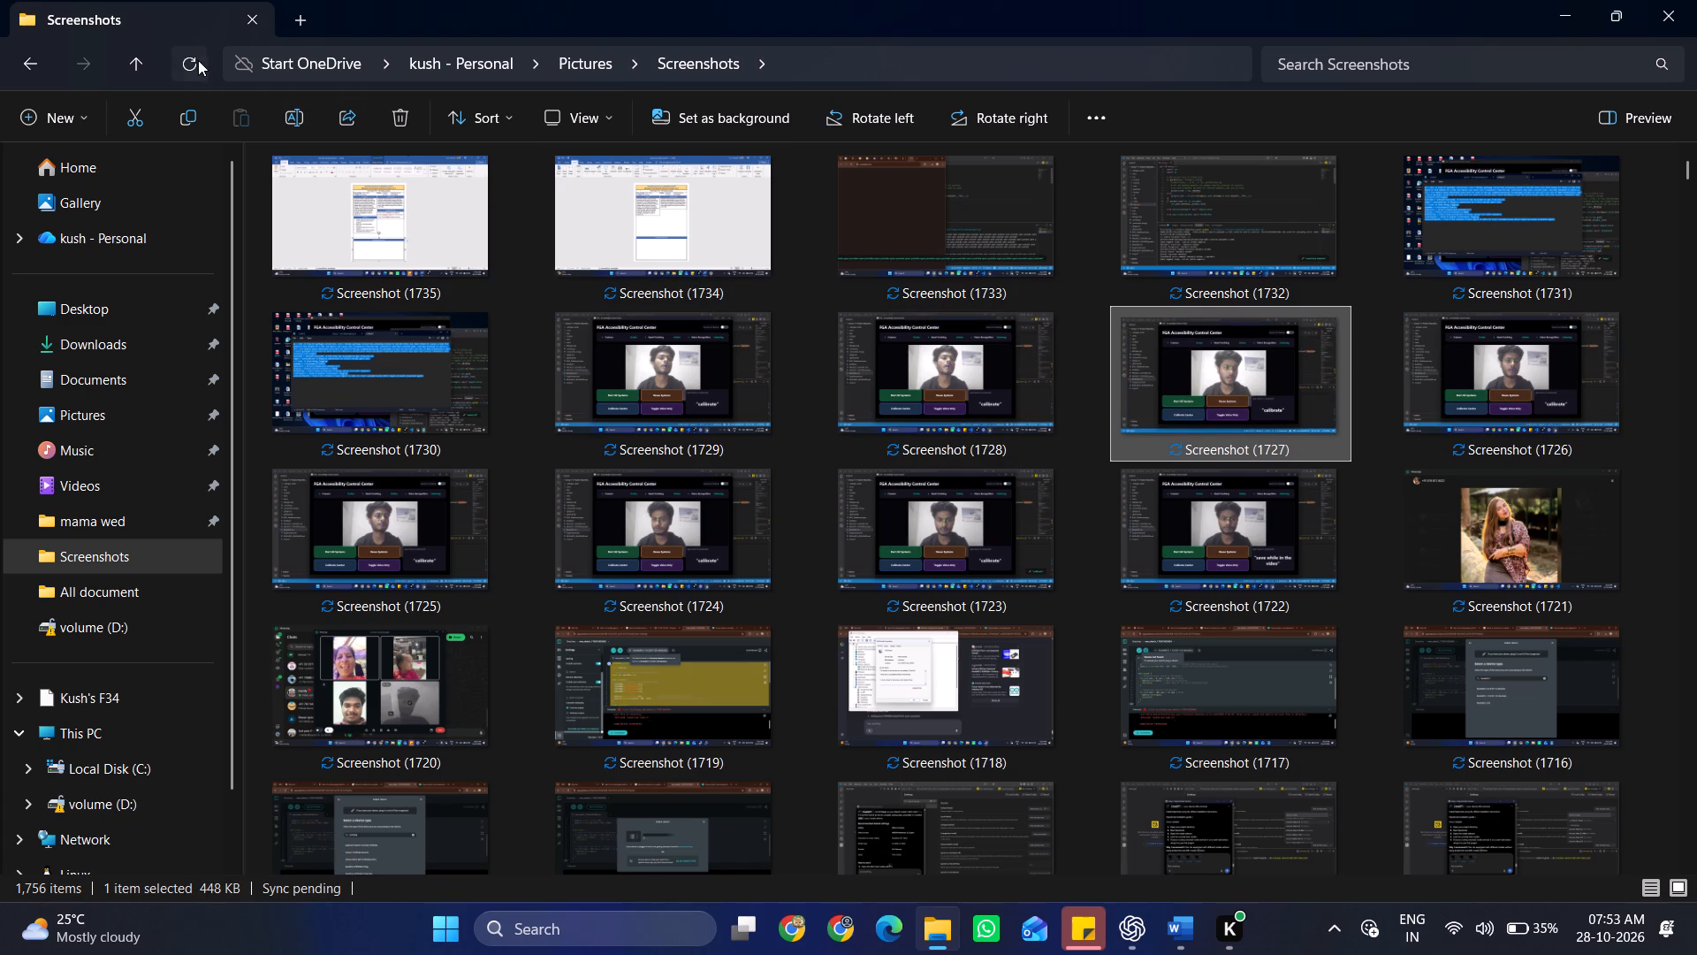
click(196, 61)
scroll(616, 336, down, 1)
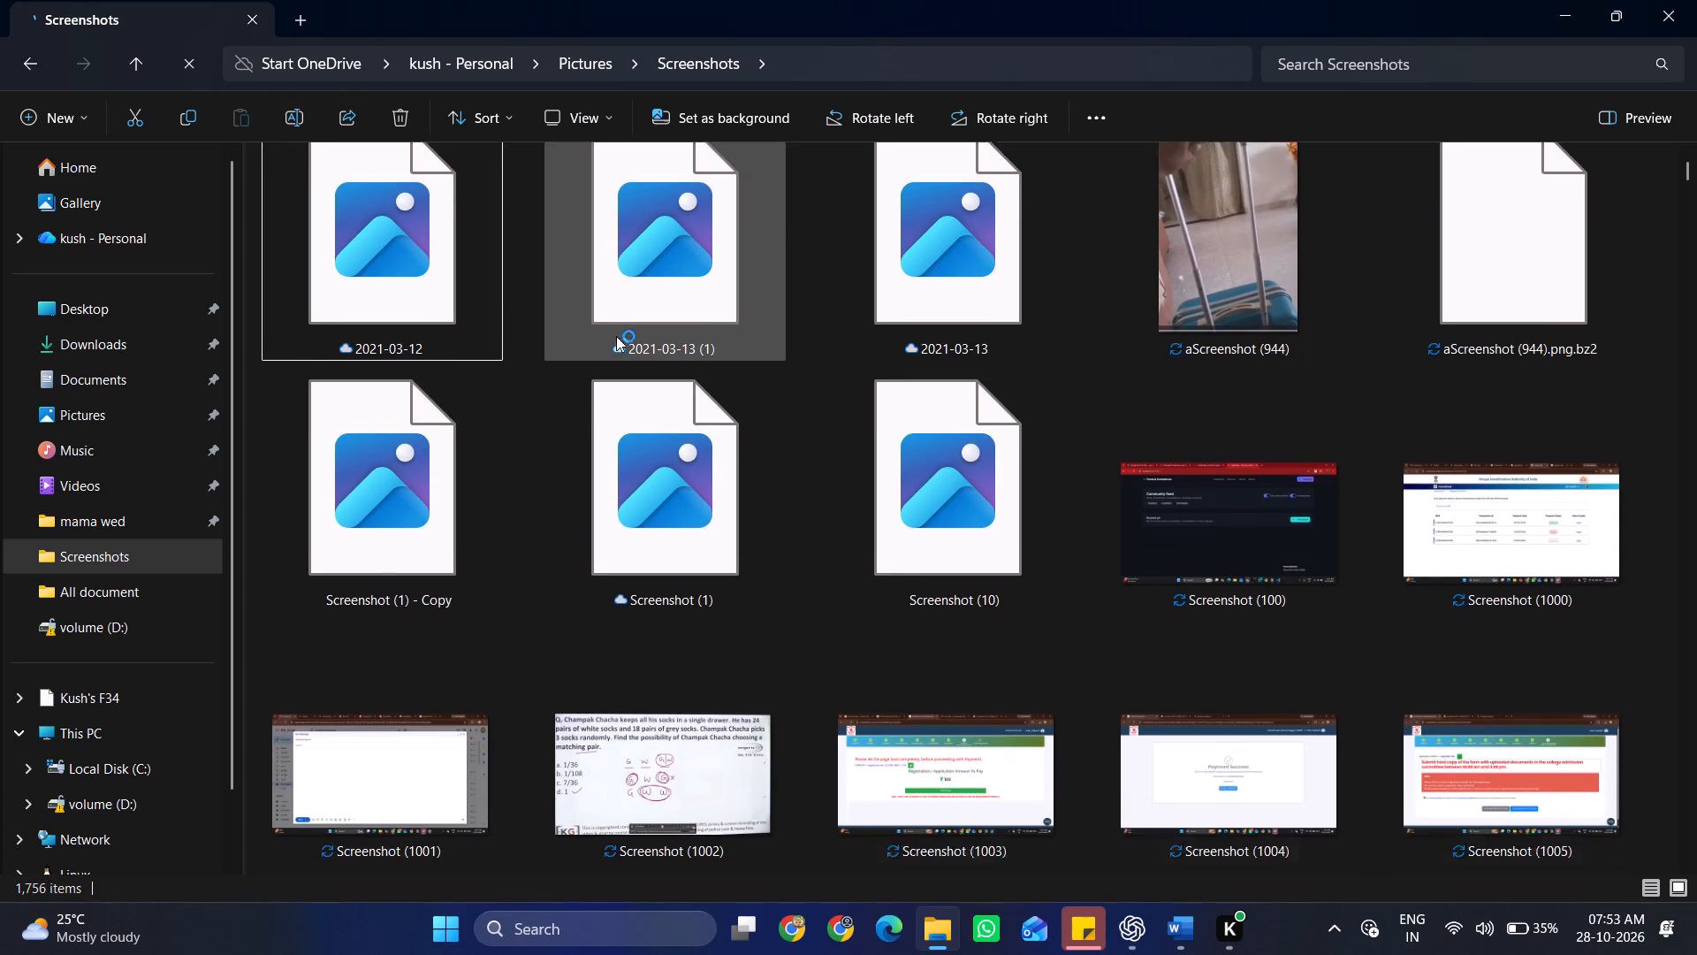
scroll(616, 336, down, 1)
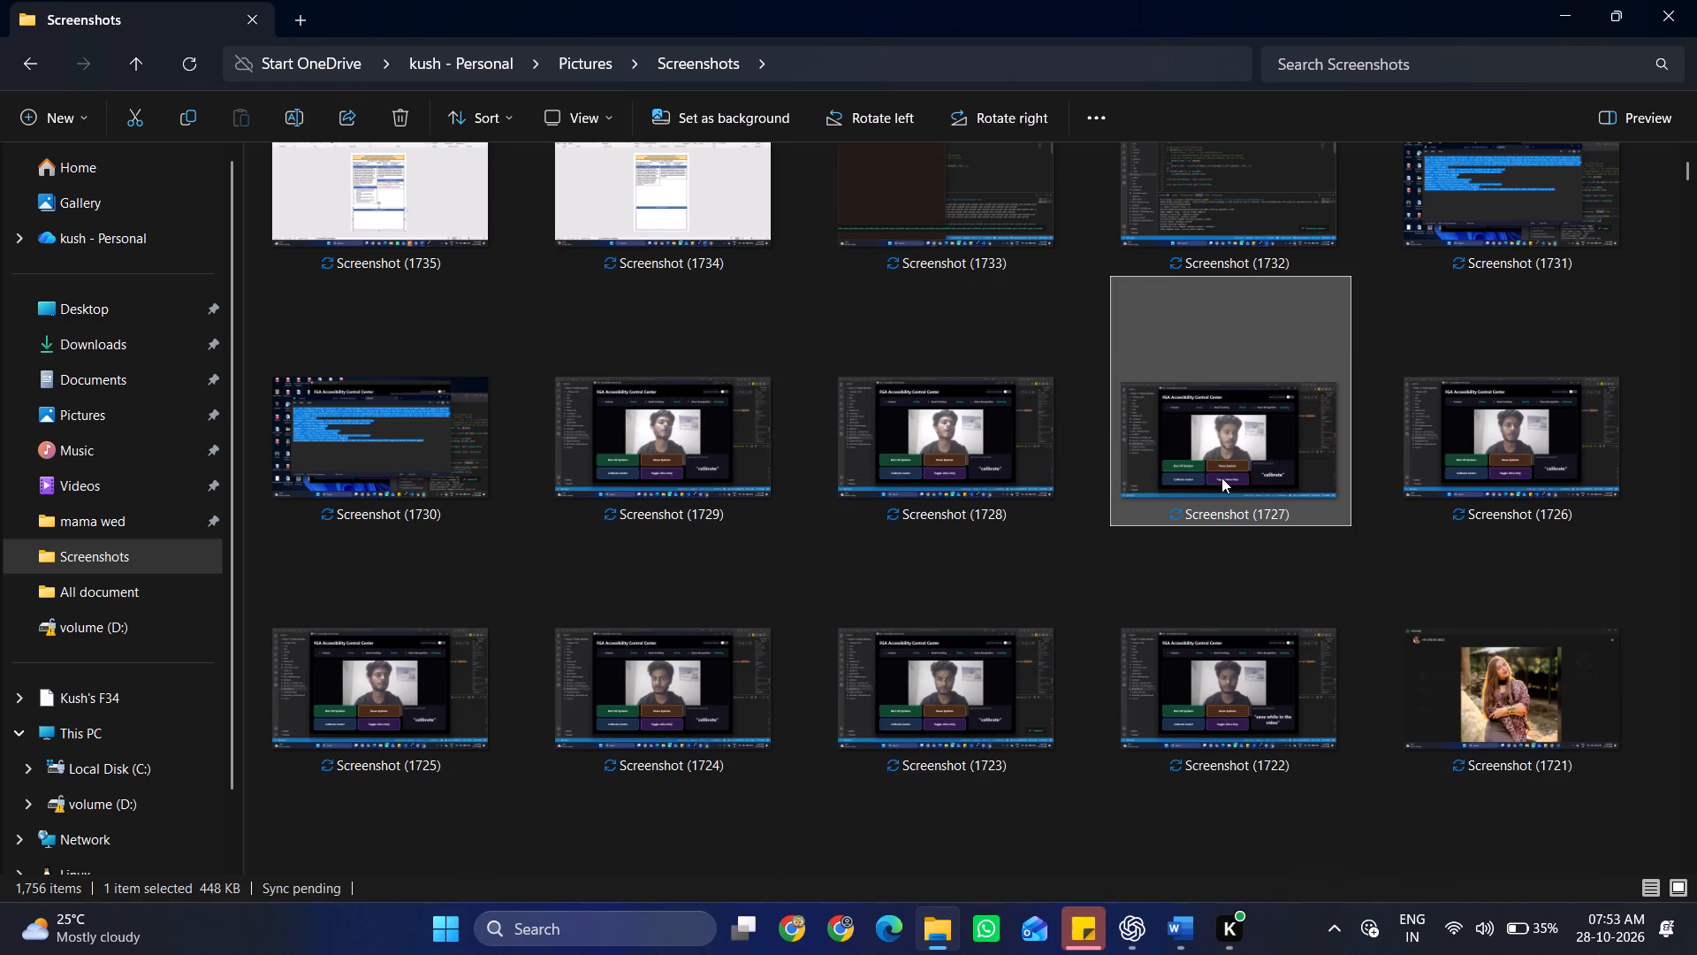
click(1245, 478)
key(ctrl+c)
key(alt+Tab)
key(ctrl+v)
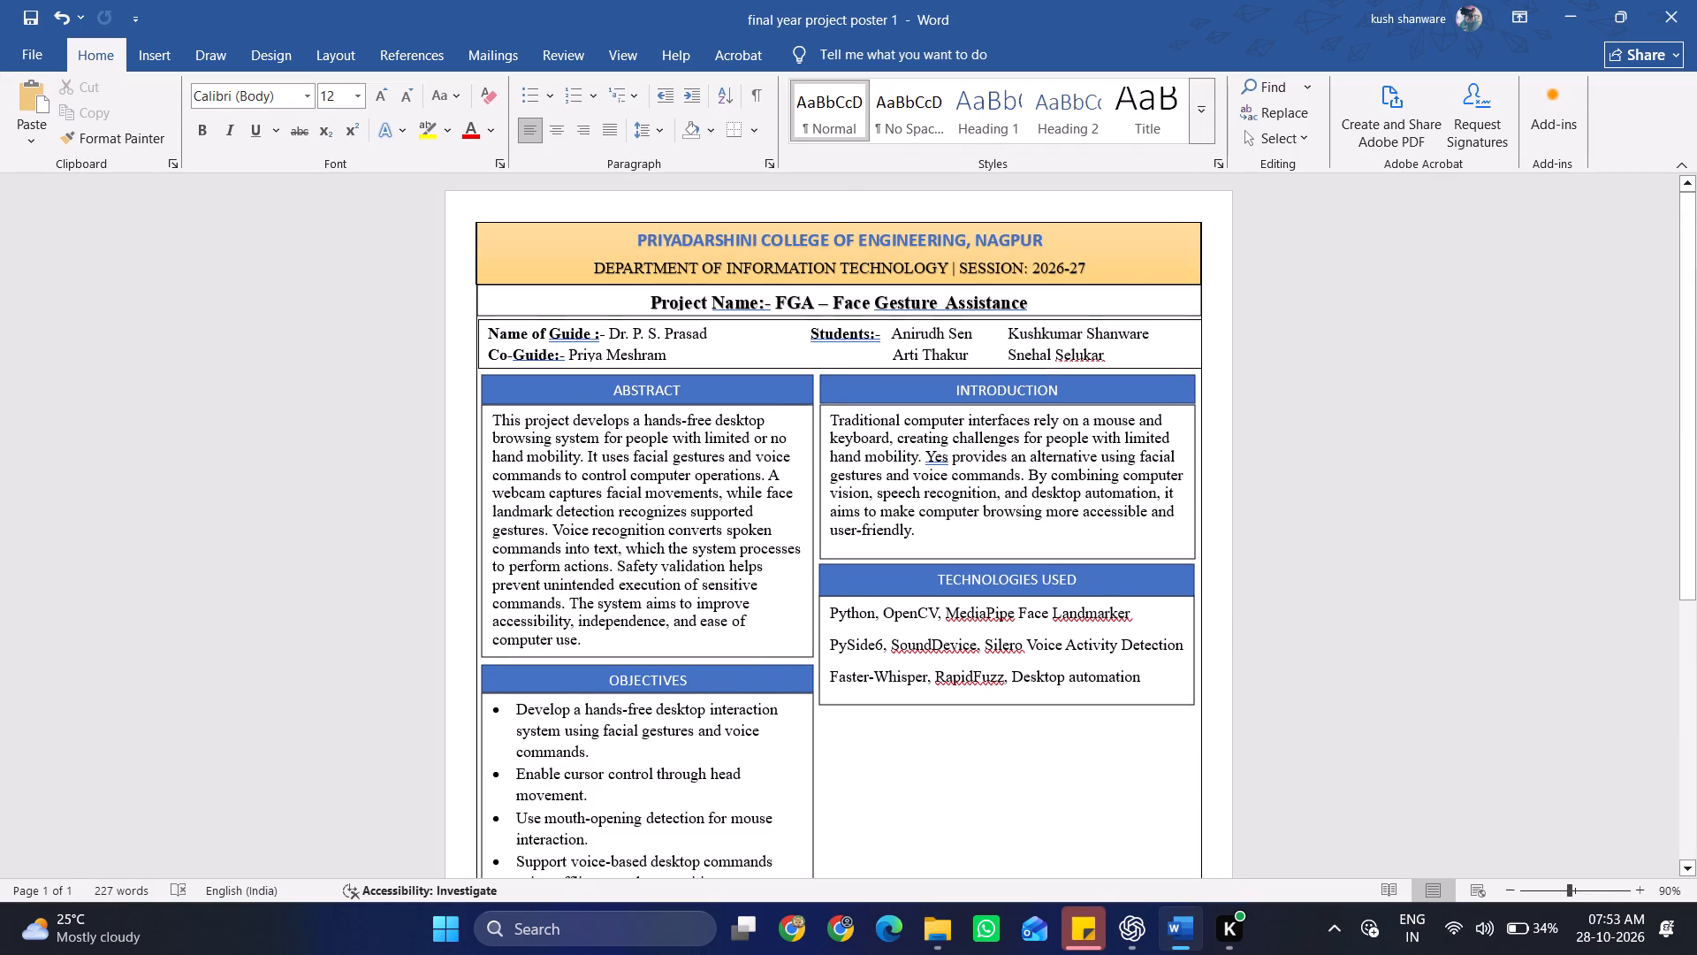
click(939, 248)
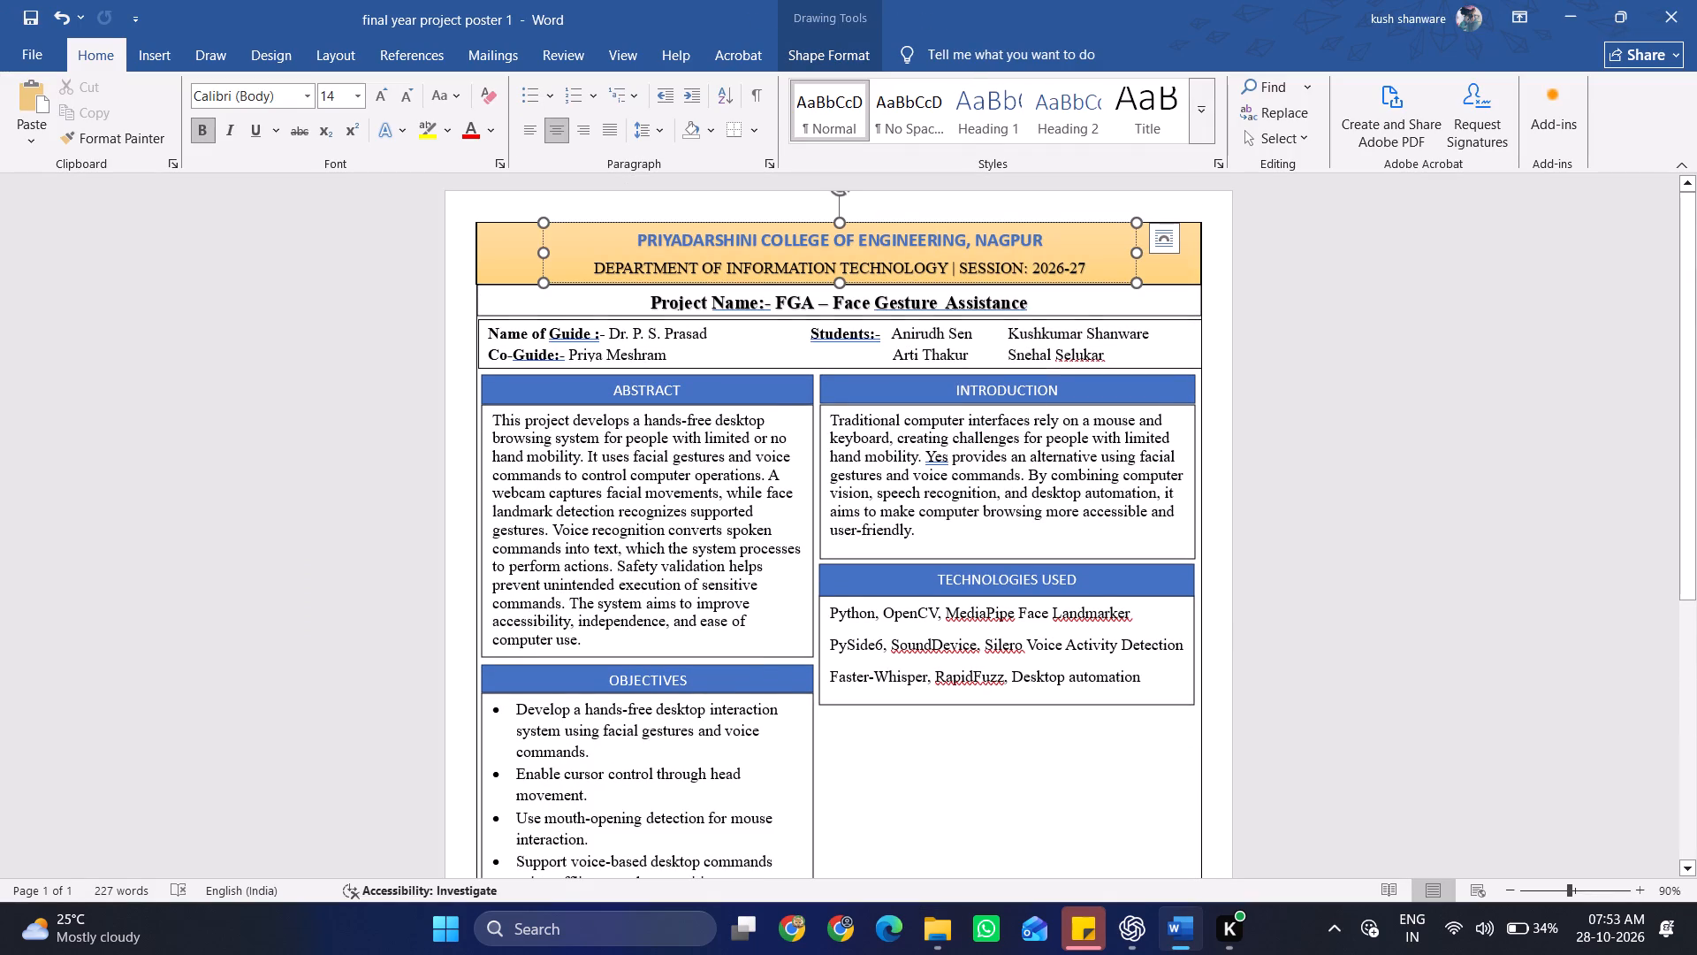
click(1335, 393)
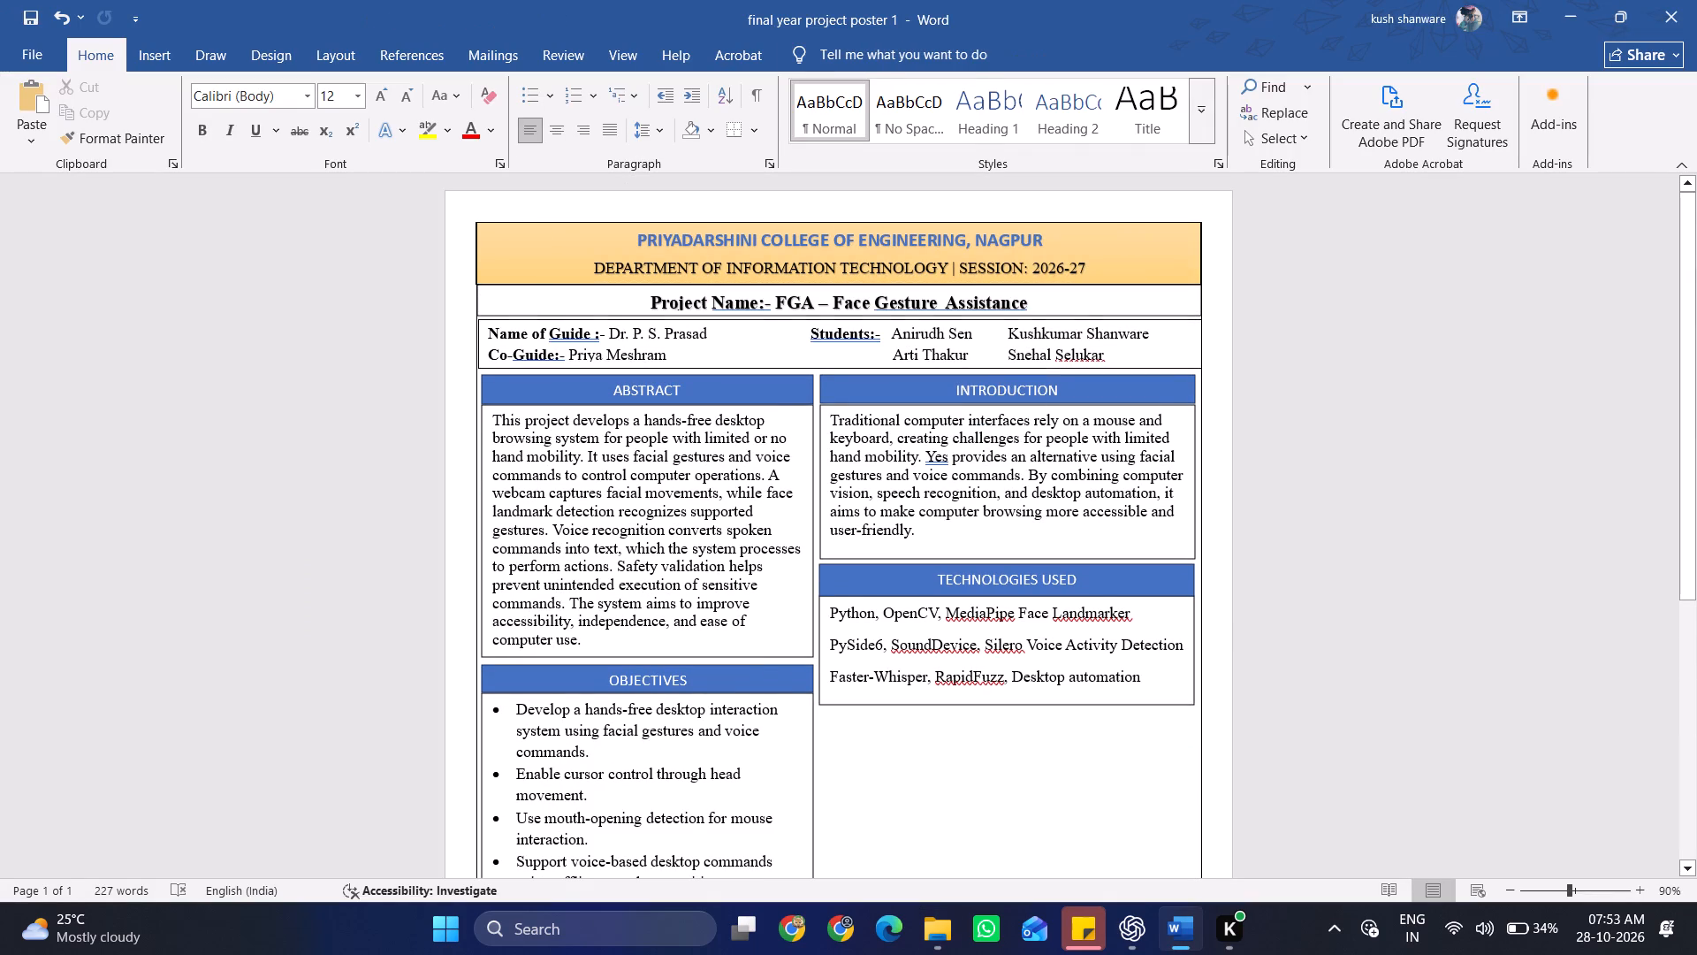
click(758, 353)
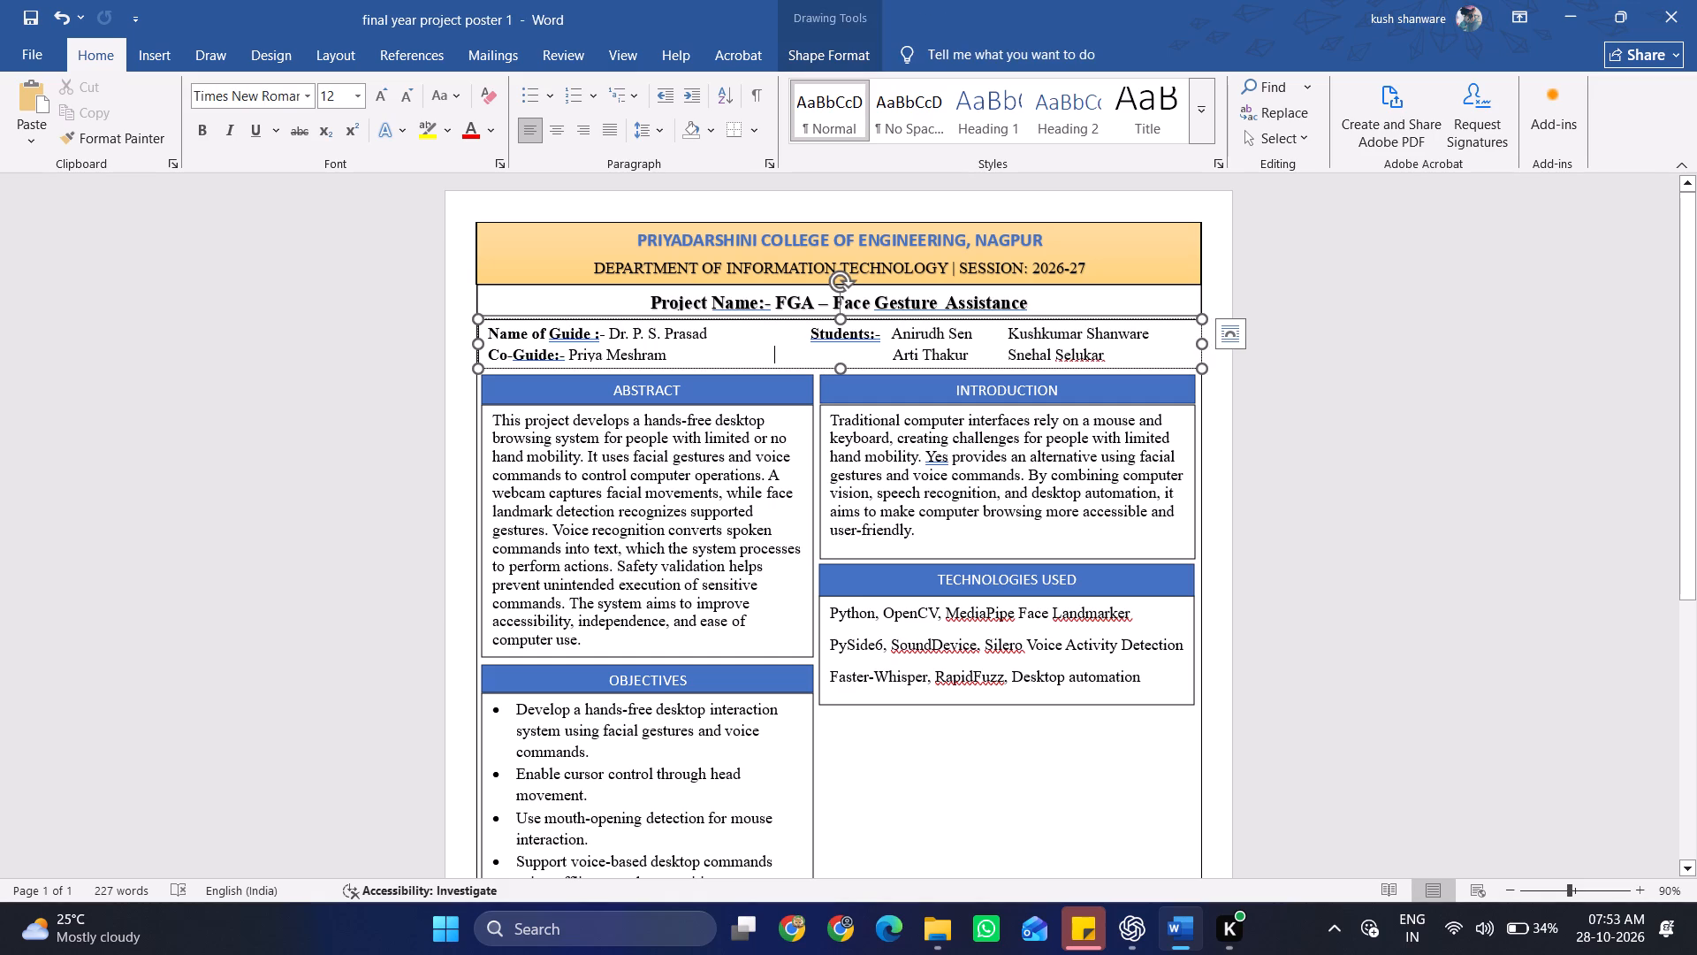
click(804, 318)
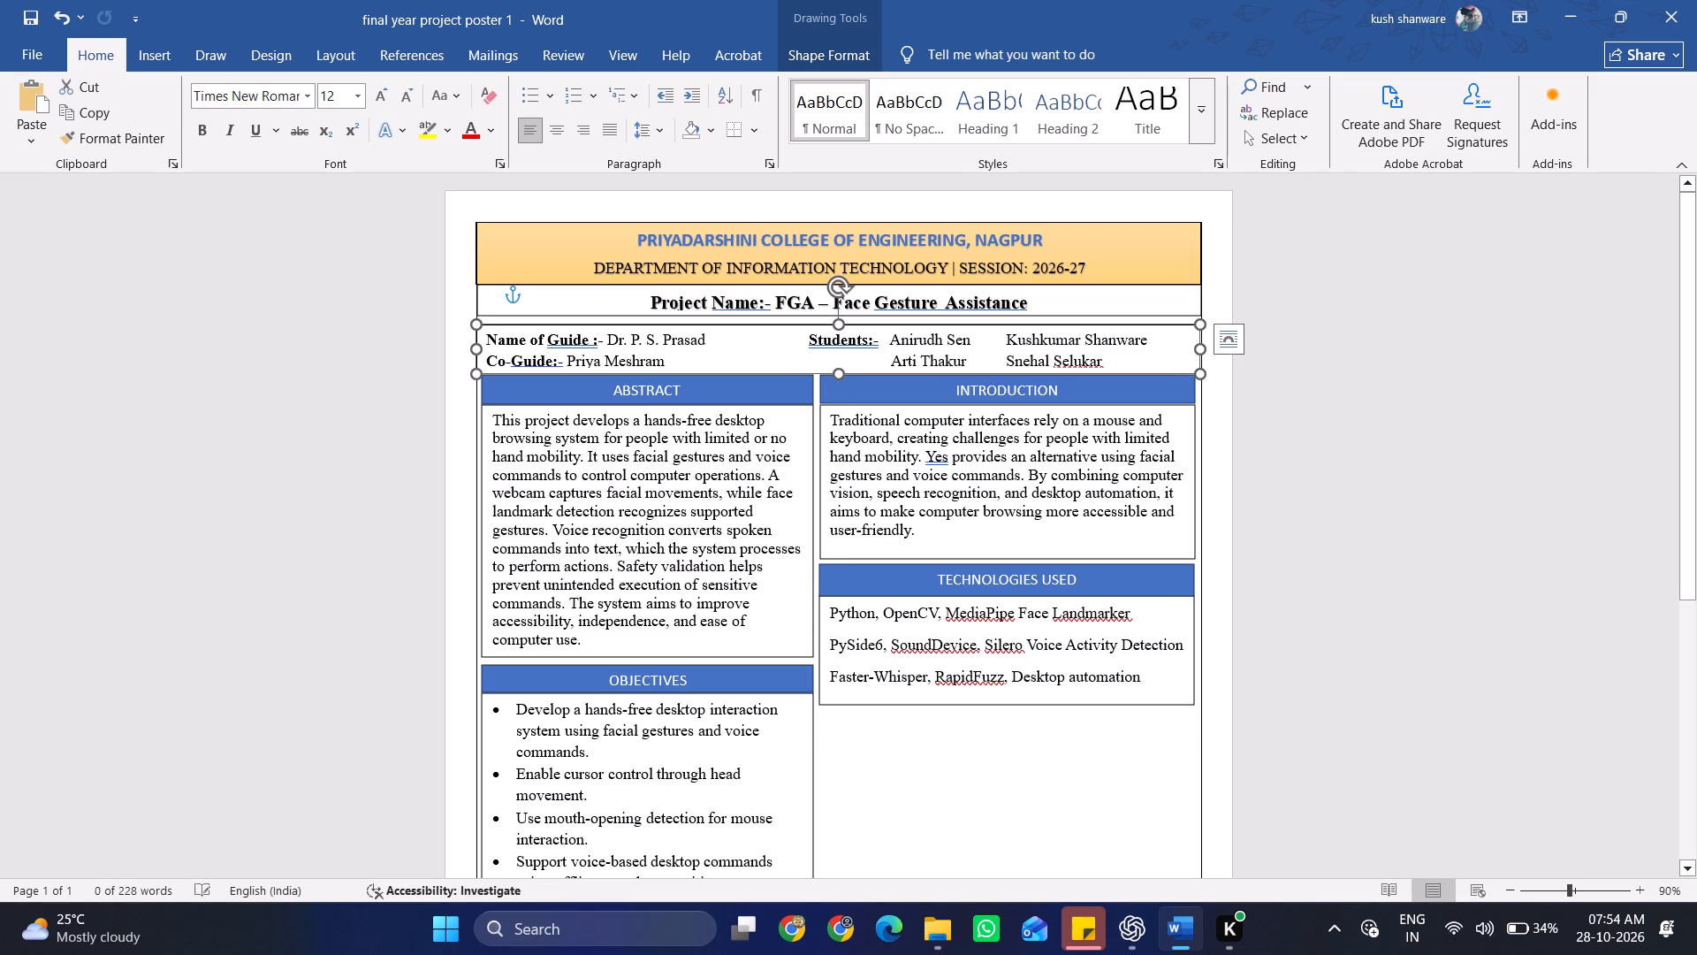
click(1199, 350)
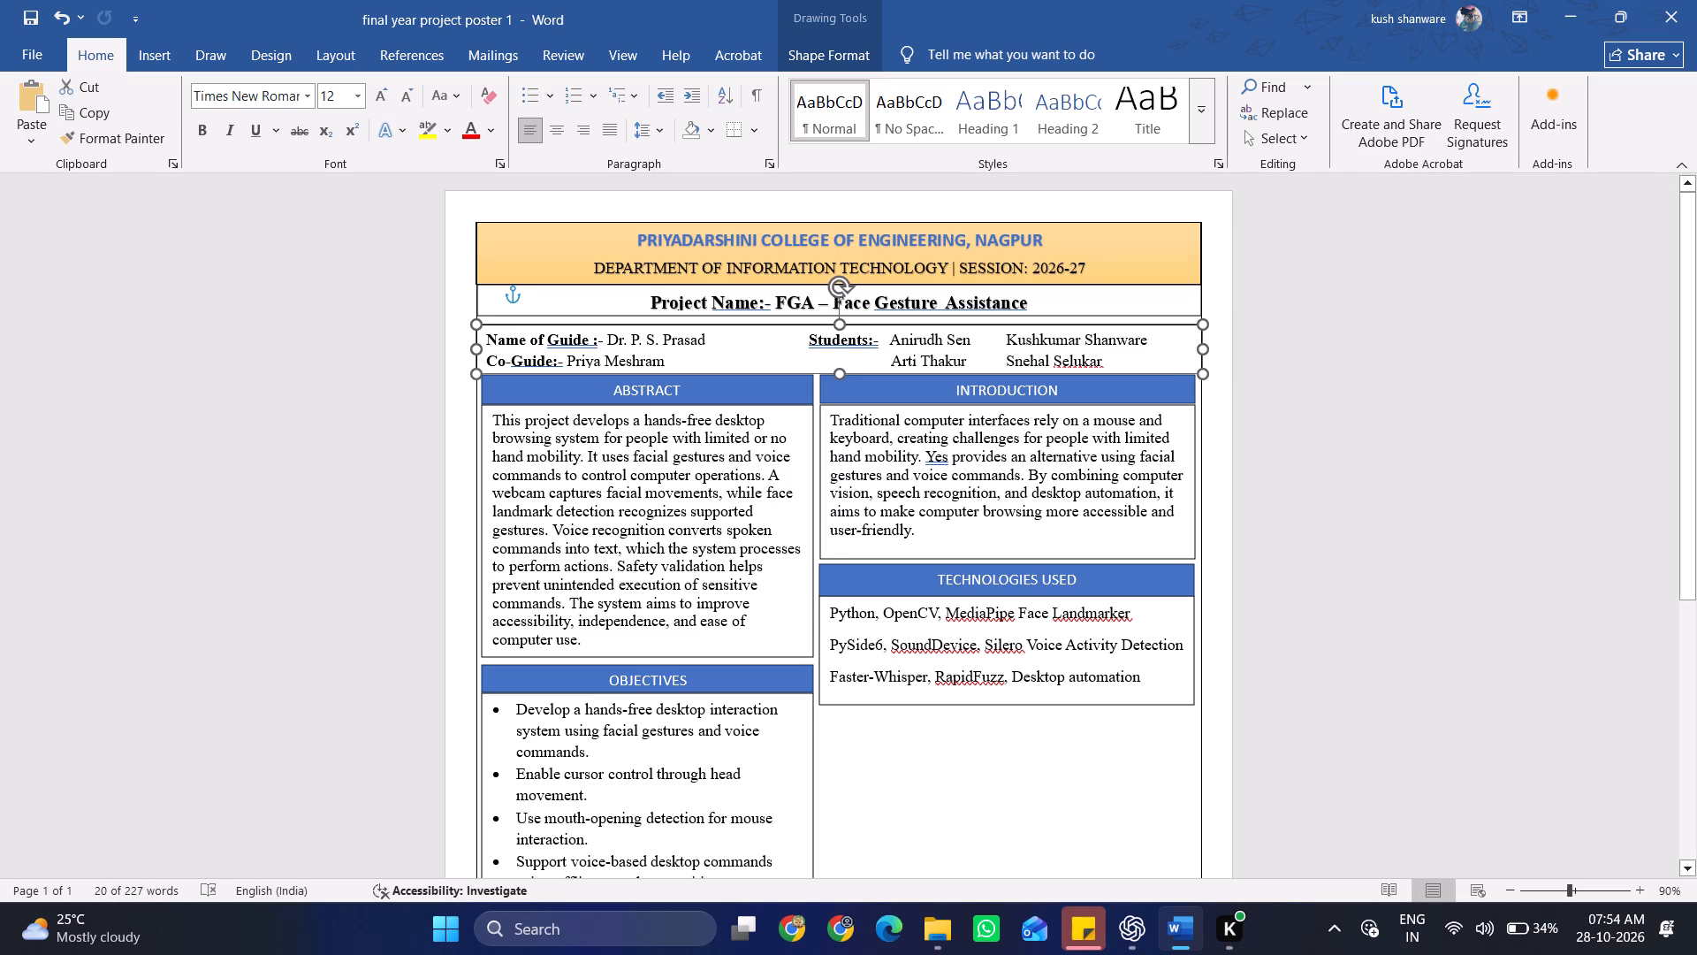
click(1290, 332)
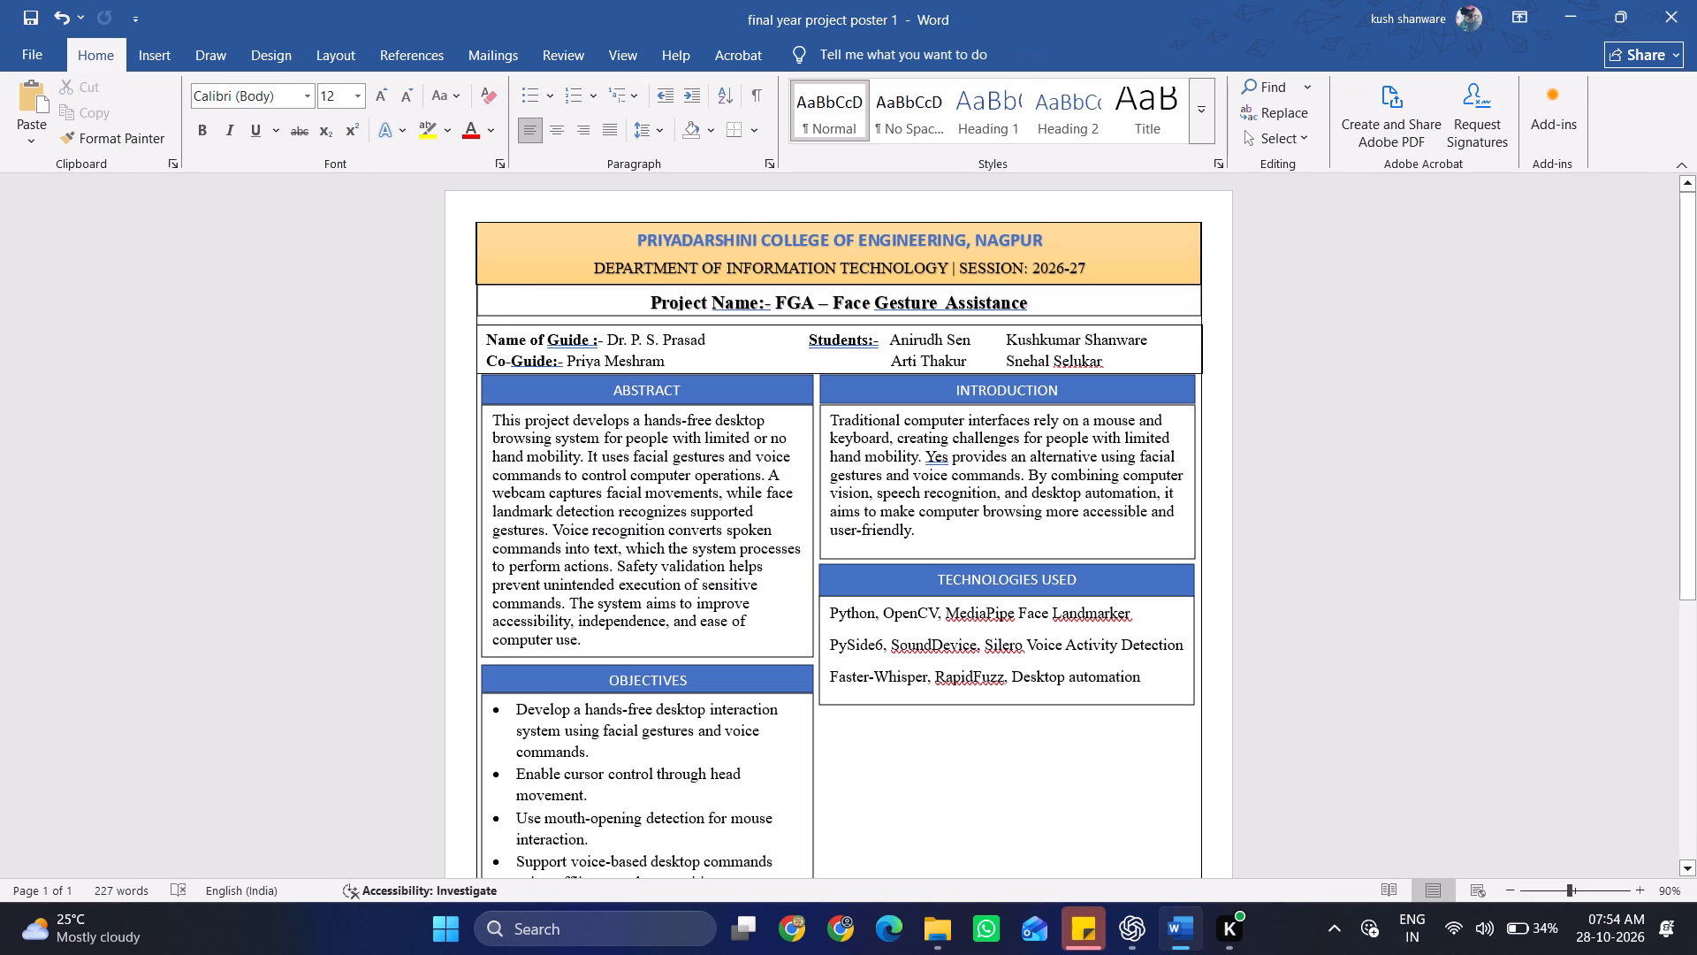
Extend the bottom edge of the Project Name box down to meet the guide and students box.
click(1065, 294)
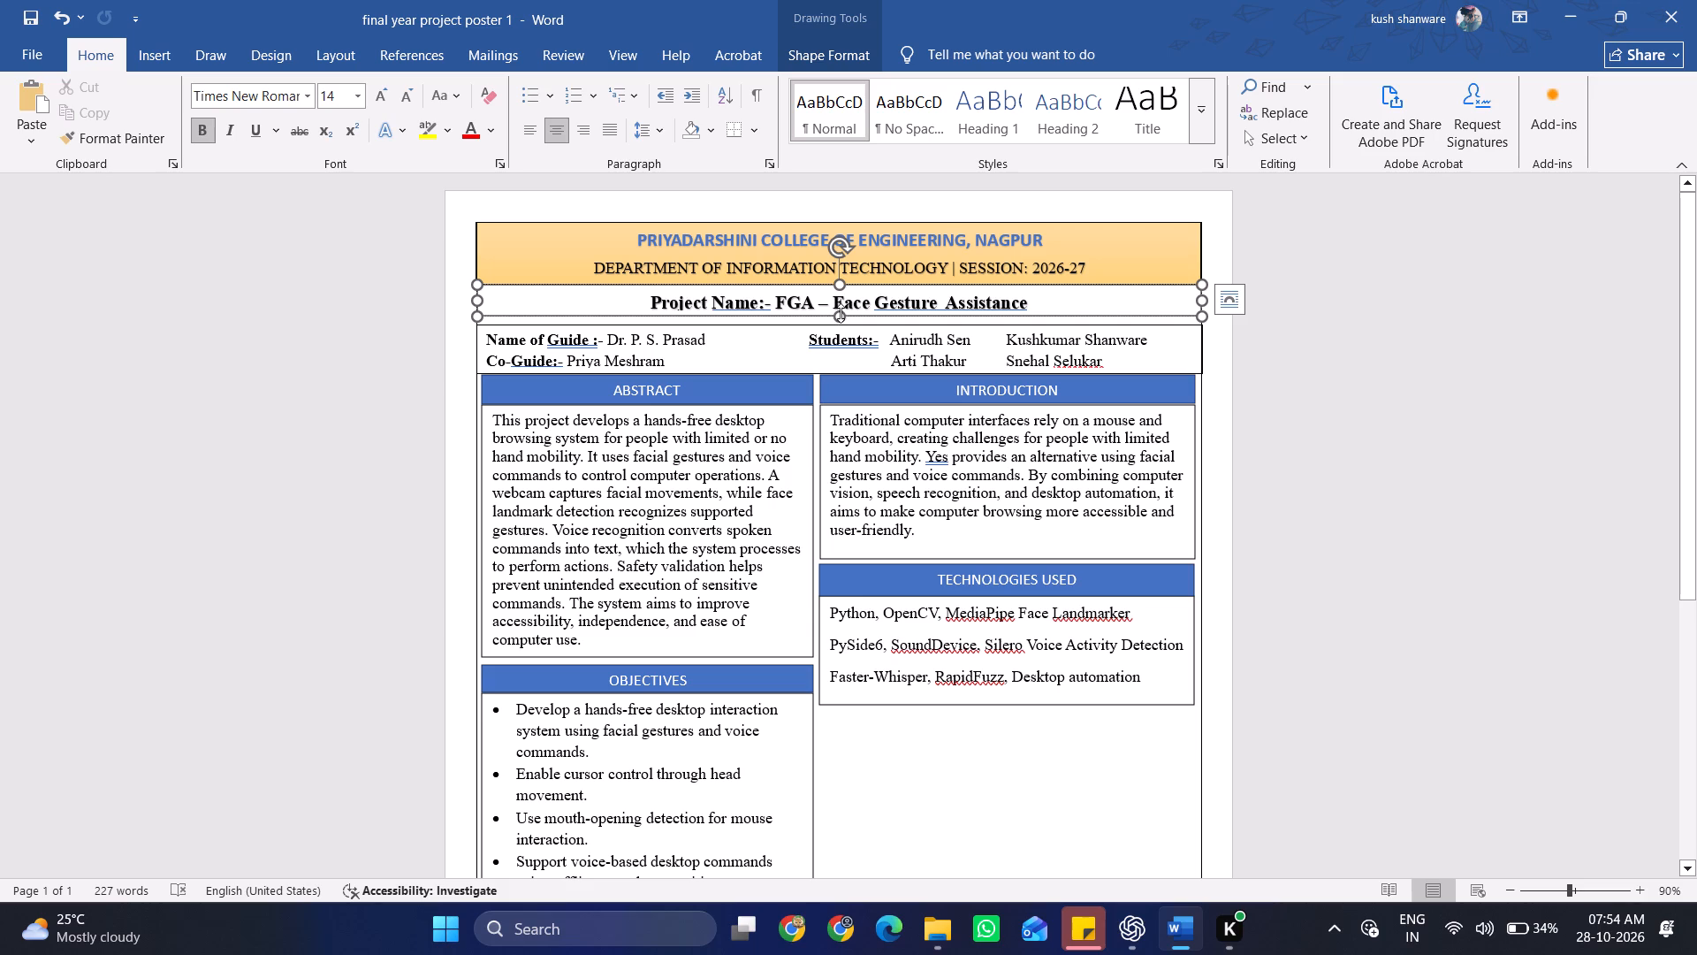
drag(841, 315, 841, 324)
Extend the orange header band slightly downward and lower the top edge of the Project Name box so the two adjoin.
click(909, 260)
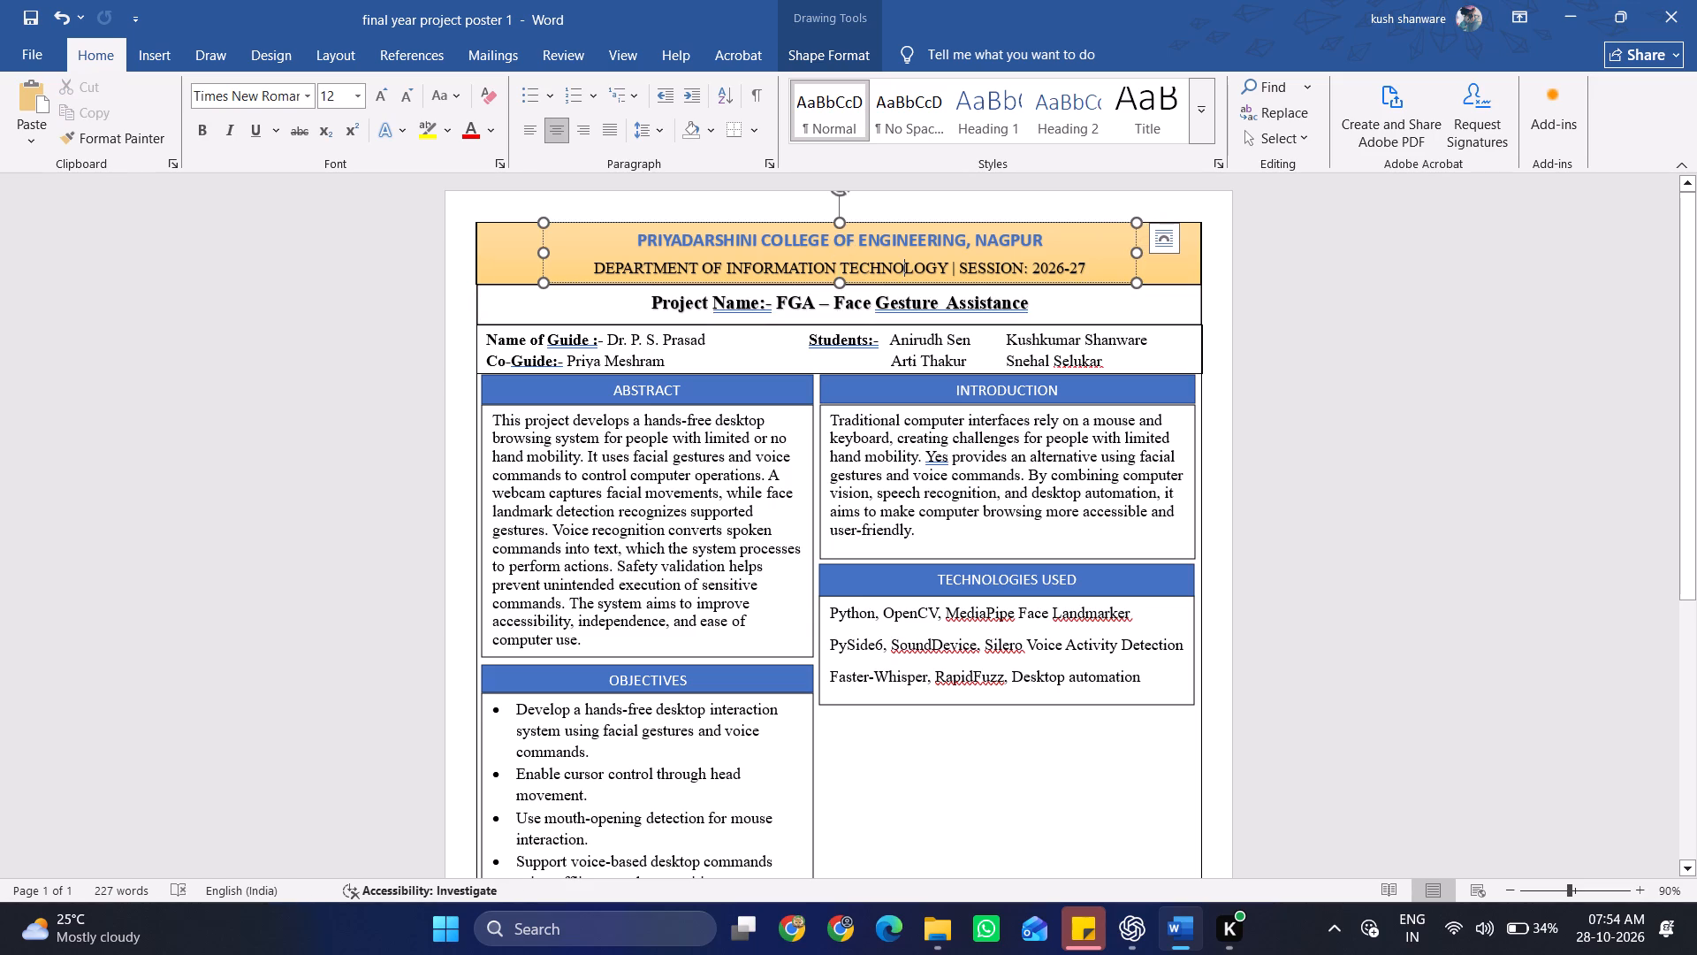
click(530, 265)
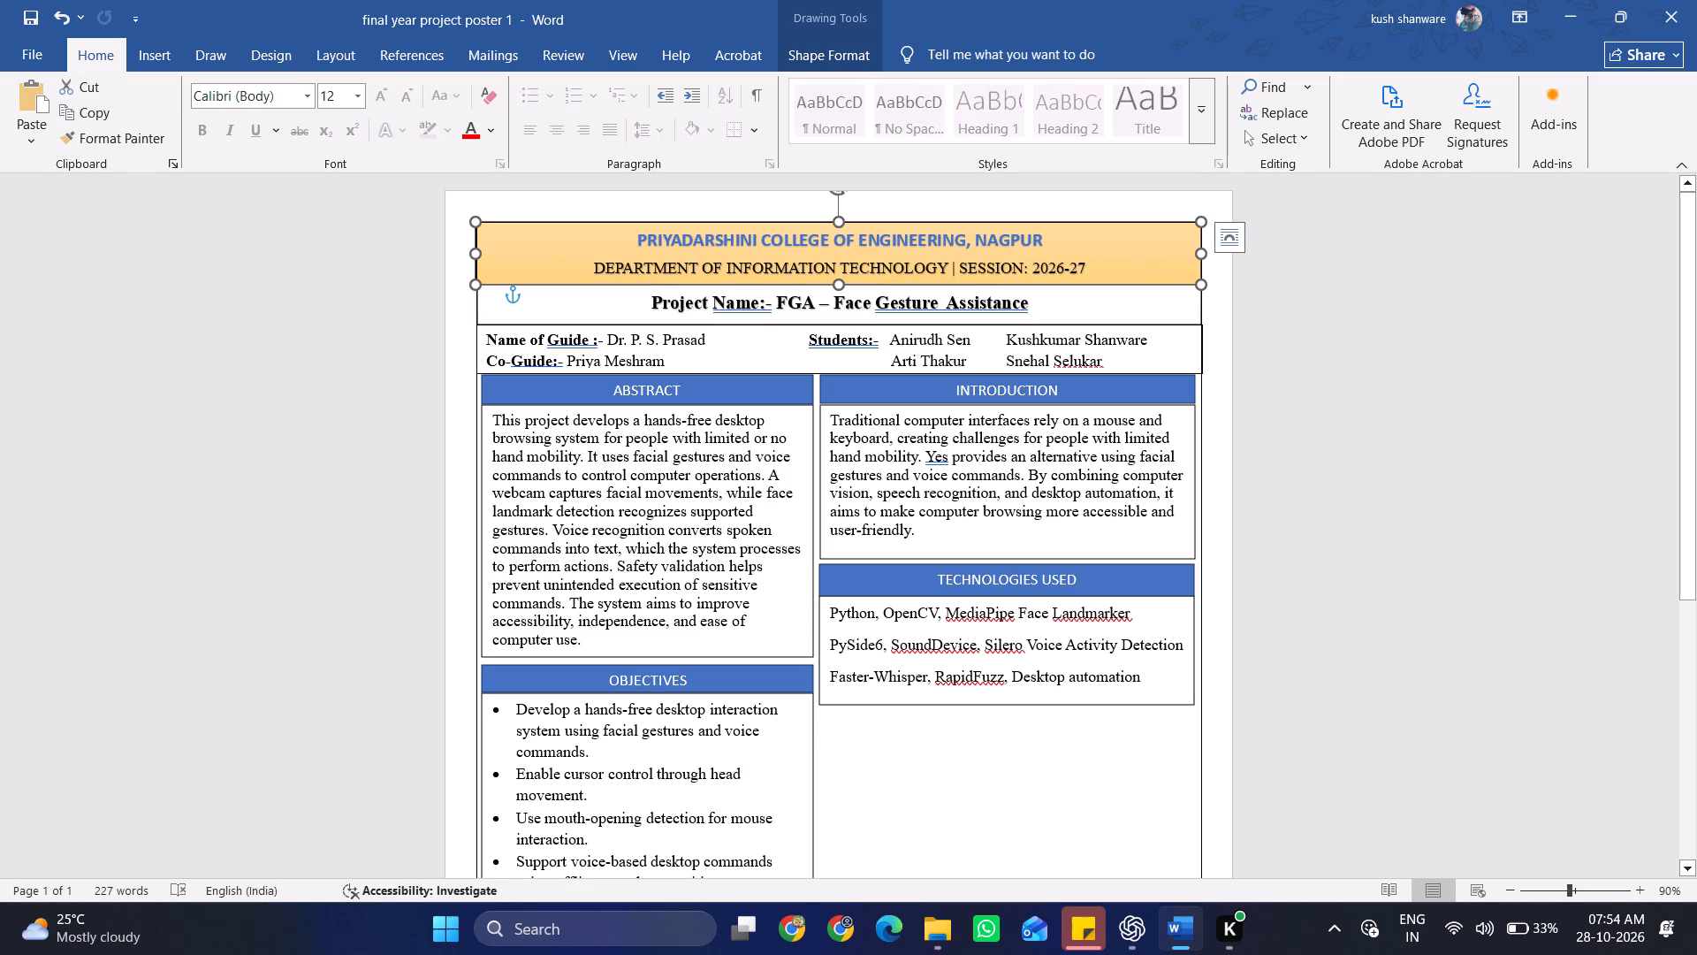
drag(839, 285, 840, 294)
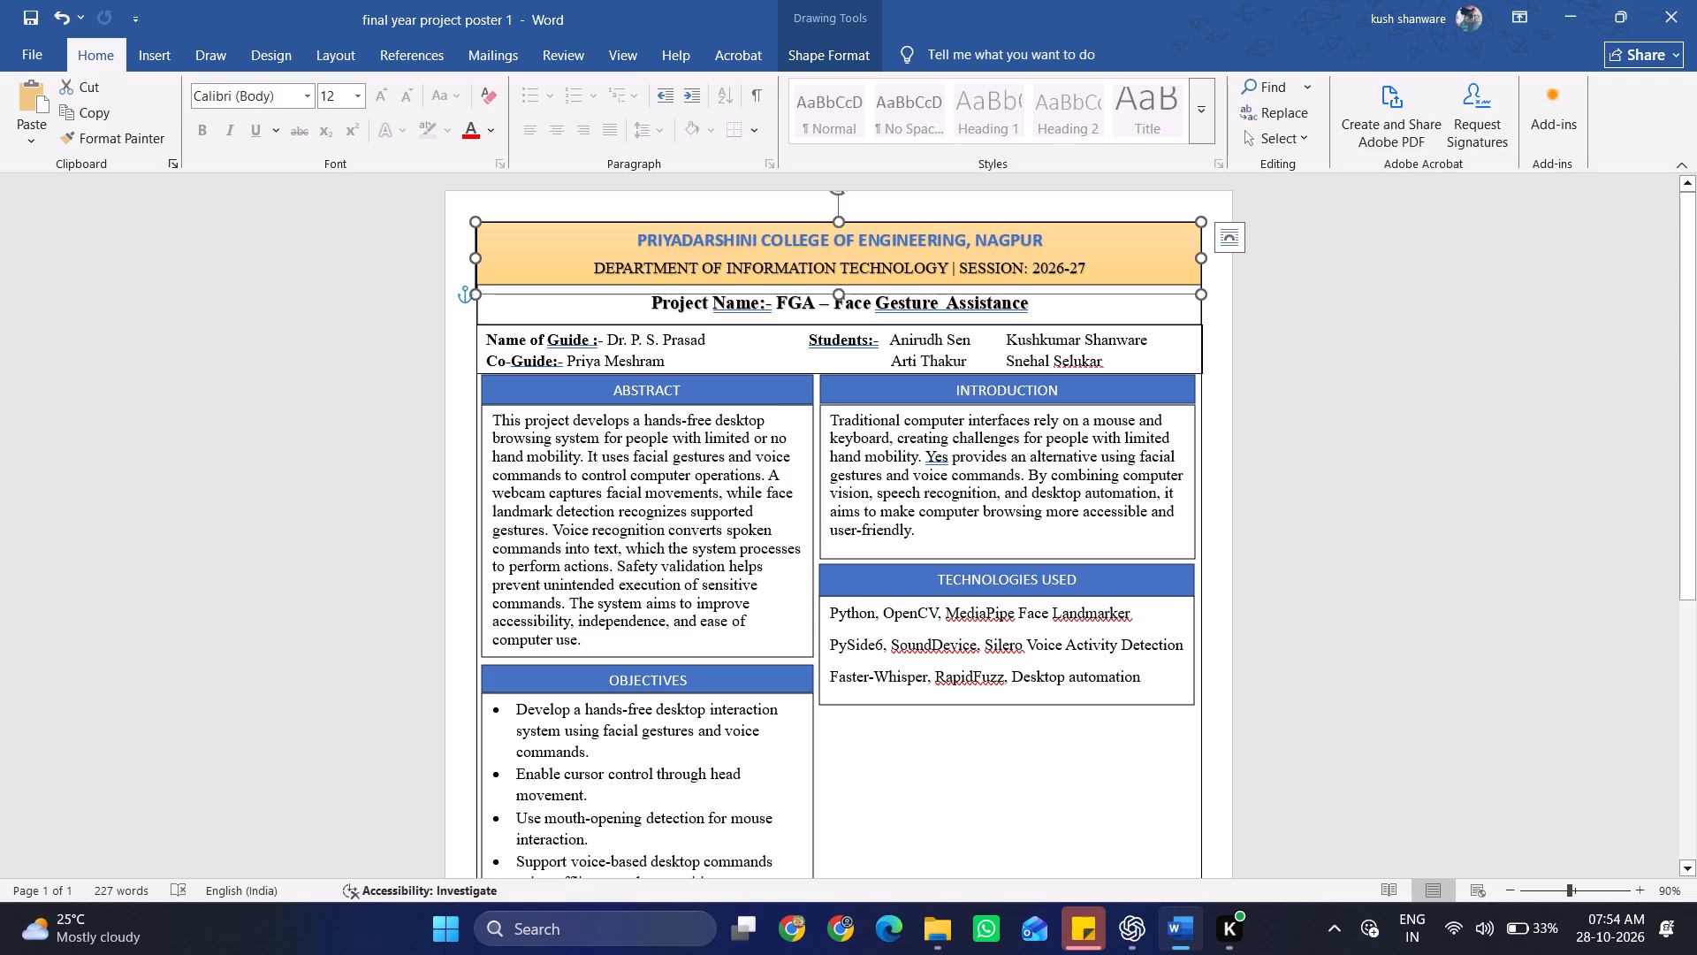
click(620, 301)
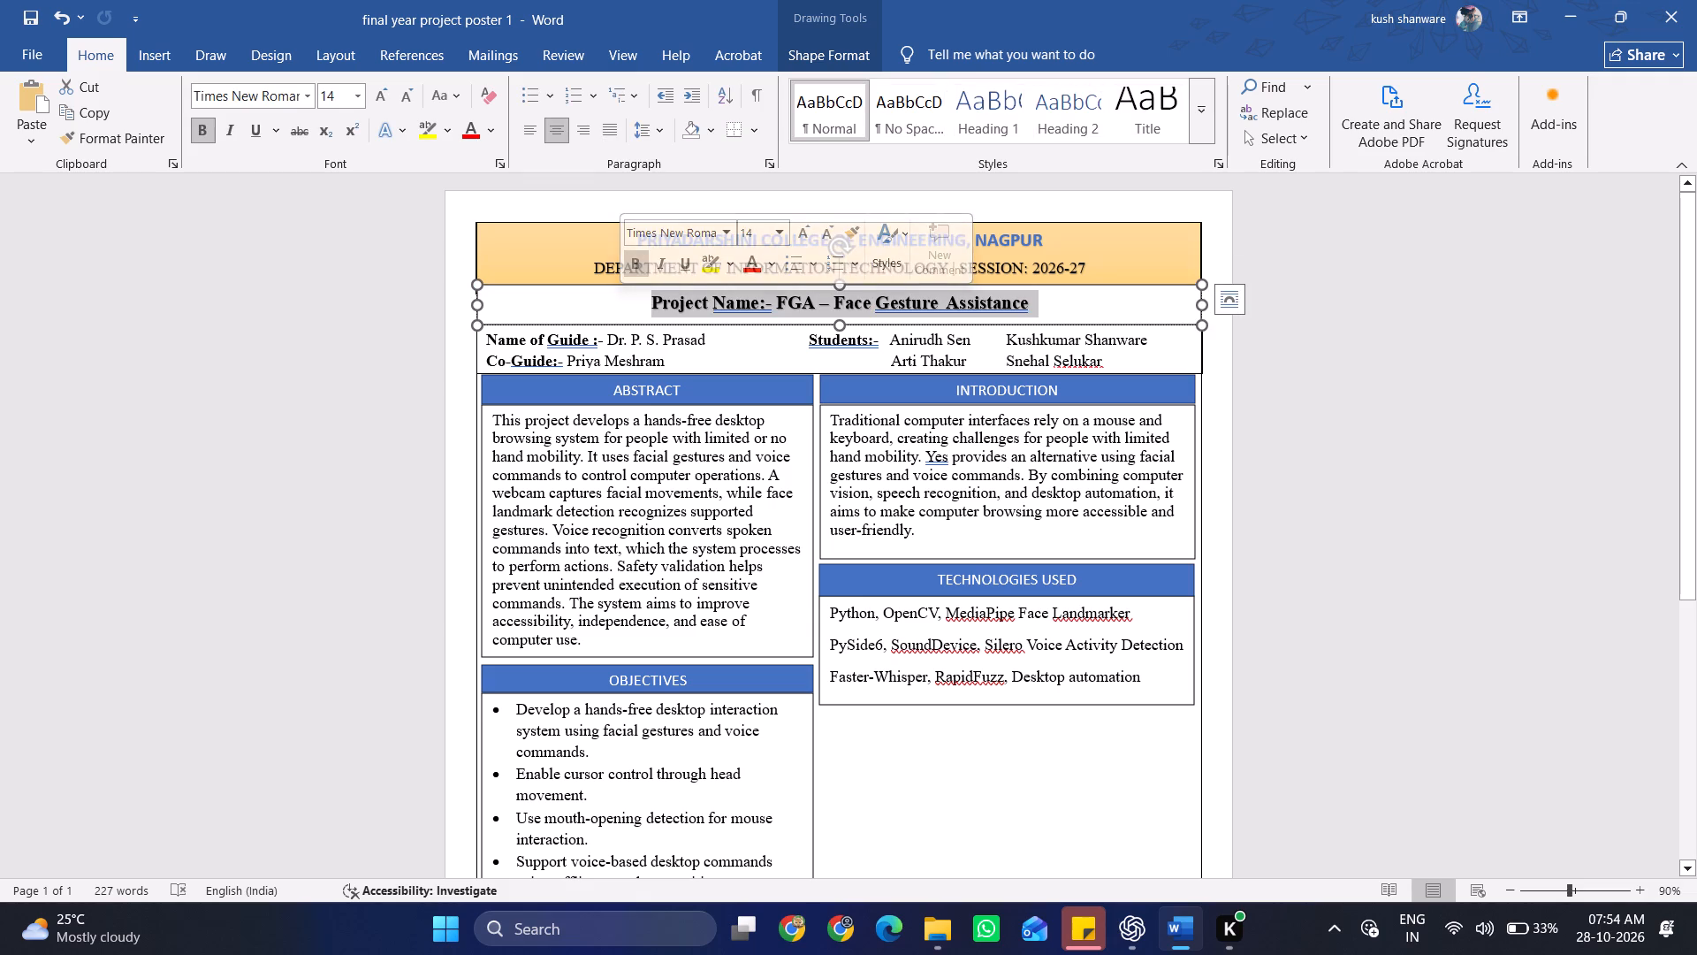
click(837, 288)
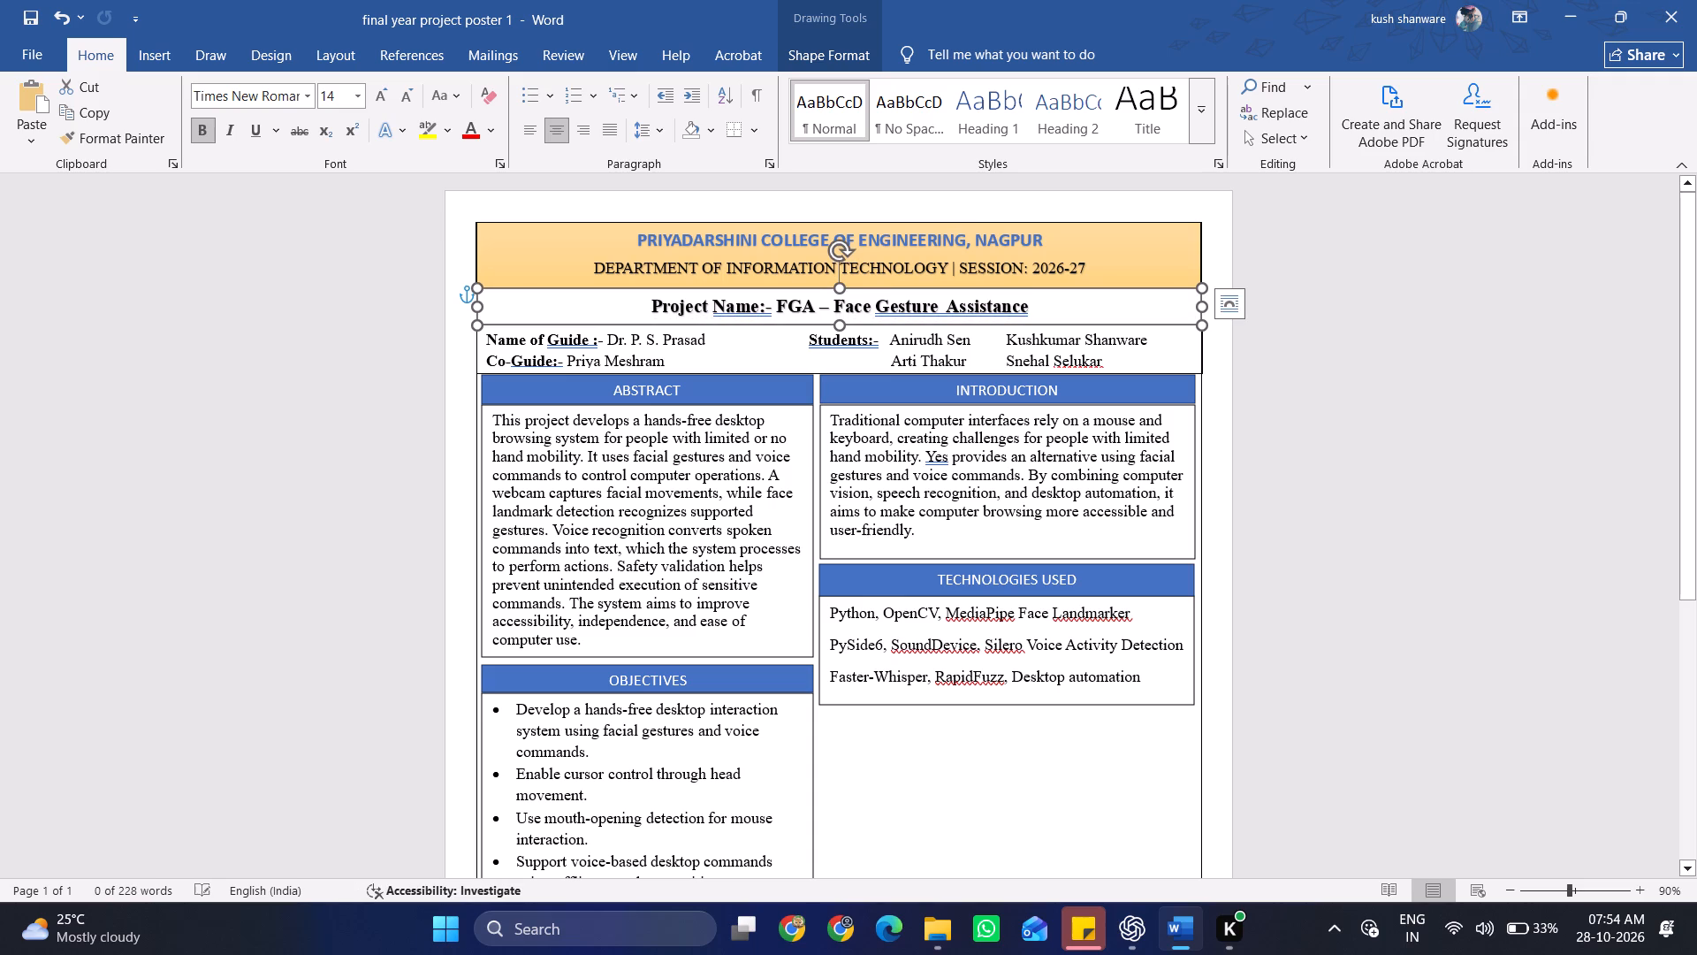
Set the Project Name line's font size to 16 pt.
click(849, 302)
key(ctrl+a)
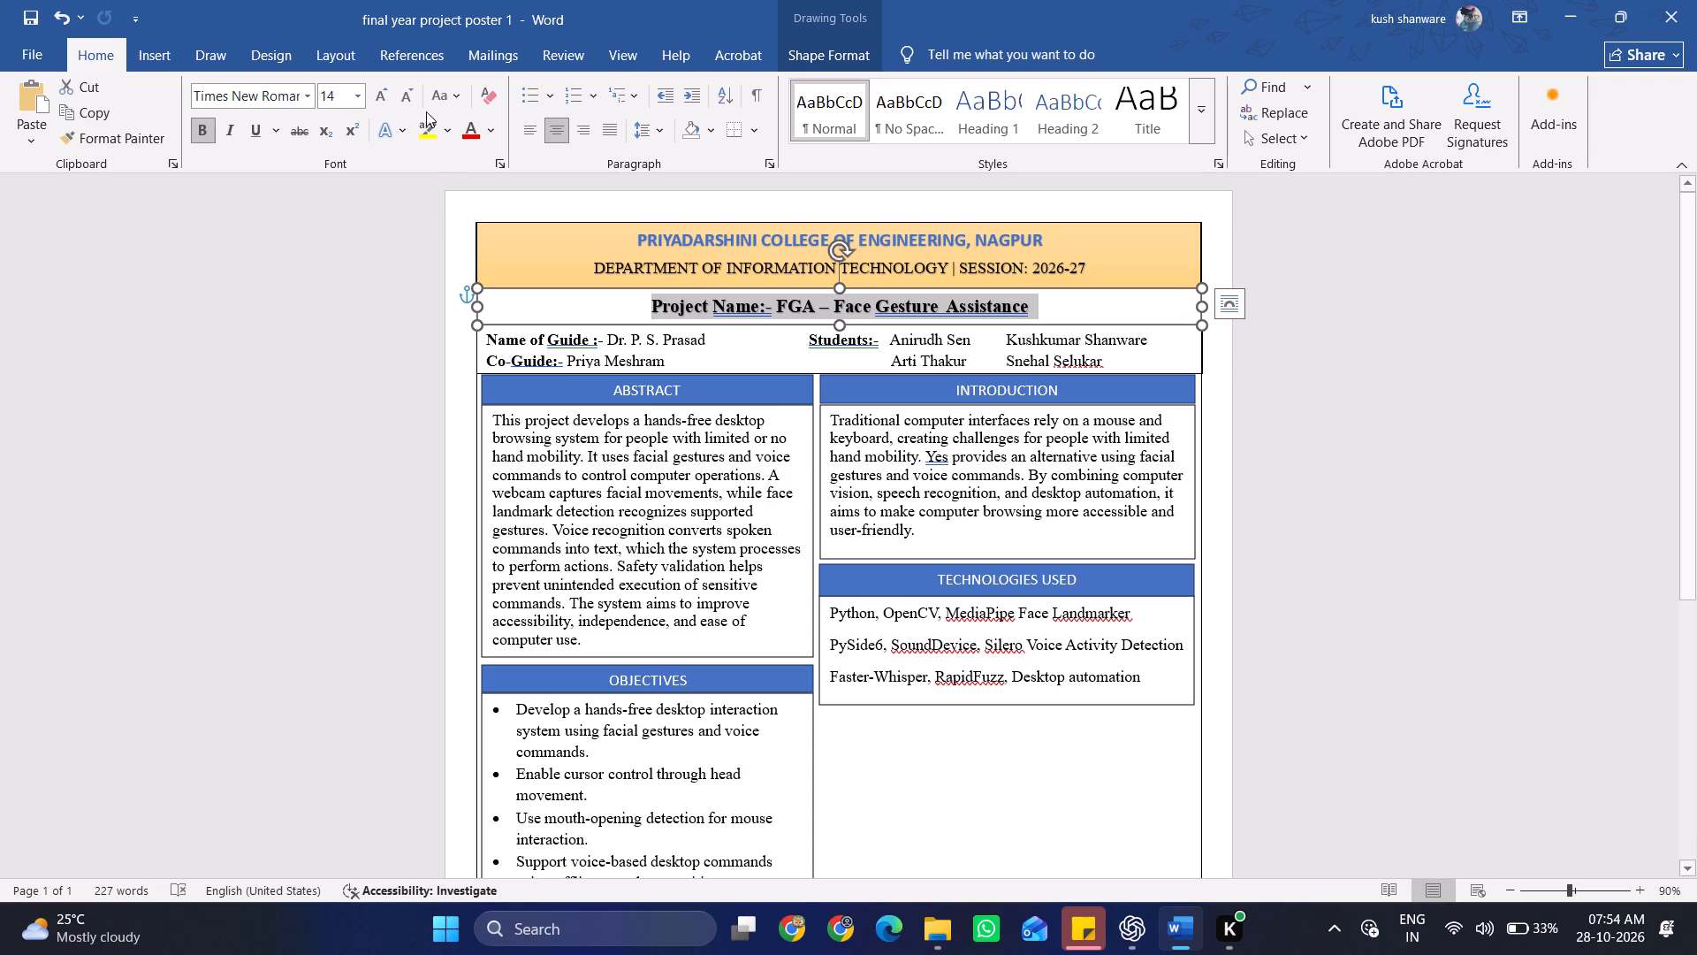
click(371, 100)
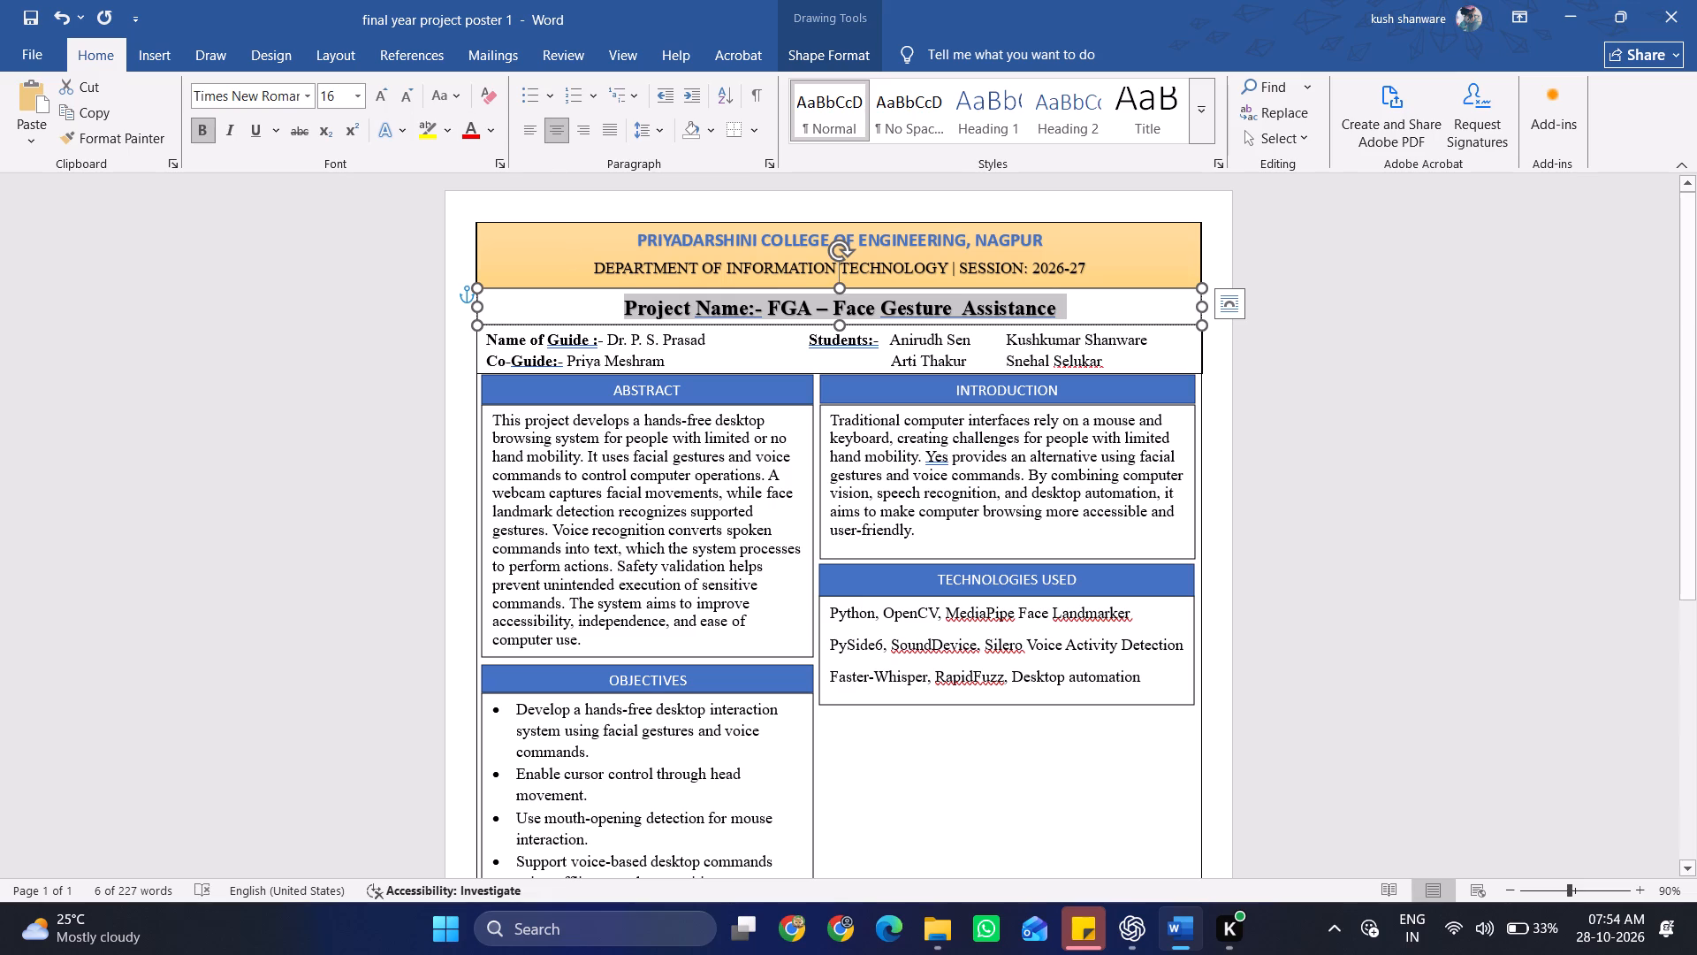
click(1391, 439)
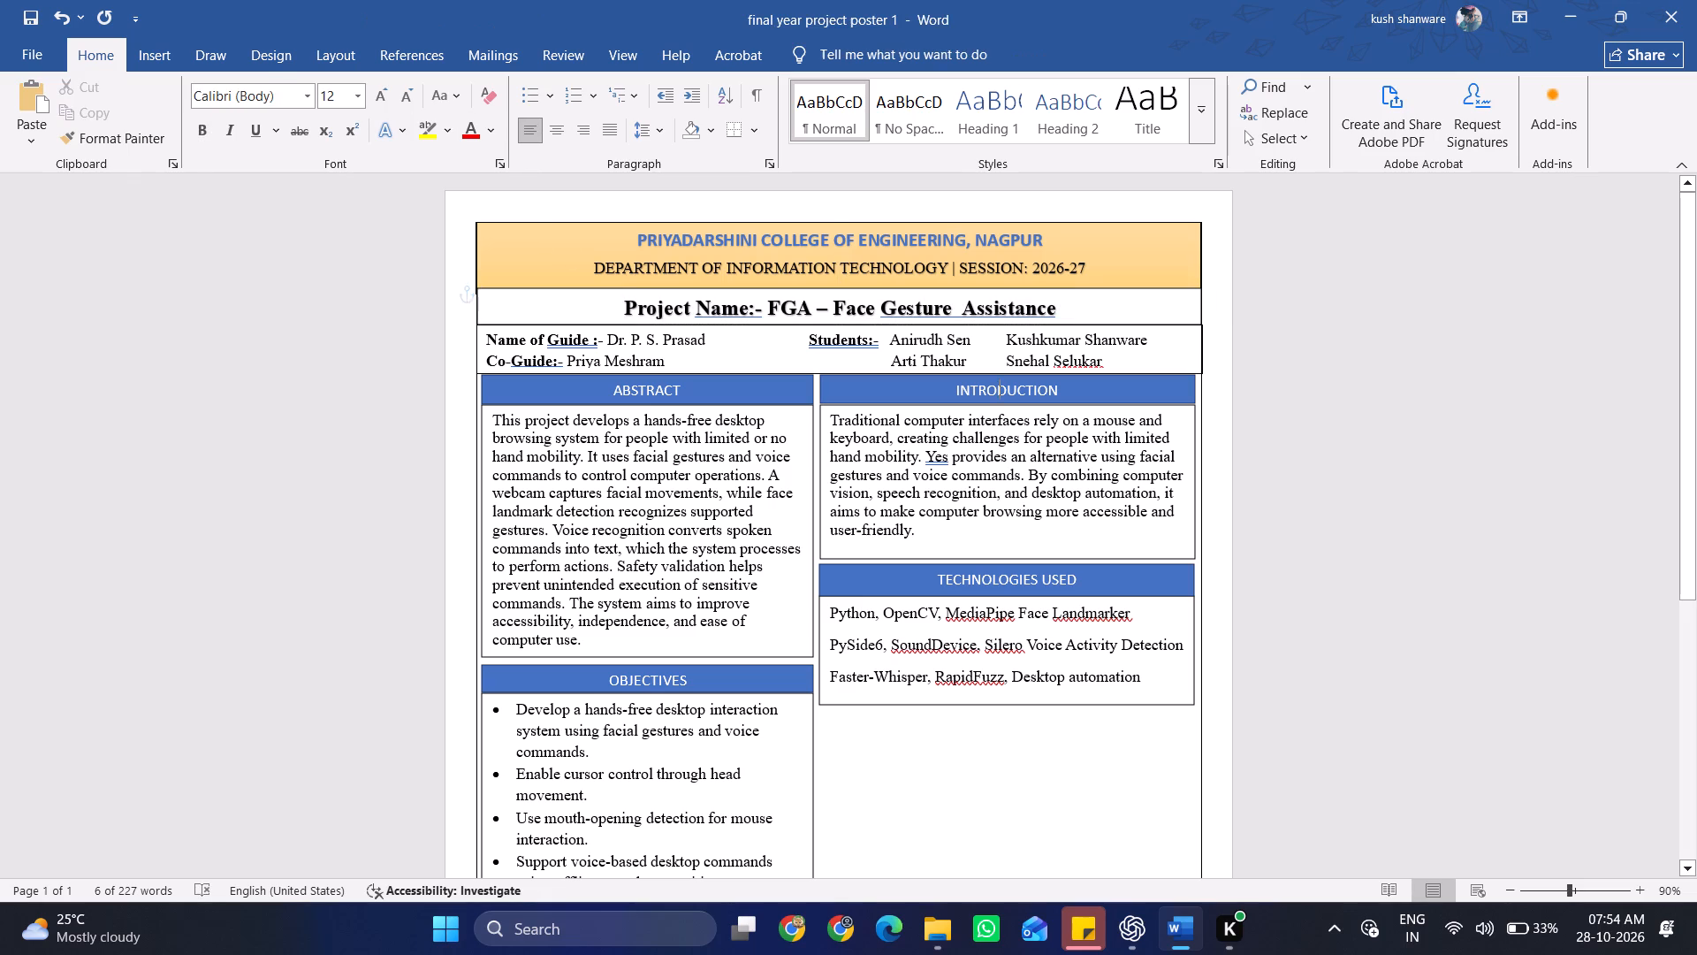
Raise the top edge of the Project Name box slightly towards the Department of Information Technology line.
click(906, 271)
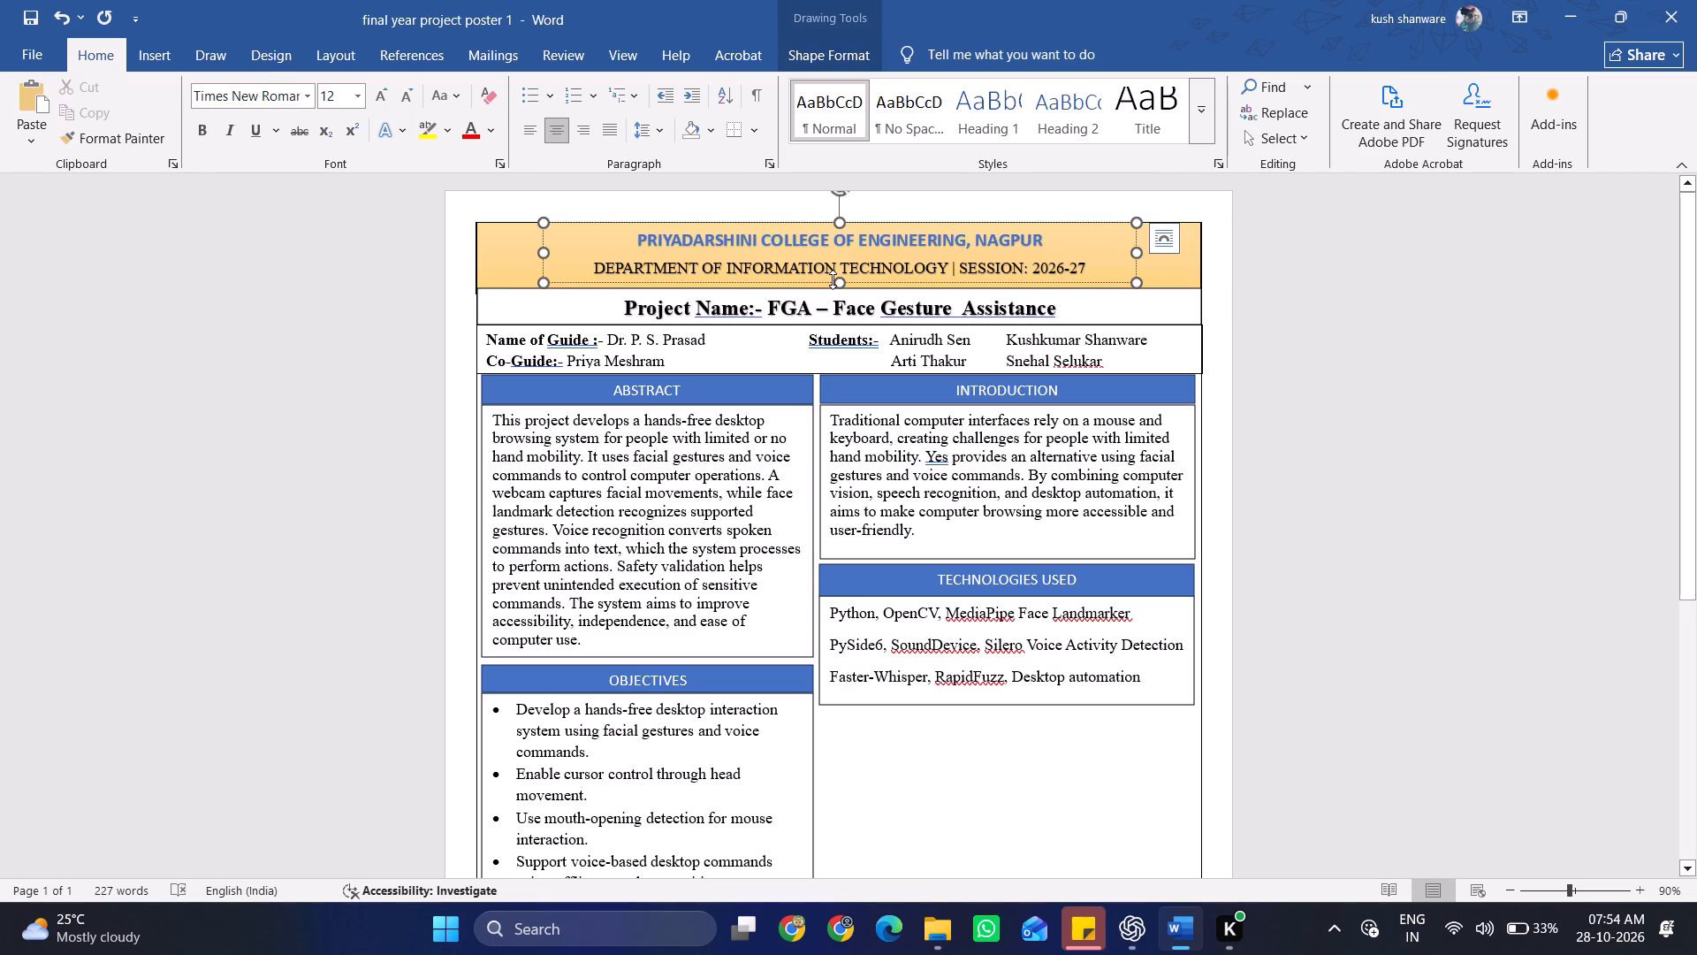
click(861, 287)
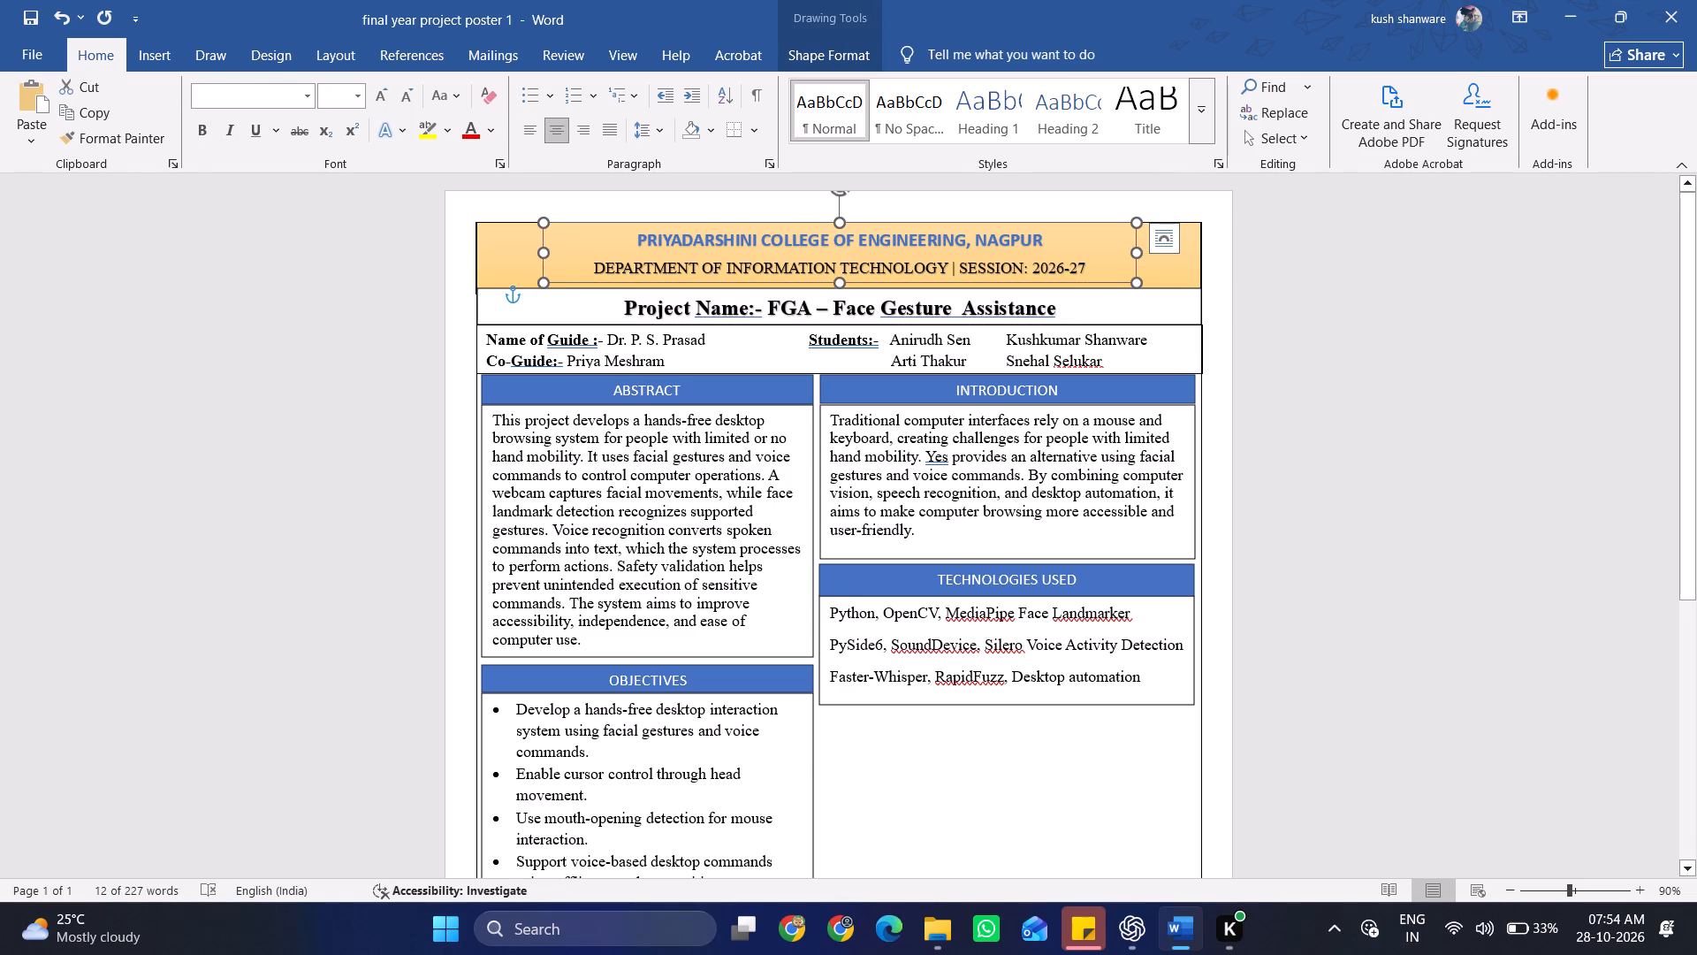
click(407, 294)
click(1025, 315)
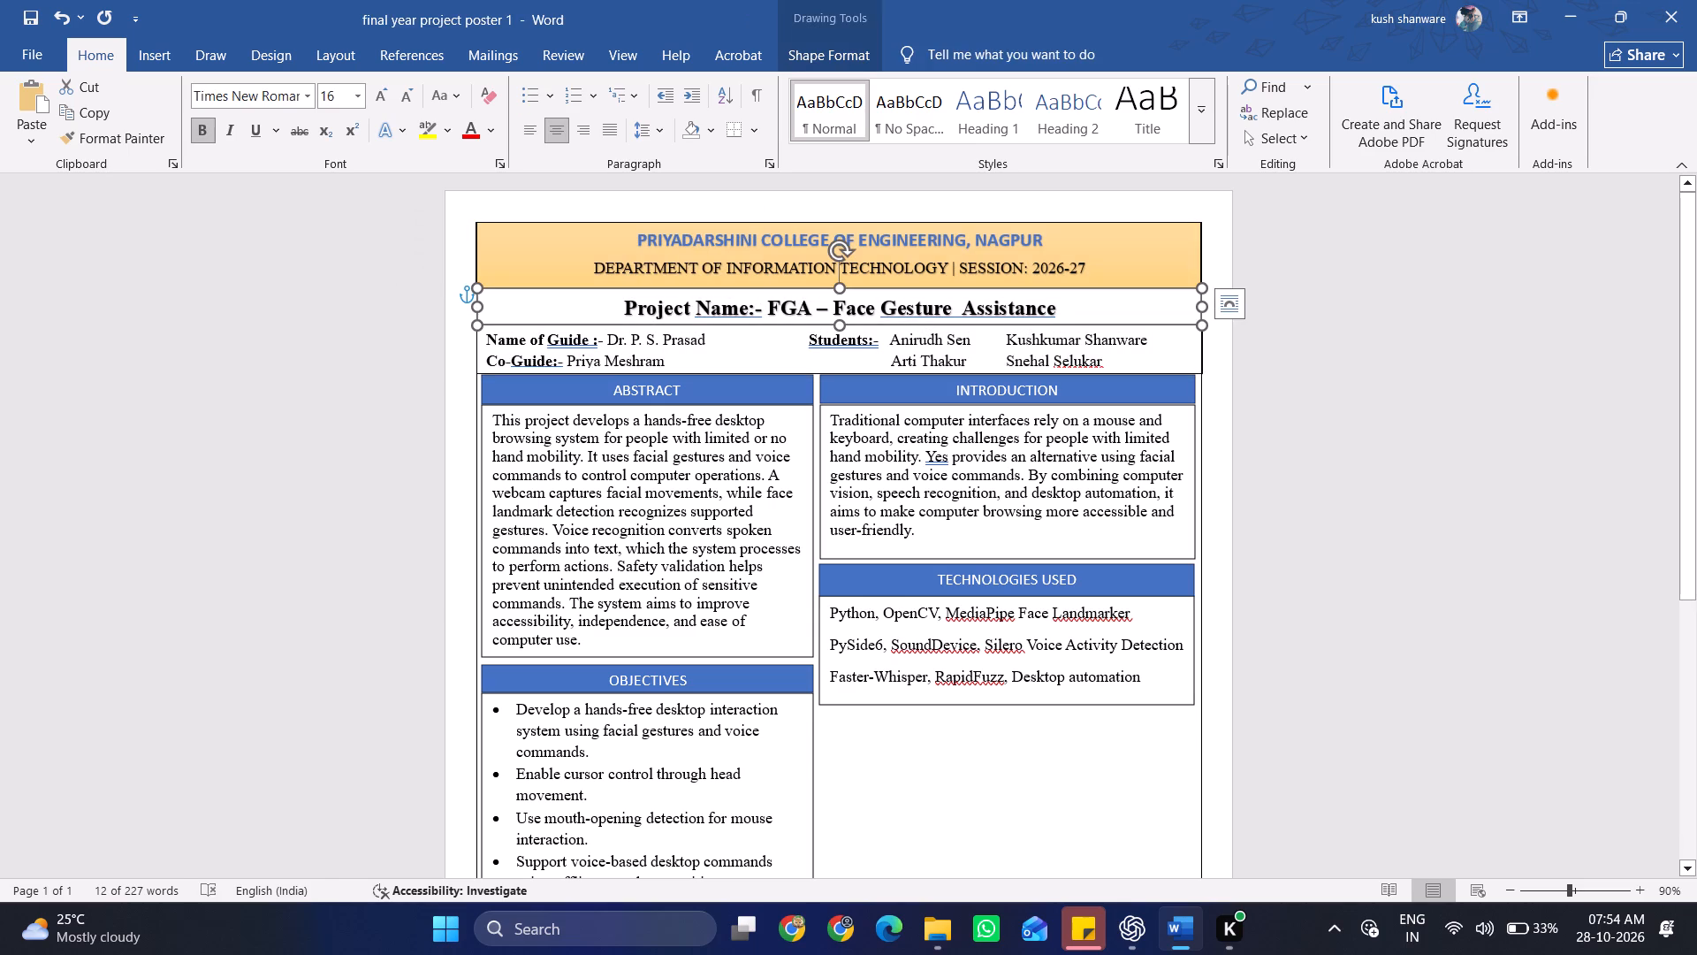
click(841, 288)
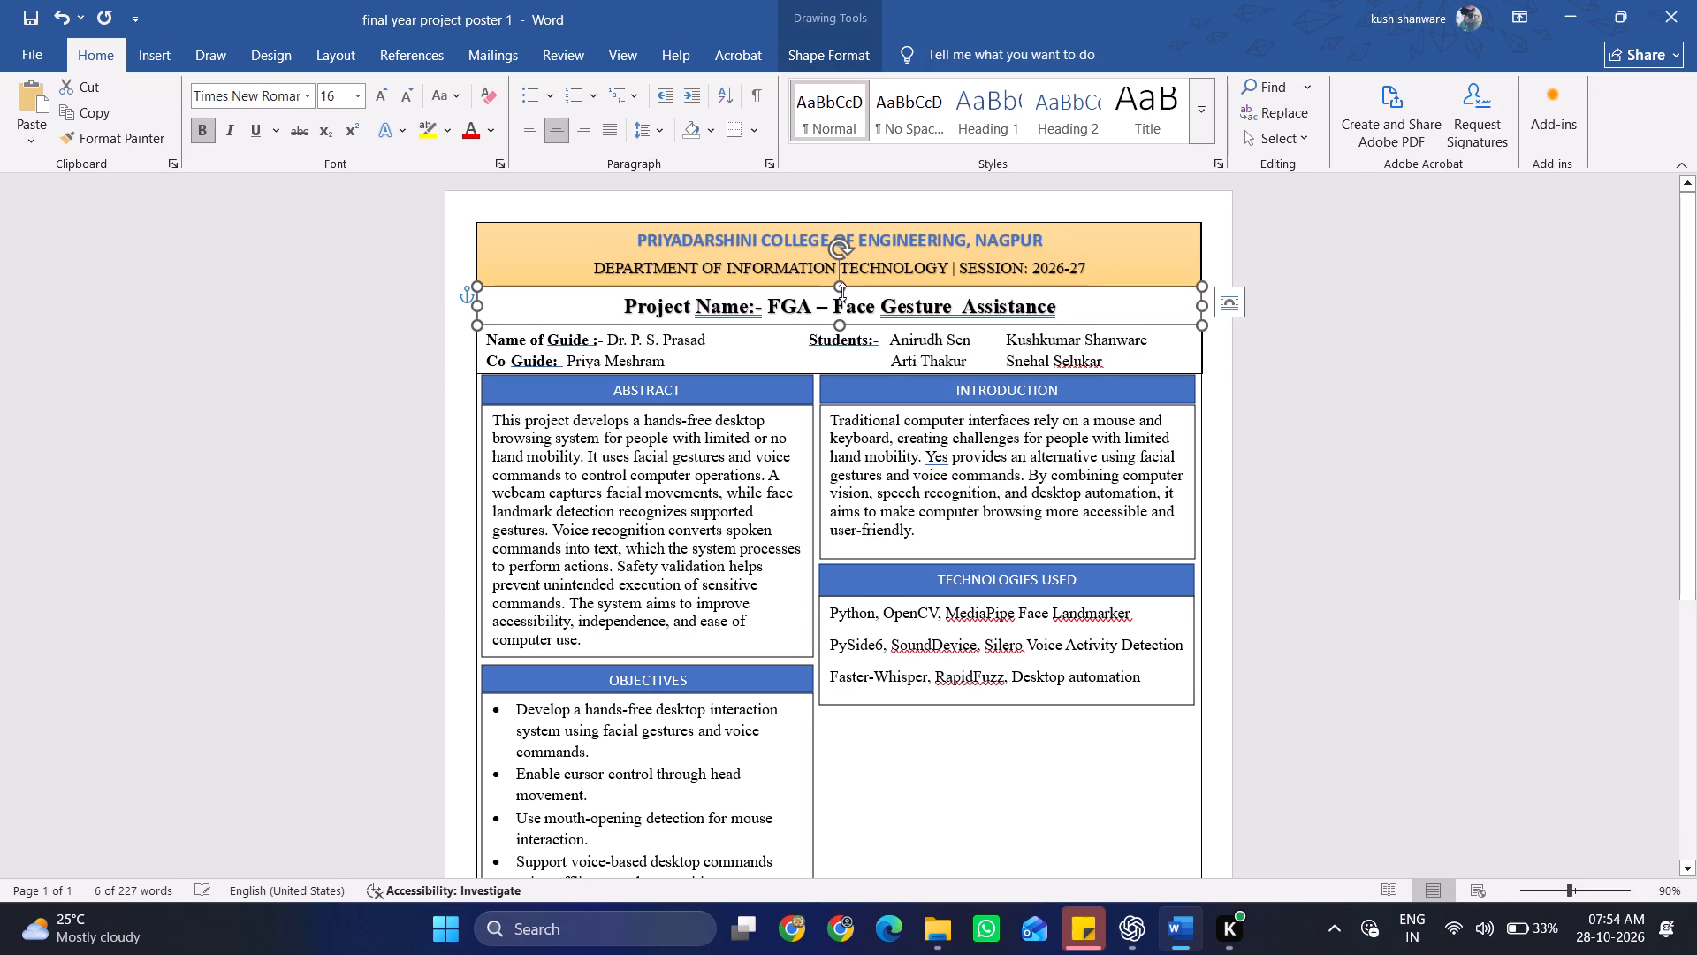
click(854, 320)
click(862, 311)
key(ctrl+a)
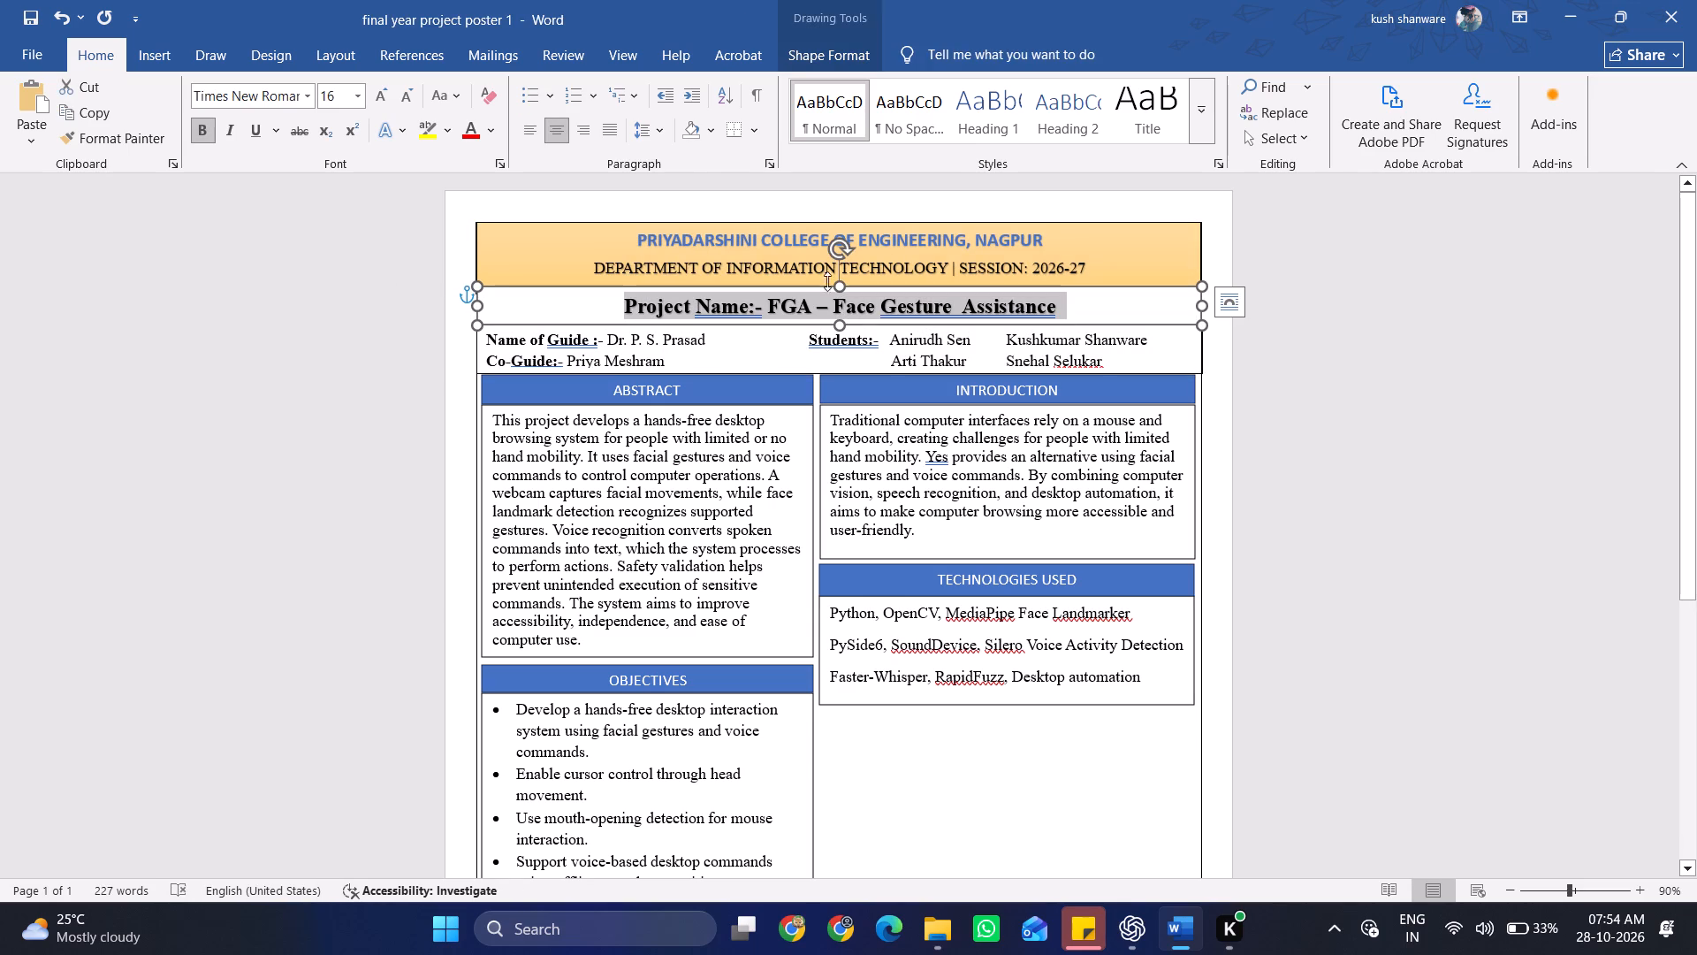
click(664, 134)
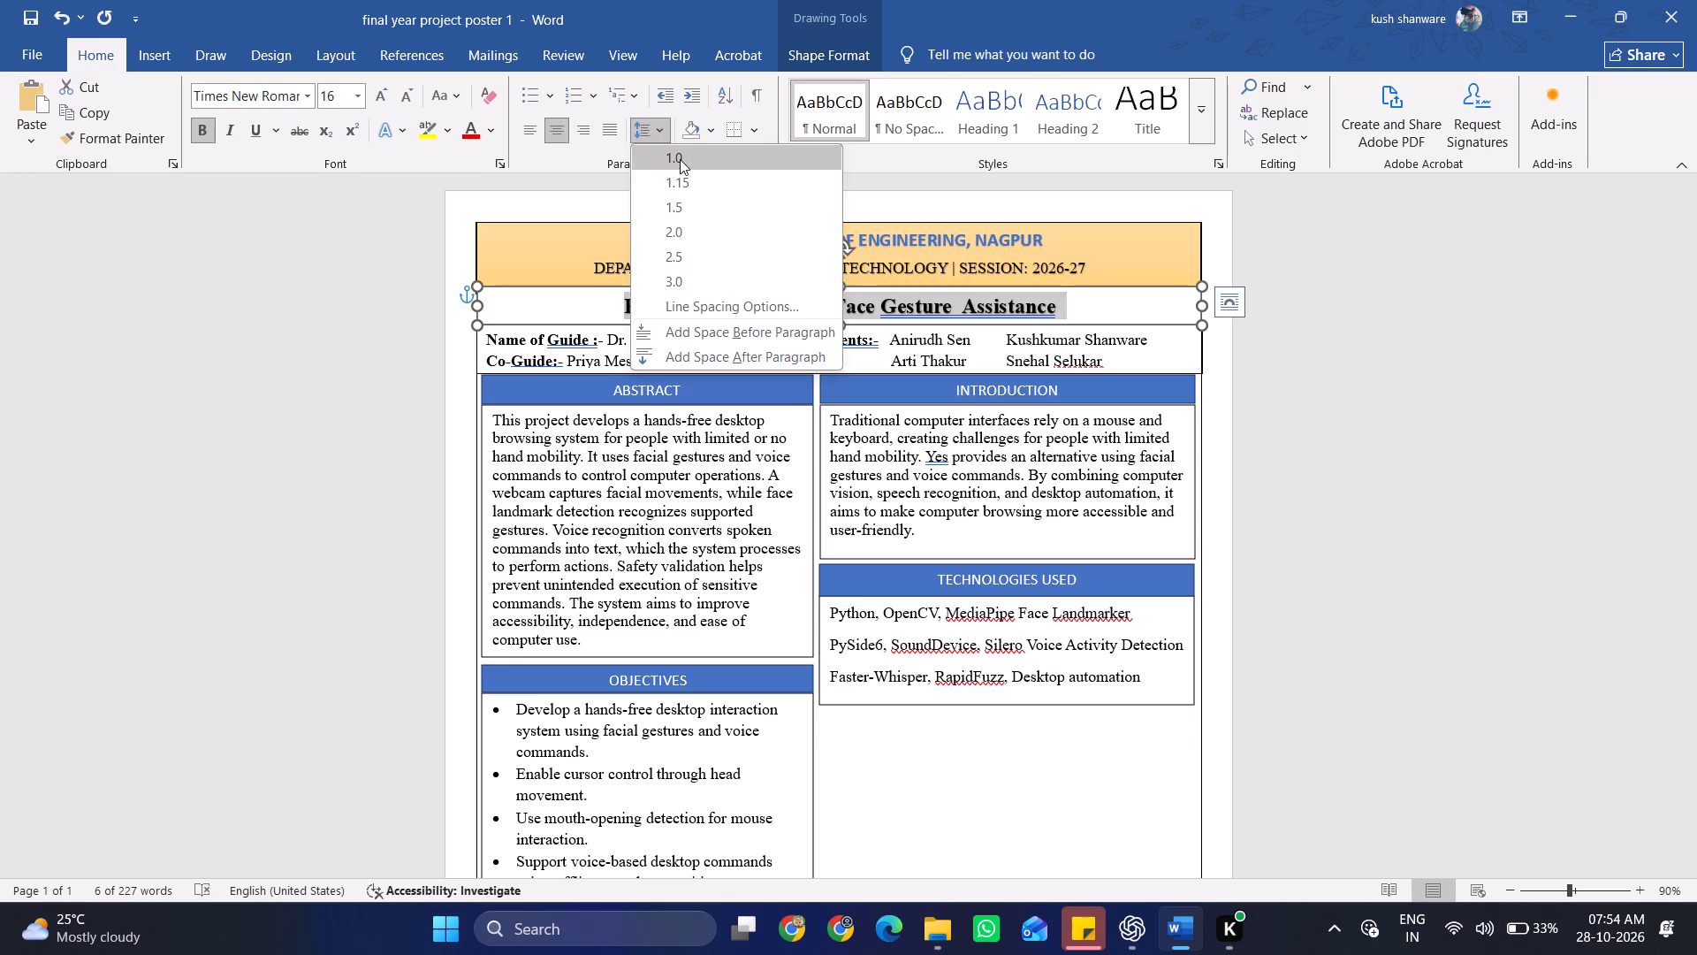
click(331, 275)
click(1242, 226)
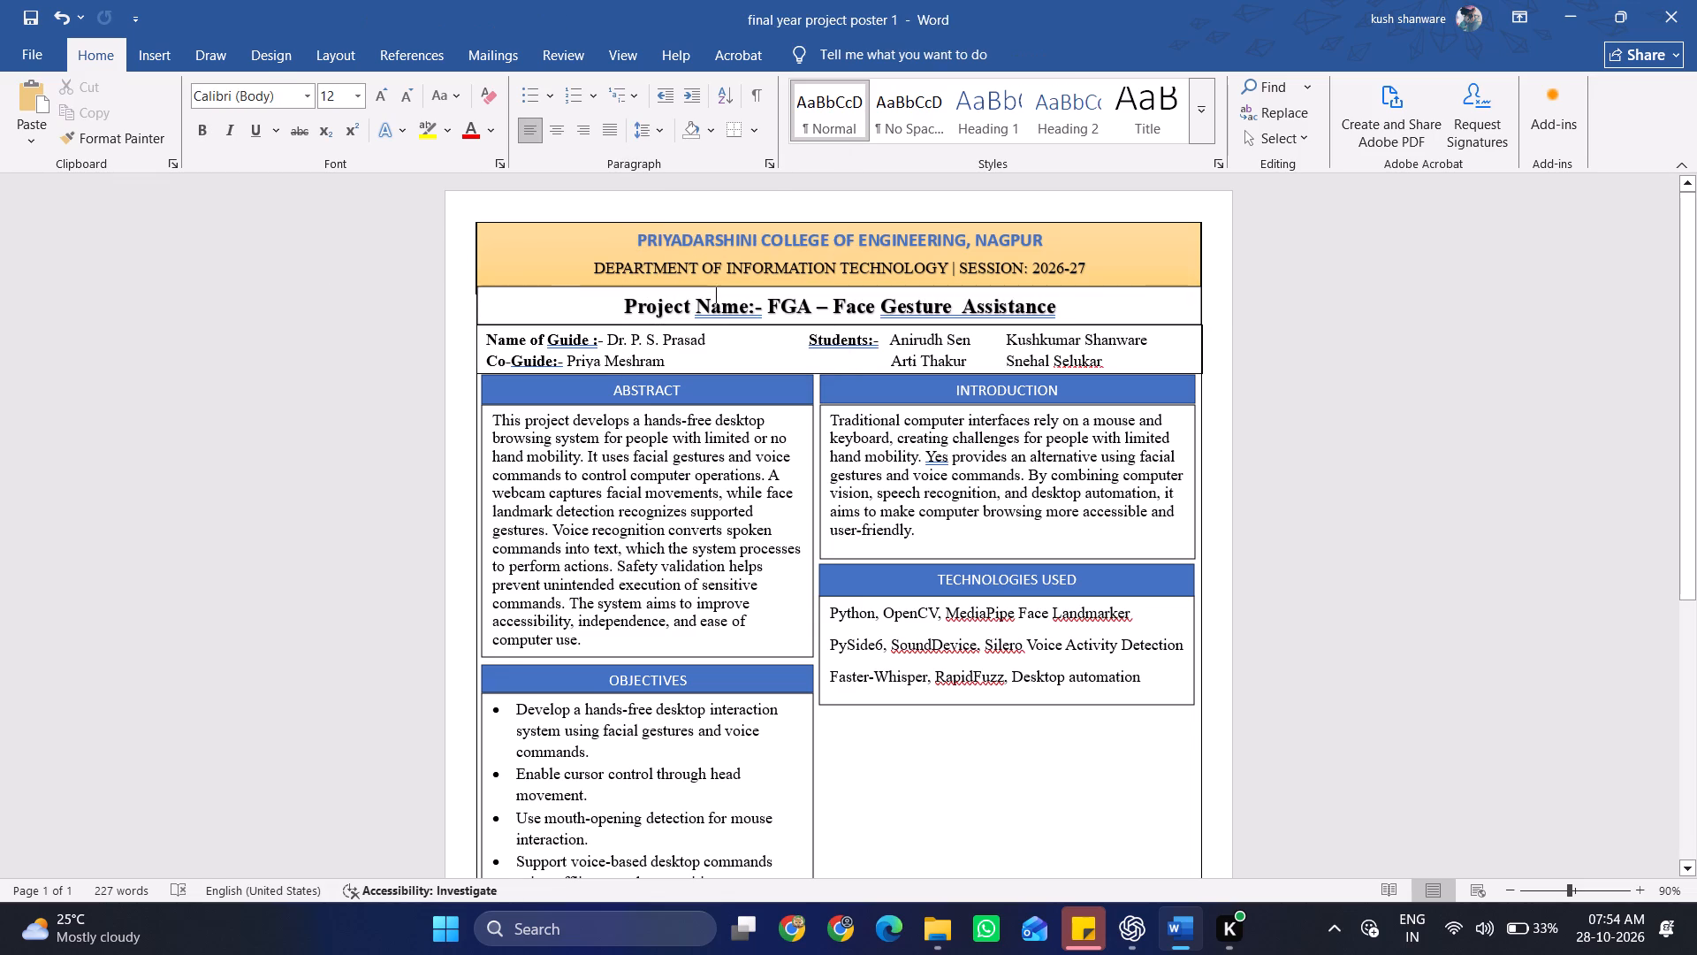
Set the Department of Information Technology and session line in the header to 11 pt.
drag(1102, 271, 668, 232)
click(671, 252)
drag(588, 272, 780, 259)
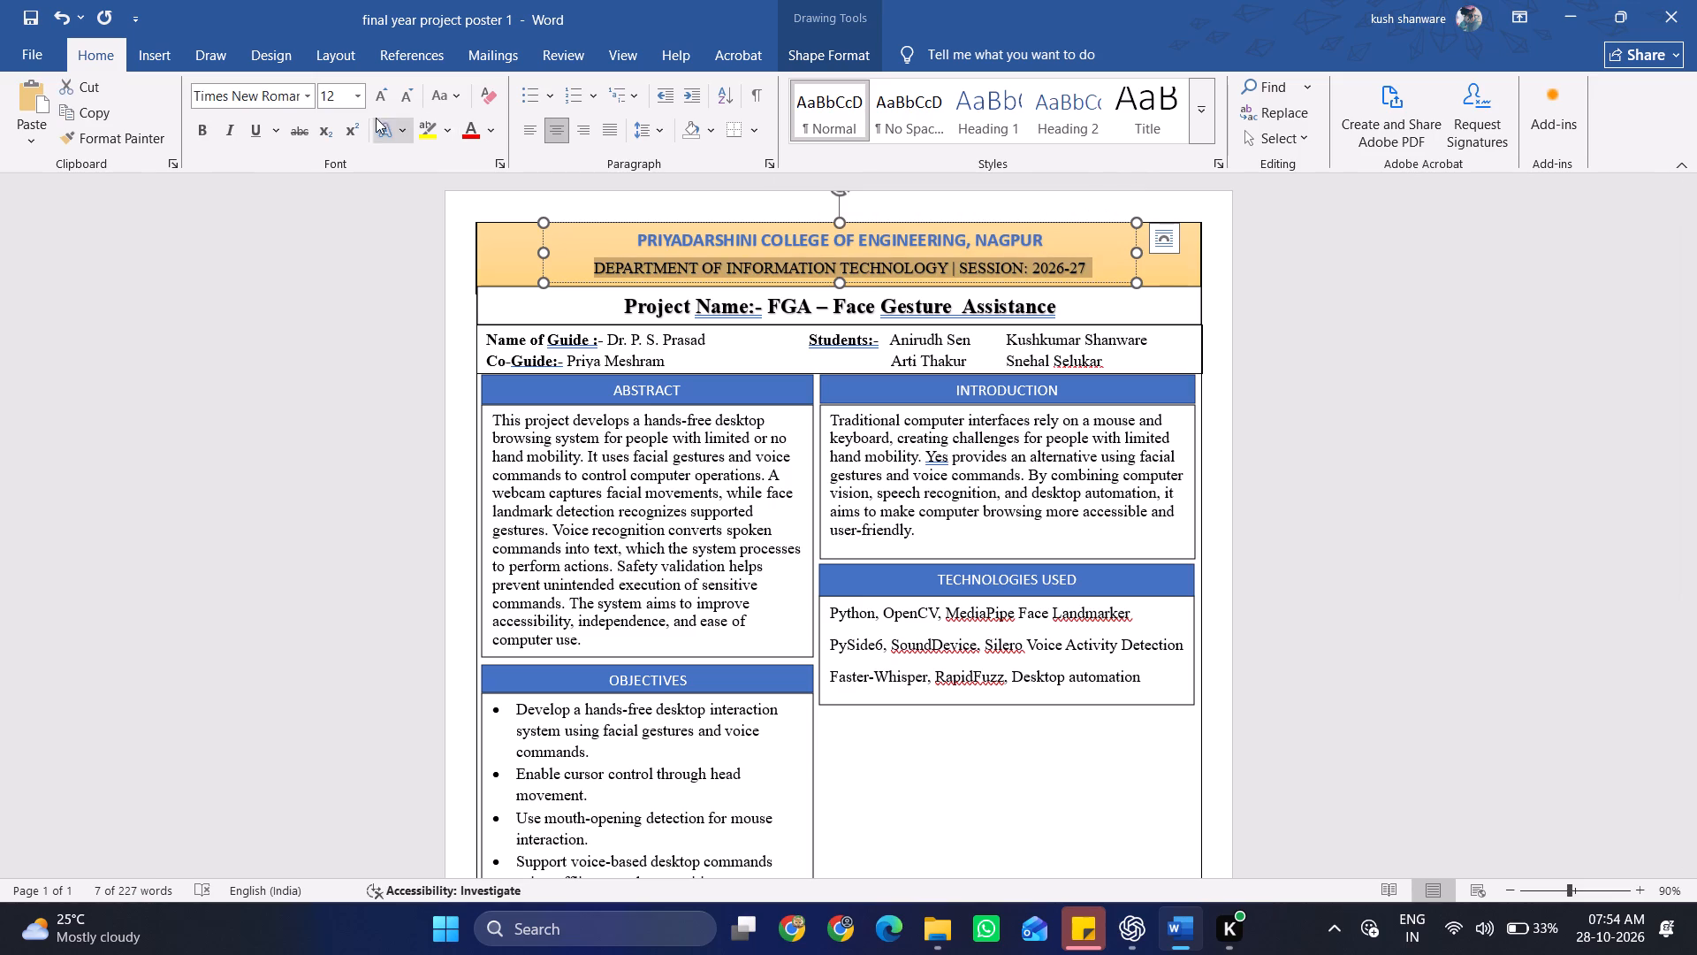
click(412, 90)
Set the PRIYADARSHINI COLLEGE OF ENGINEERING, NAGPUR line's font size to 16 pt.
click(681, 246)
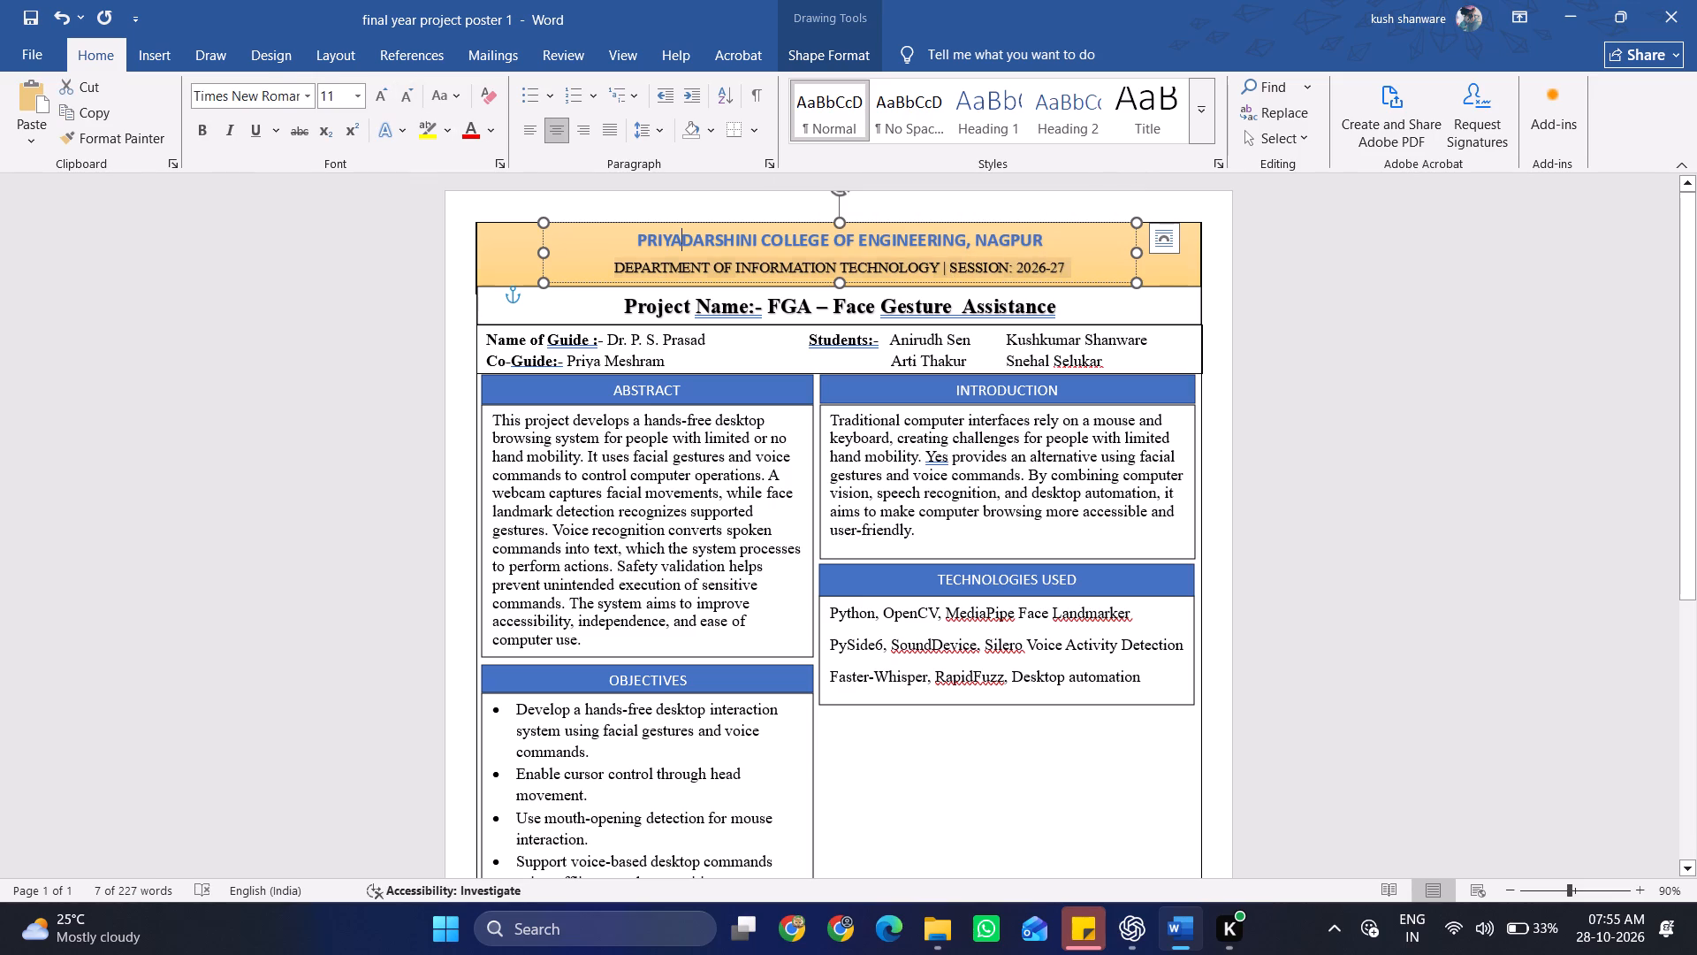
drag(636, 239, 1052, 242)
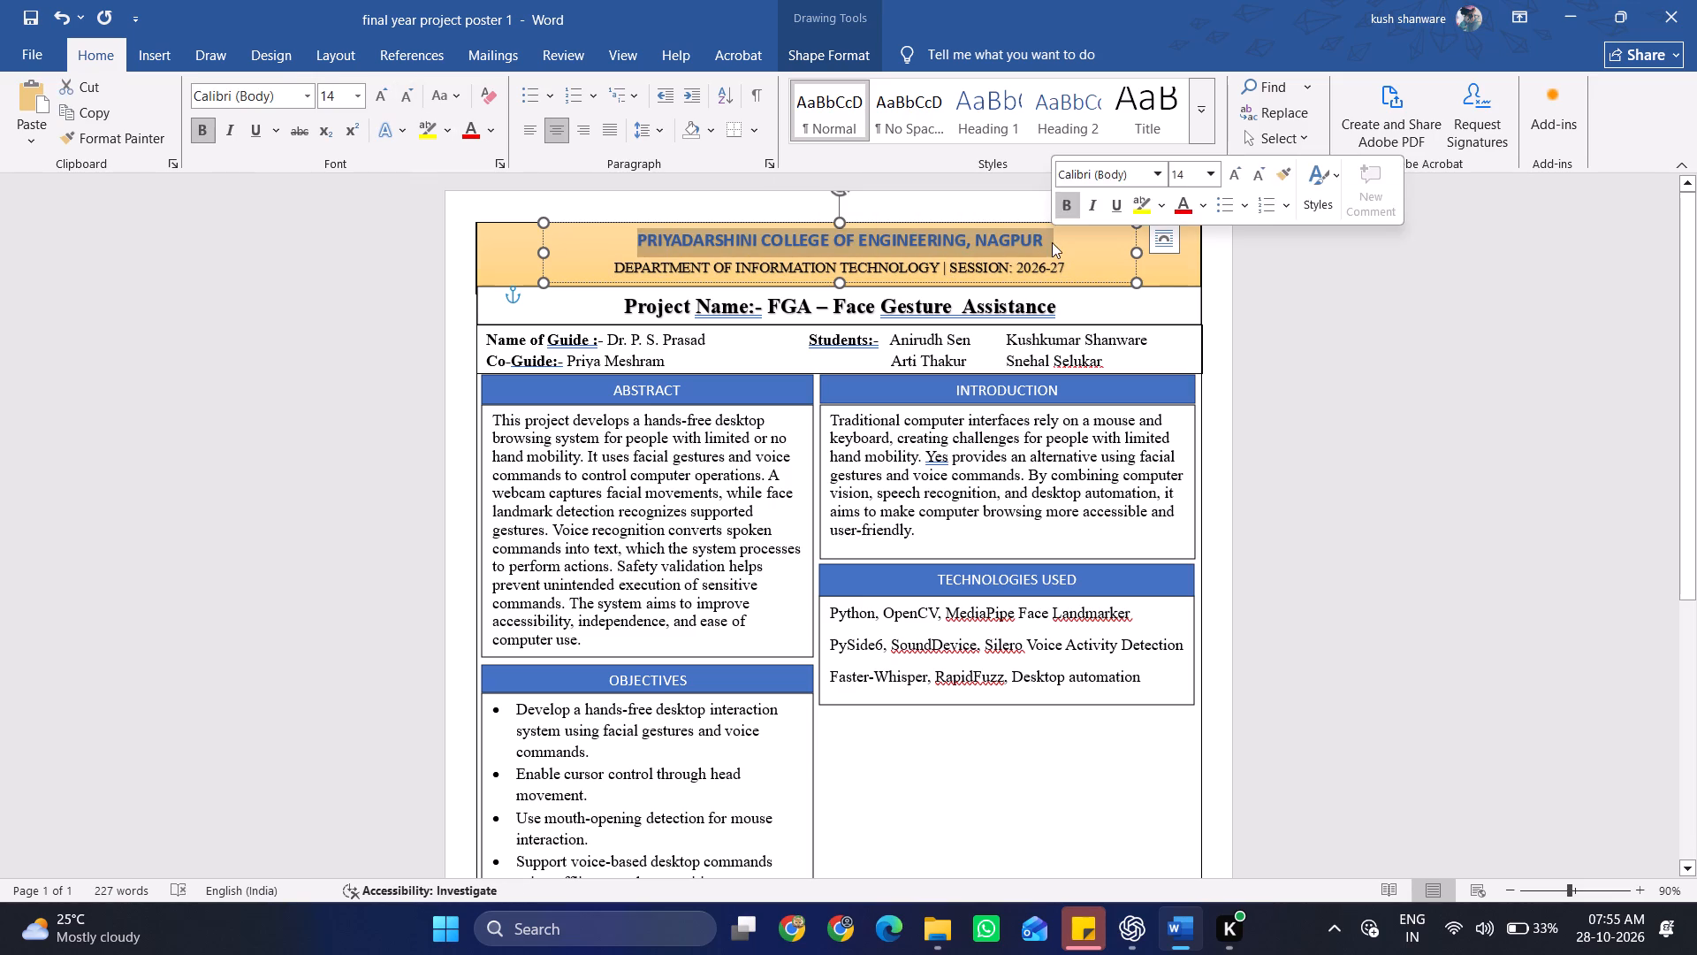
click(380, 101)
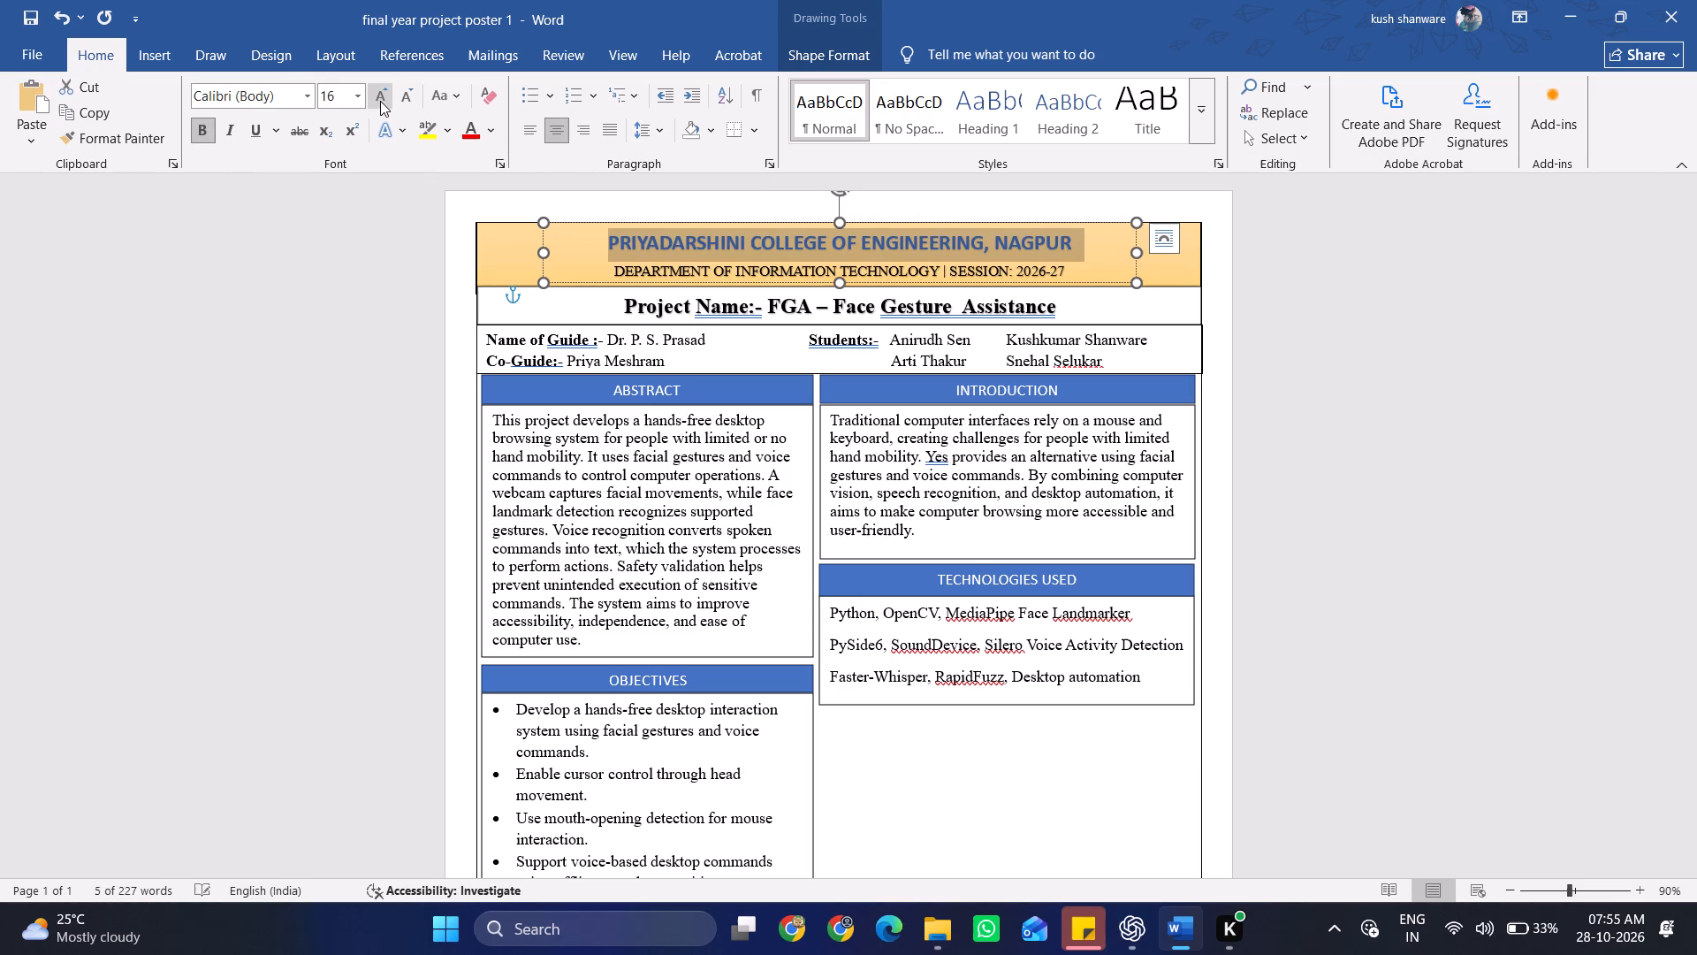
click(380, 101)
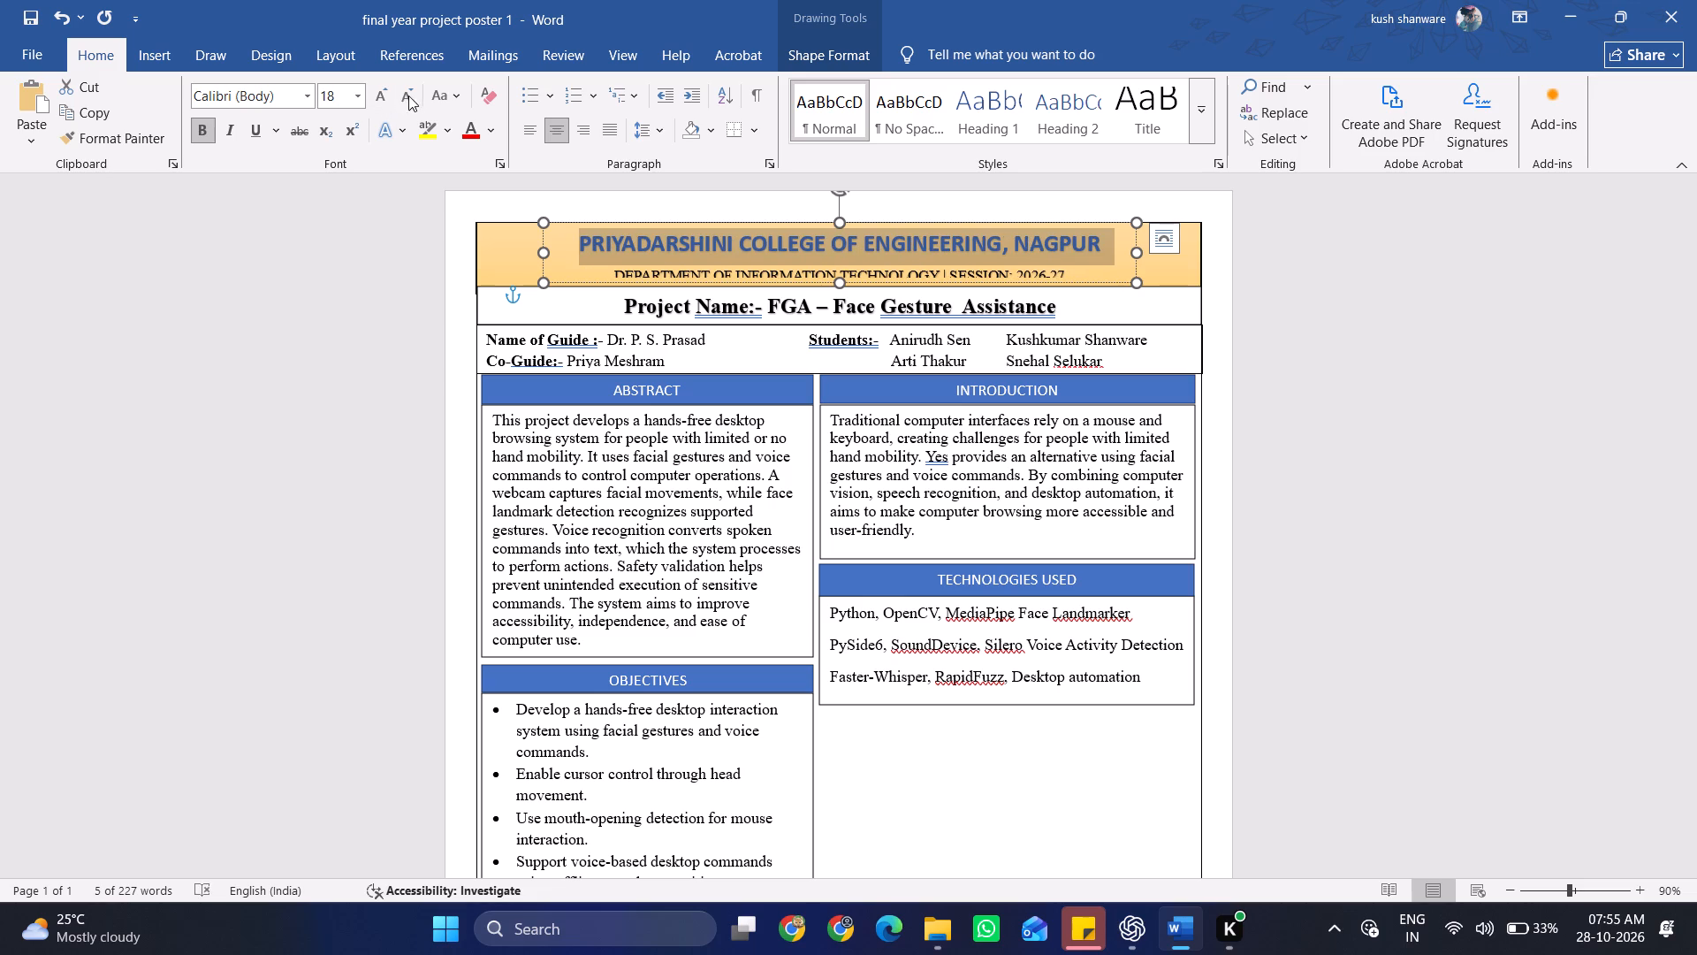
click(409, 95)
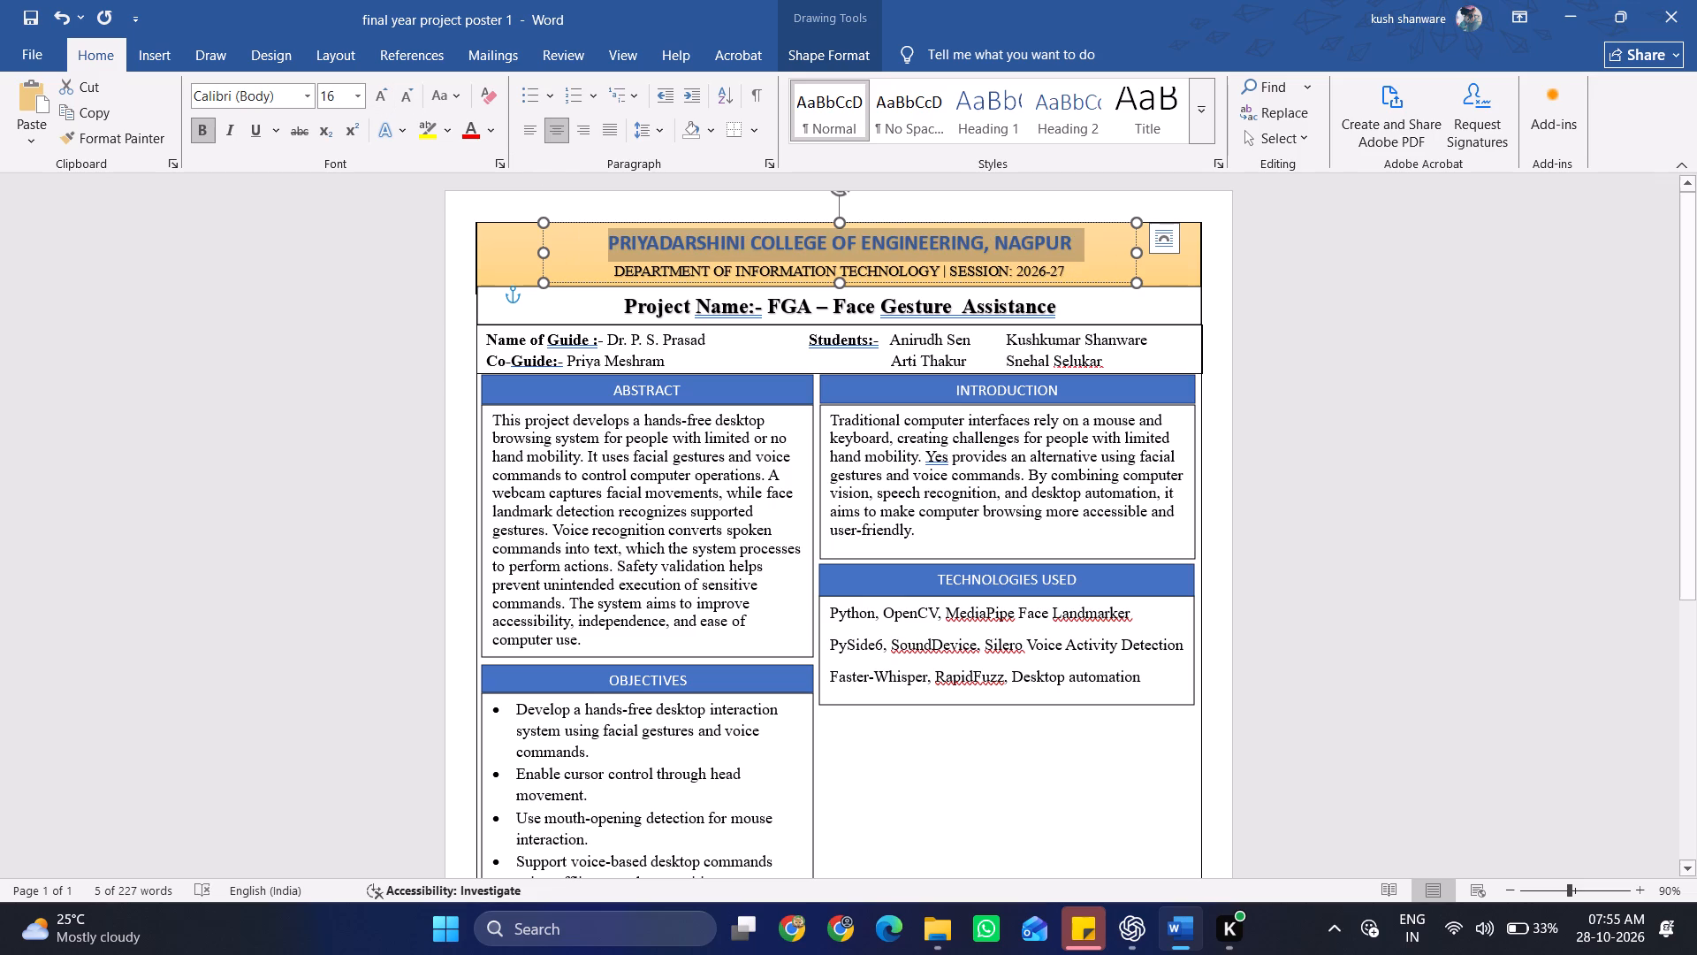
Extend the bottom edge of the college header text box slightly downward.
click(842, 286)
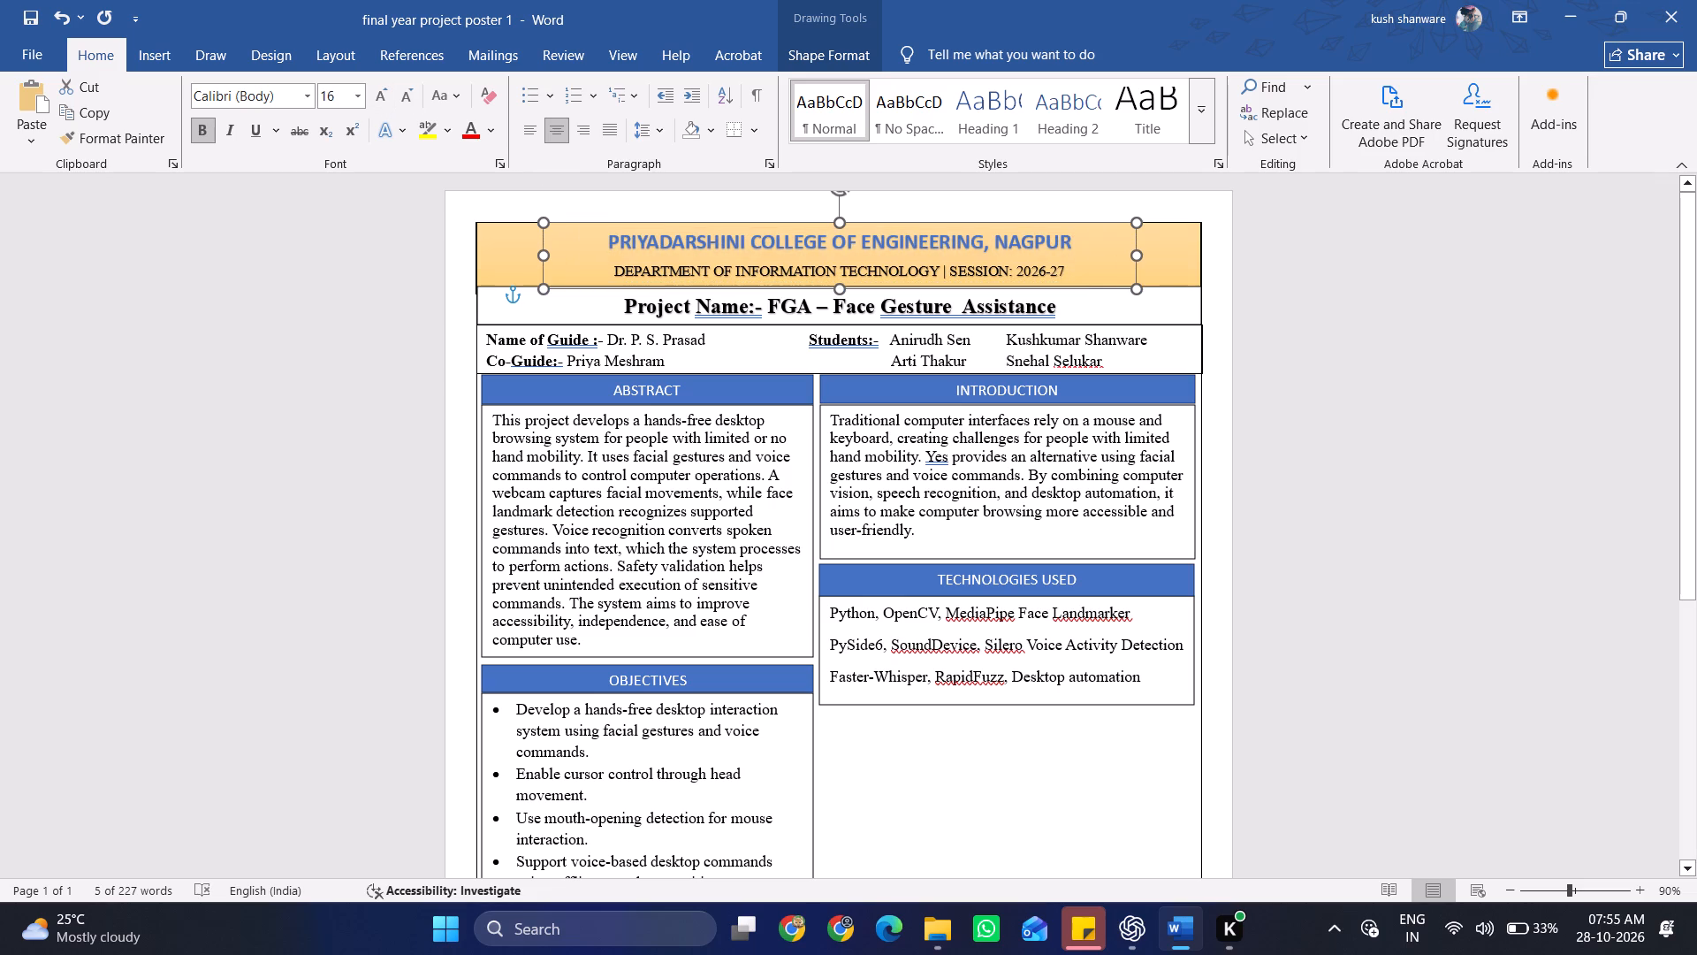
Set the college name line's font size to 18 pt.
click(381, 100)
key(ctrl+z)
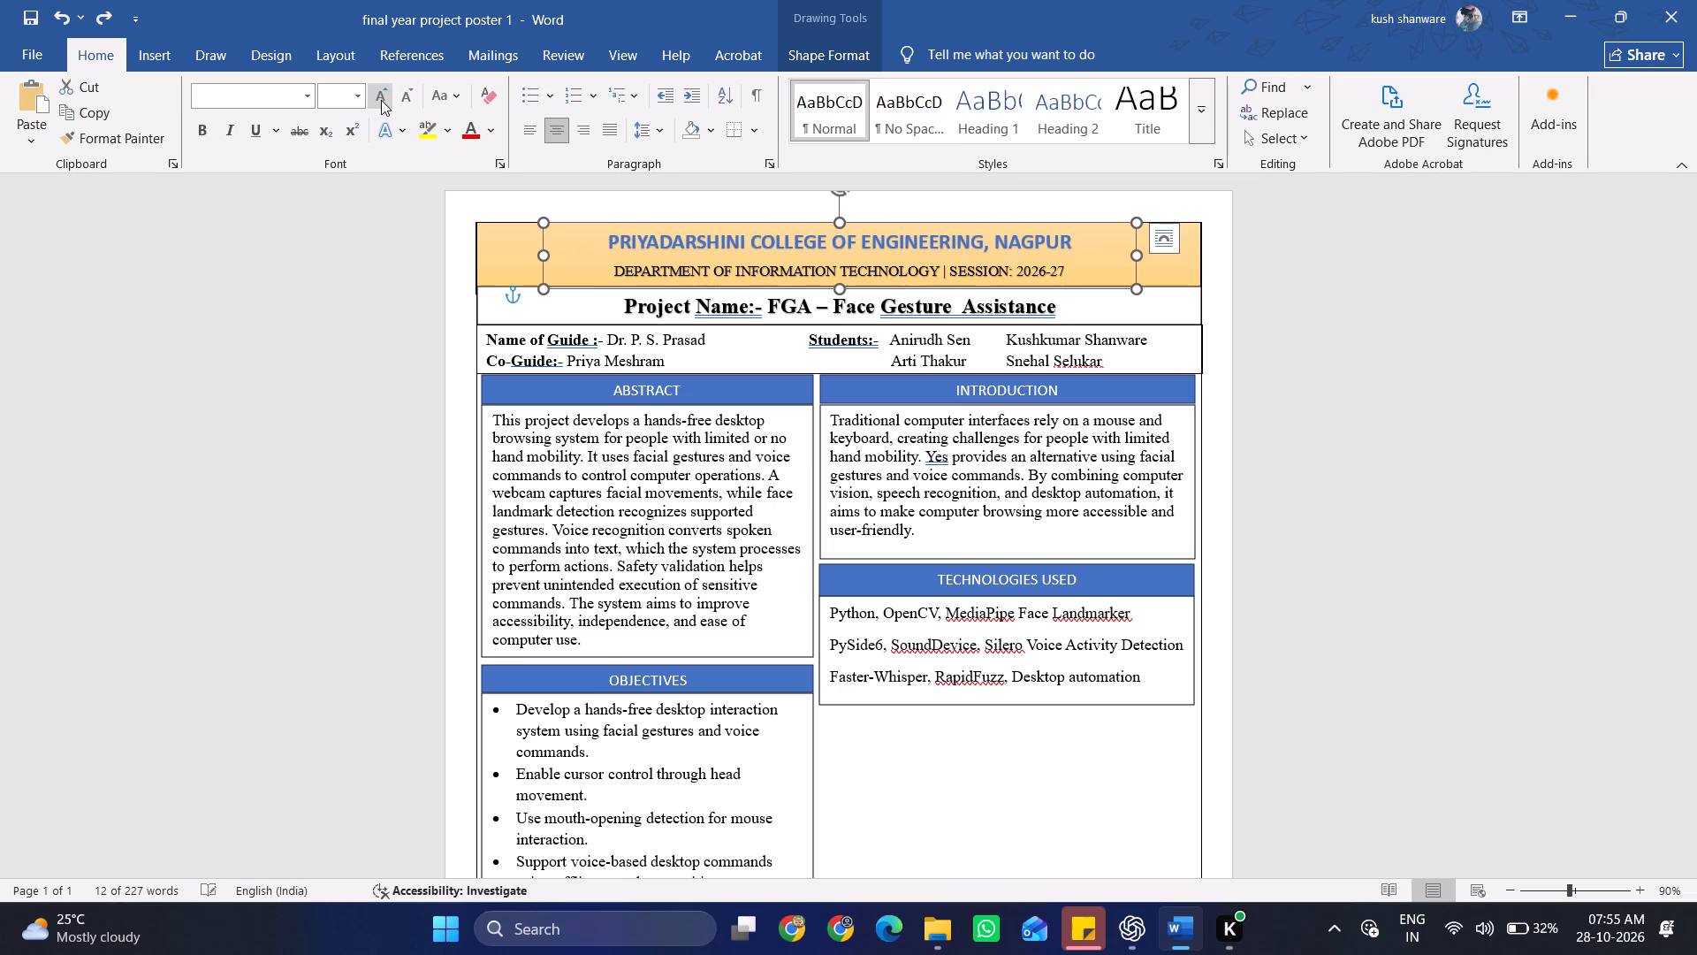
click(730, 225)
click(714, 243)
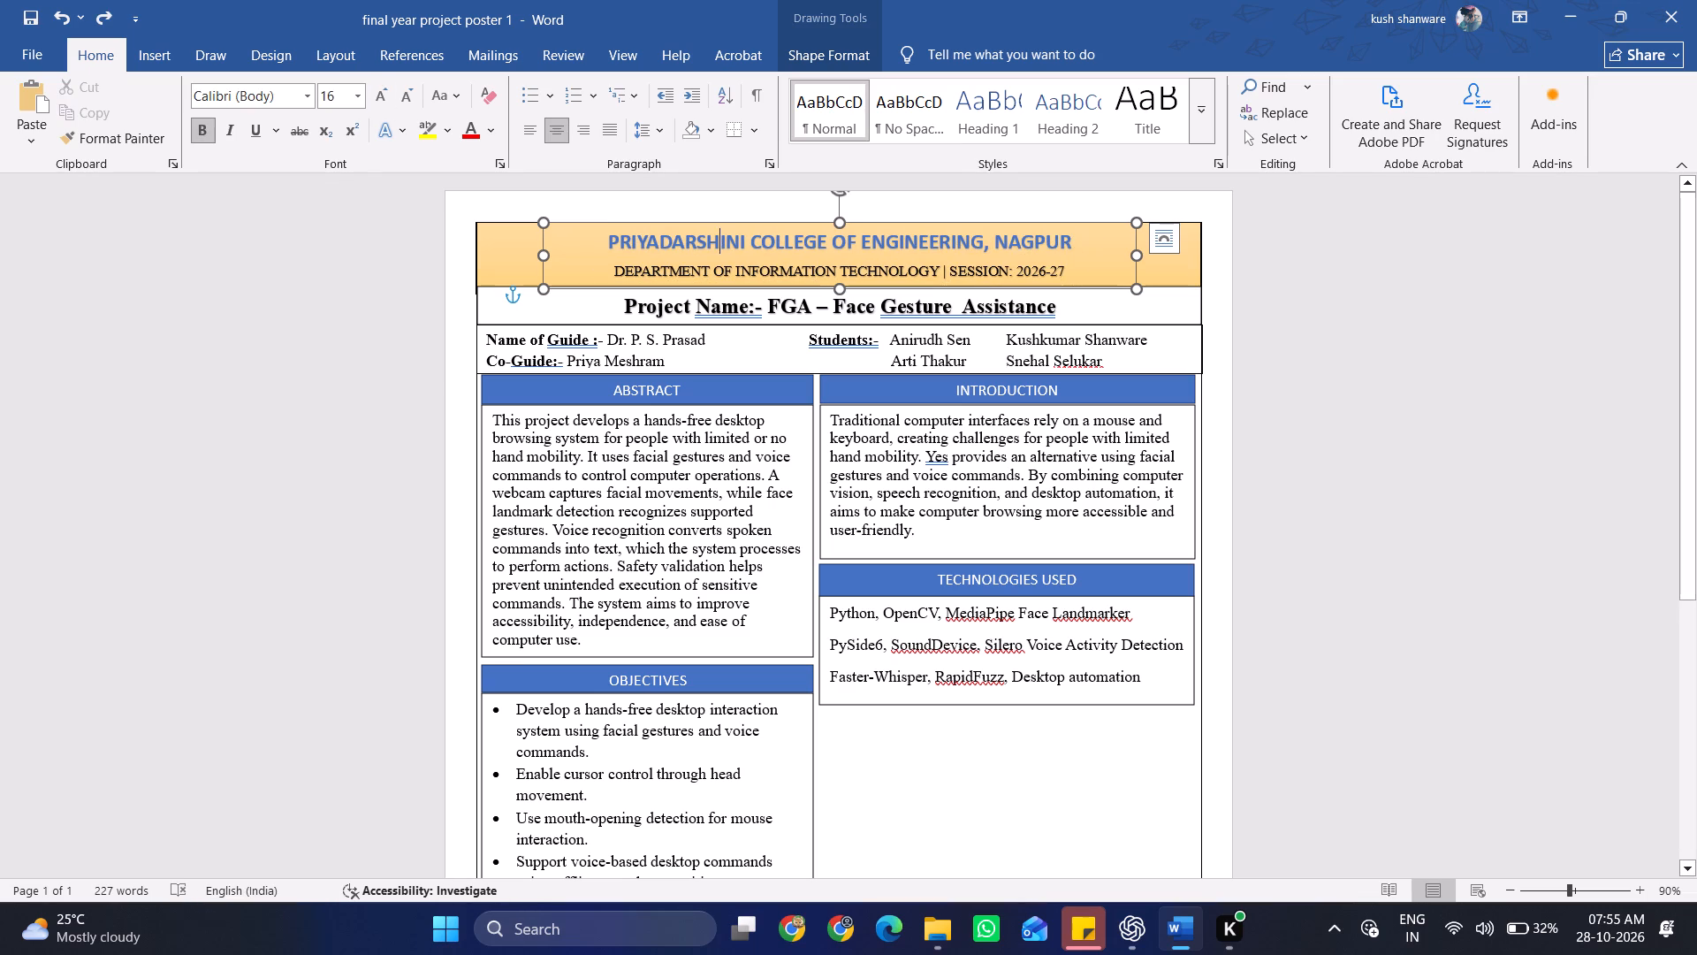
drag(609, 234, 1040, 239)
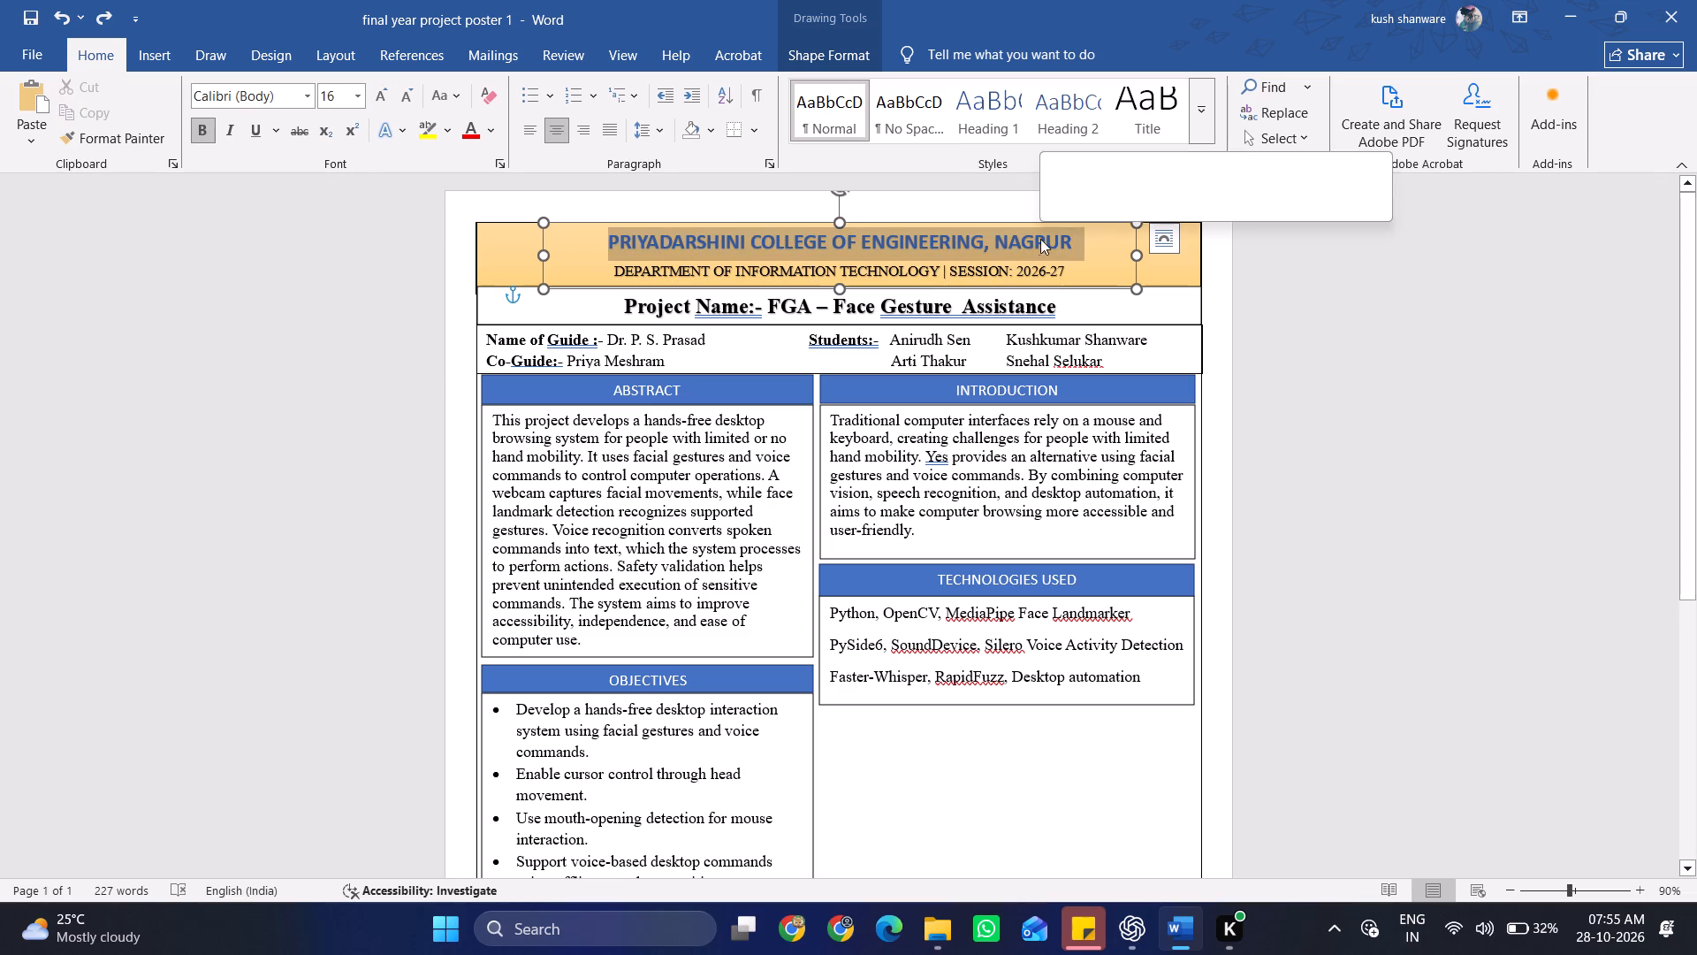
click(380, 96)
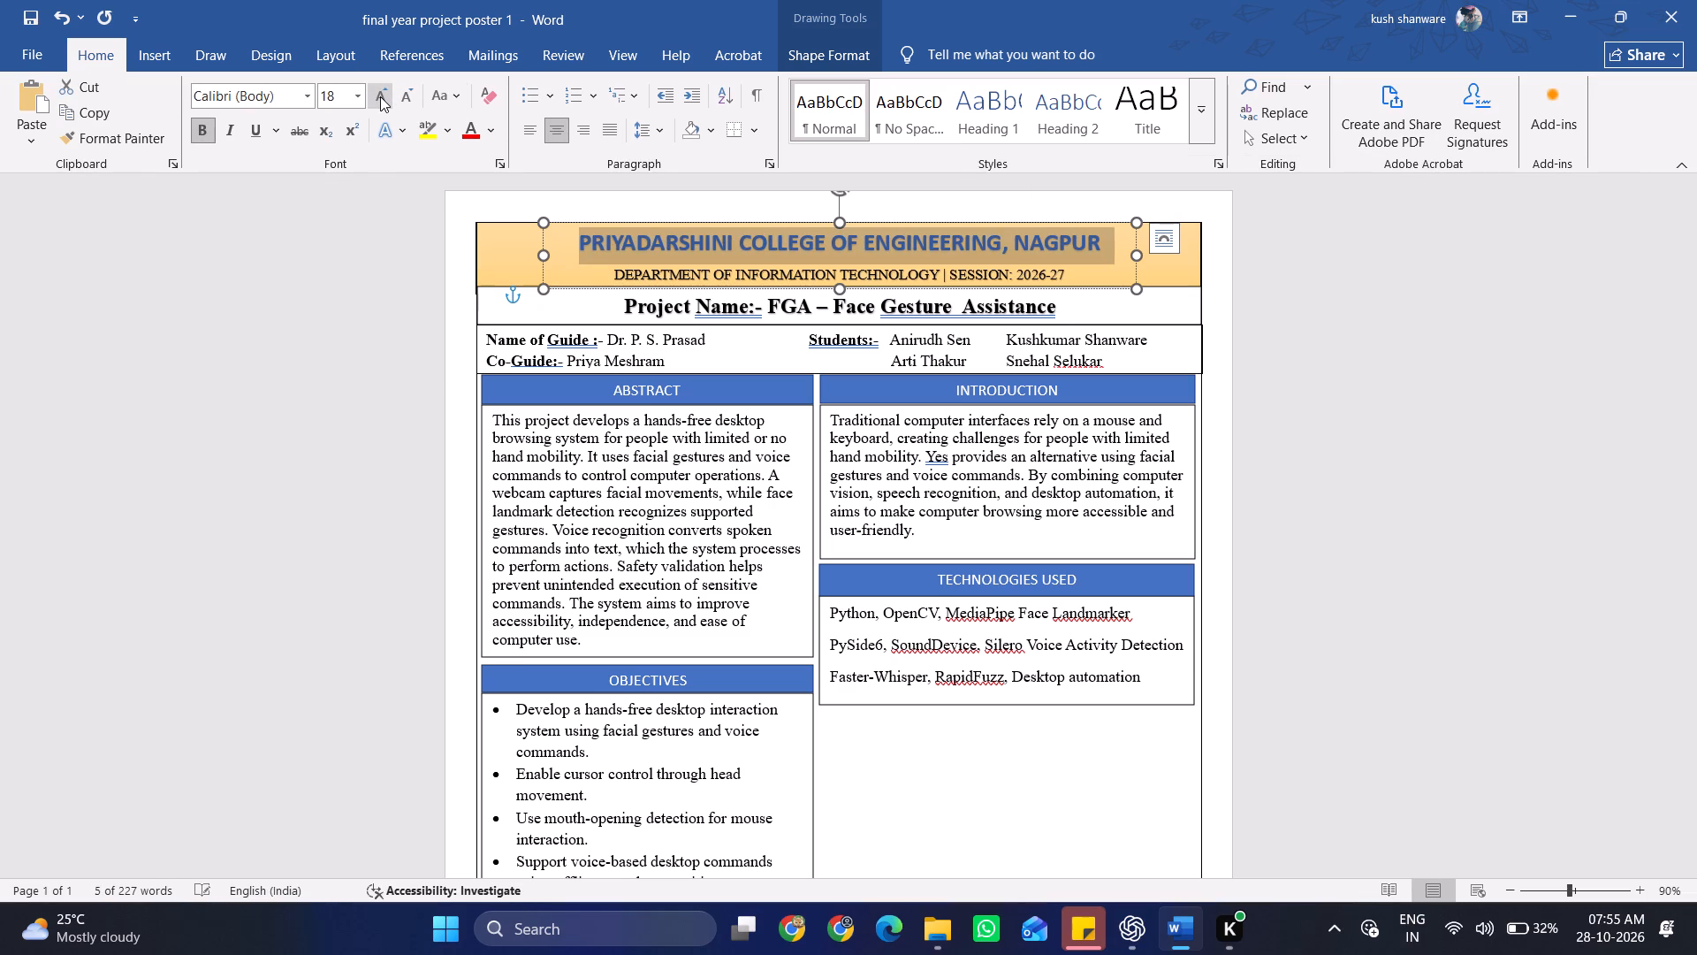
Apply the plain black-fill WordArt style to the college name line.
click(407, 134)
click(826, 47)
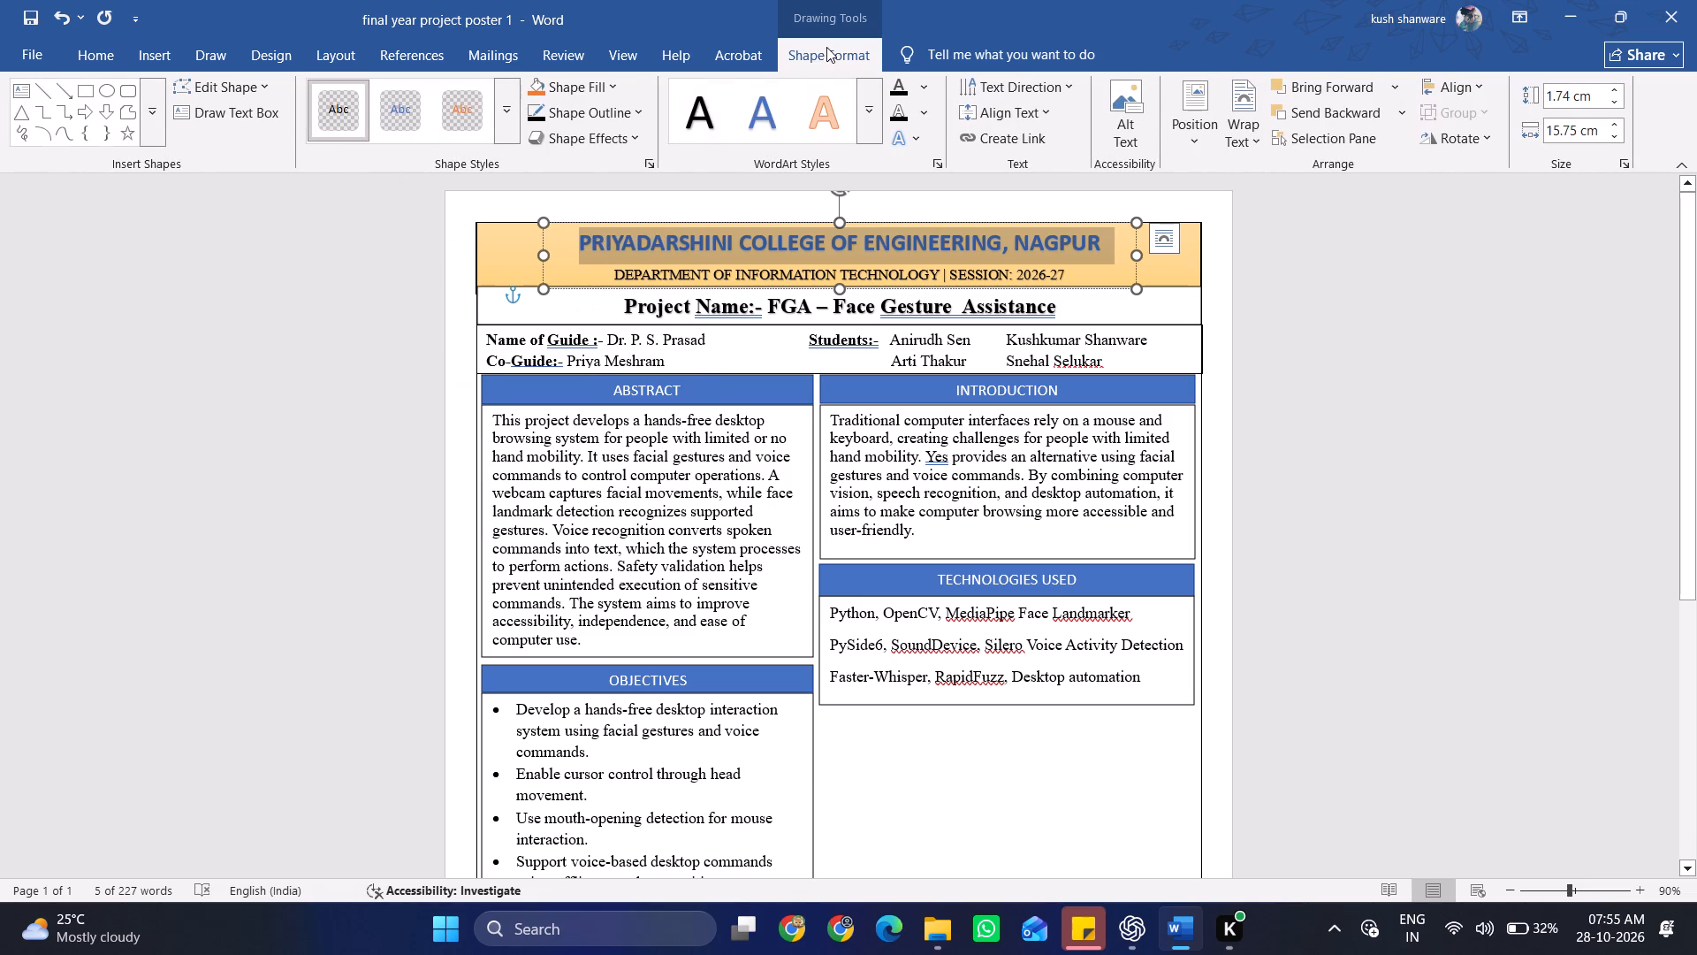
click(691, 124)
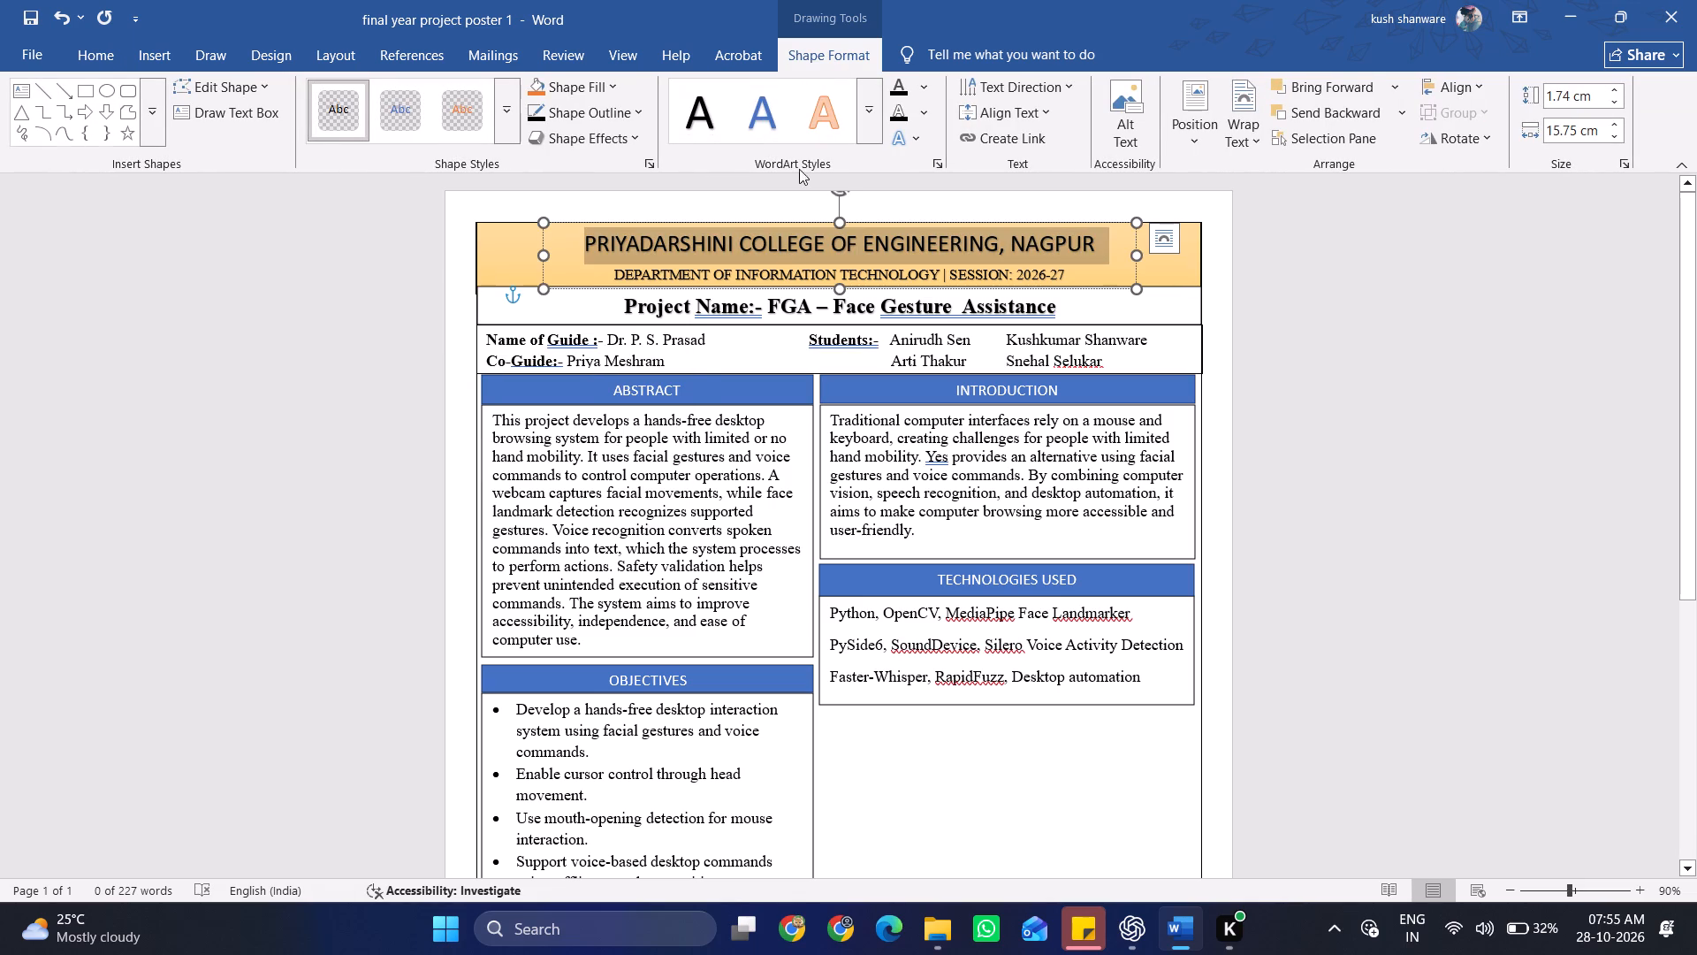
click(868, 103)
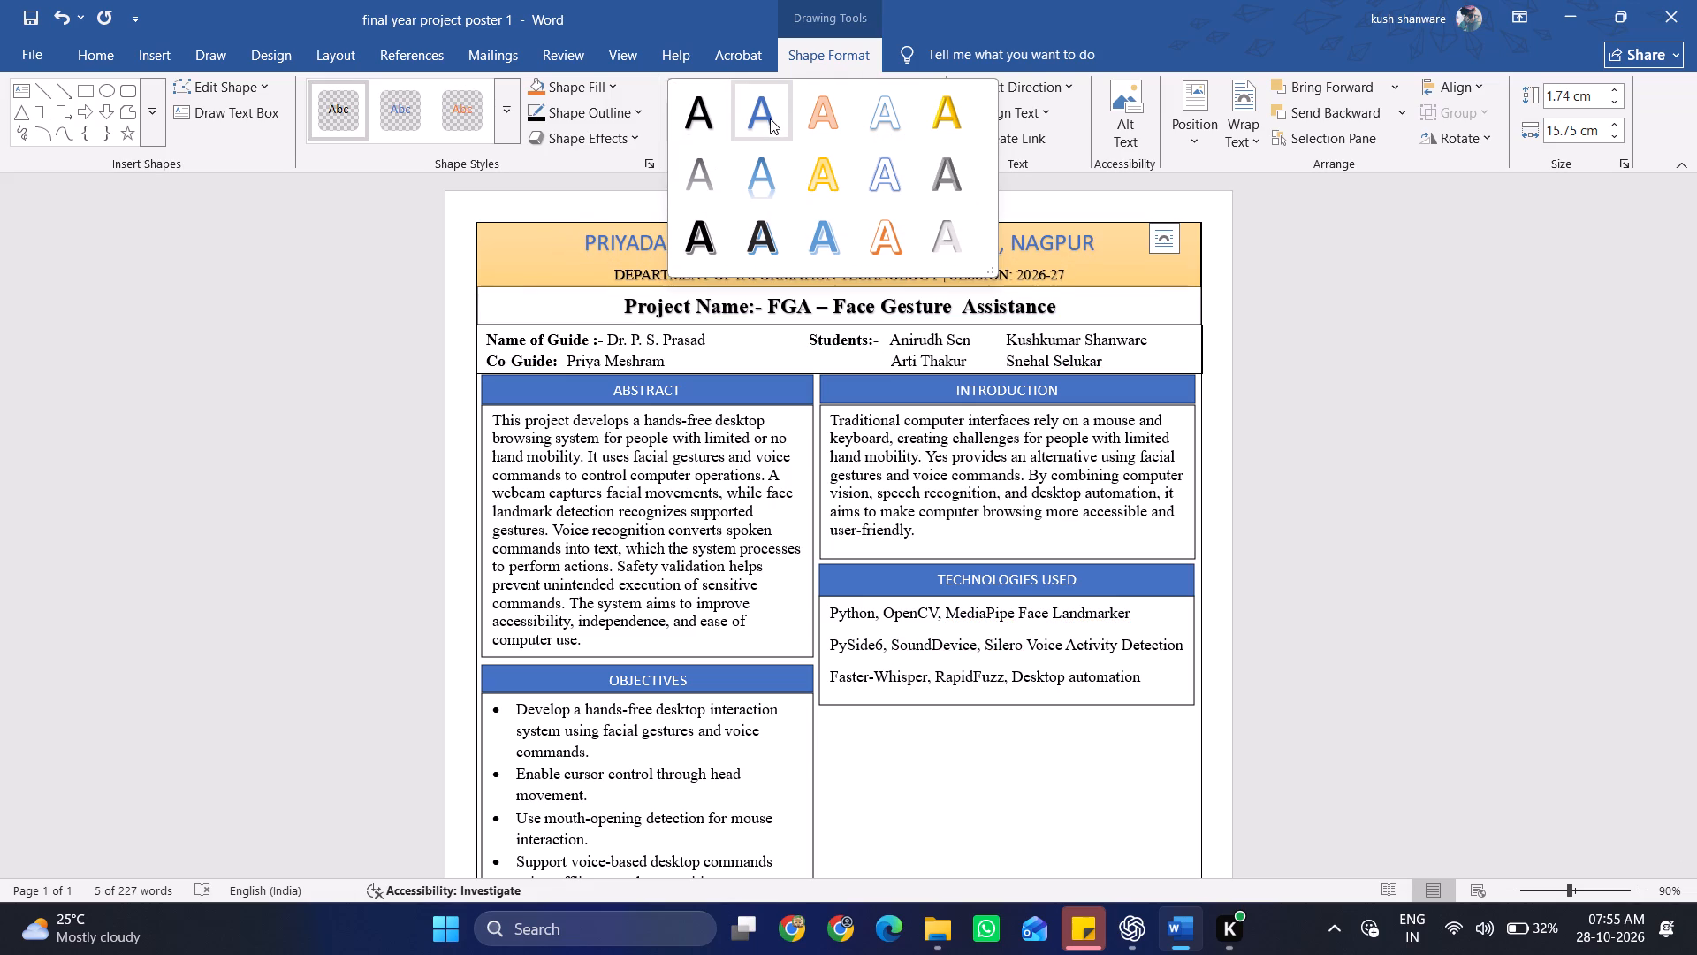
click(712, 115)
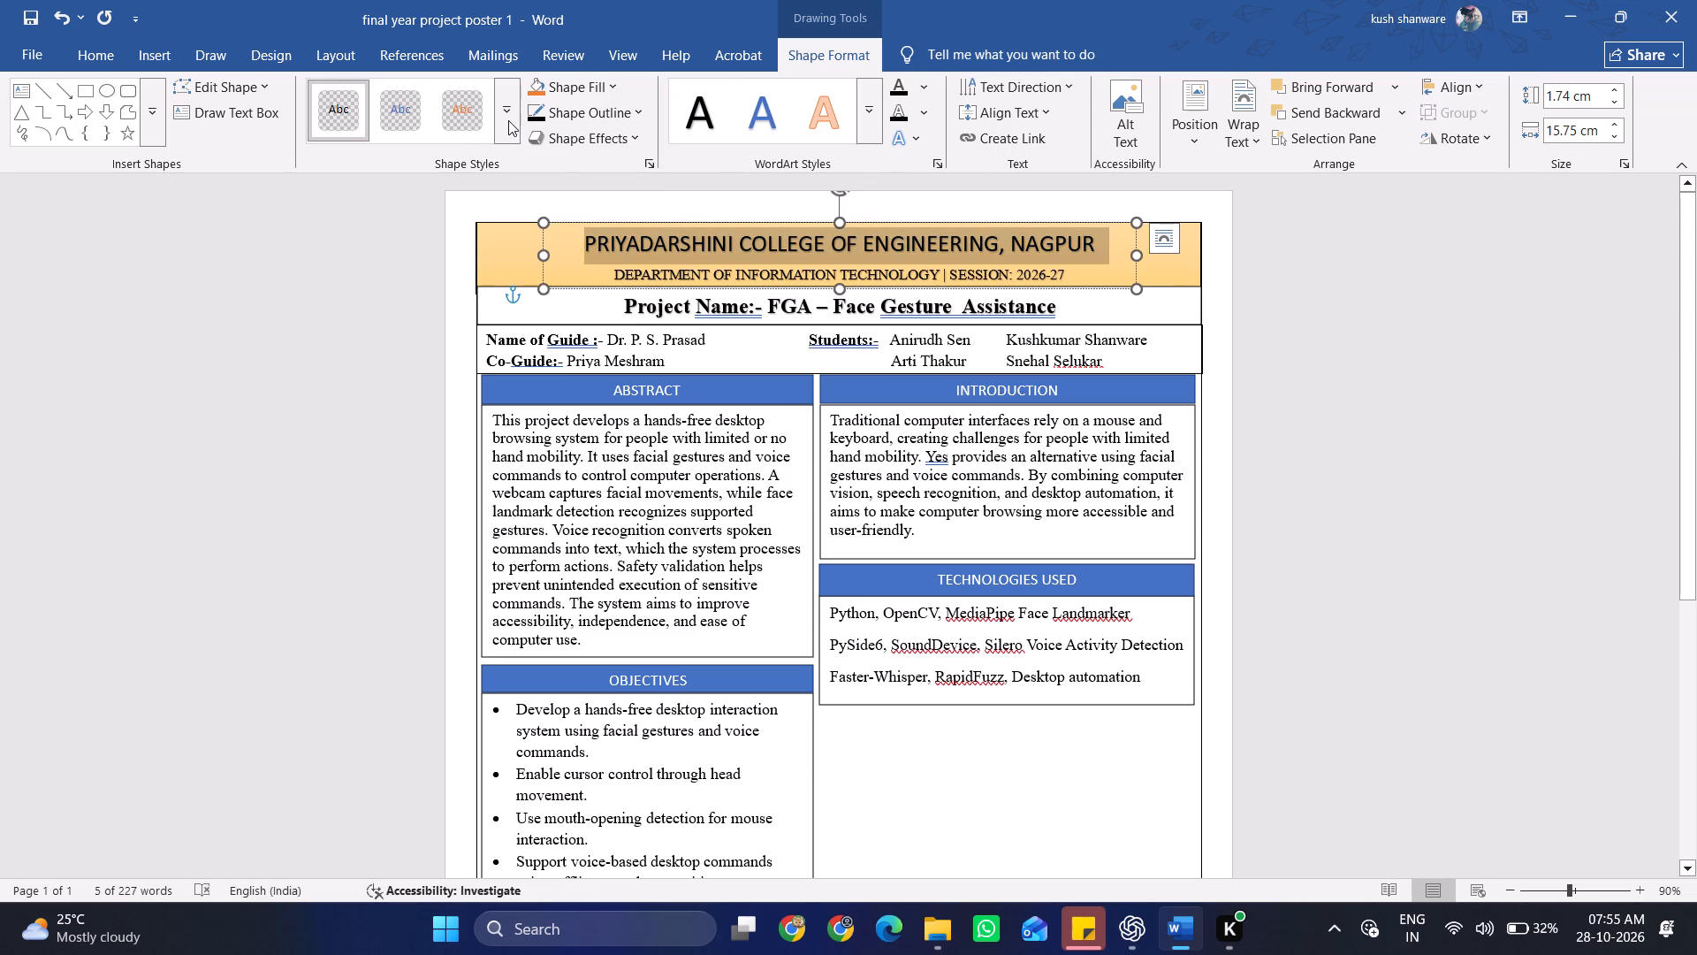
Set the college name line's font to Times New Roman.
click(94, 52)
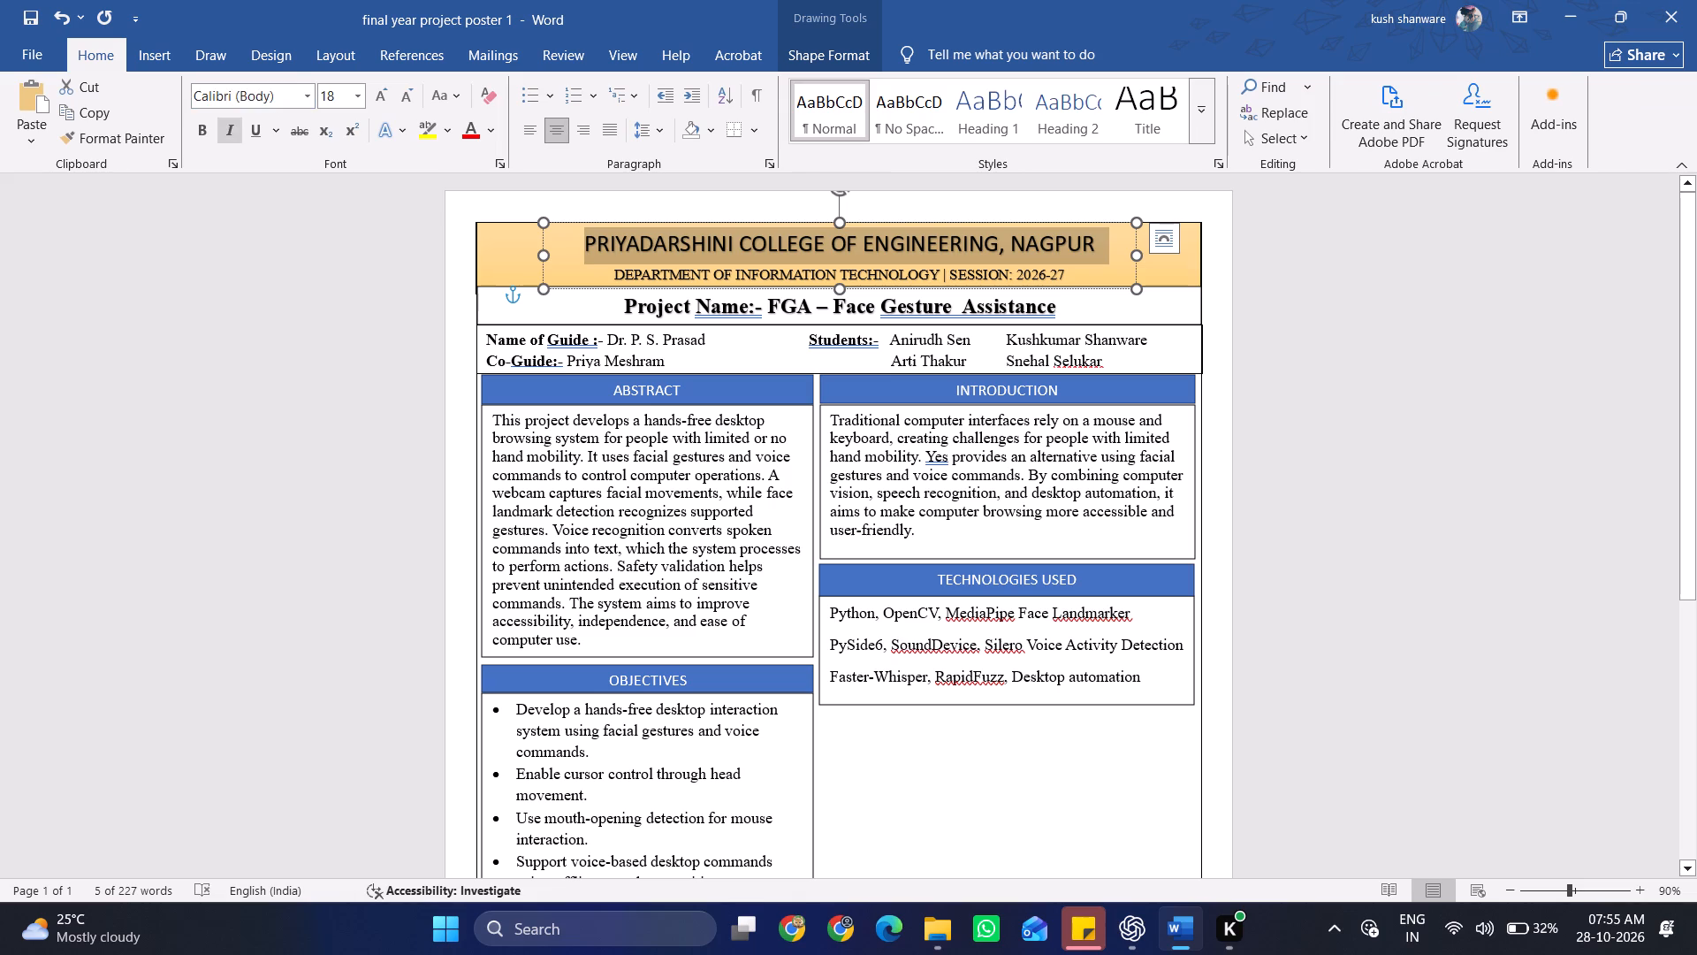
click(261, 91)
click(314, 91)
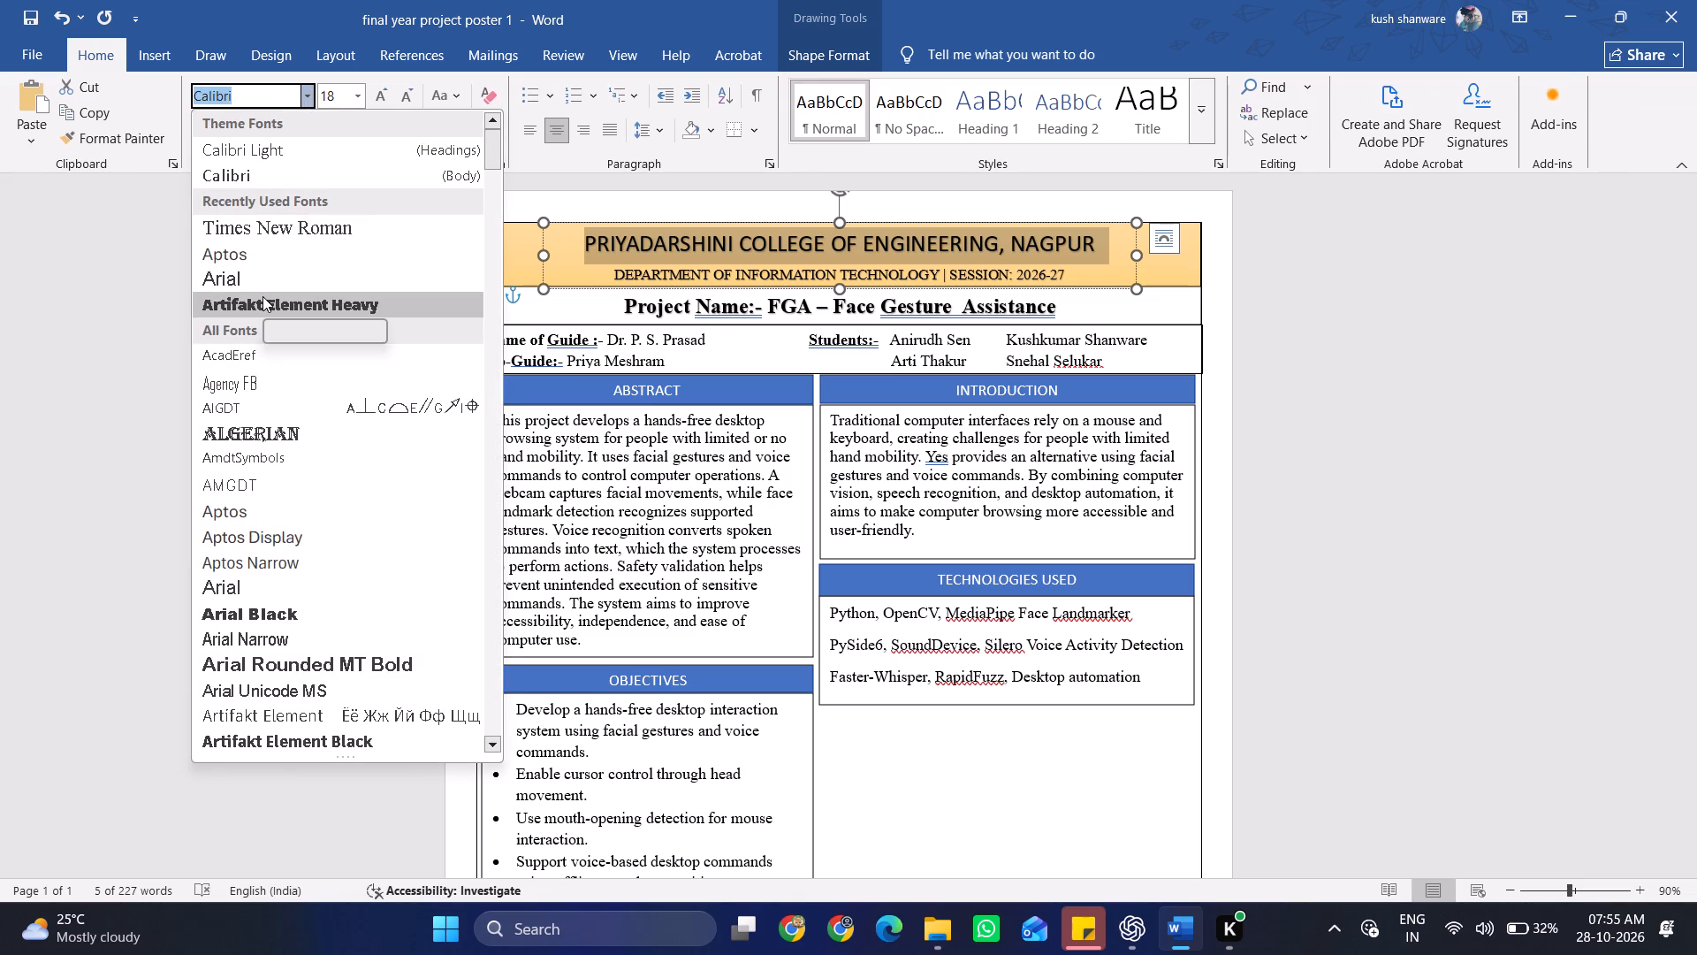
click(288, 227)
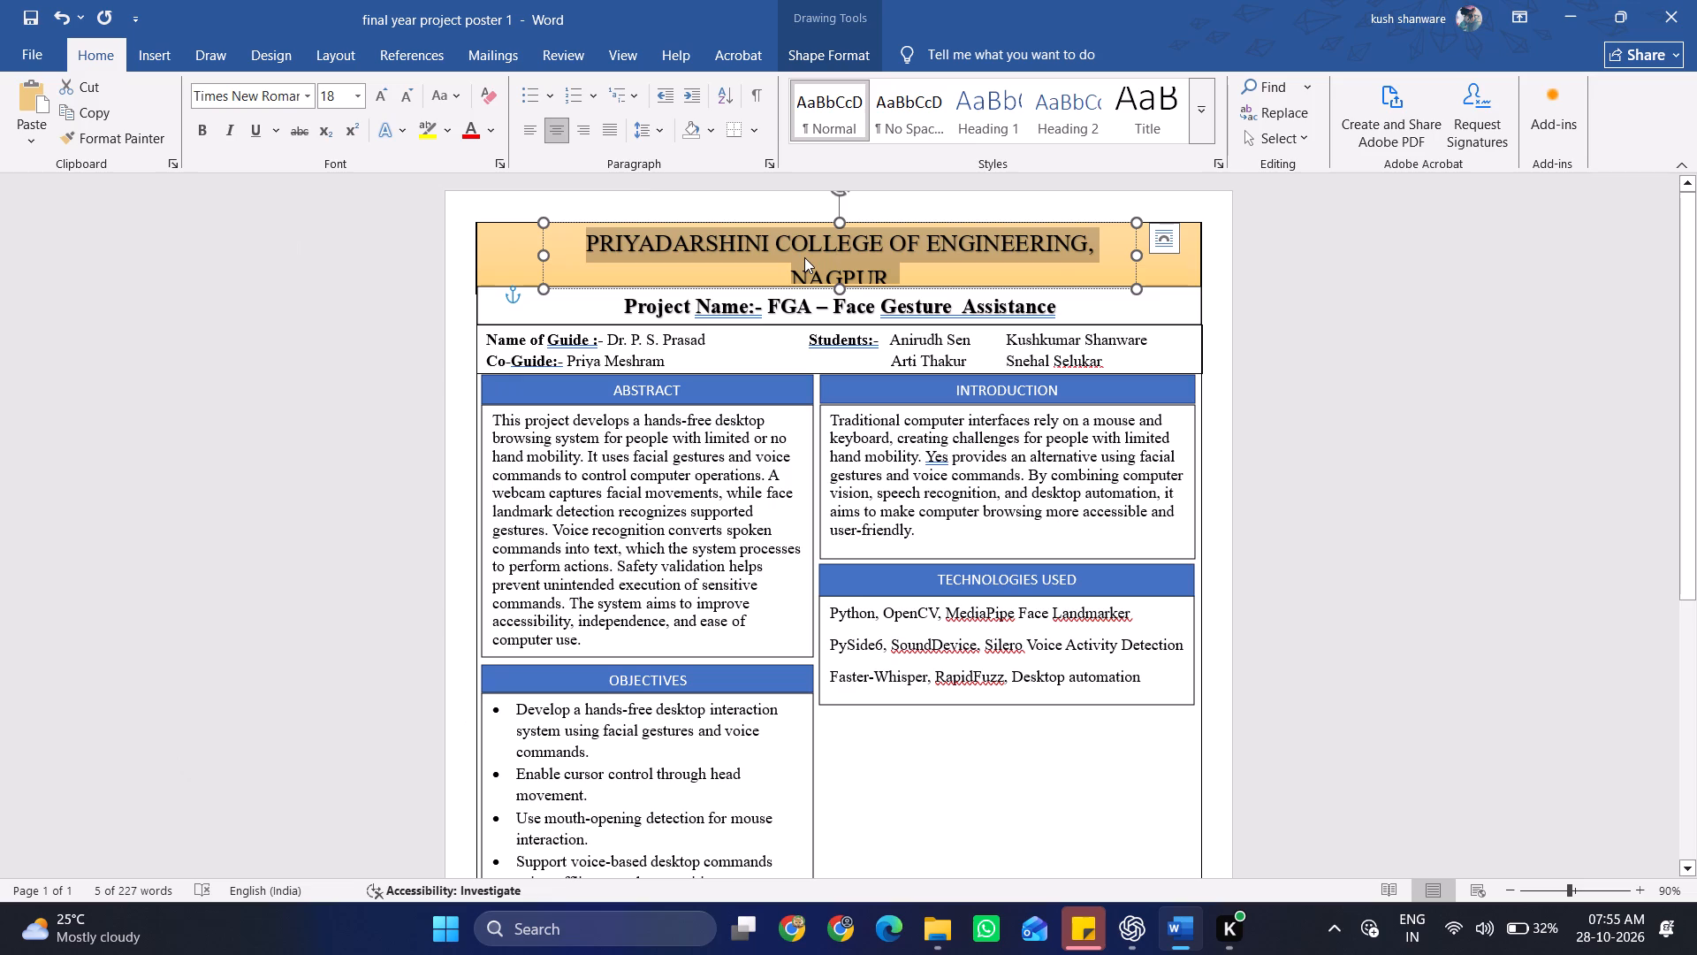
Set the Times New Roman college name line's font size to 16 pt.
click(376, 96)
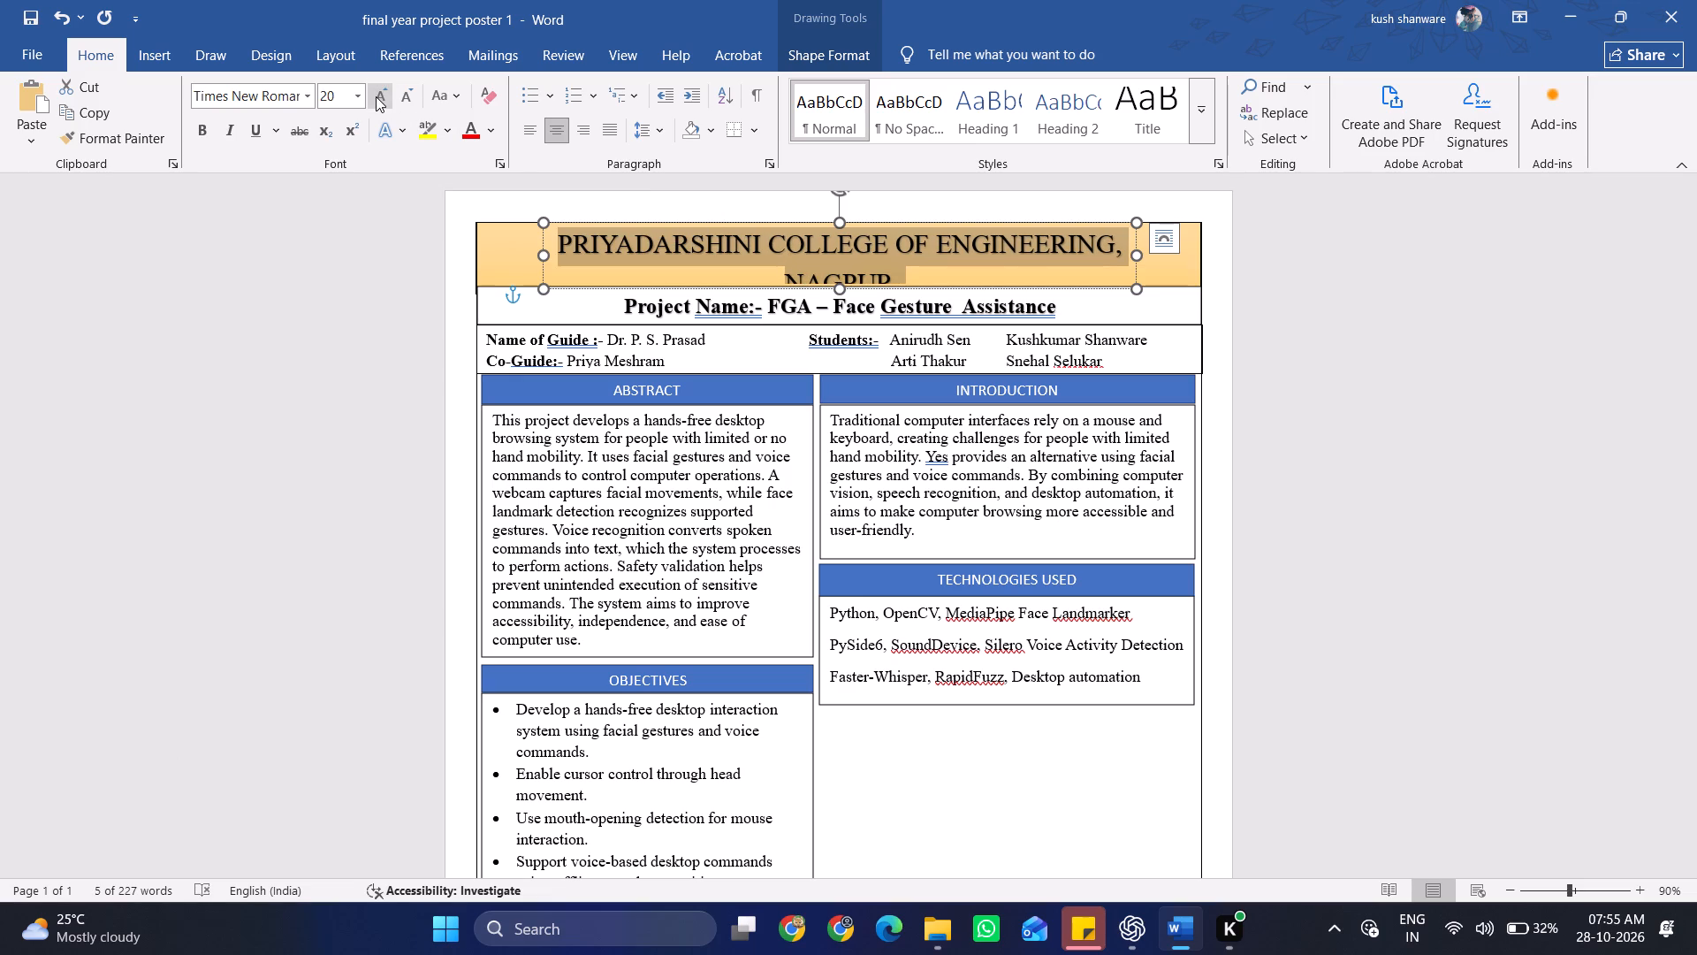
double_click(397, 95)
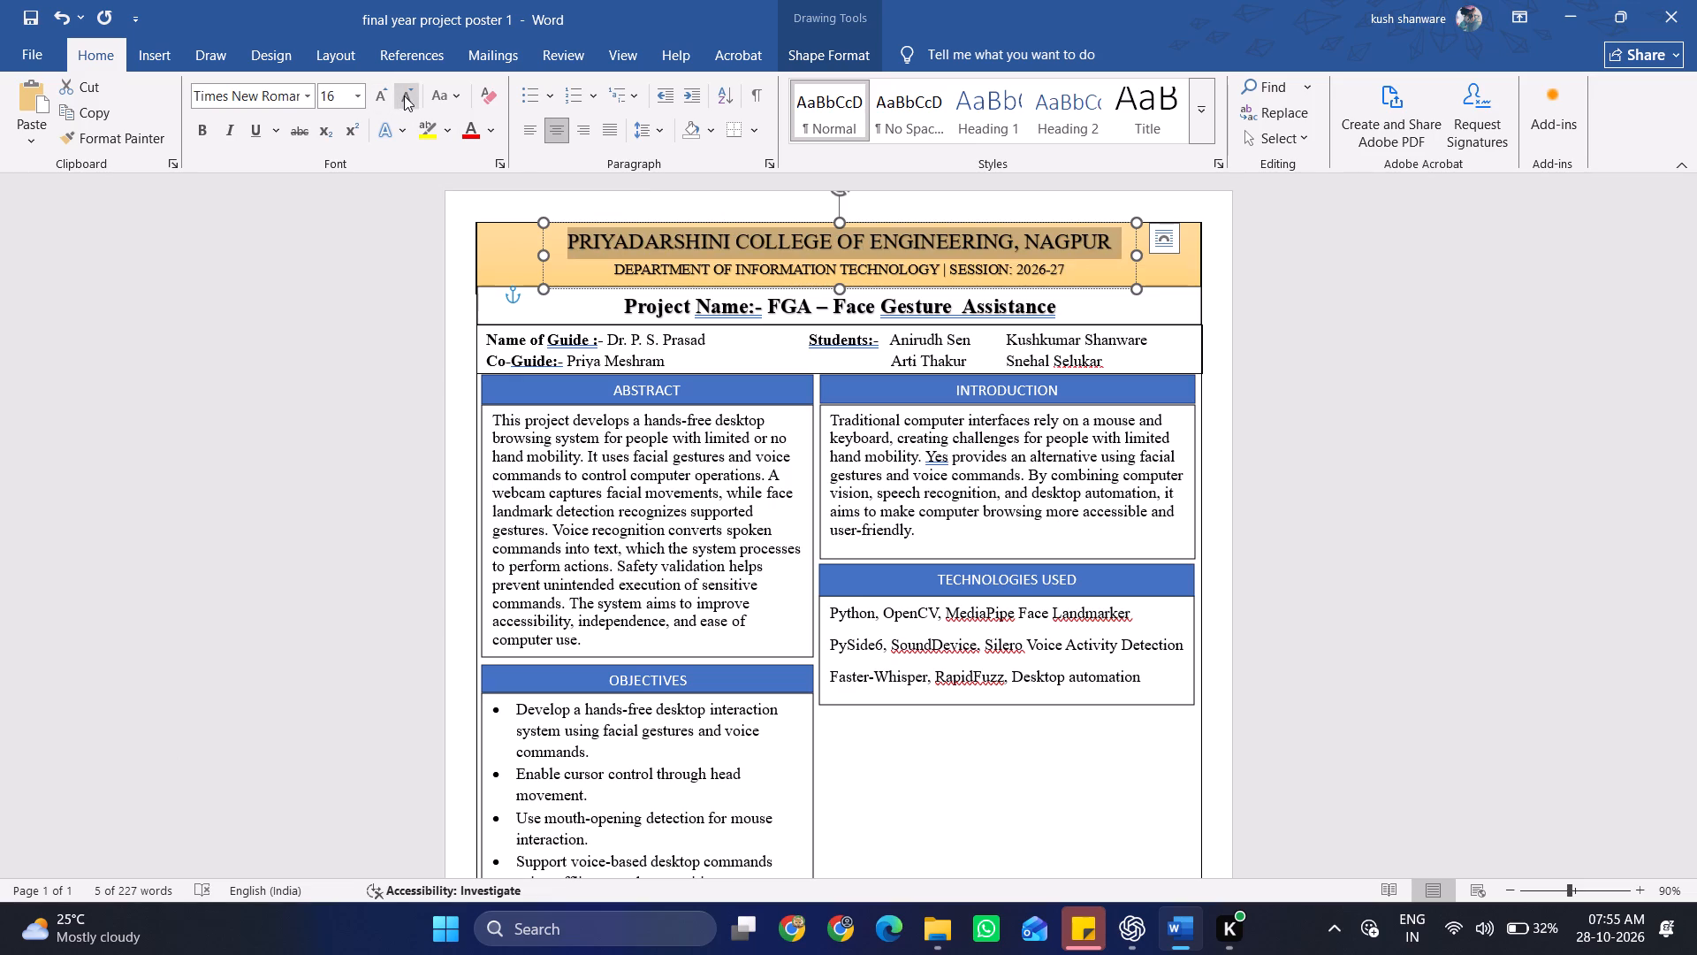
click(1302, 355)
Narrow the college header text box slightly from both sides, keeping its two lines centred in the orange band.
click(1056, 244)
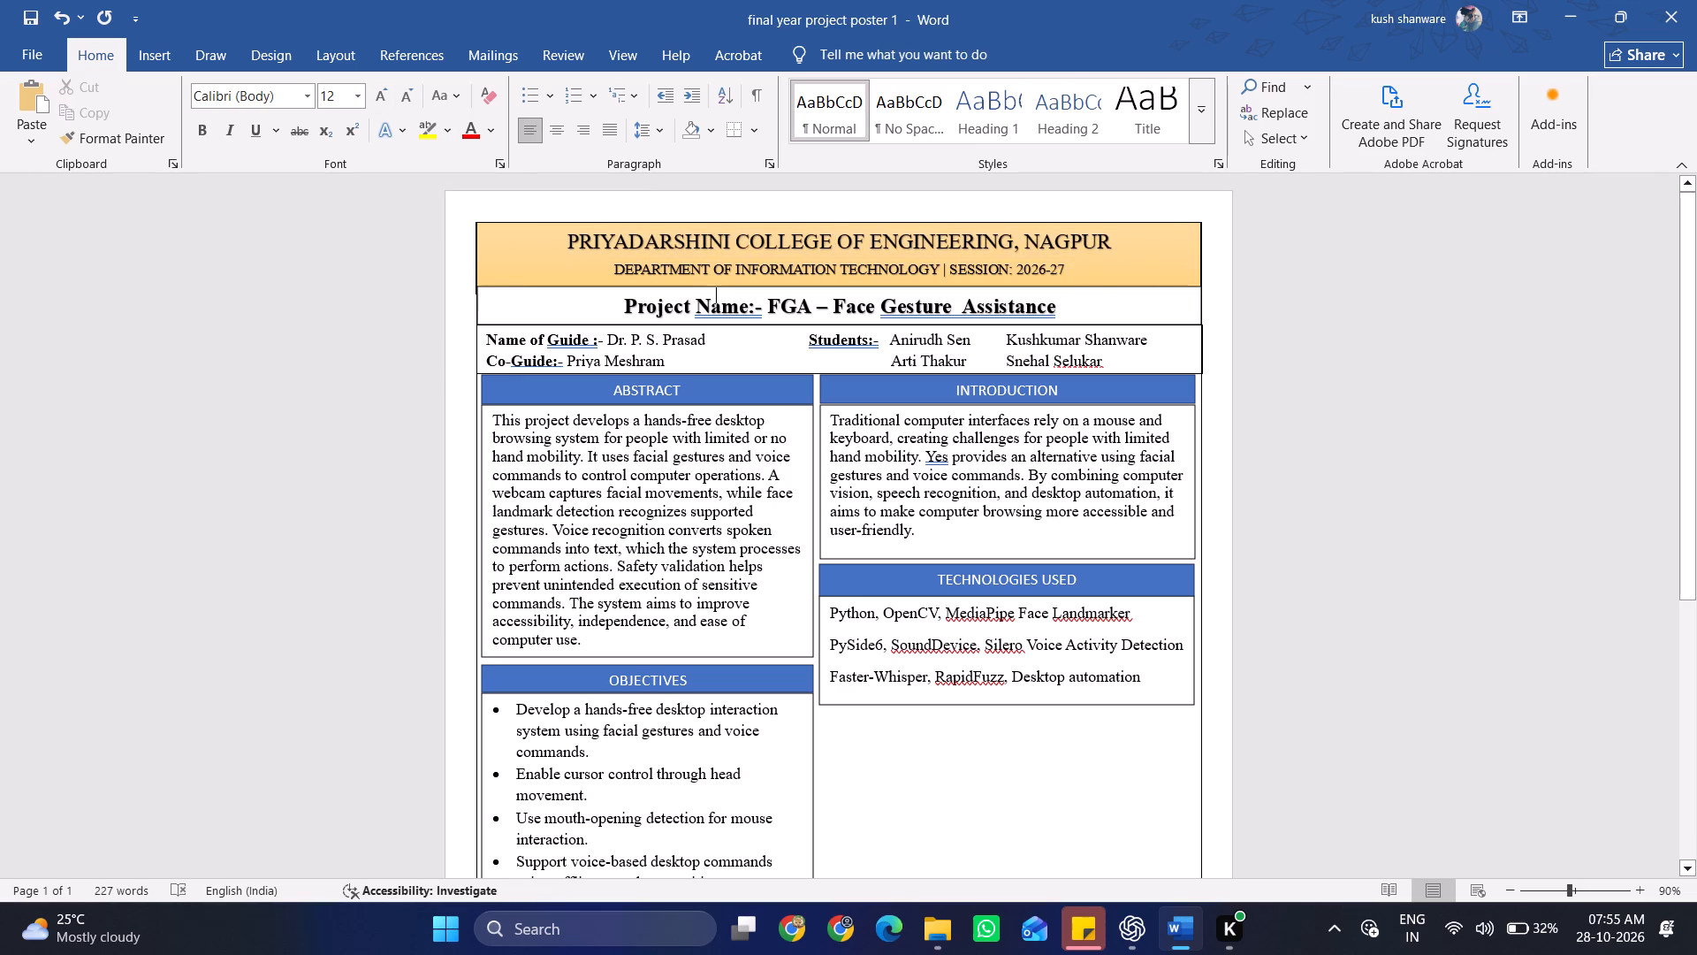
drag(1139, 256, 1132, 258)
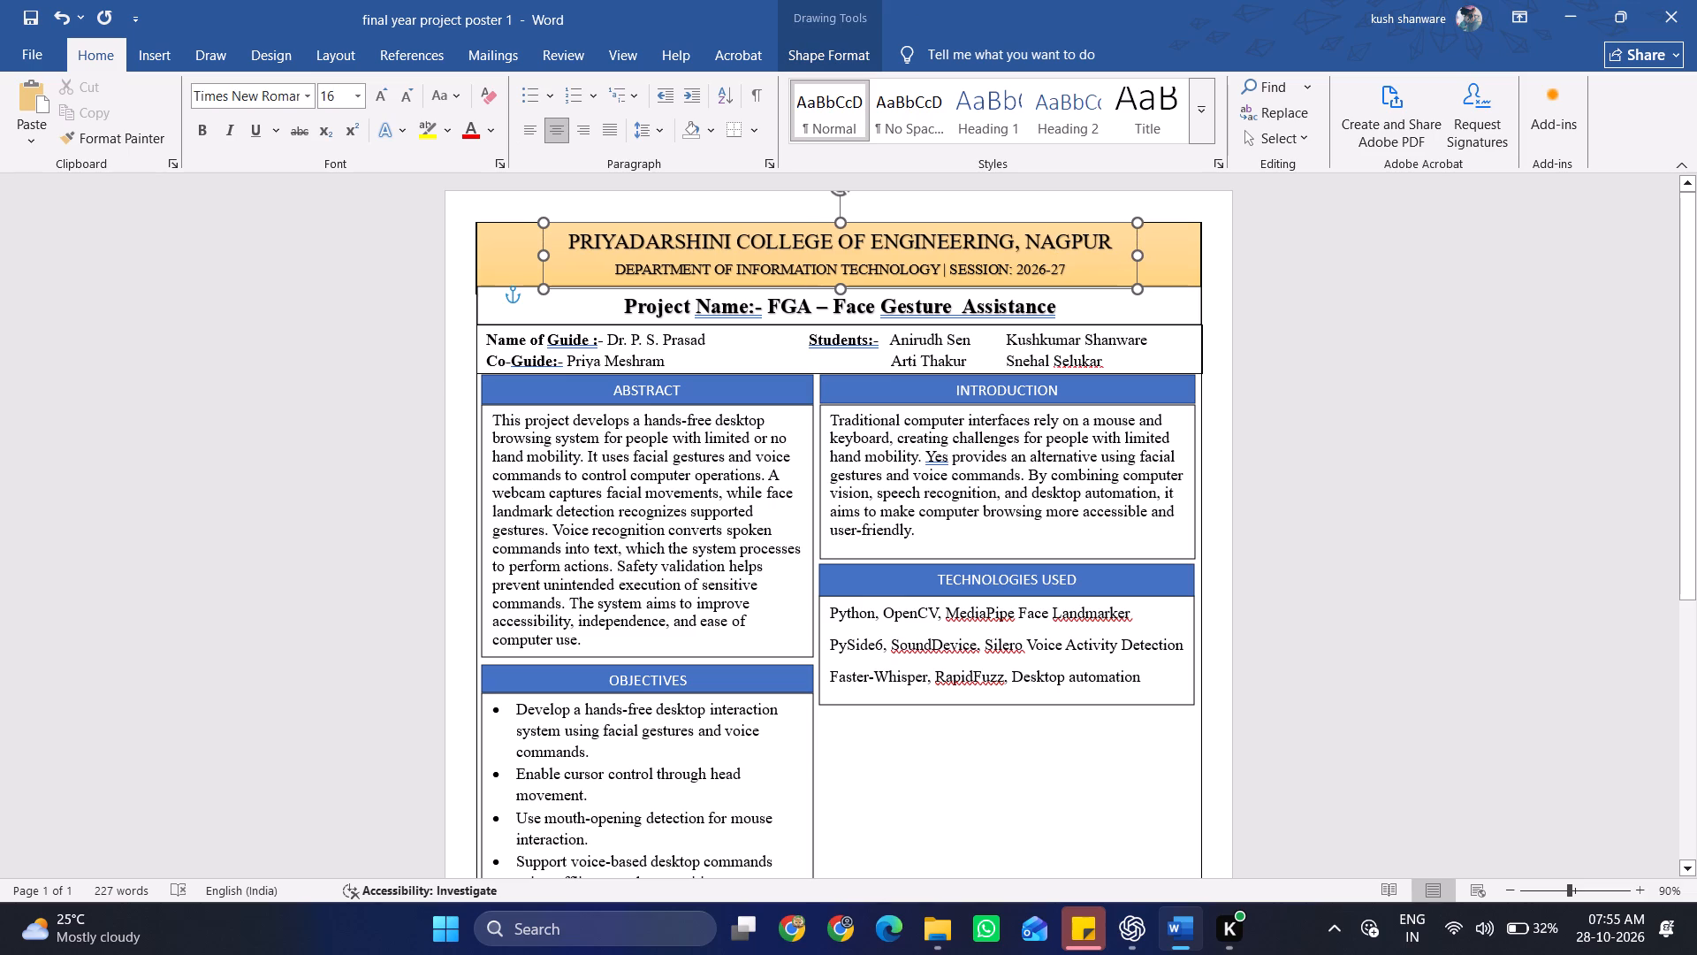
drag(1132, 258, 1130, 258)
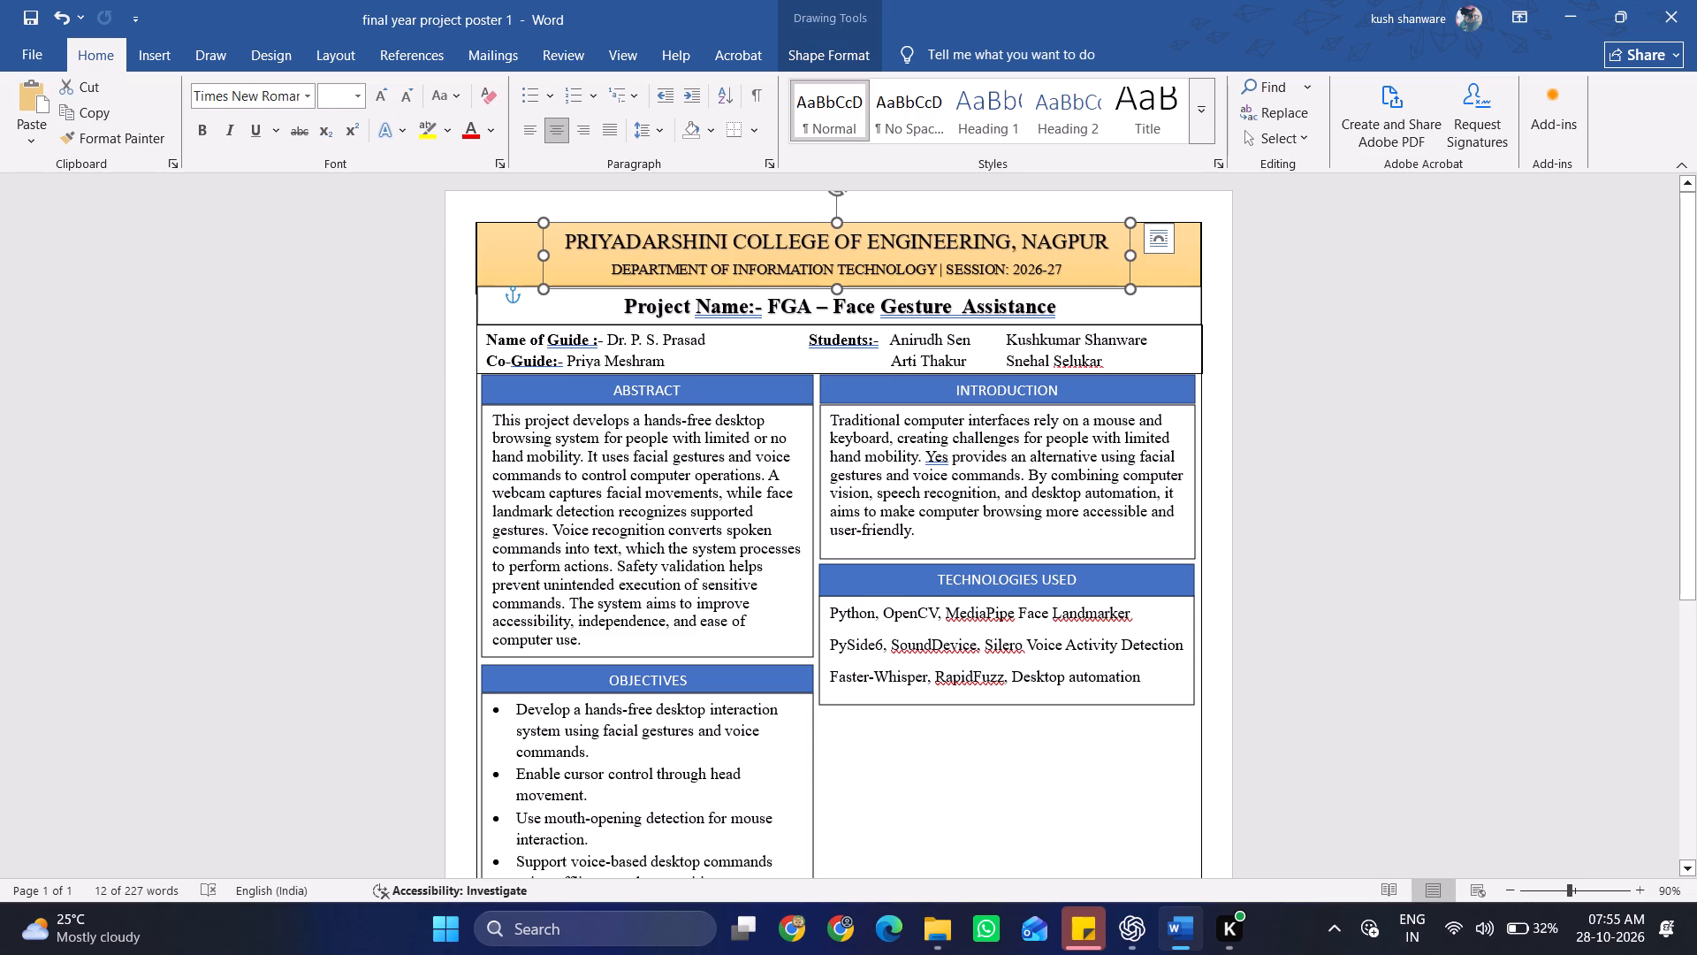
drag(541, 260, 546, 257)
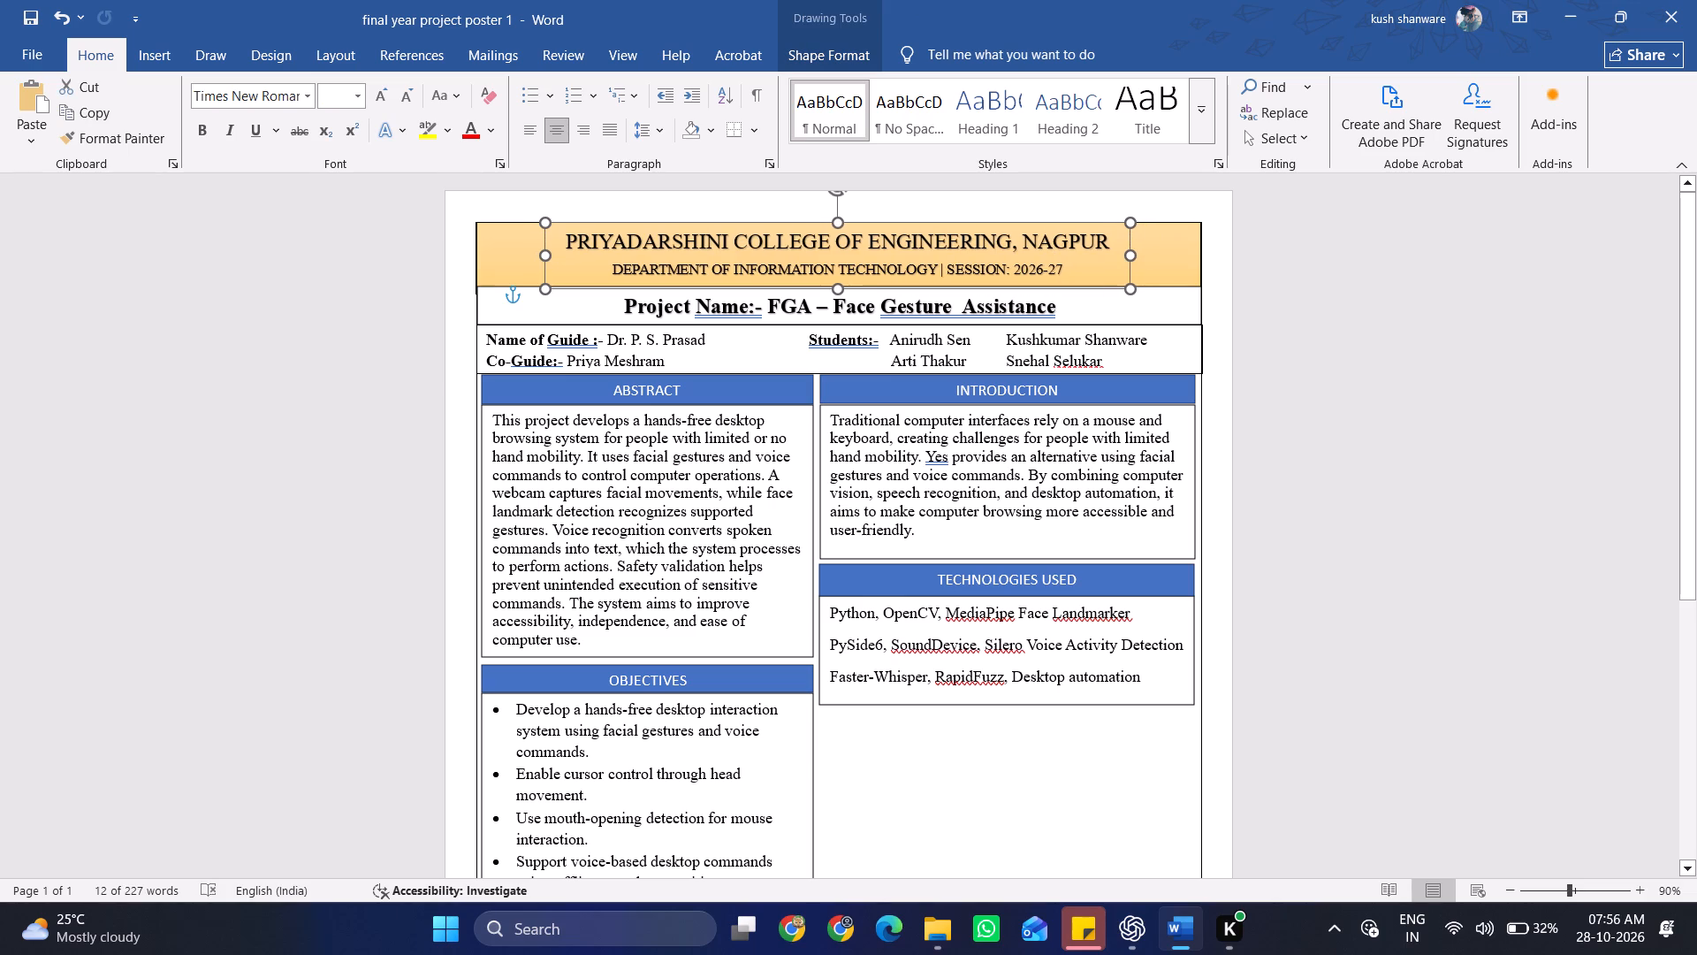
drag(546, 257, 553, 258)
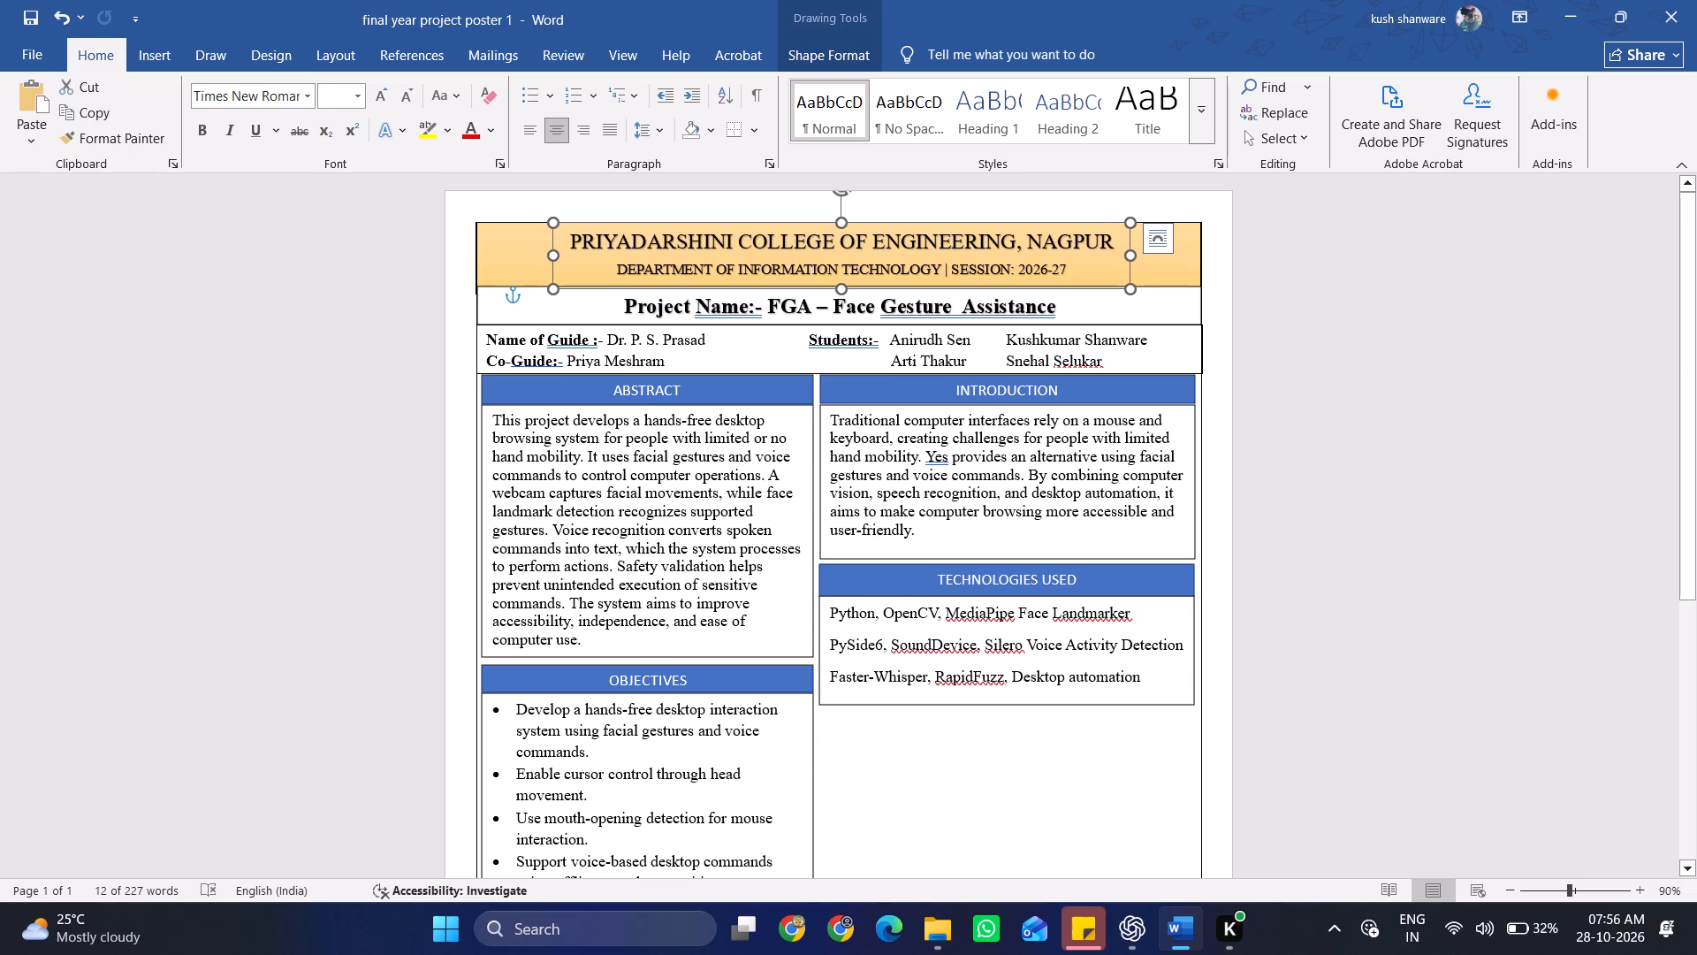
drag(1132, 257, 1130, 257)
drag(1130, 257, 1119, 257)
click(1390, 348)
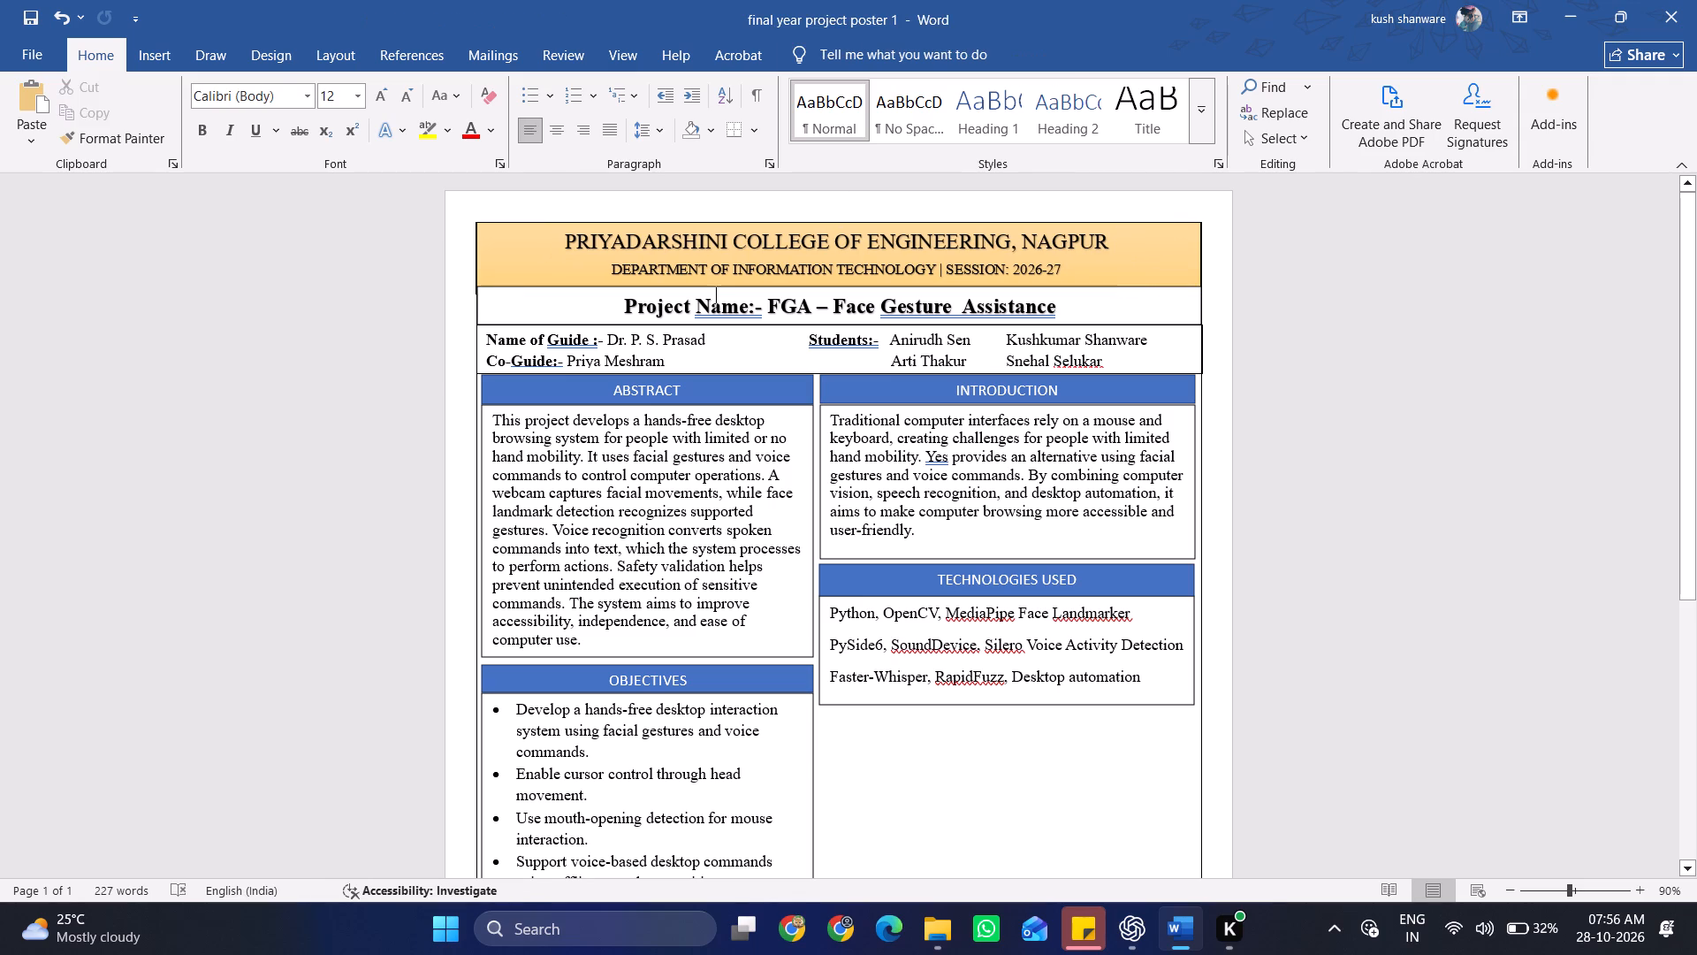
Change the outline colour of the box holding the guide and student names to white.
click(1188, 325)
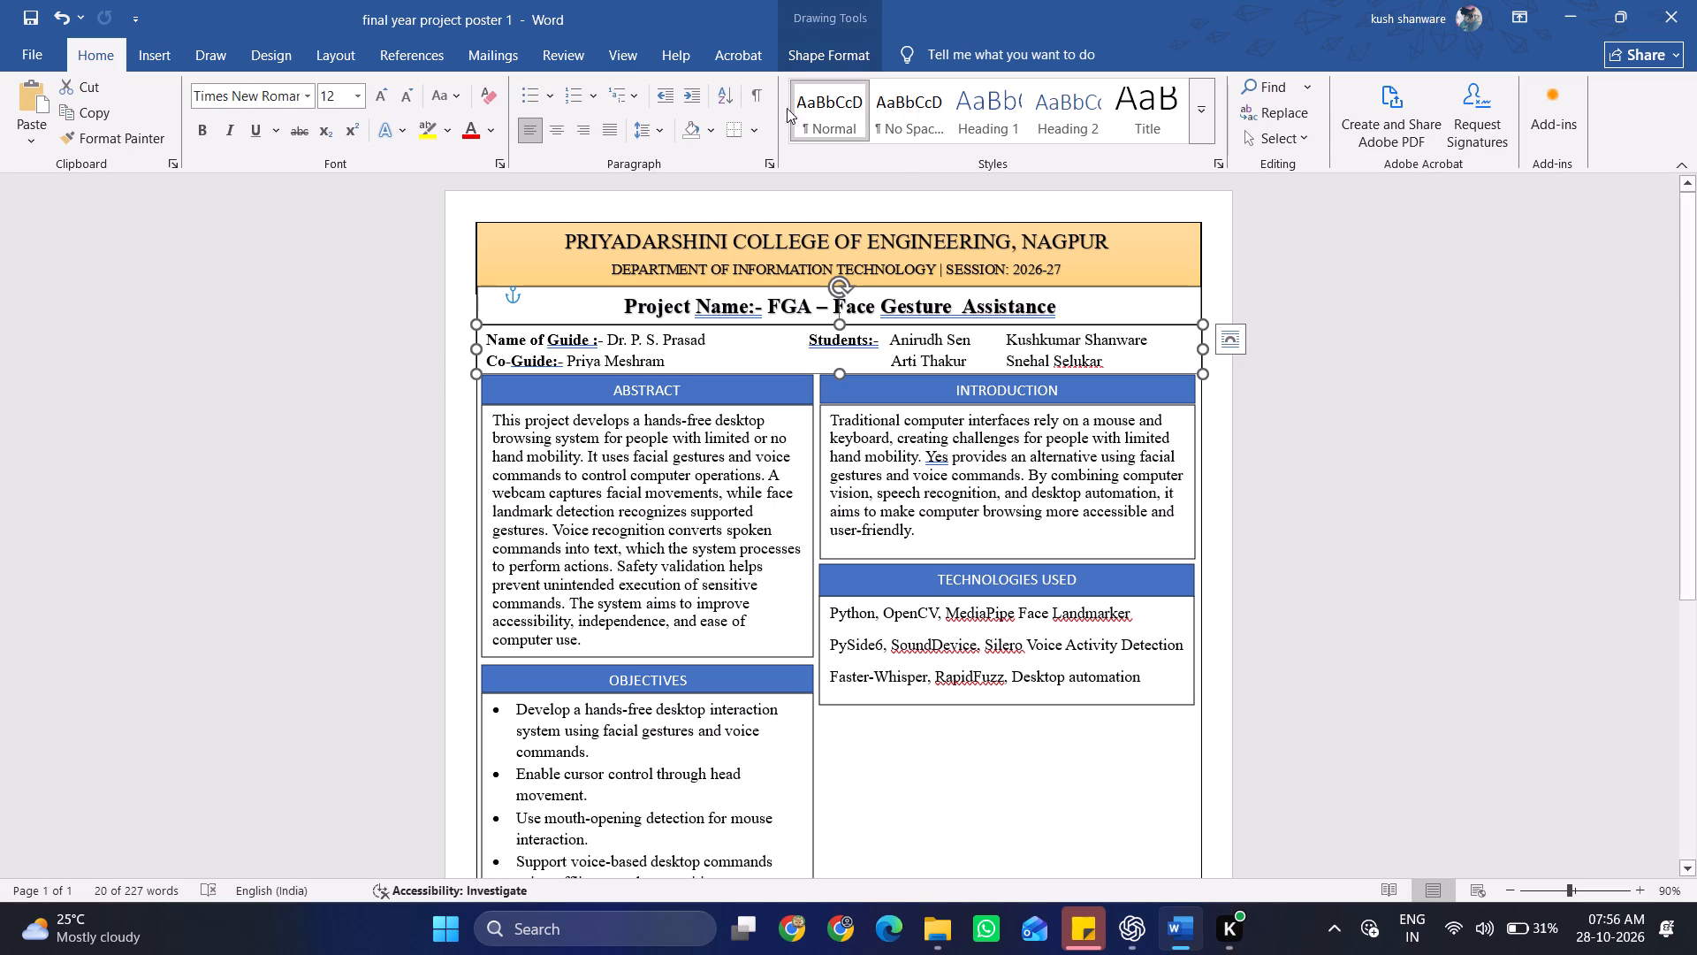
click(830, 52)
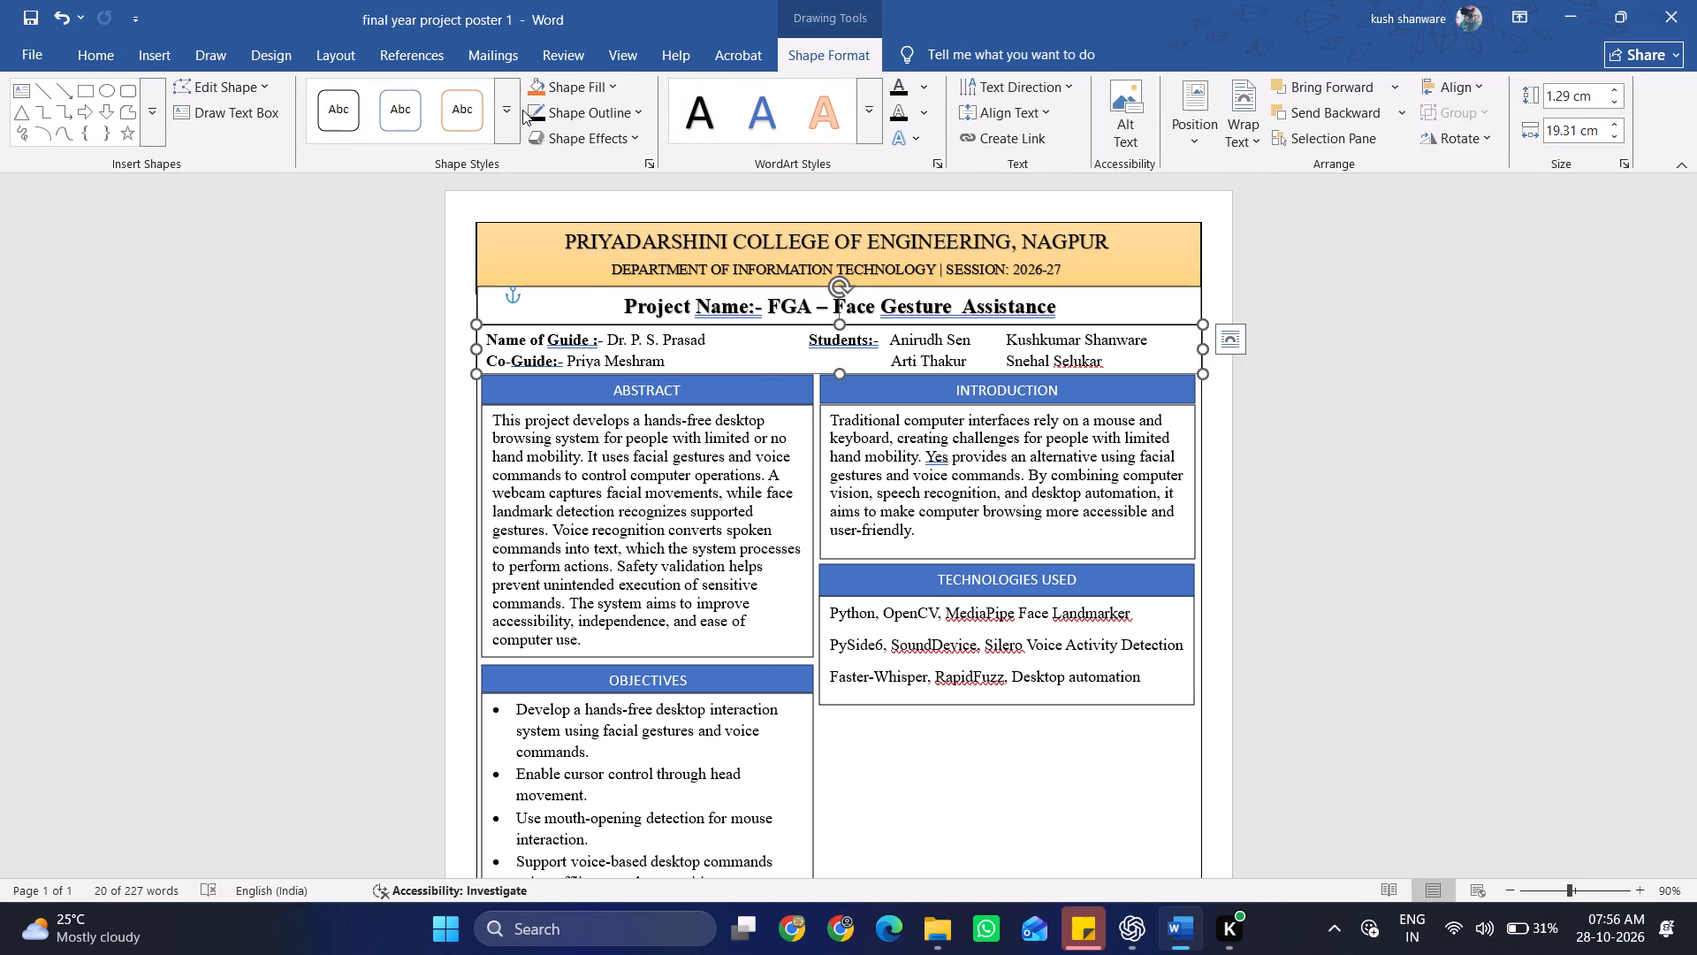
click(511, 113)
click(283, 229)
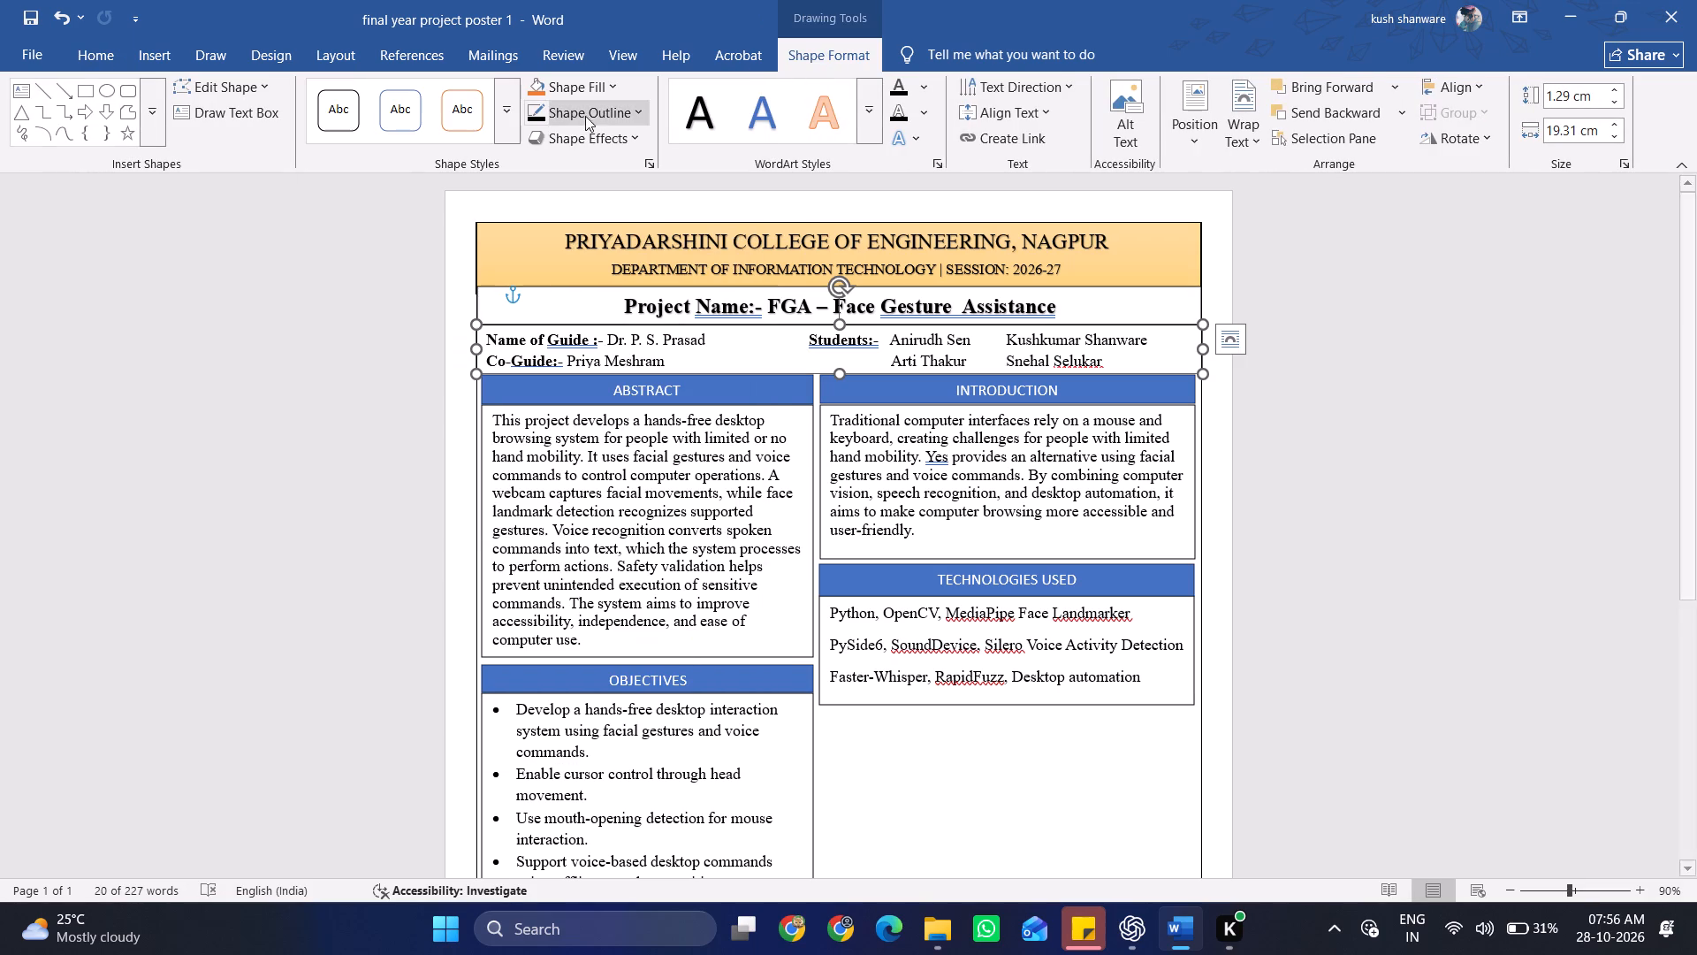
click(609, 116)
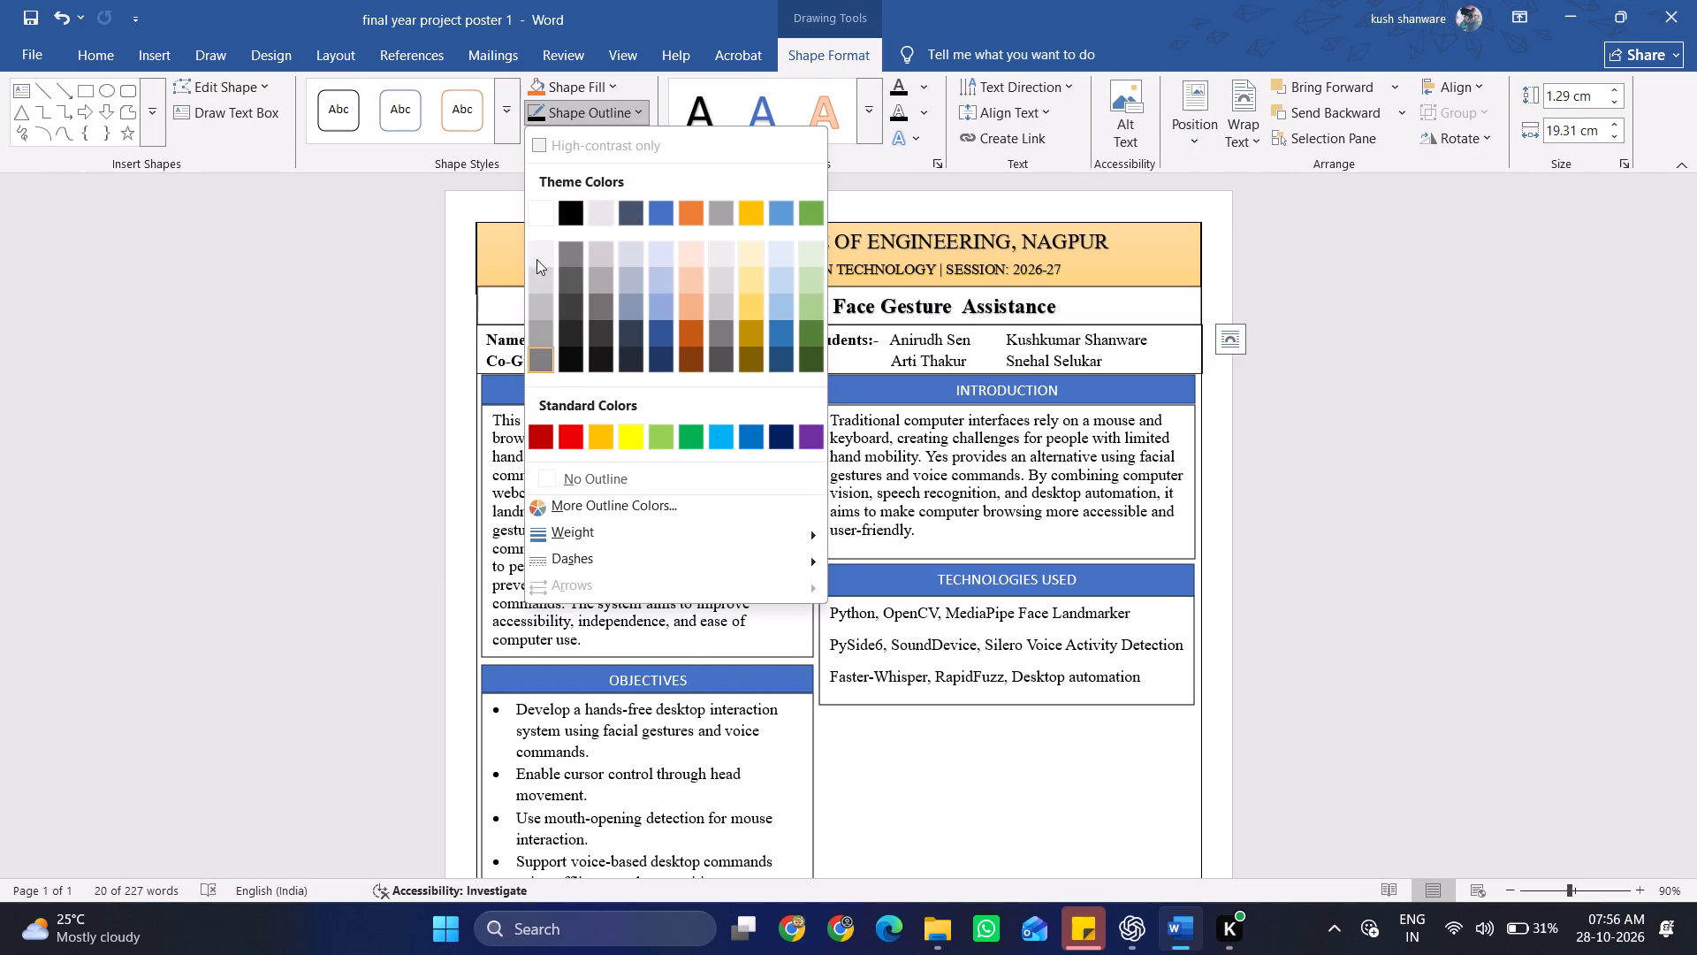
click(543, 210)
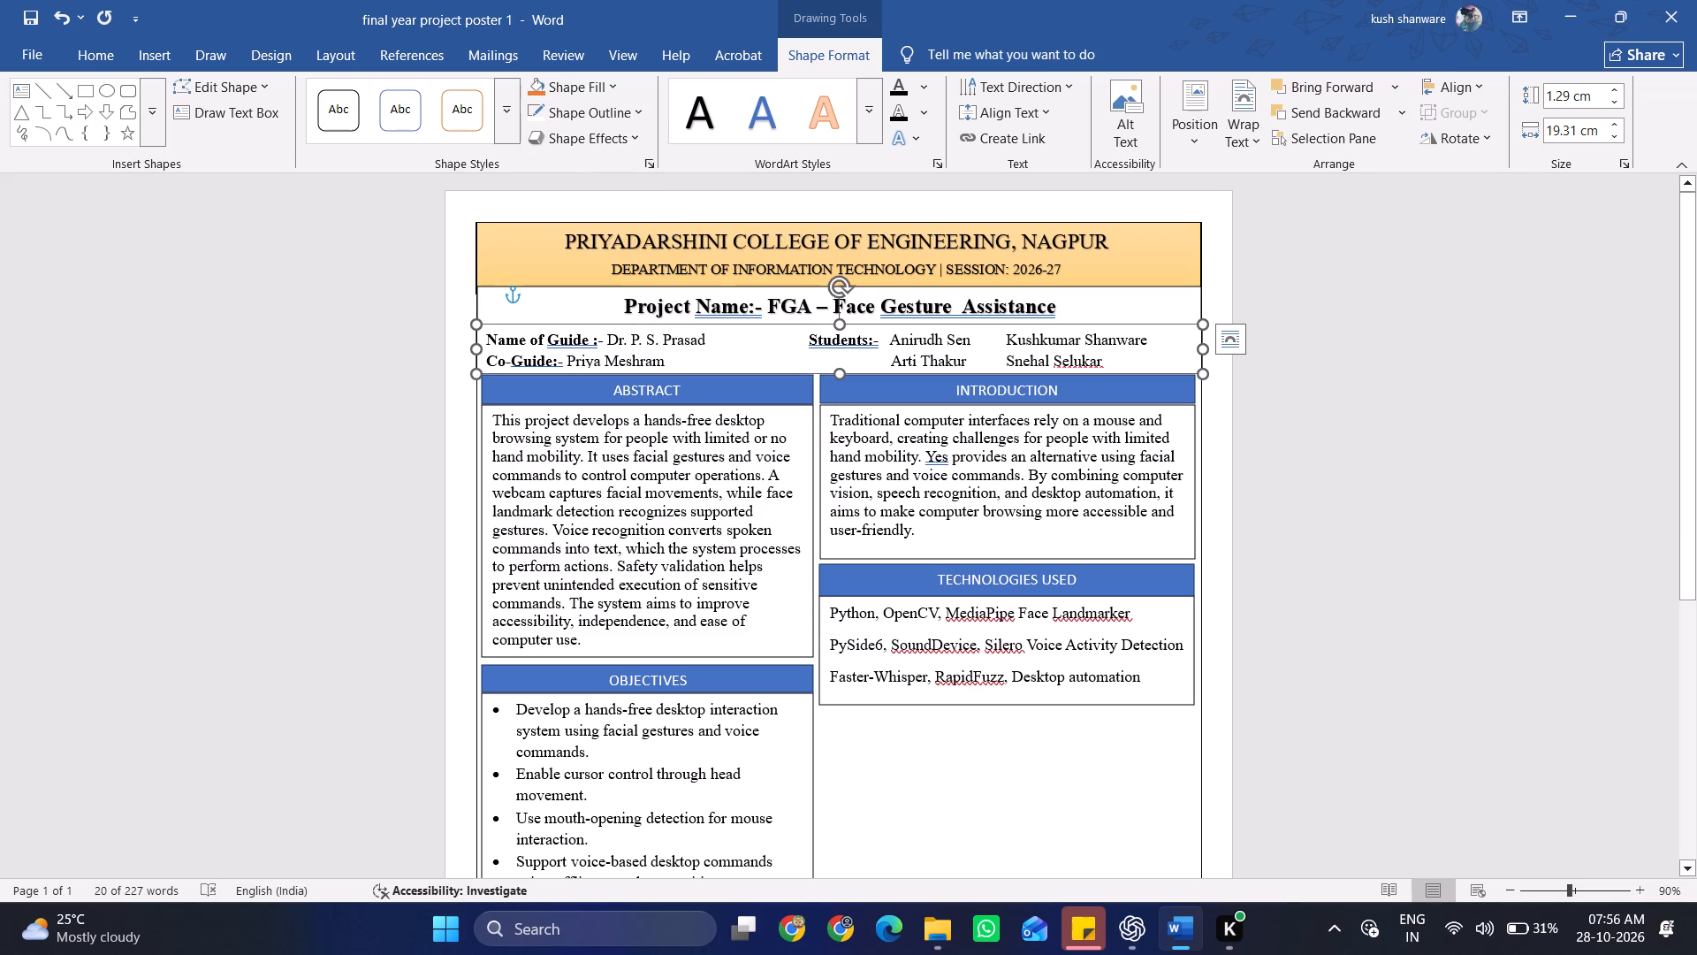
click(508, 319)
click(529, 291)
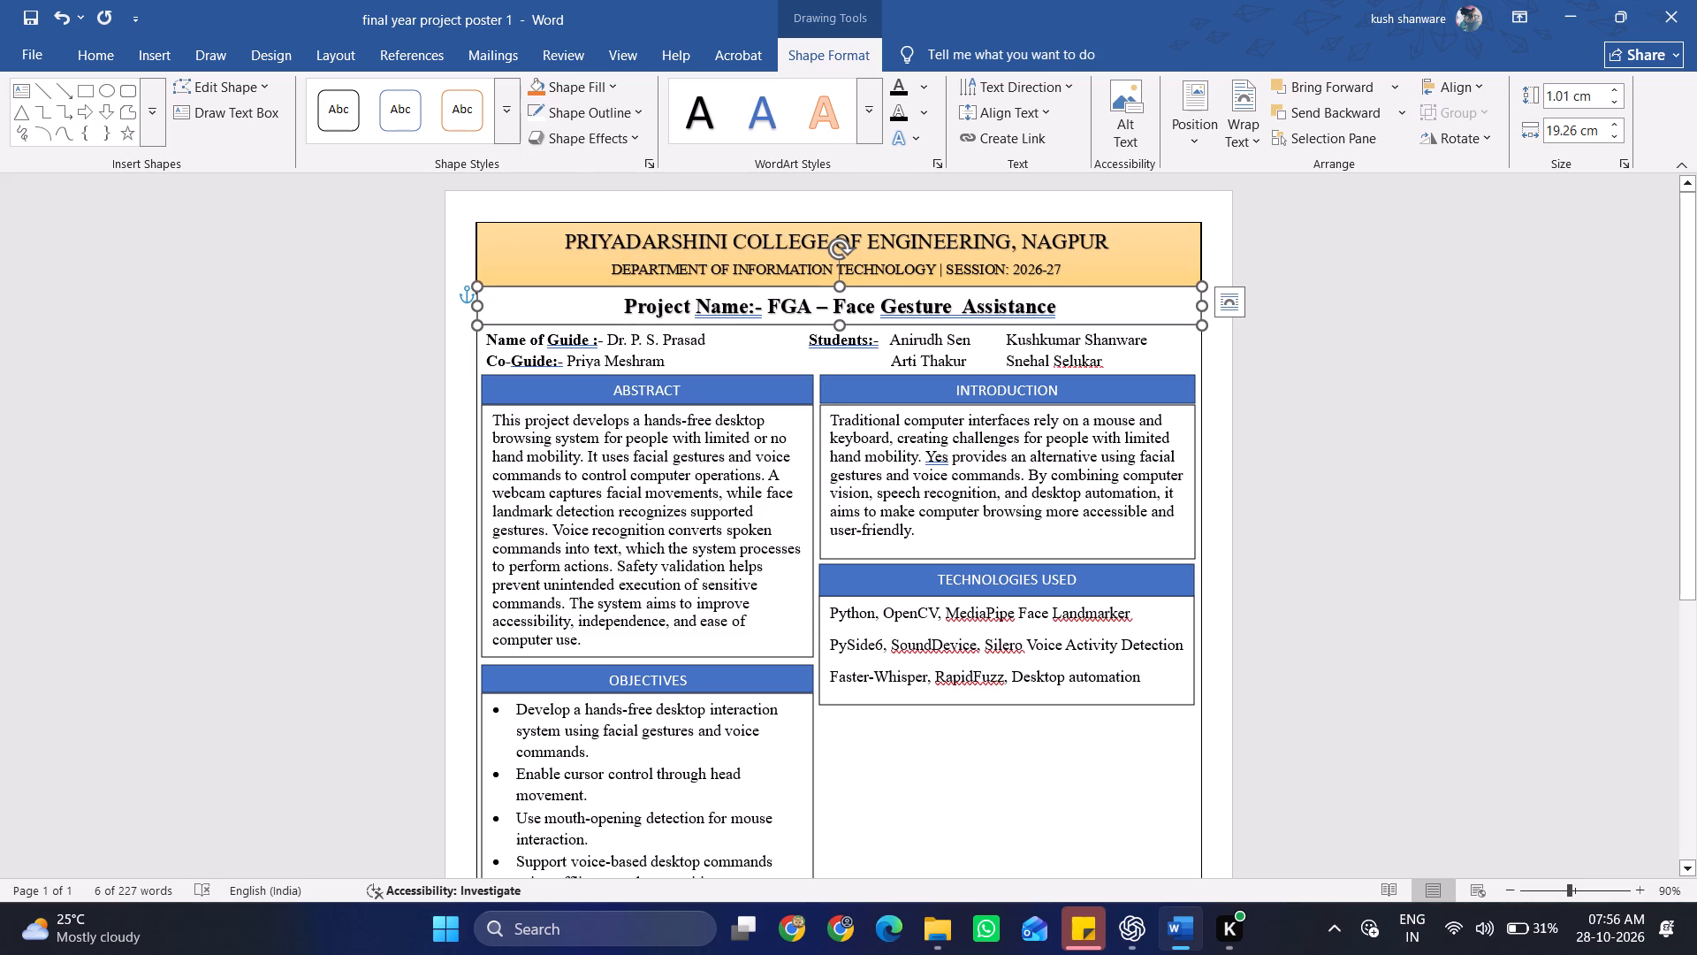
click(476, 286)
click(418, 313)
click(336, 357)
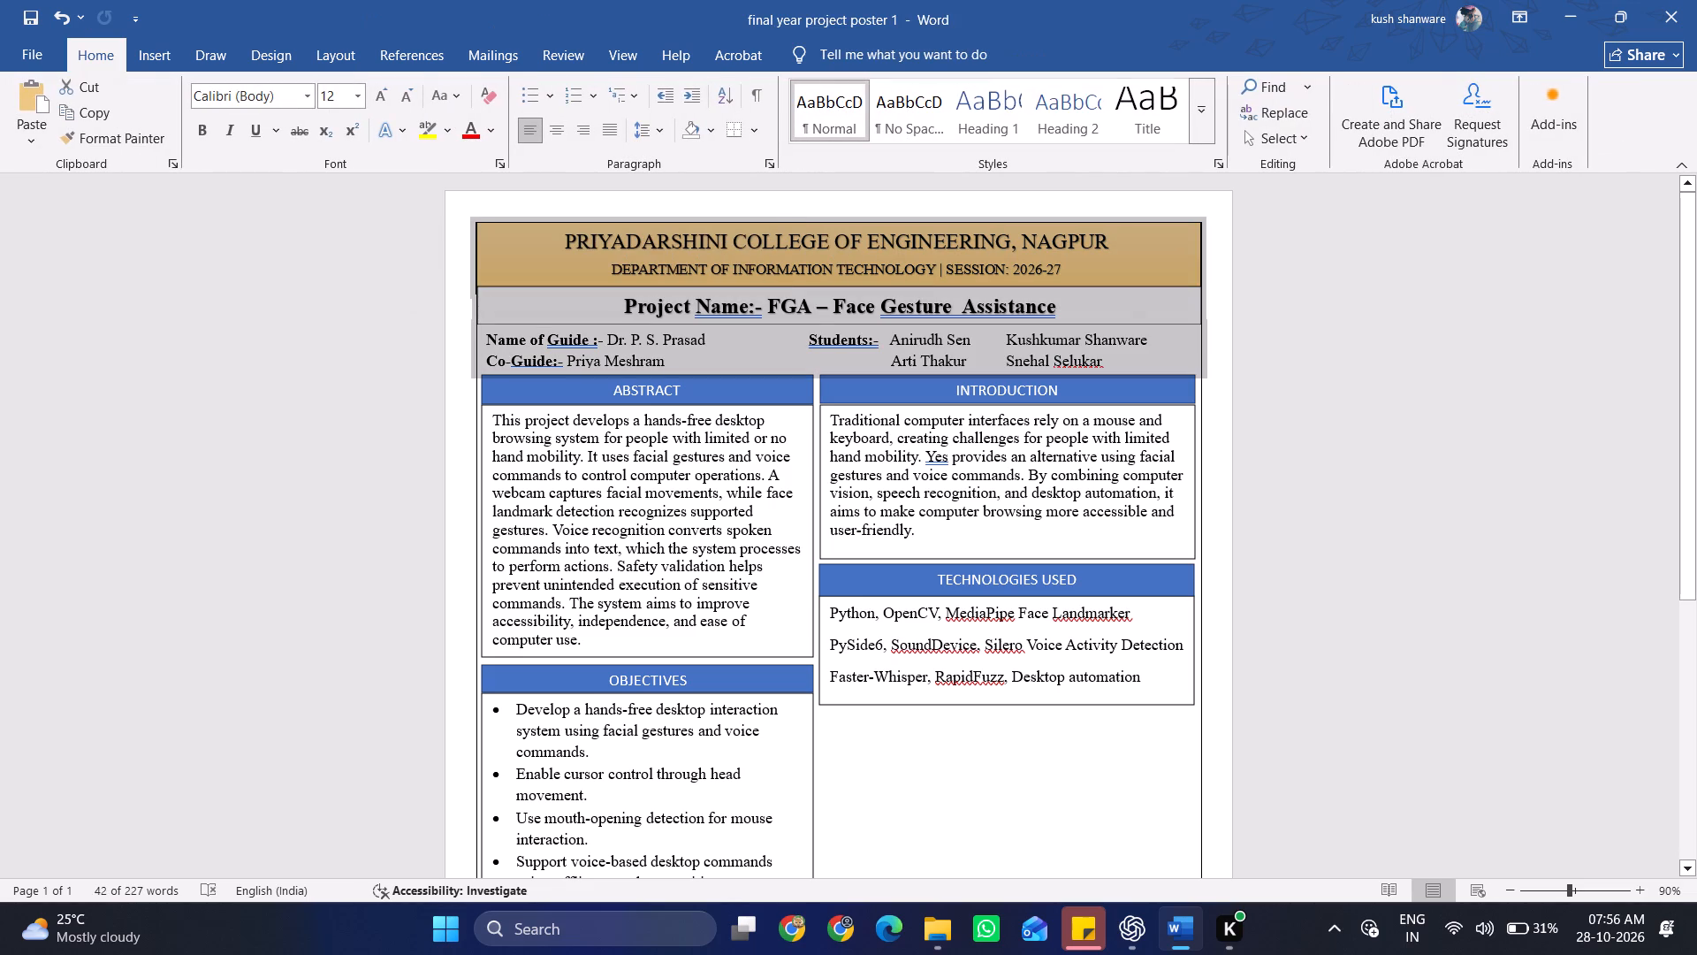
Adjust the orange college header band's lower-left corner so its left edge and bottom line up with the poster frame.
click(496, 260)
drag(475, 298, 477, 284)
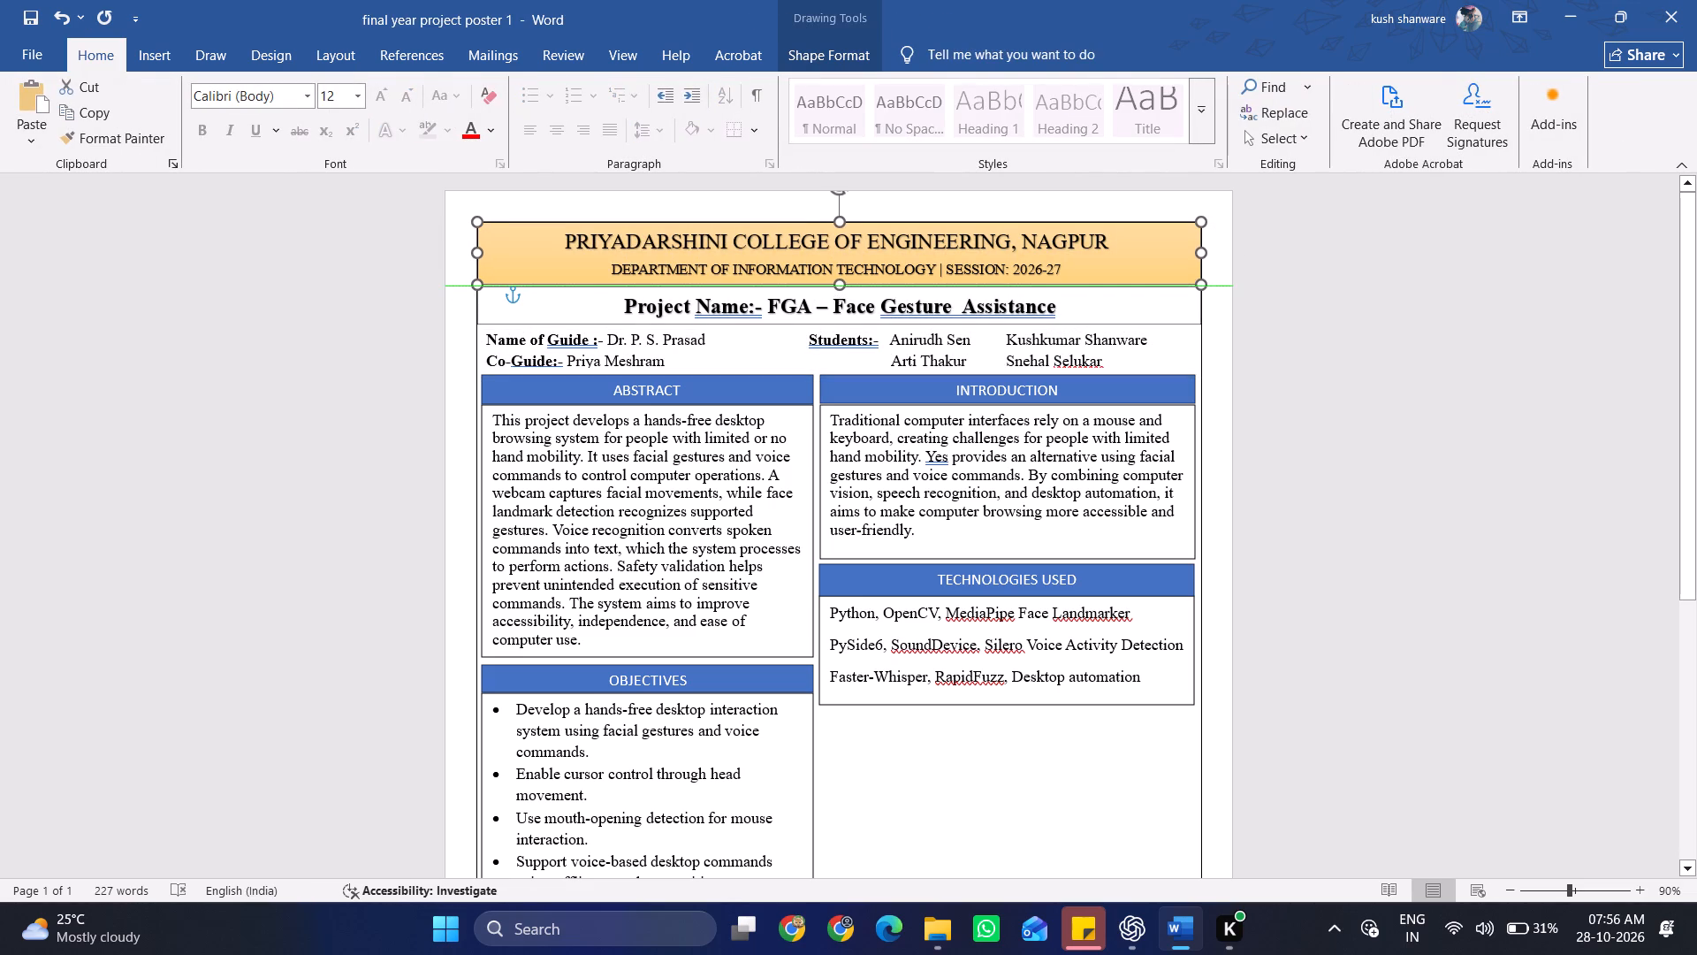
drag(477, 284, 477, 286)
click(358, 331)
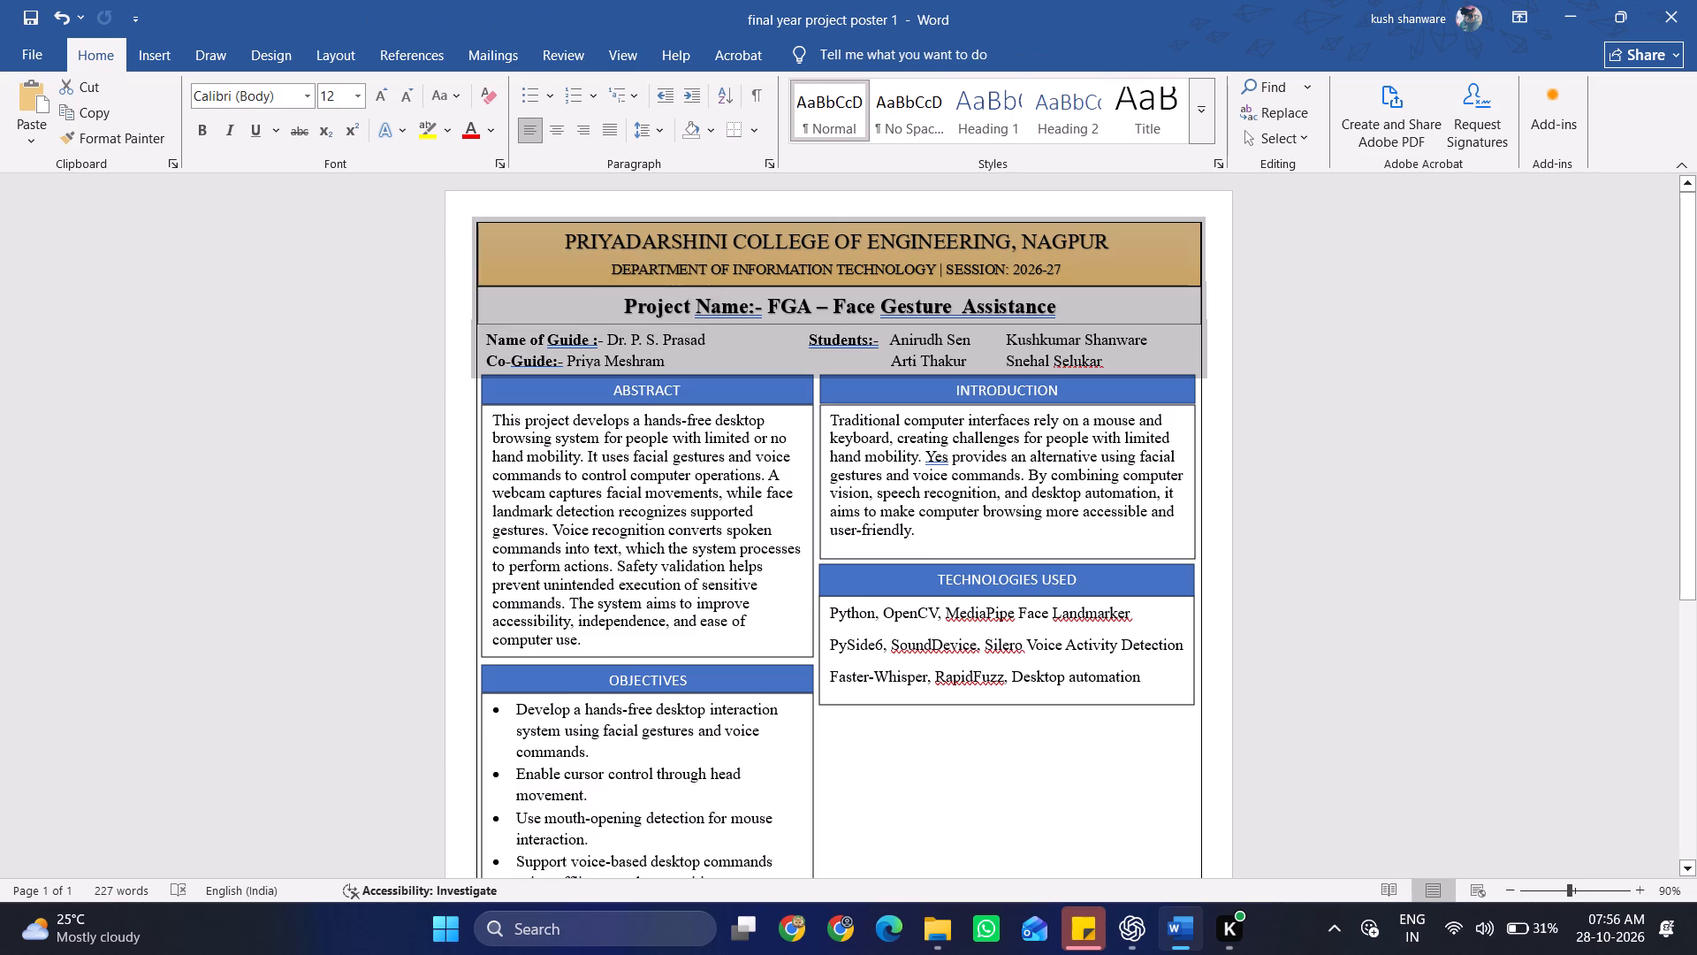
click(310, 424)
drag(320, 516, 318, 525)
click(1328, 448)
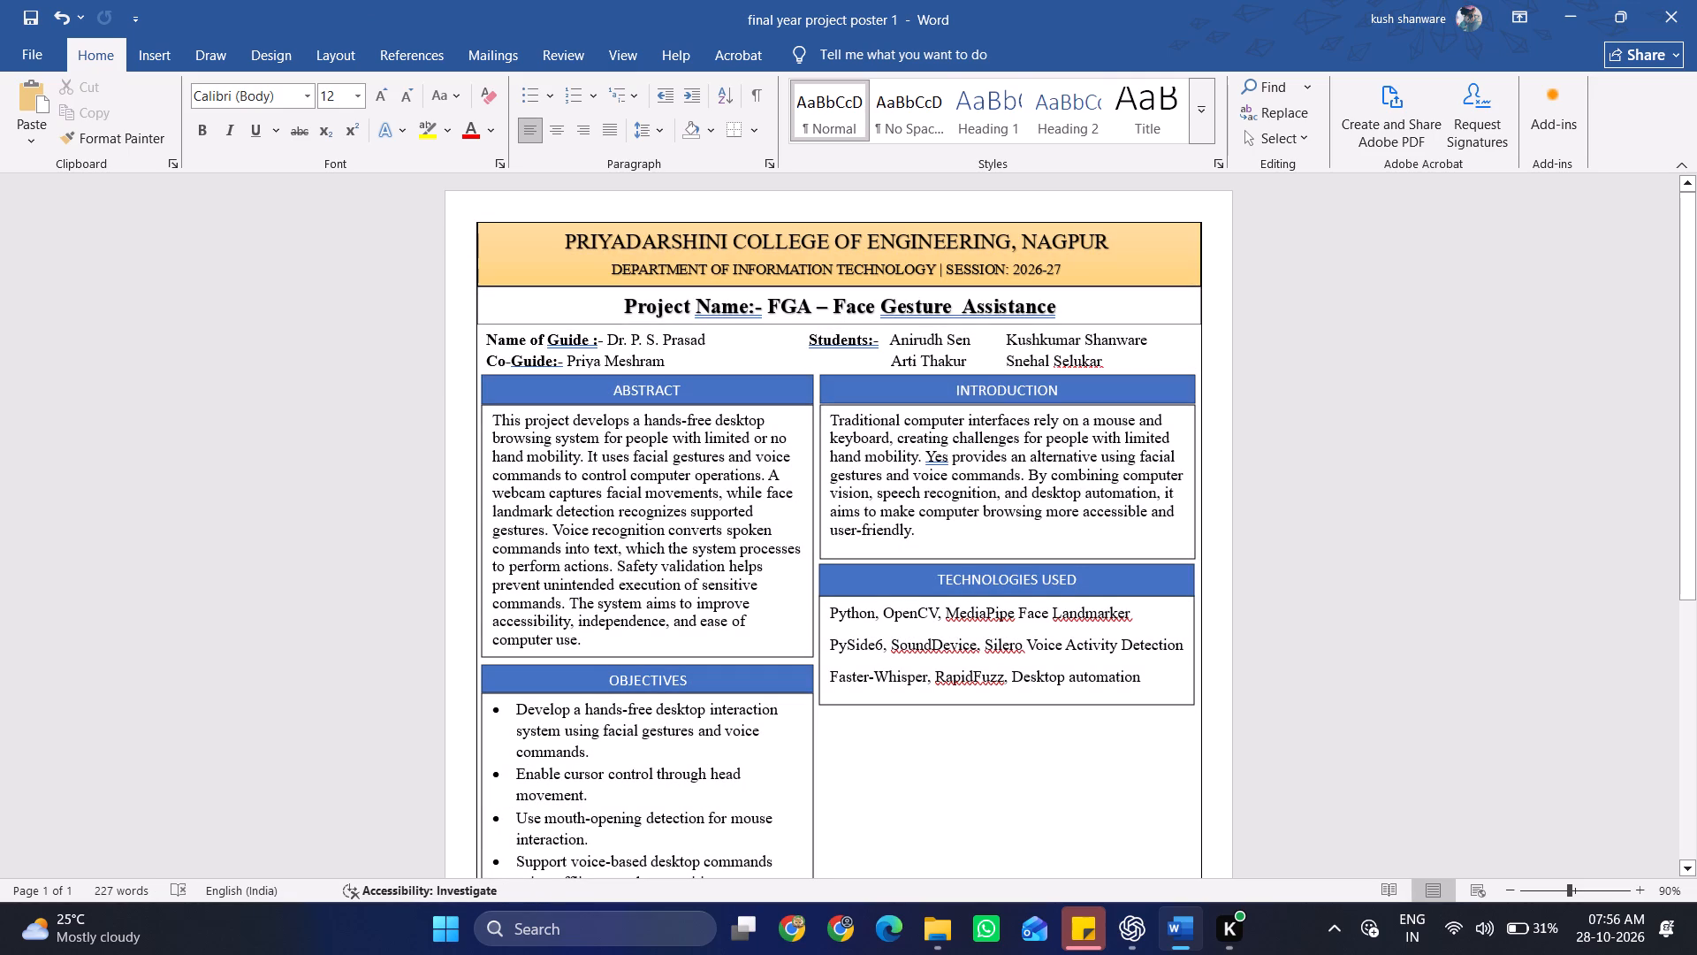
scroll(1065, 462, down, 1)
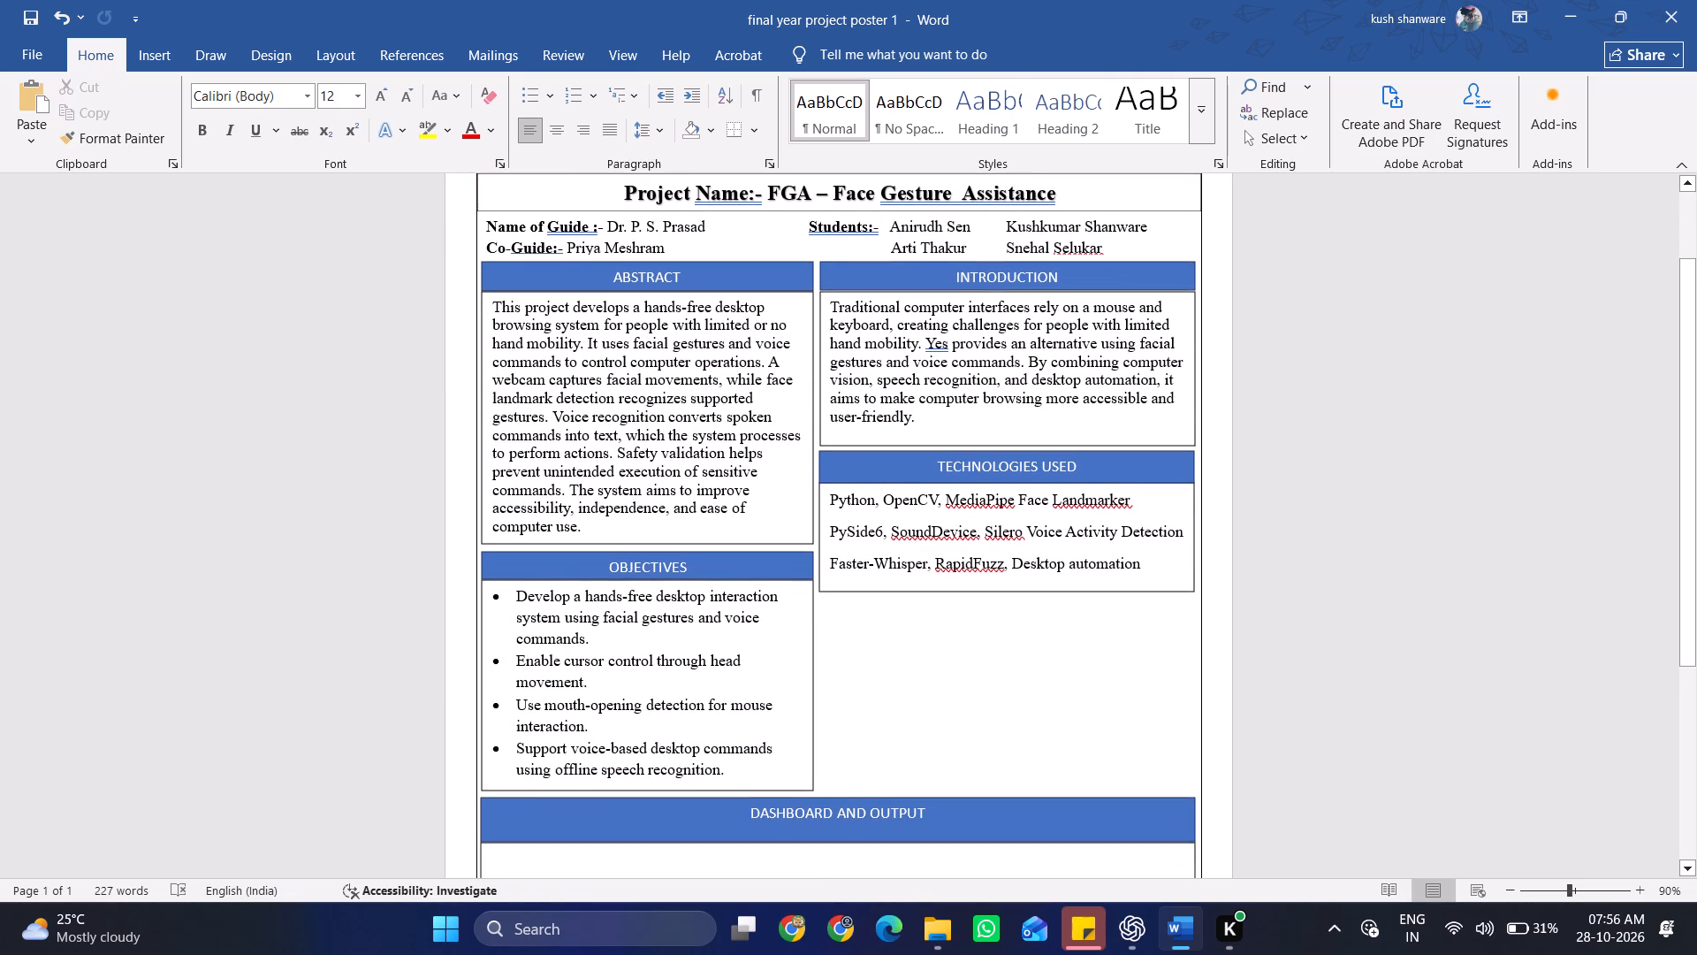
scroll(1065, 462, down, 1)
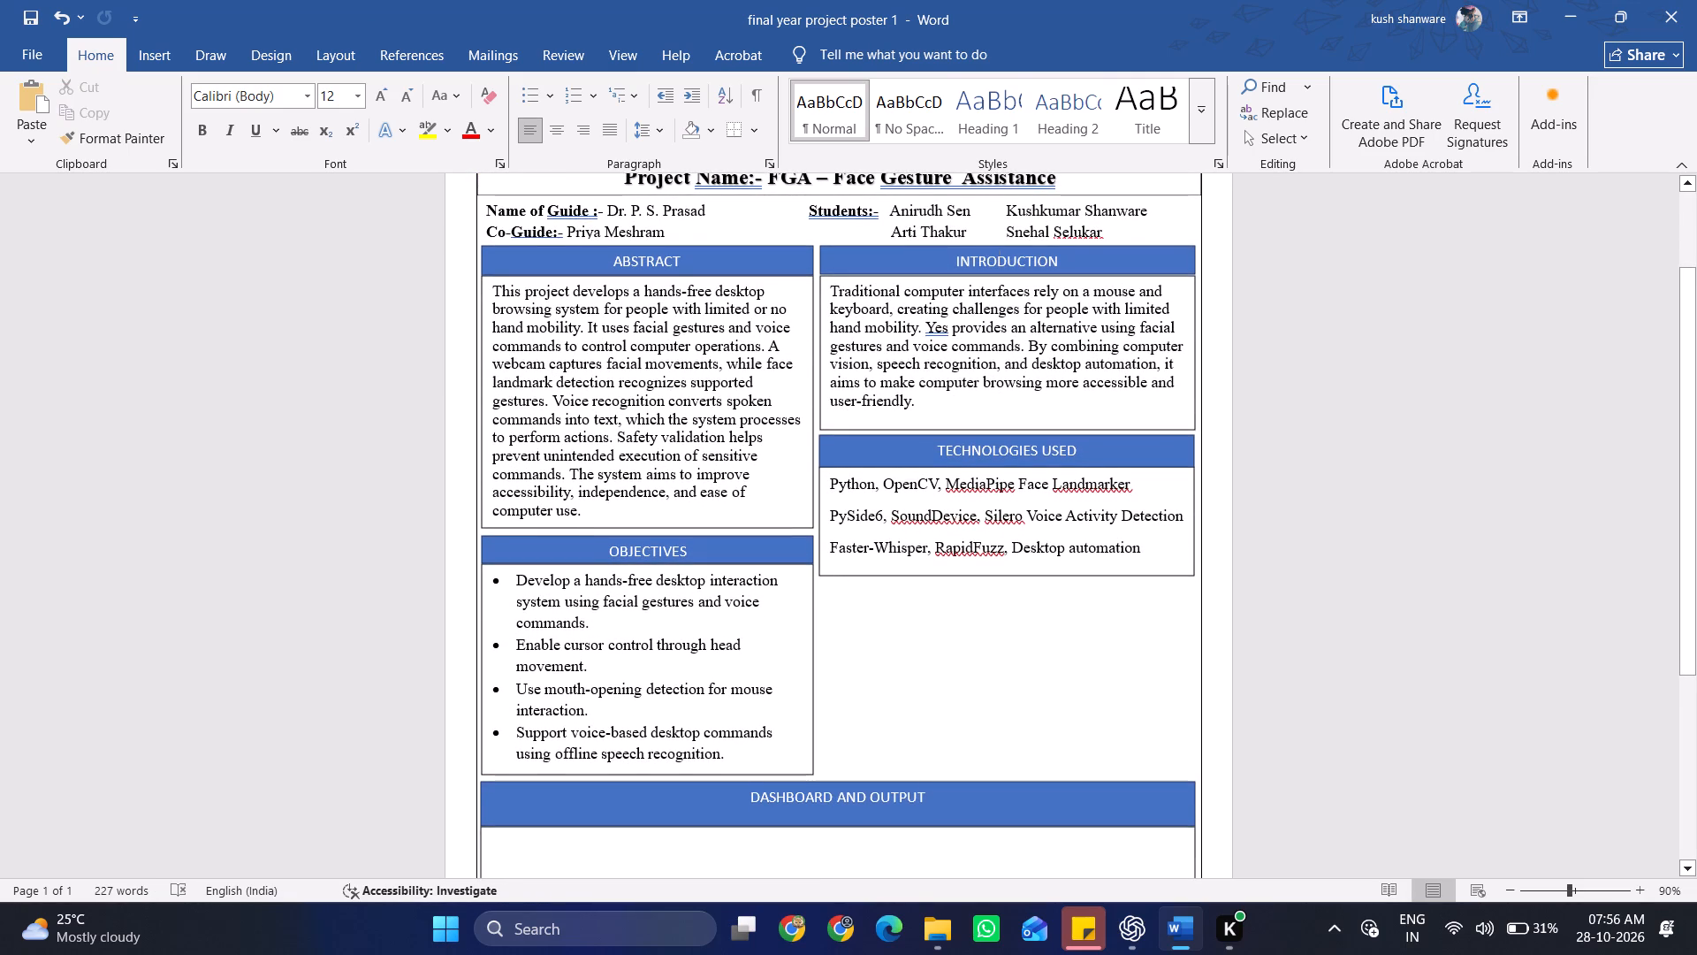
scroll(1065, 462, down, 2)
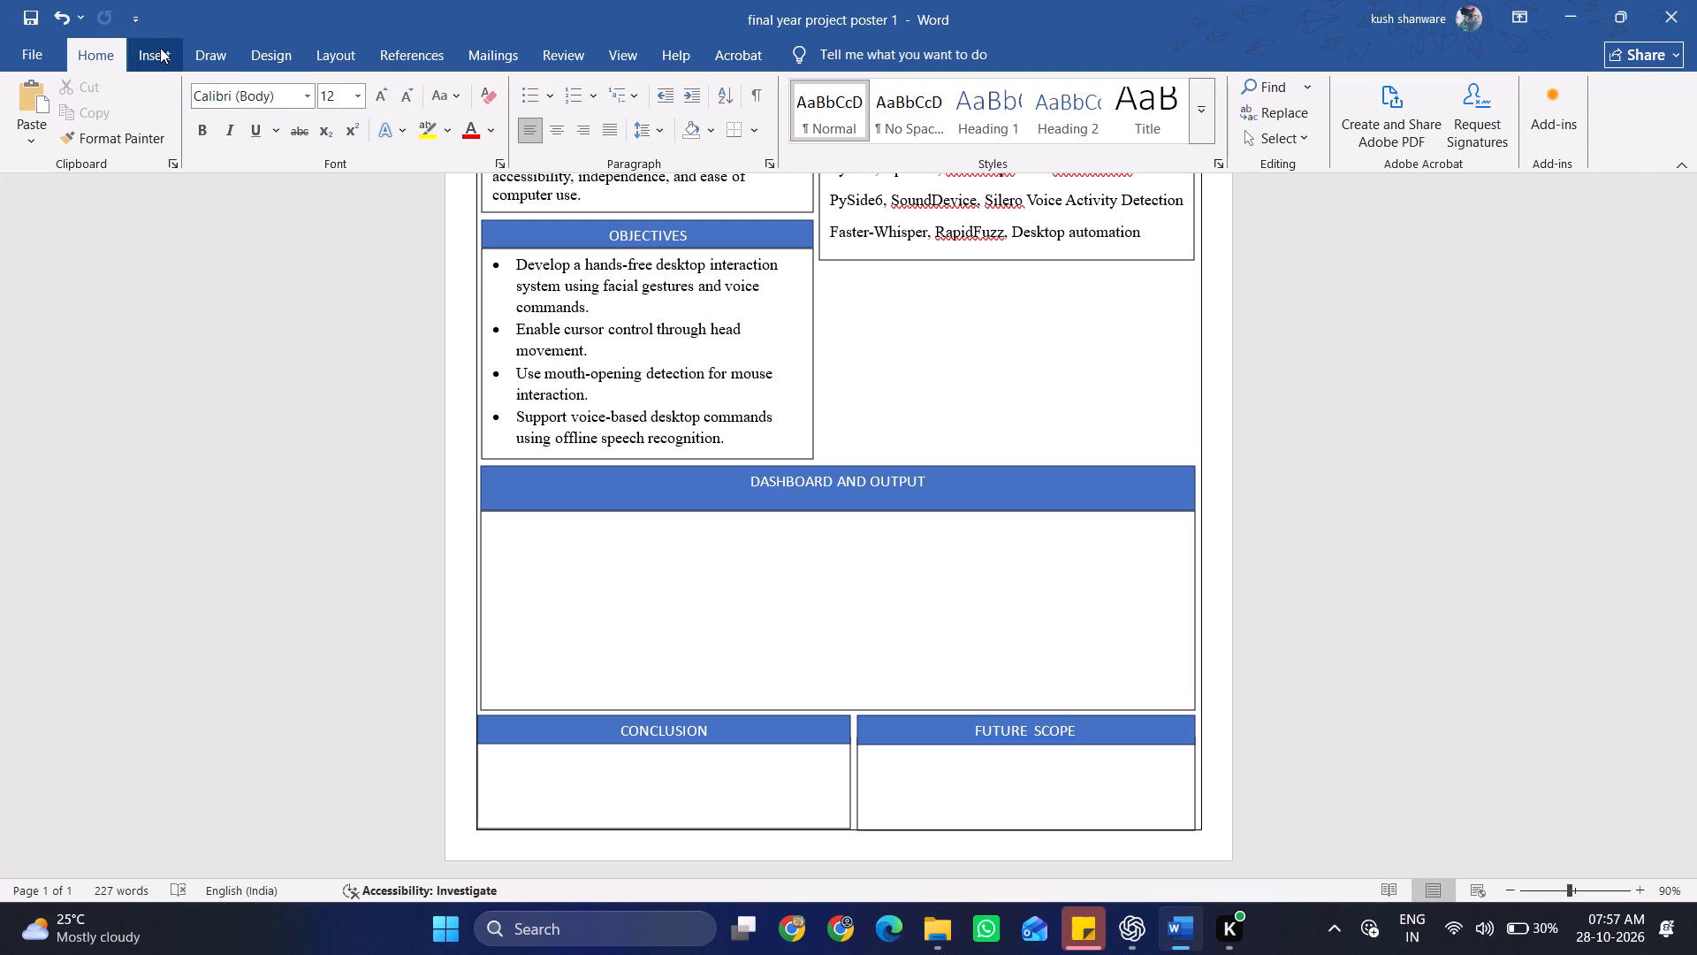
click(160, 48)
click(259, 109)
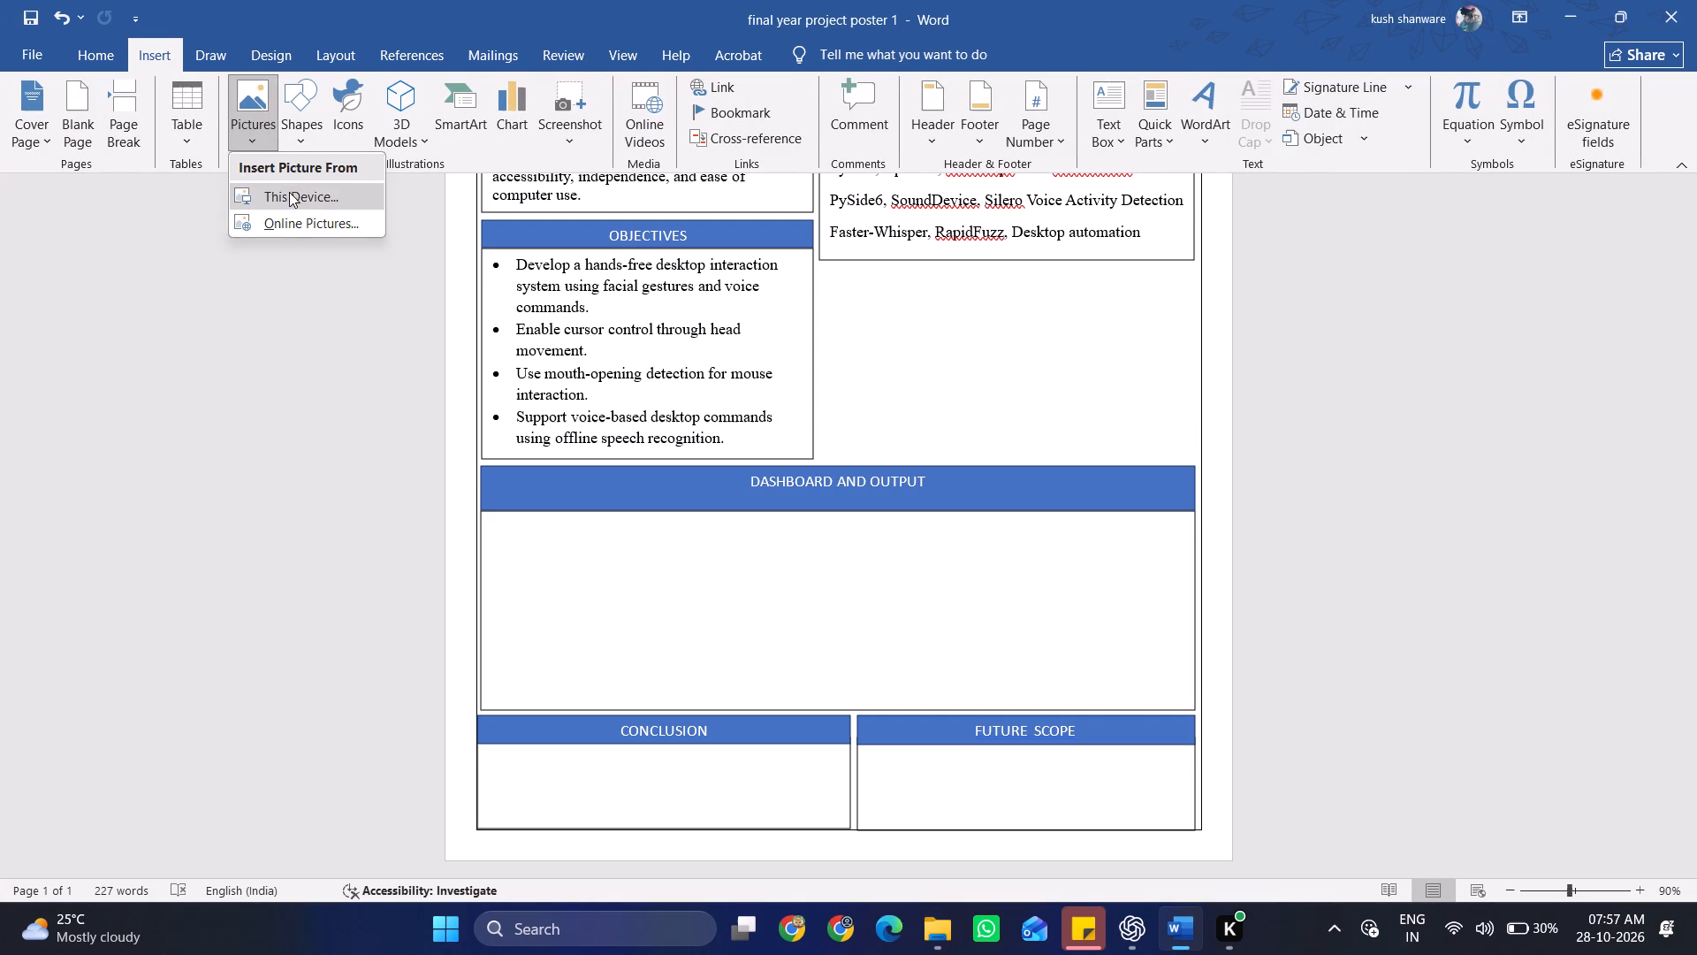
click(289, 192)
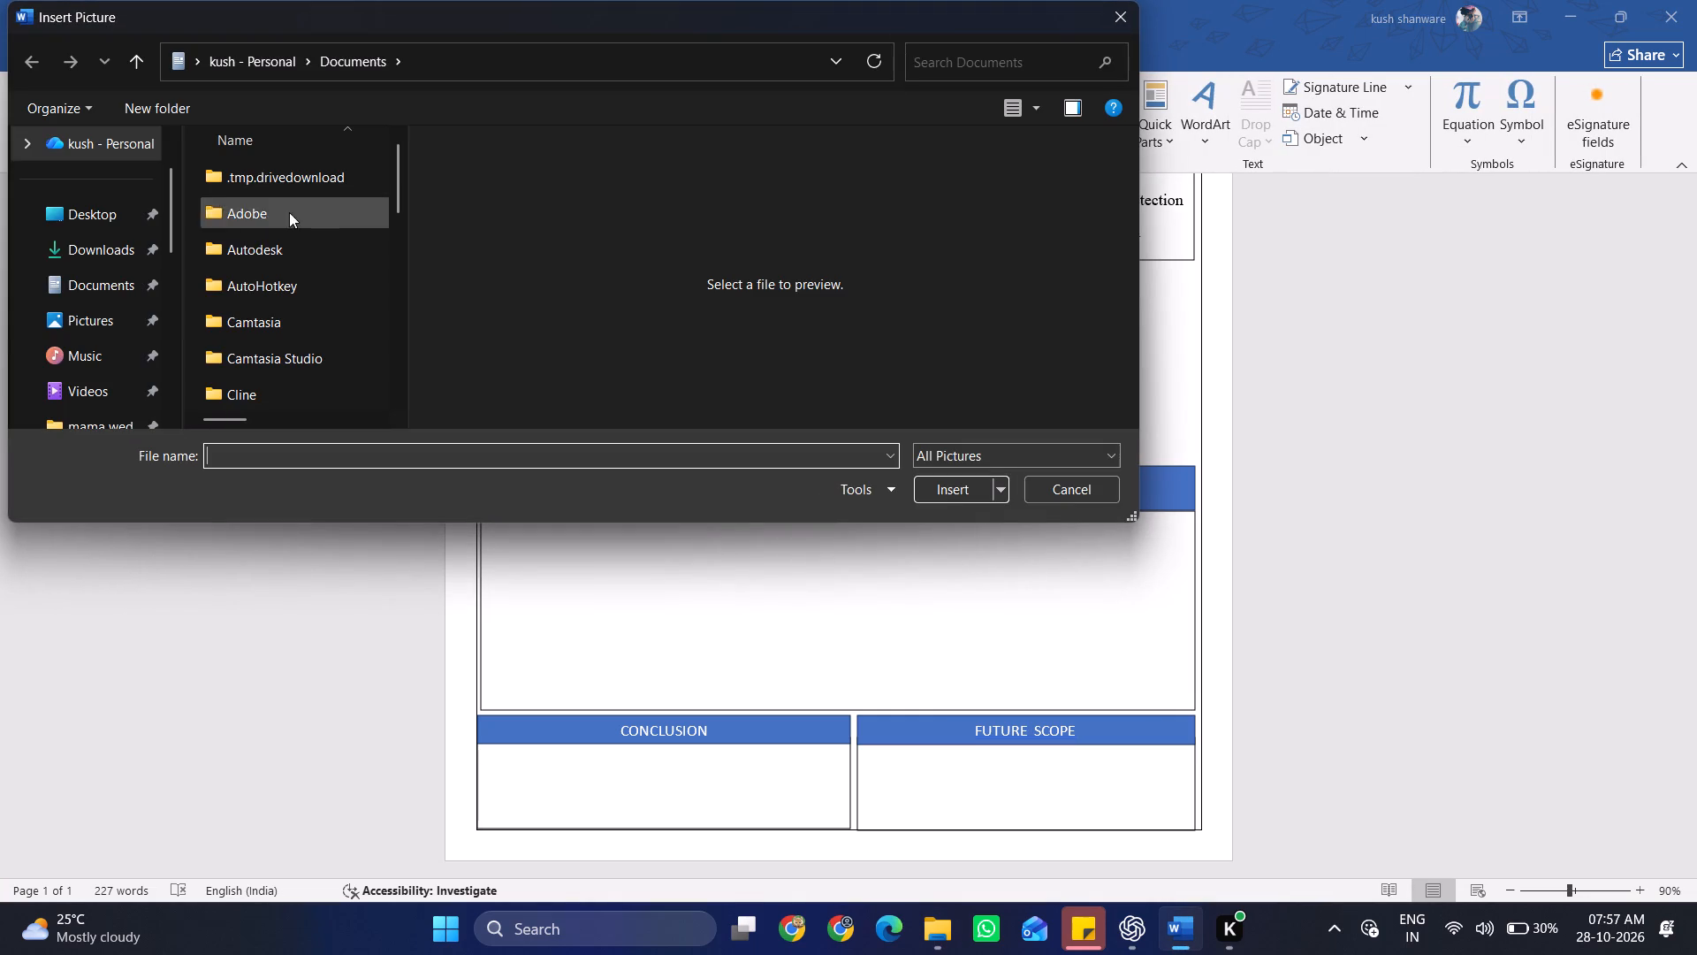
click(126, 282)
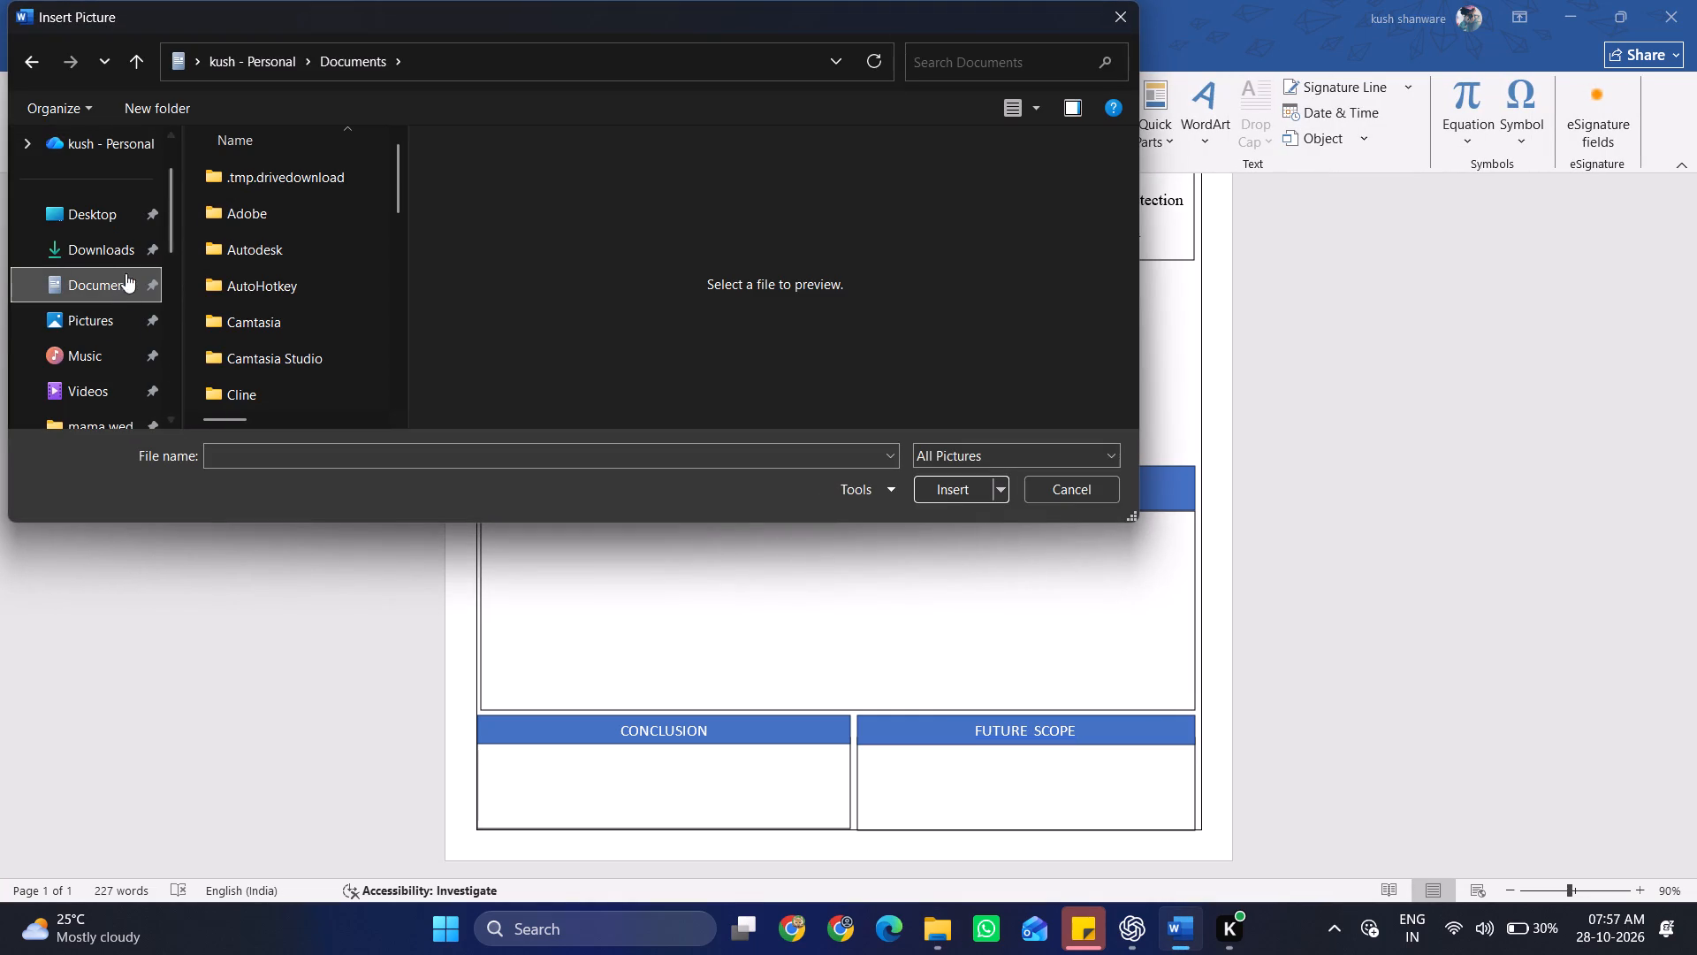
click(115, 285)
click(125, 251)
click(290, 200)
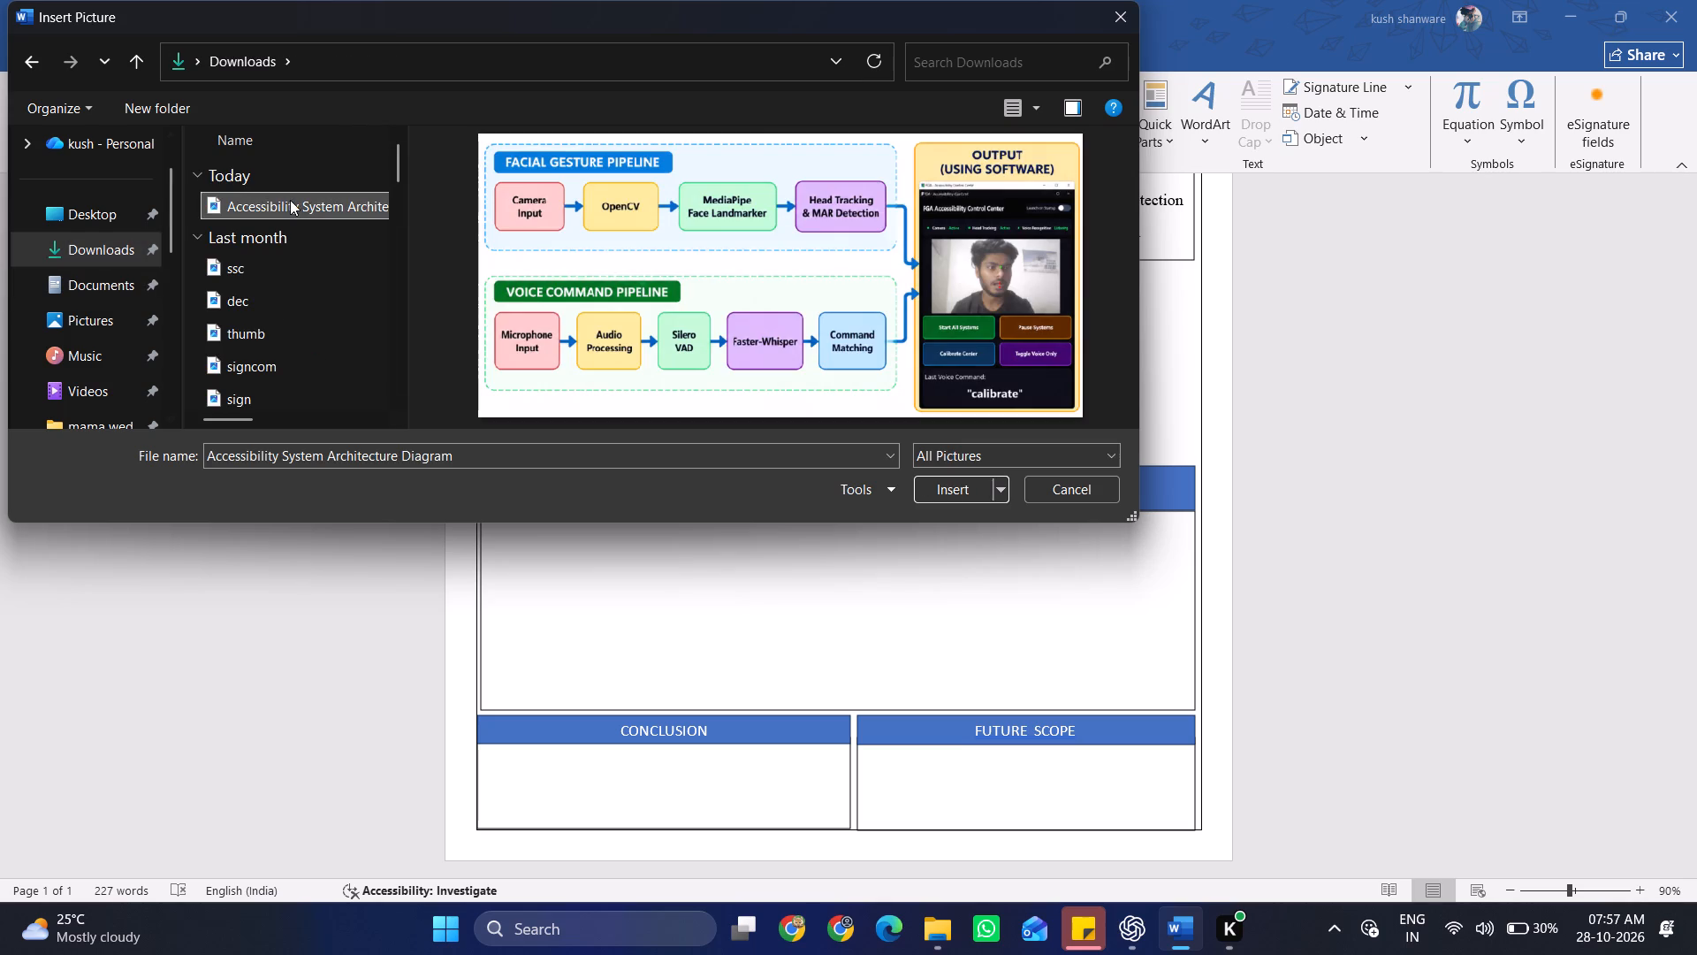
click(920, 485)
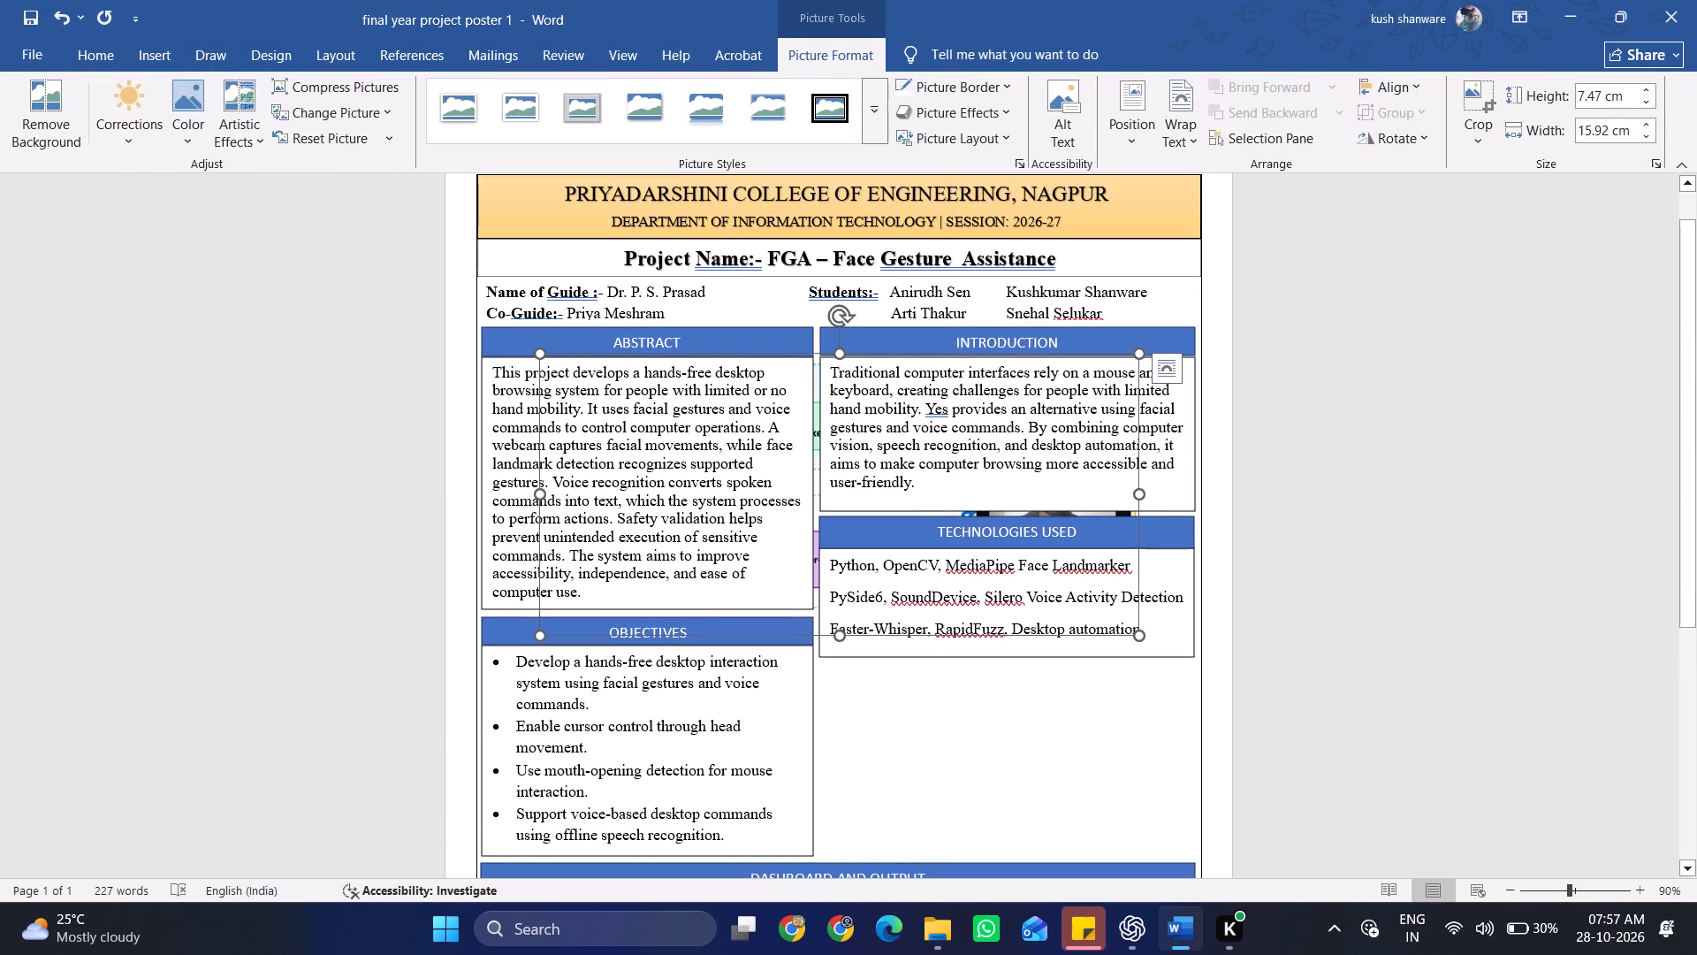
Stretch the inserted diagram horizontally to a width of about 21.9 cm.
drag(1145, 493, 1358, 485)
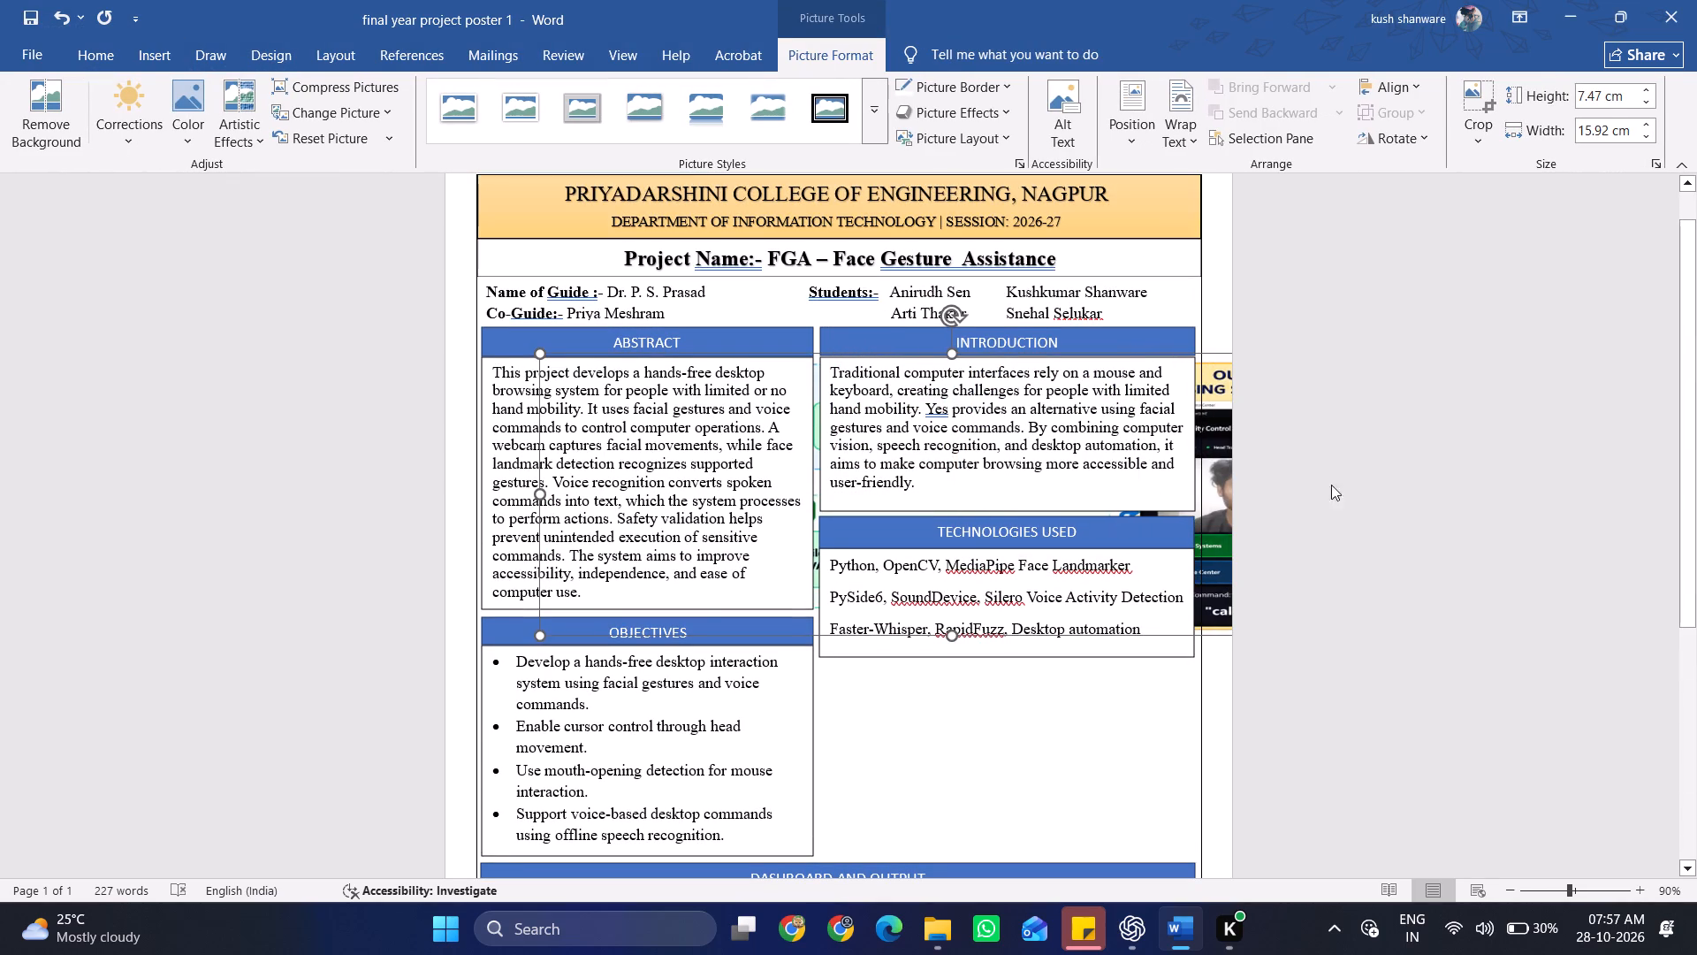
Move the diagram from behind the upper sections into the empty box under the DASHBOARD AND OUTPUT heading.
drag(1214, 476, 1204, 693)
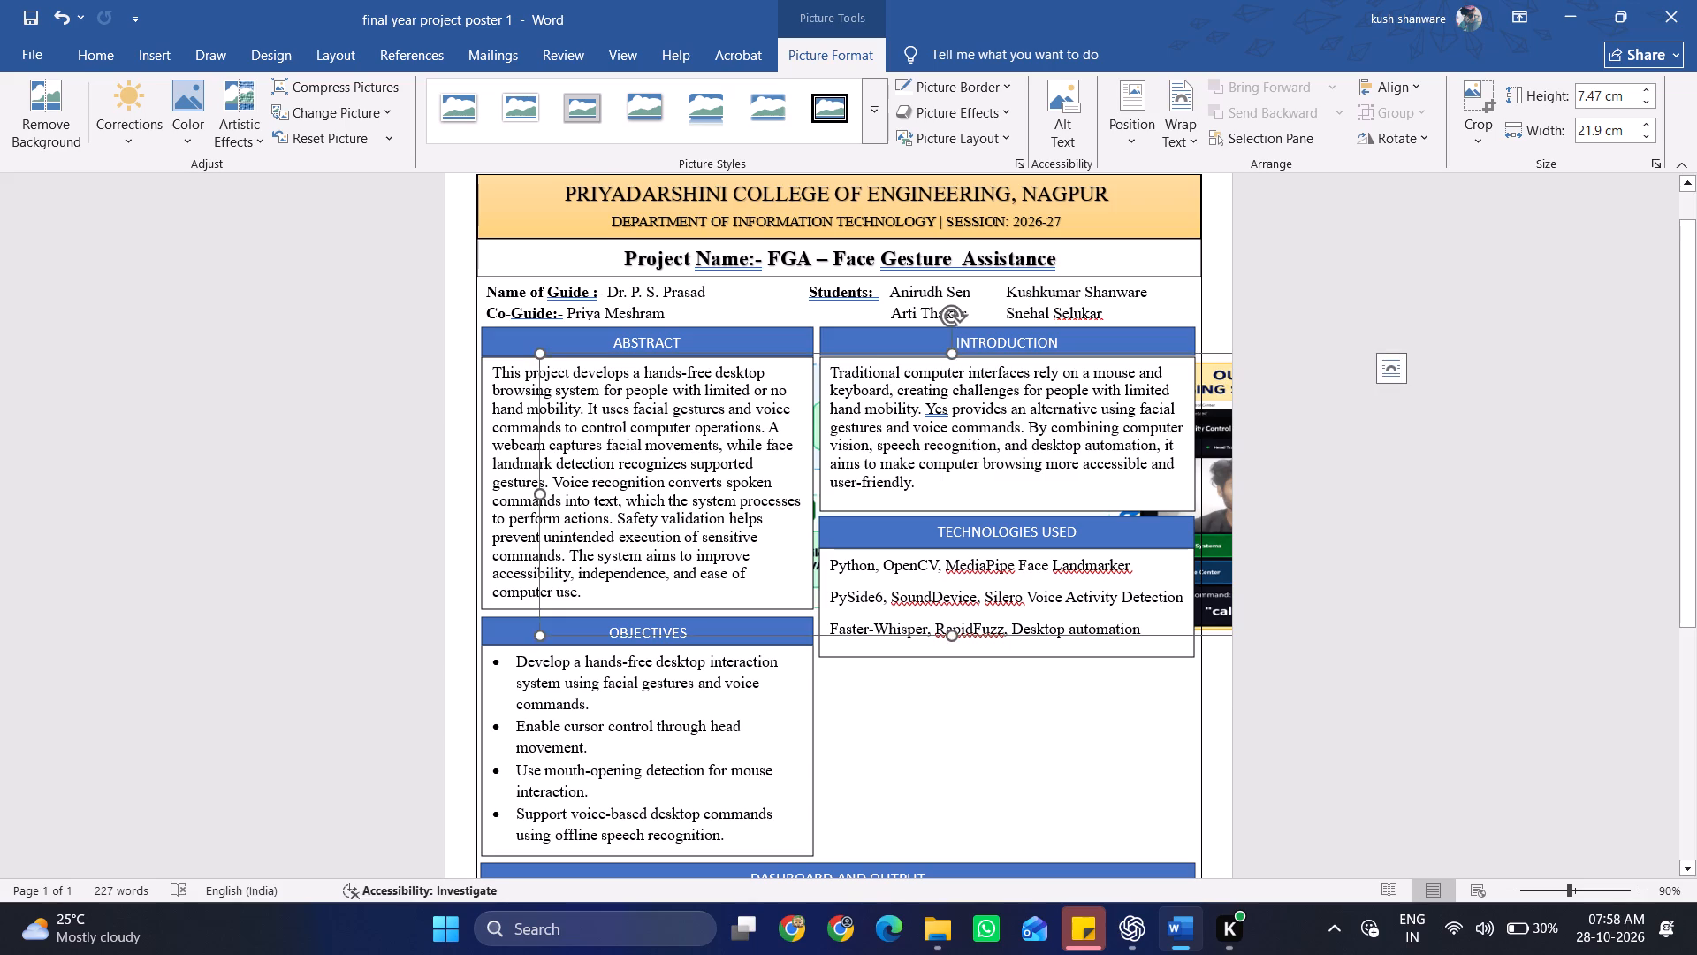
drag(1214, 571, 1208, 697)
key(ctrl+x)
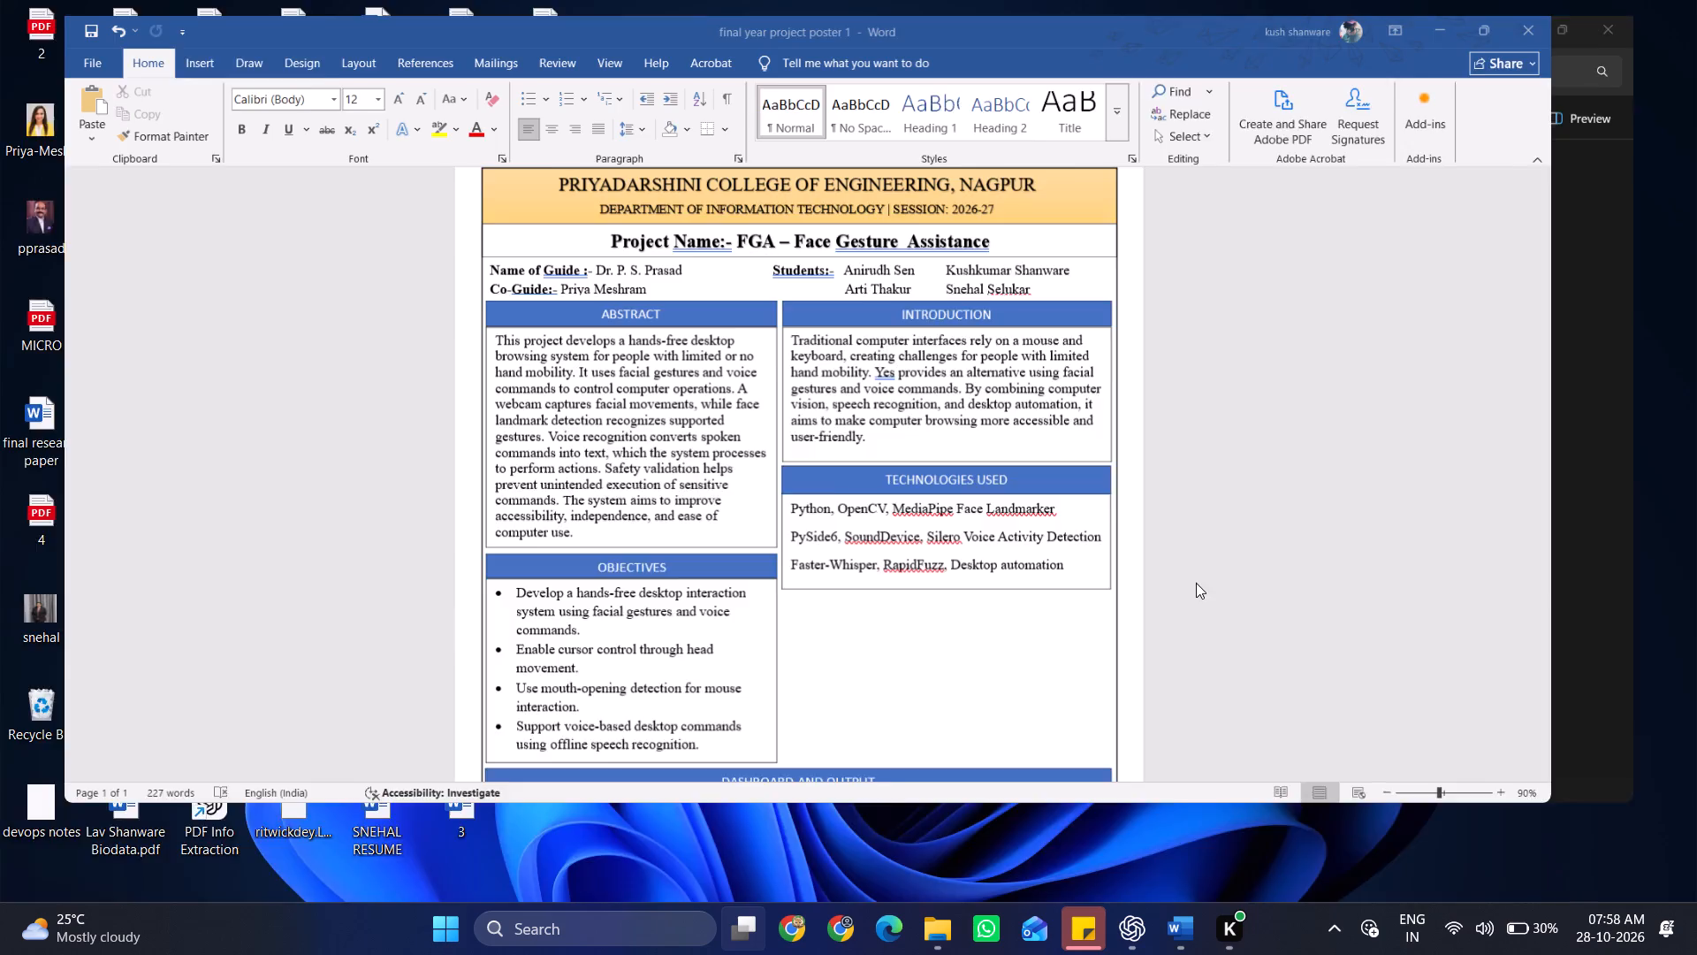
scroll(1196, 583, down, 3)
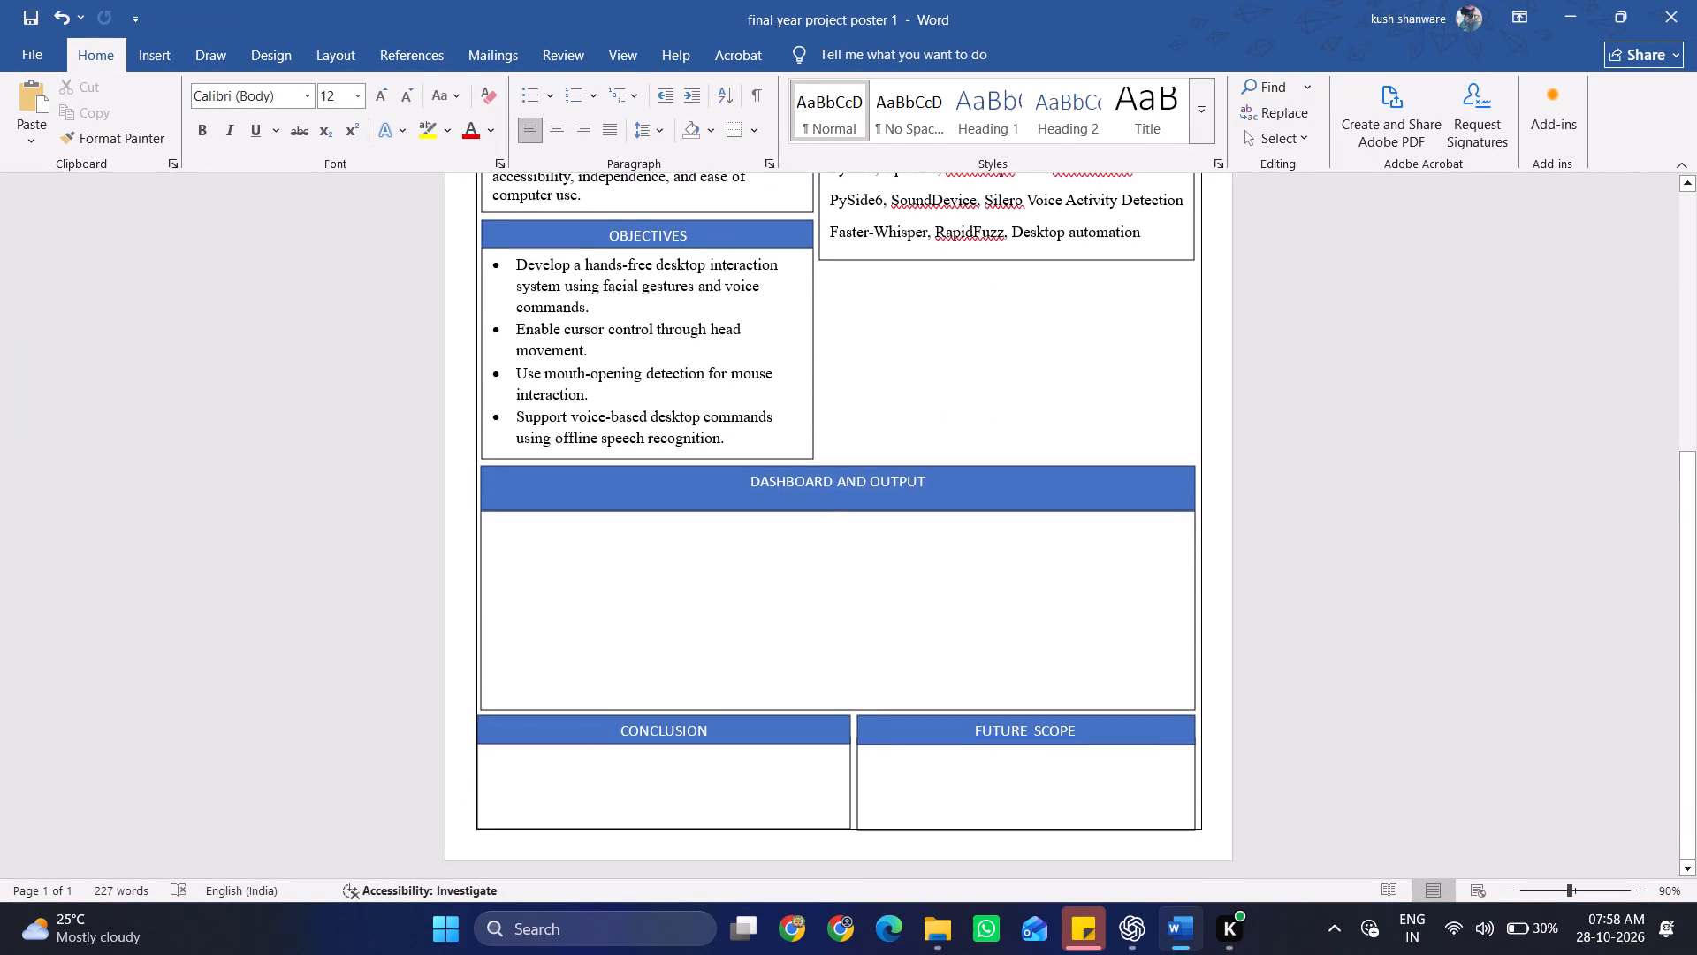
click(1080, 635)
key(ctrl+v)
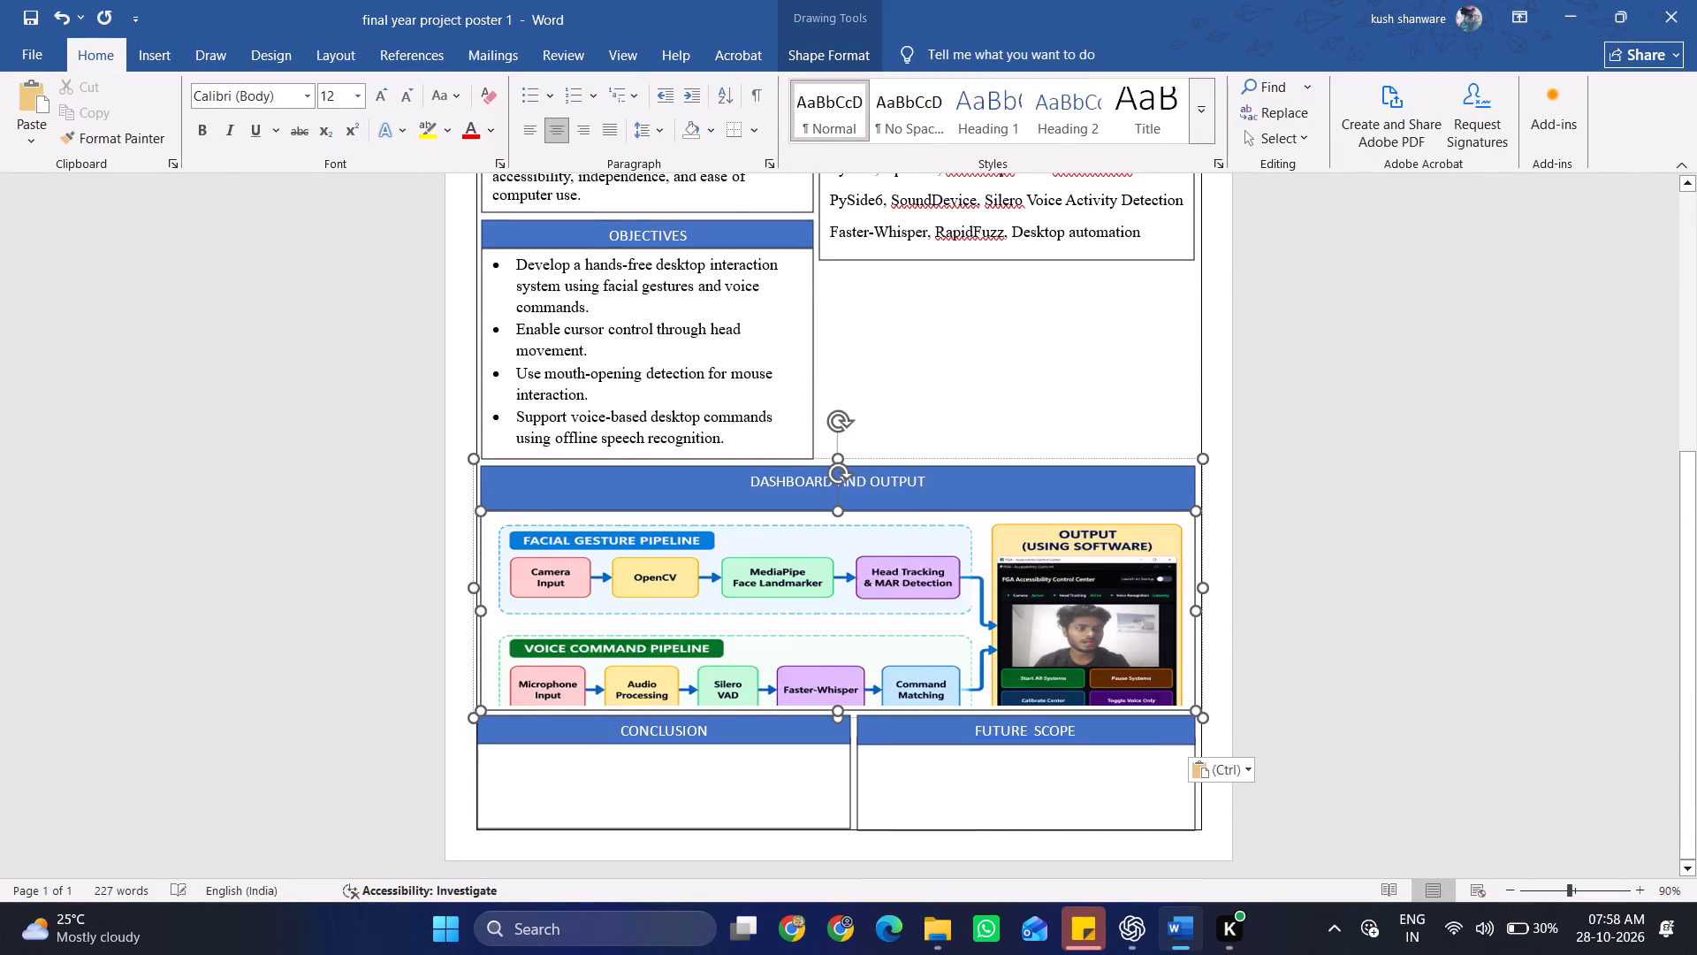
Resize the architecture diagram to fit inside the Dashboard and Output box, leaving blank margins on both sides.
click(788, 591)
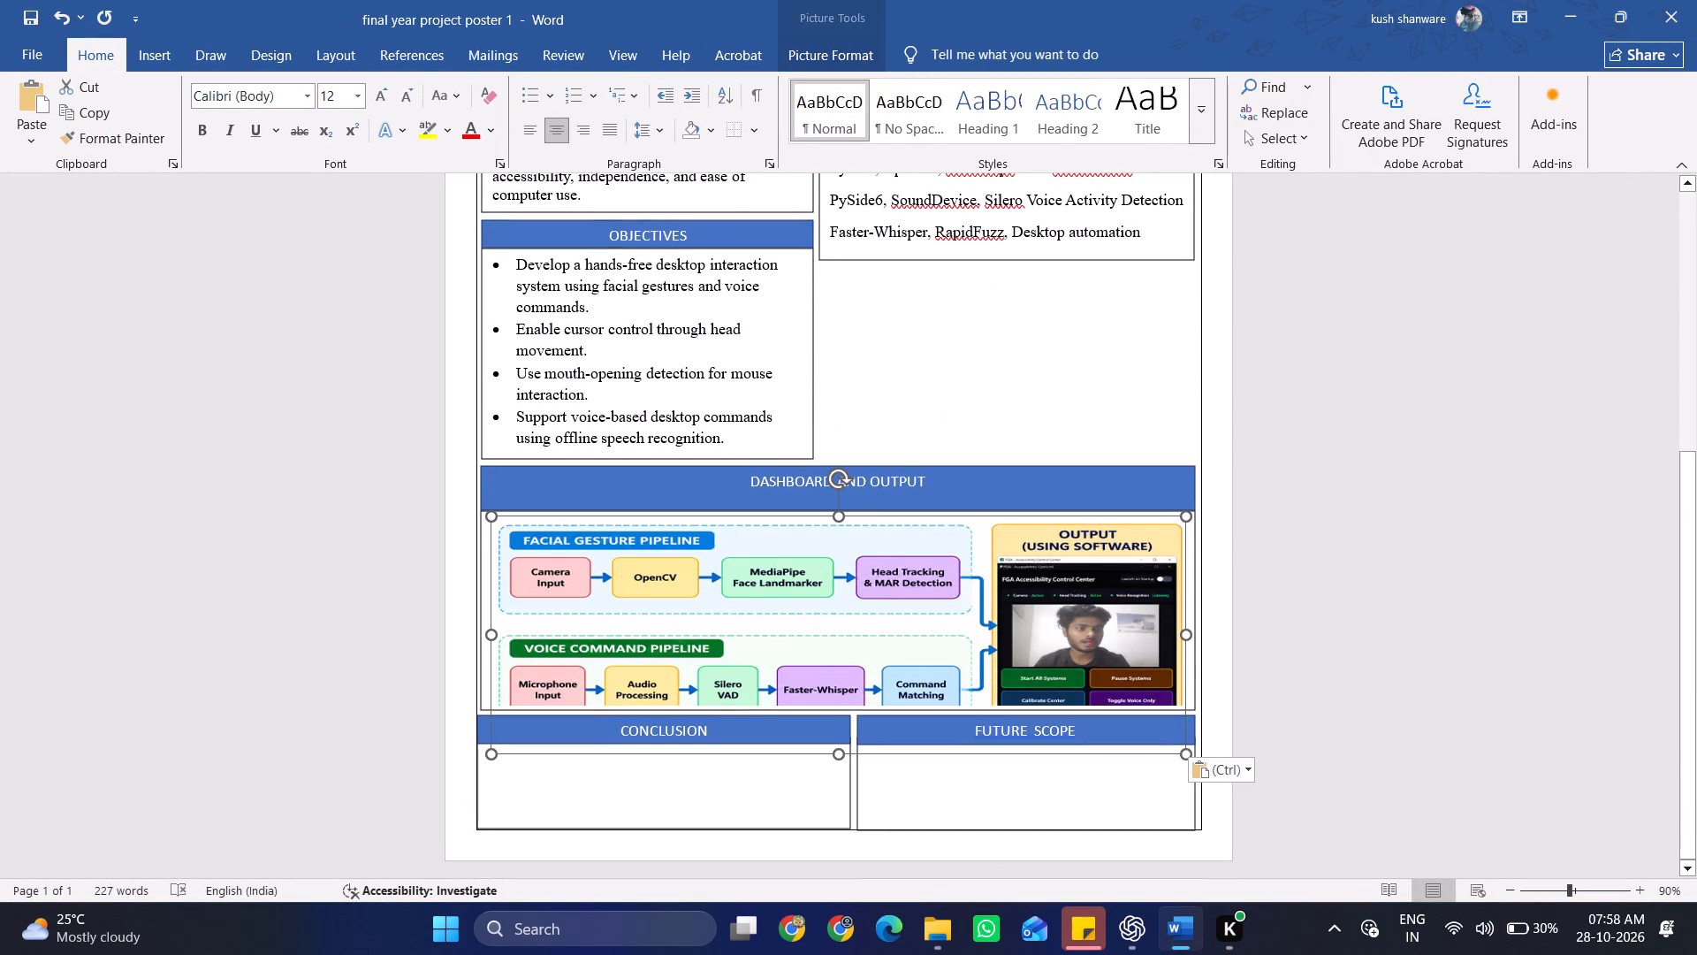
drag(489, 518, 641, 592)
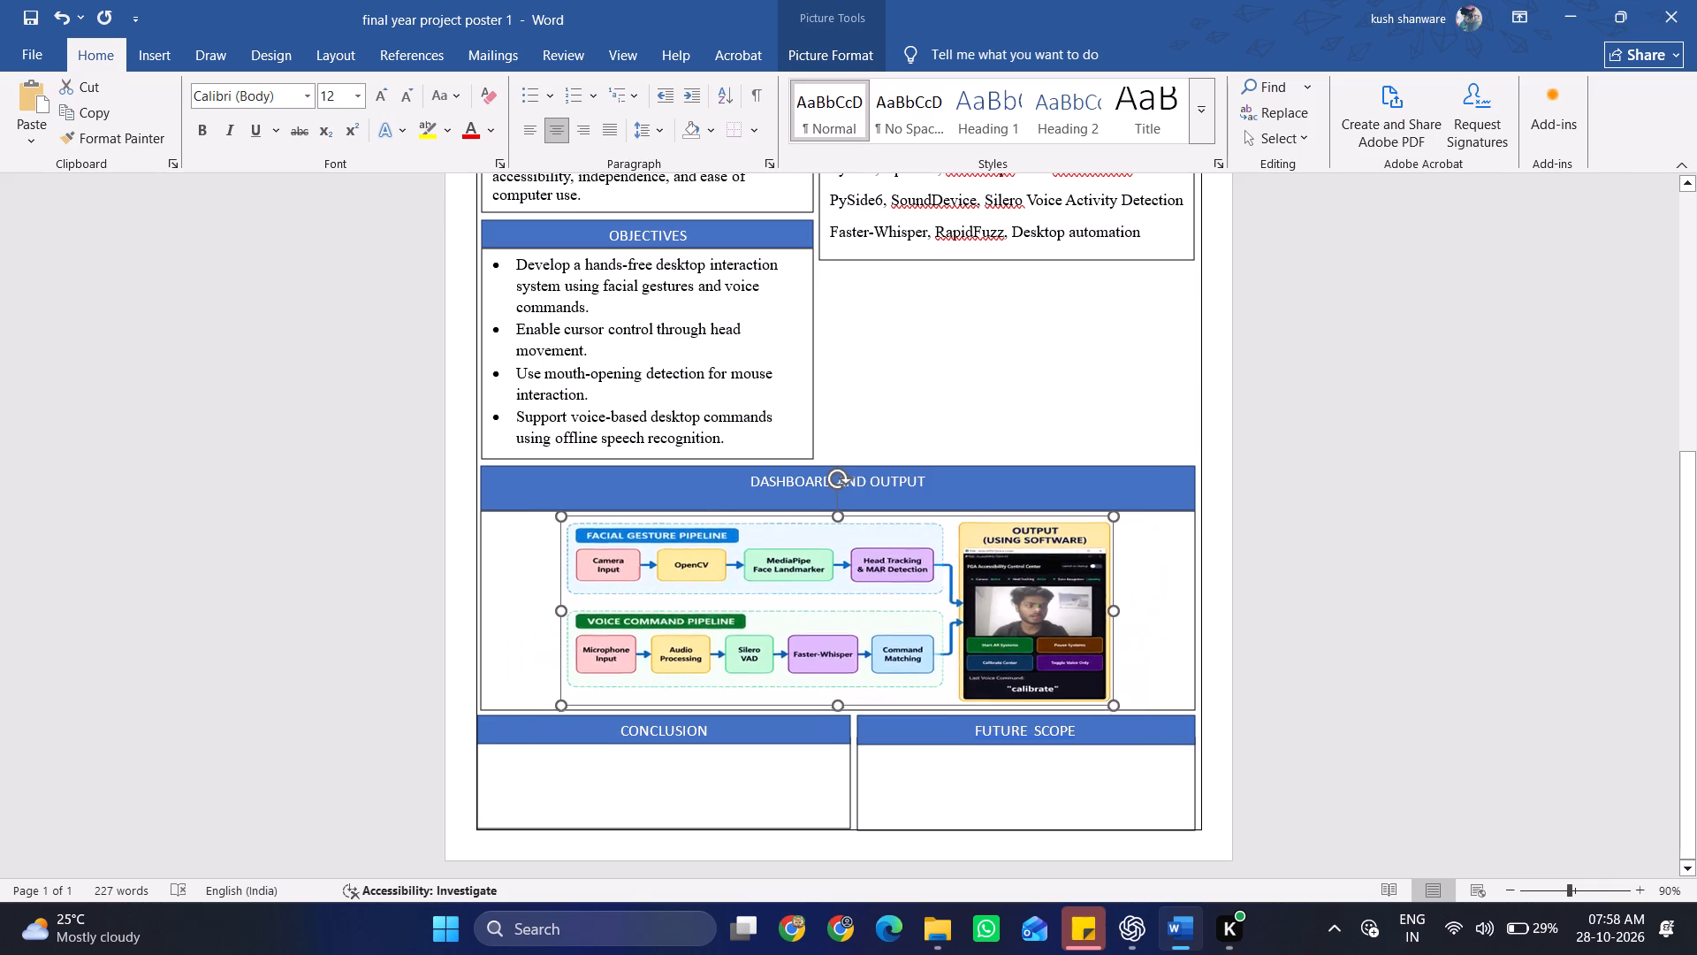
drag(641, 592, 651, 592)
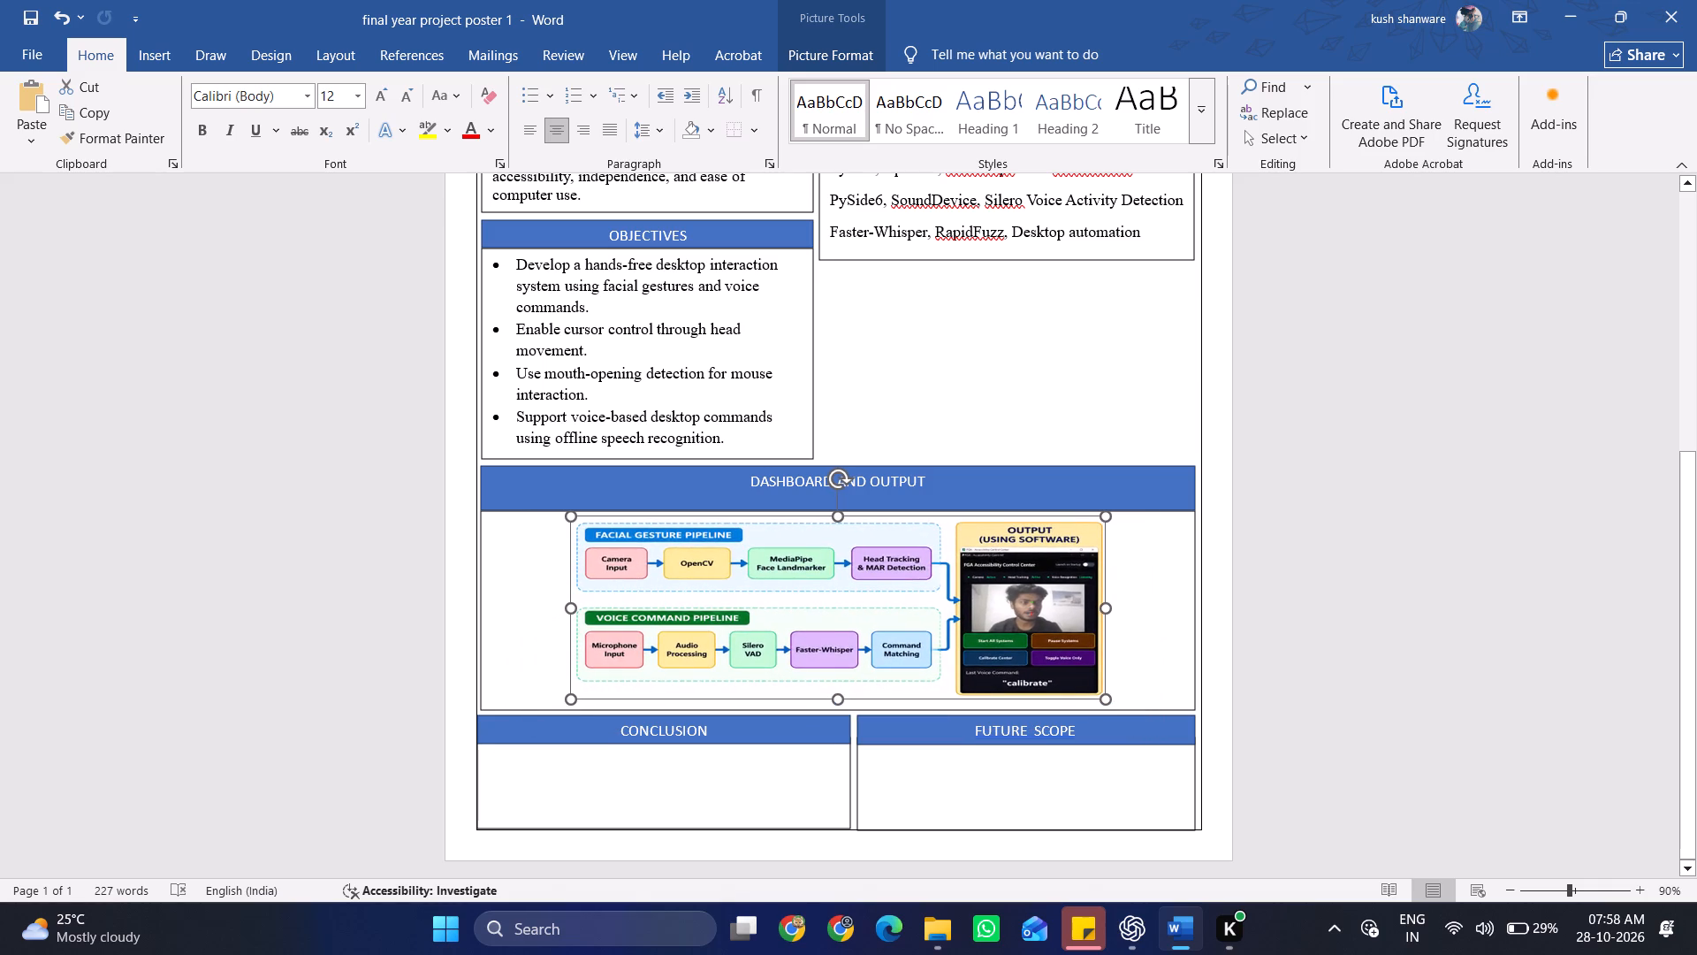
drag(841, 699, 841, 712)
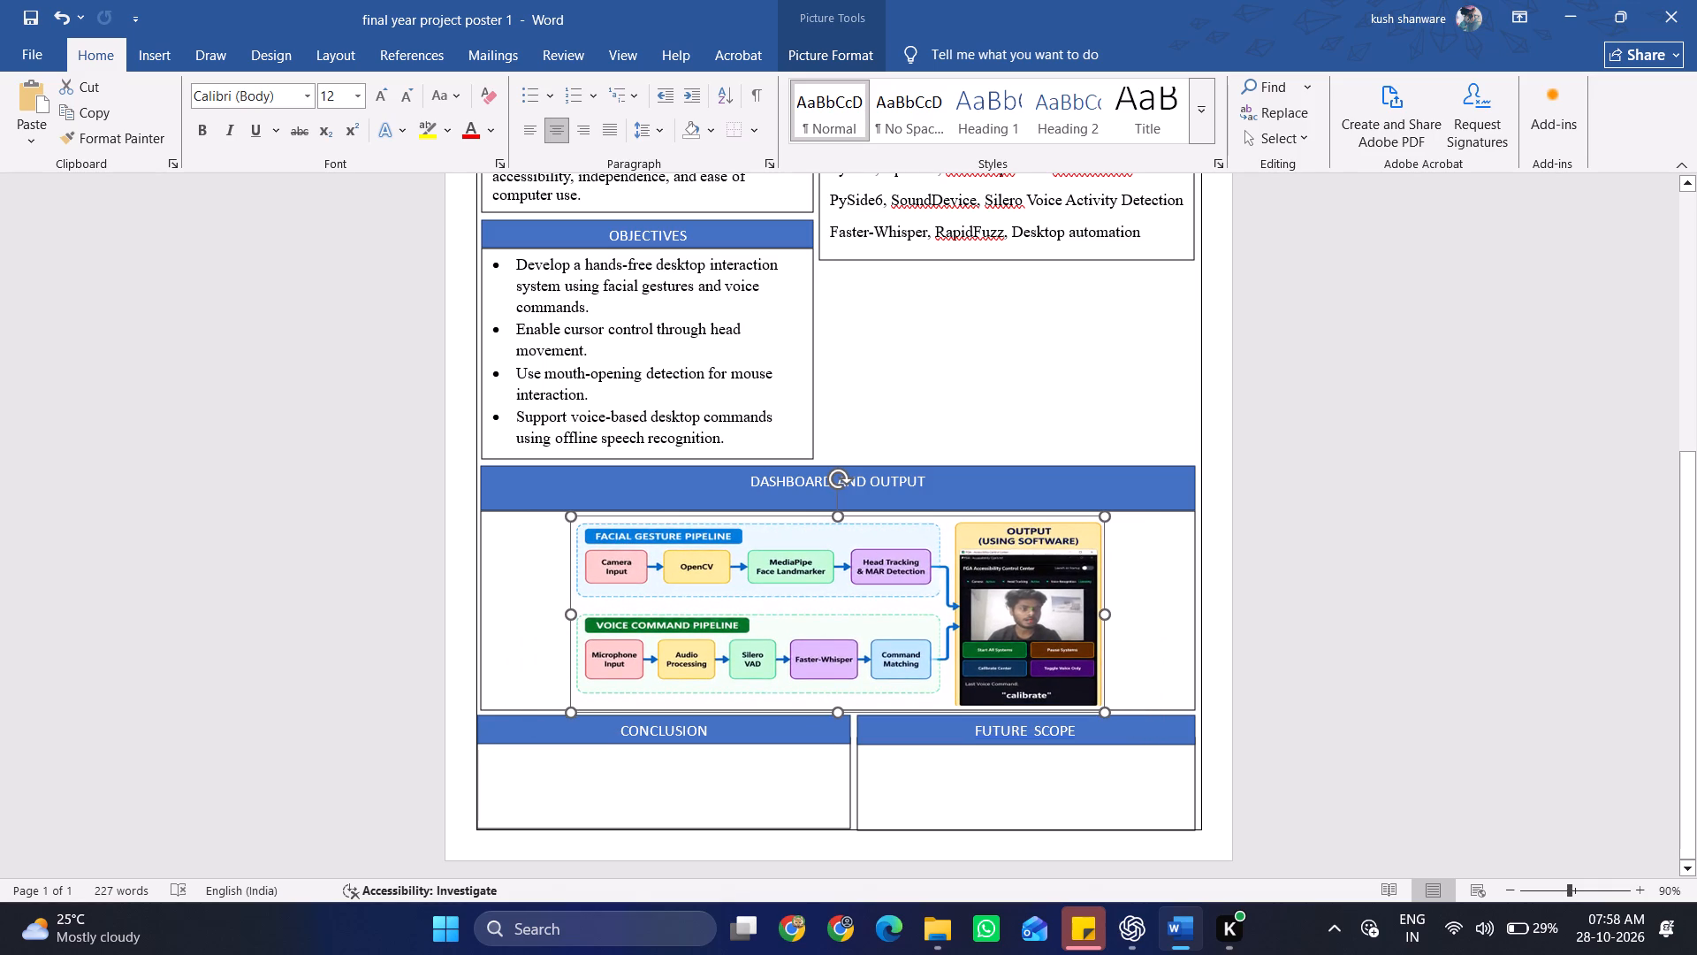
drag(572, 516, 590, 522)
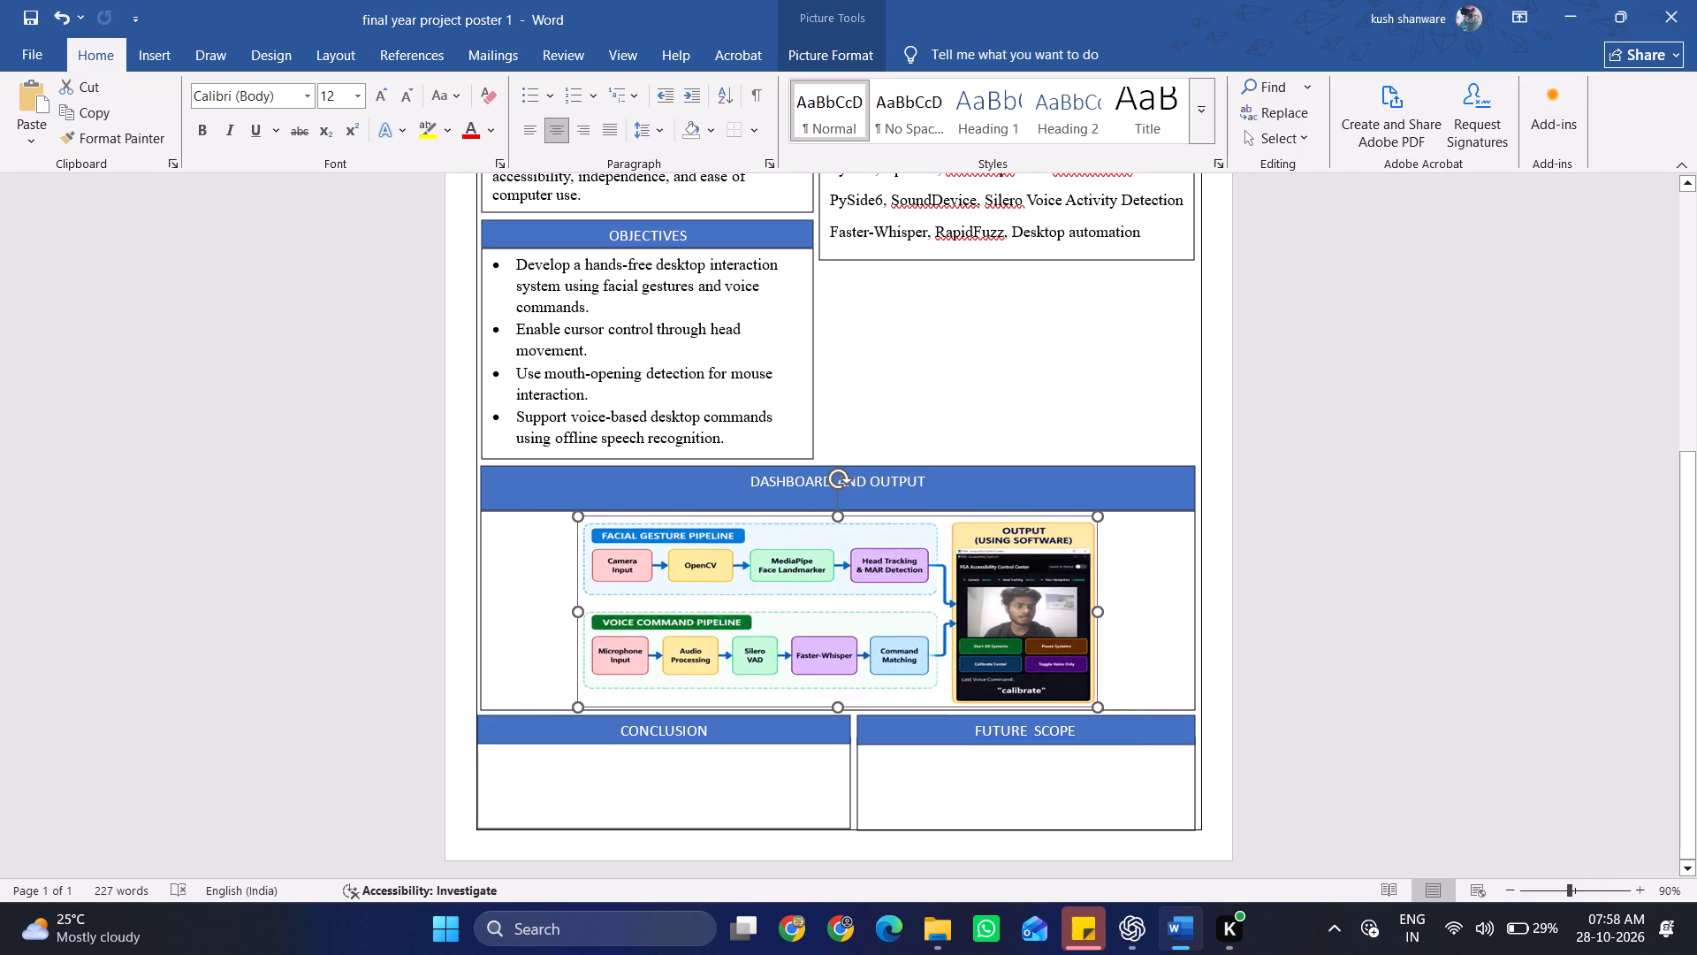
drag(590, 522, 628, 534)
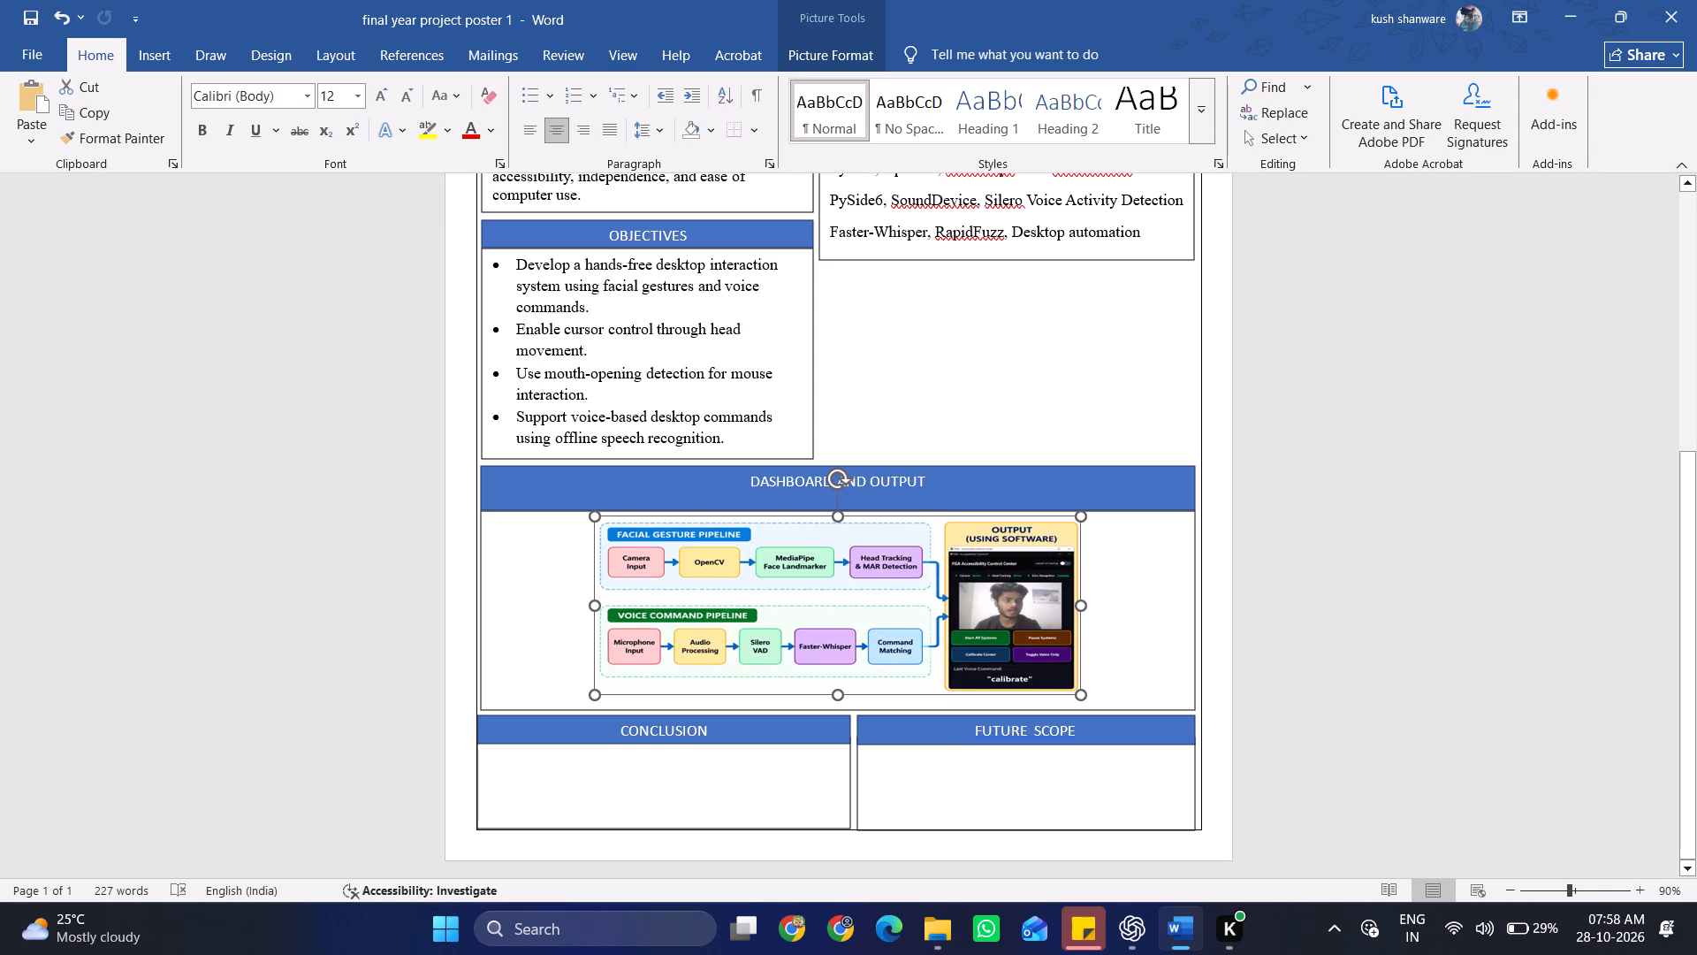
drag(843, 694, 843, 702)
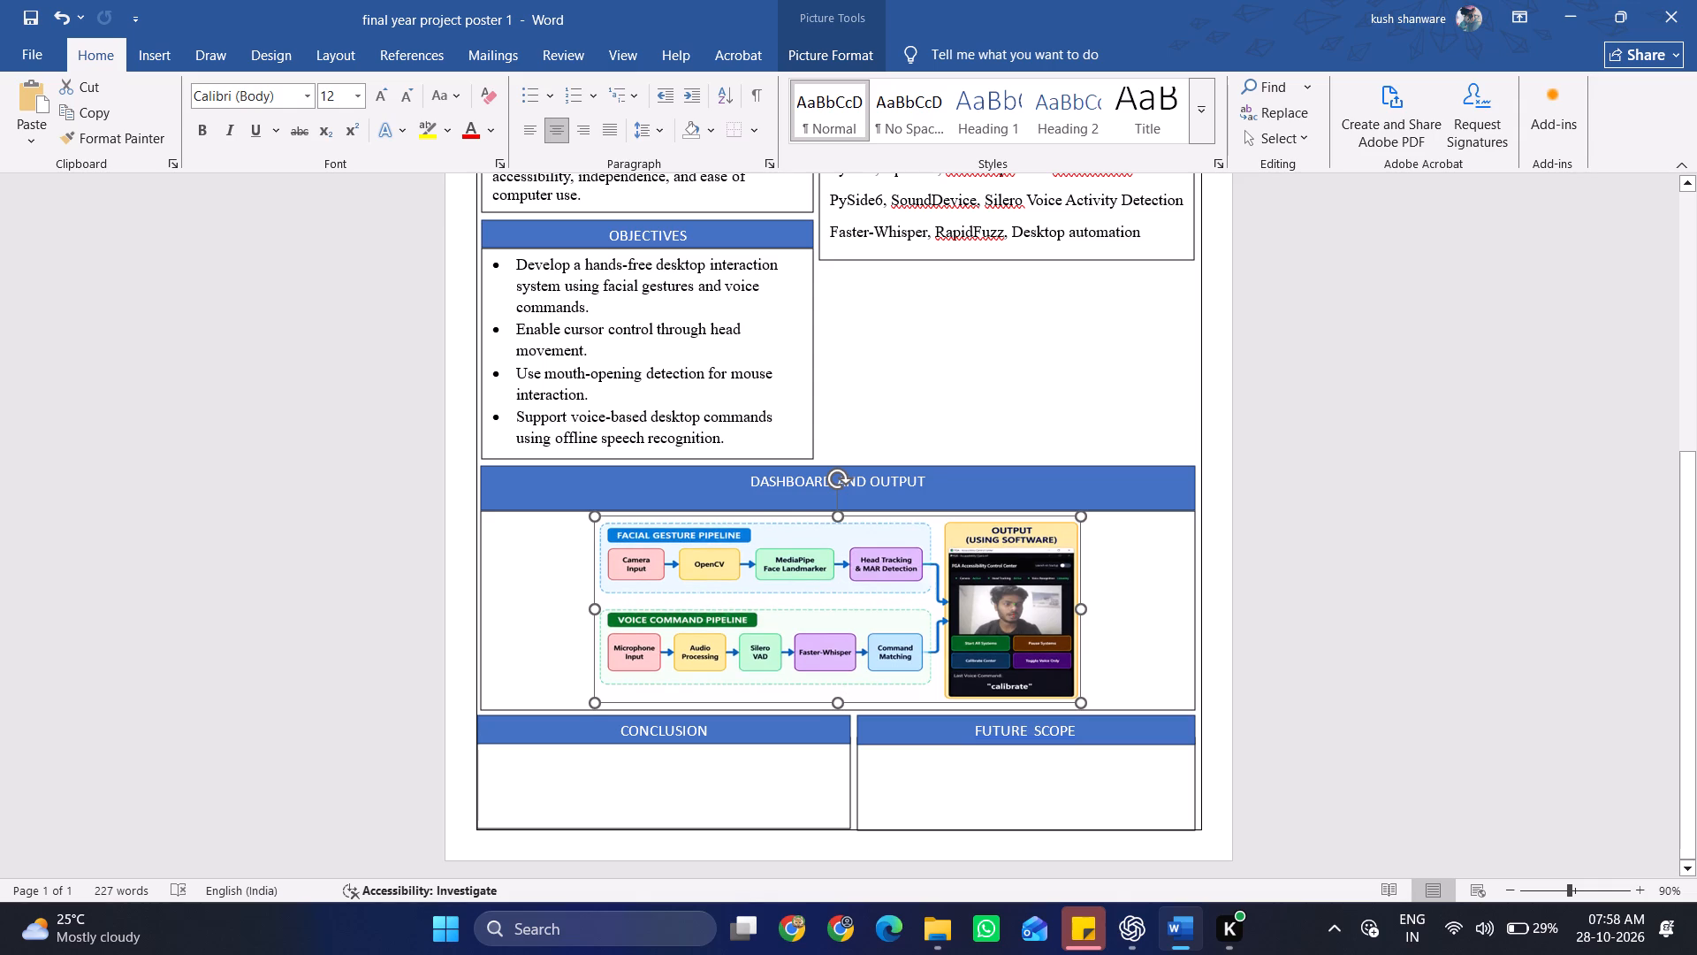
drag(843, 702, 843, 704)
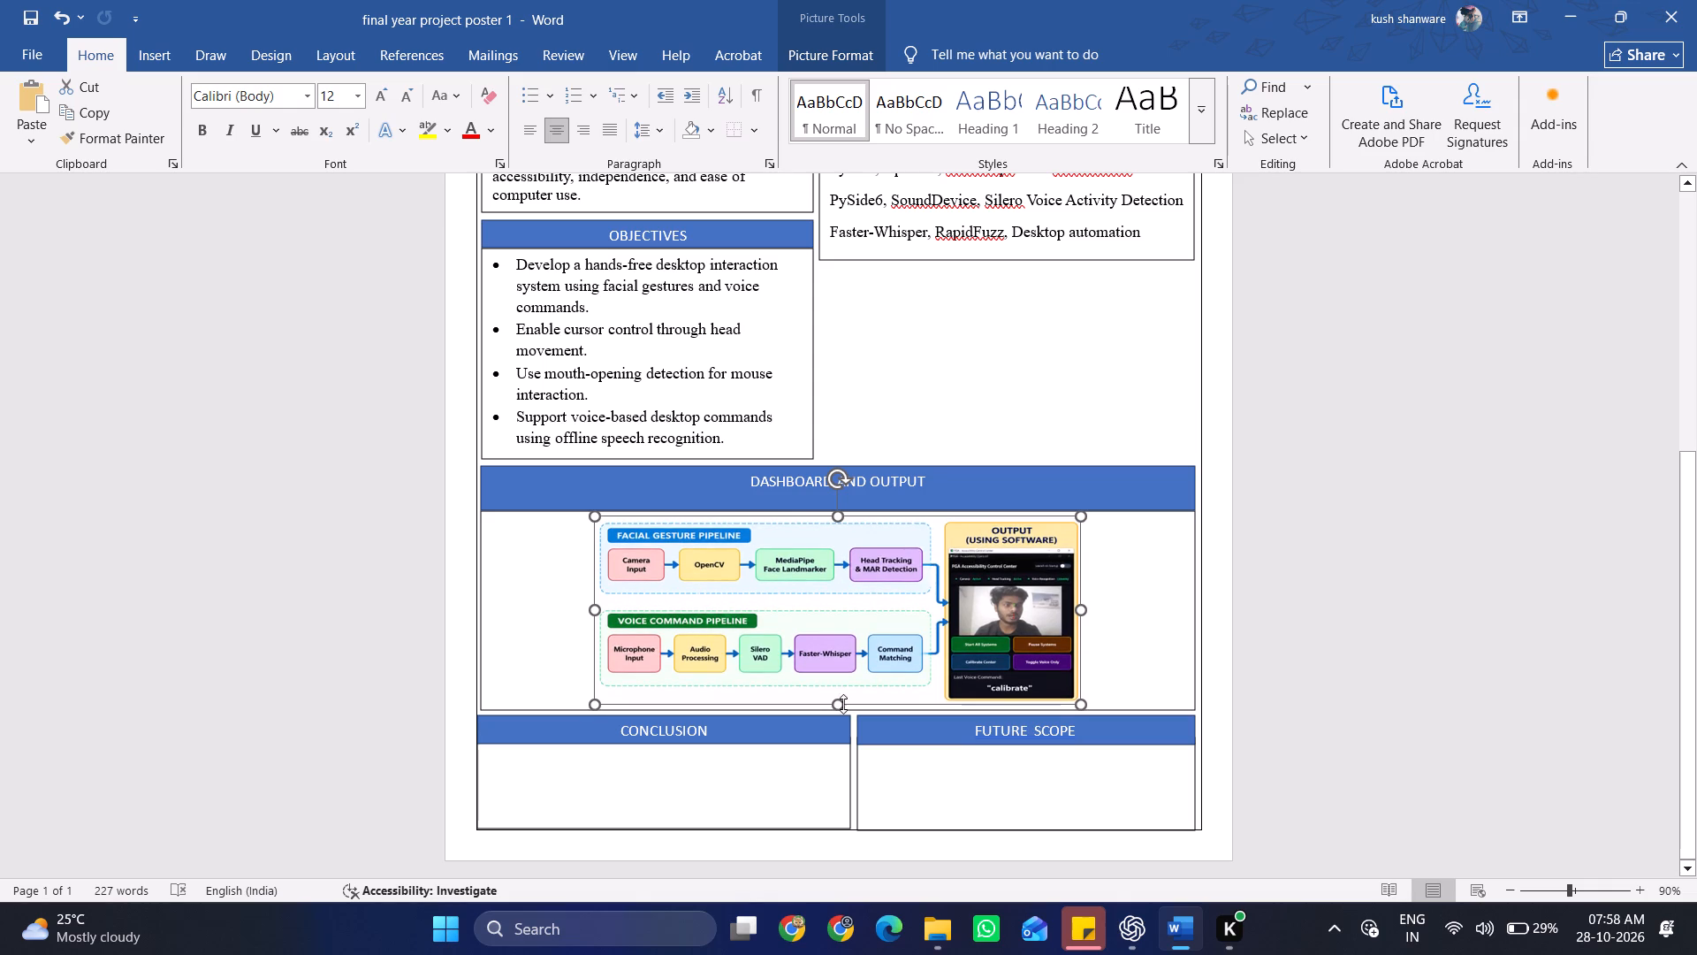
drag(1075, 614, 1100, 614)
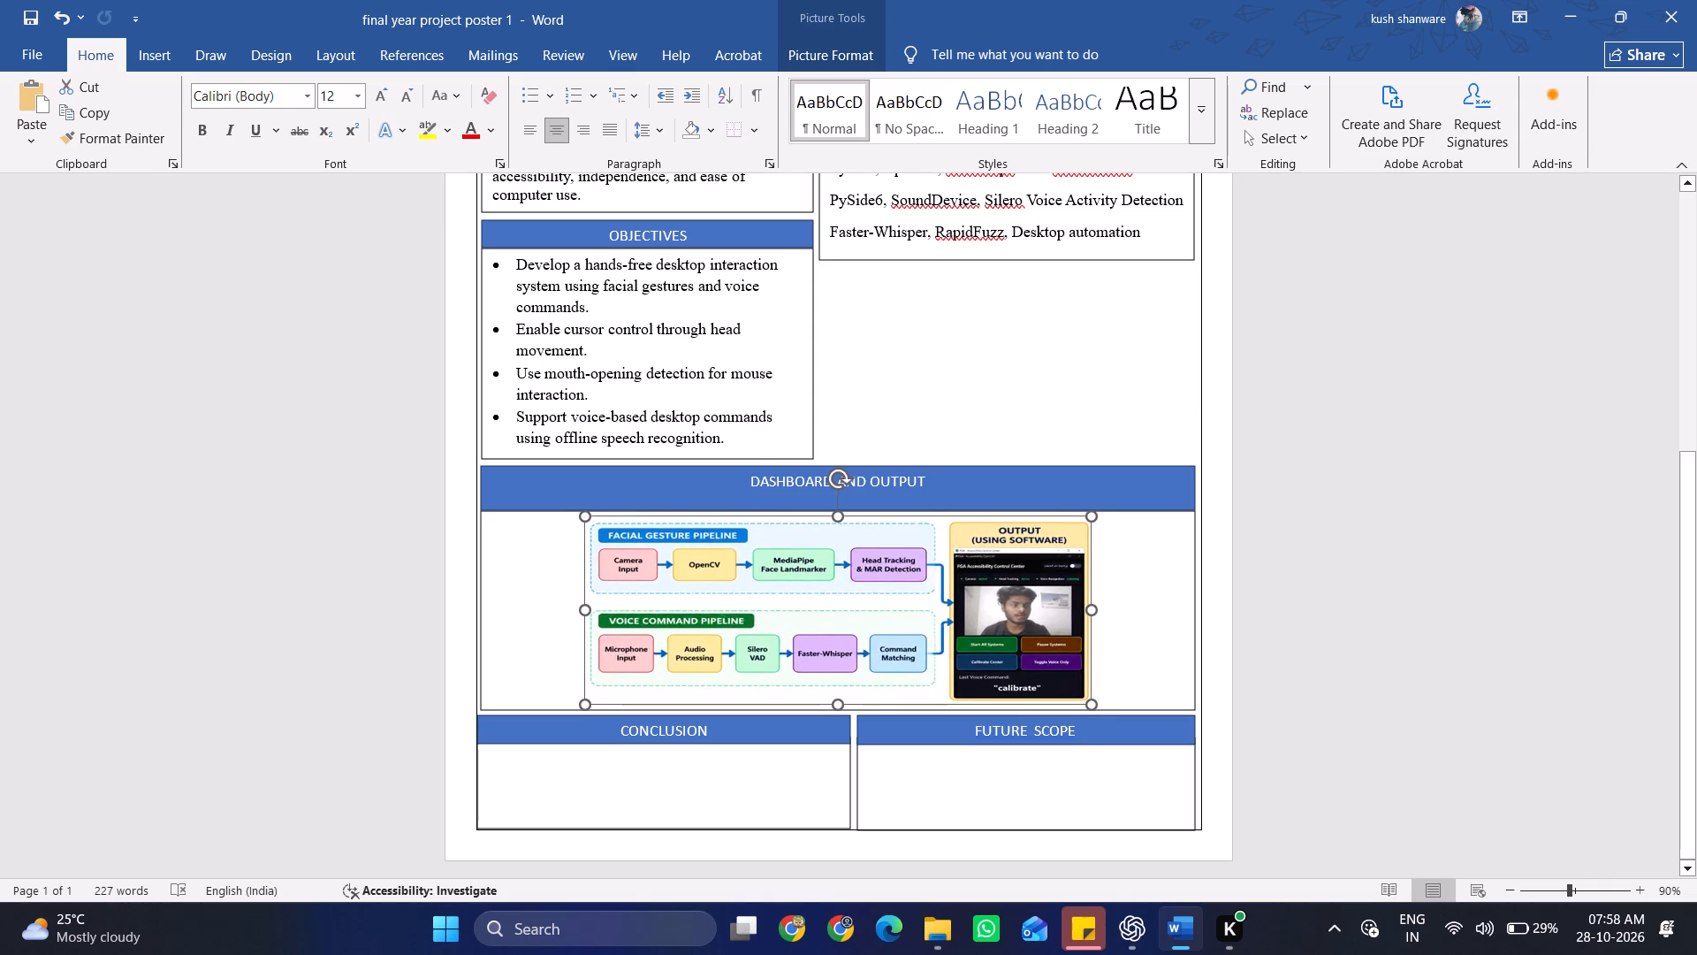
drag(1100, 614, 1014, 615)
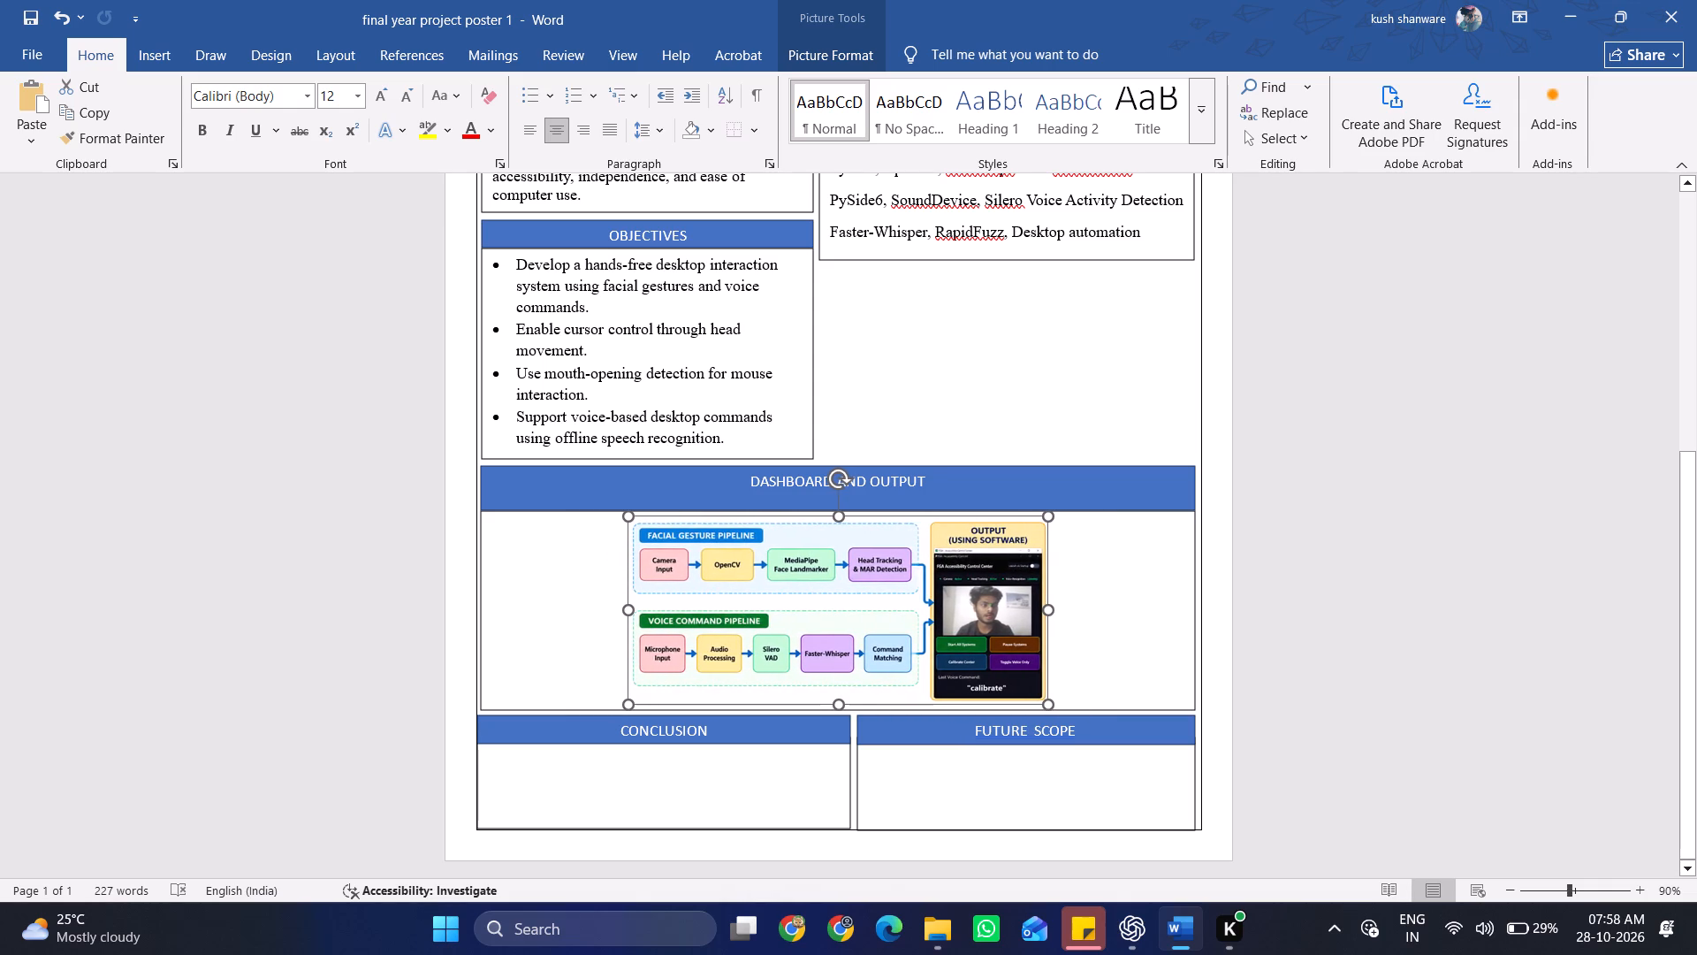
drag(1014, 615, 1012, 616)
Cut the resized architecture diagram out of the Dashboard and Output box.
drag(900, 595, 899, 594)
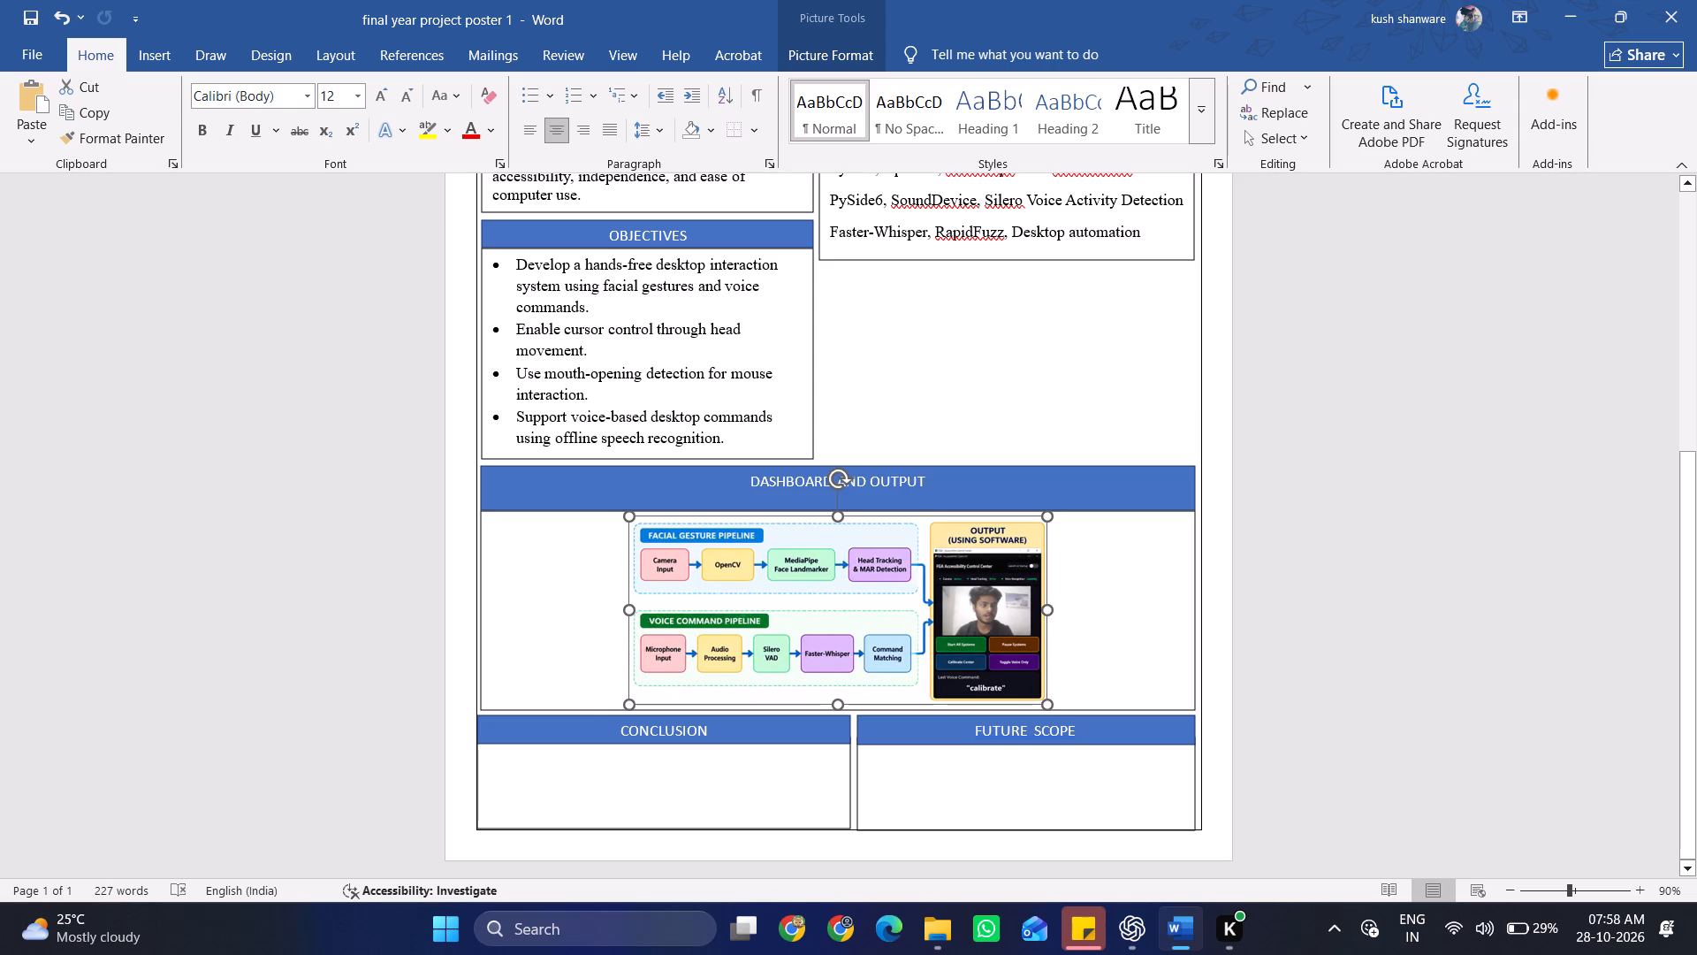
drag(899, 594, 875, 593)
right_click(875, 593)
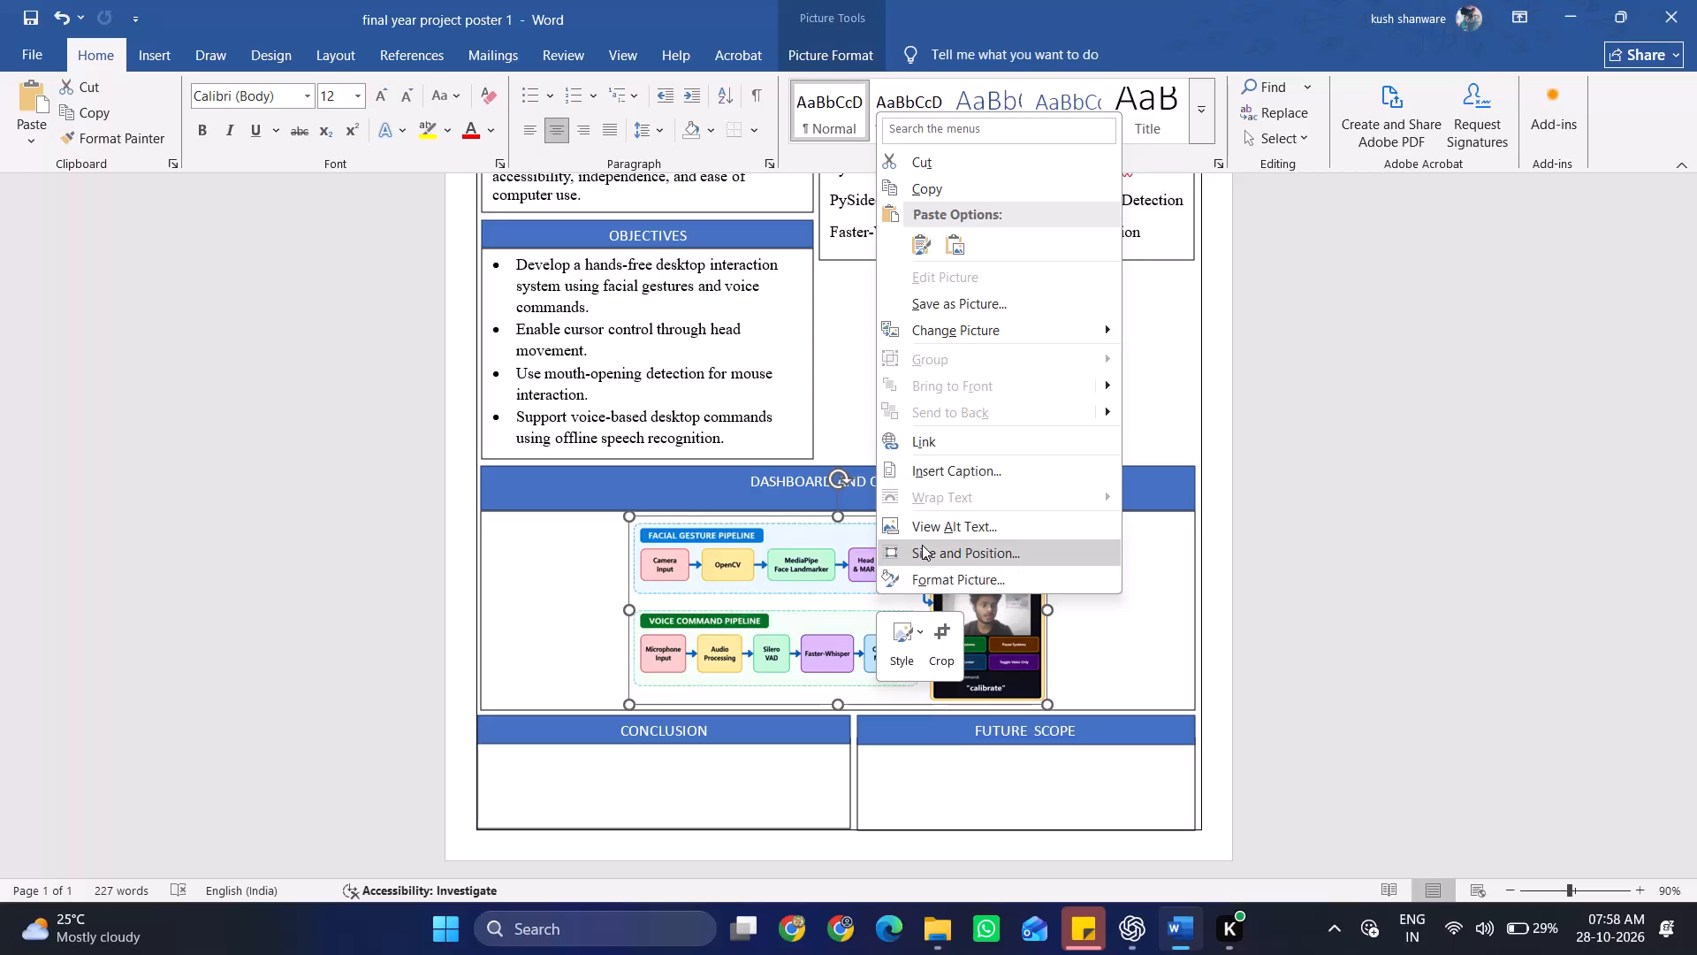
click(777, 600)
key(ctrl+x)
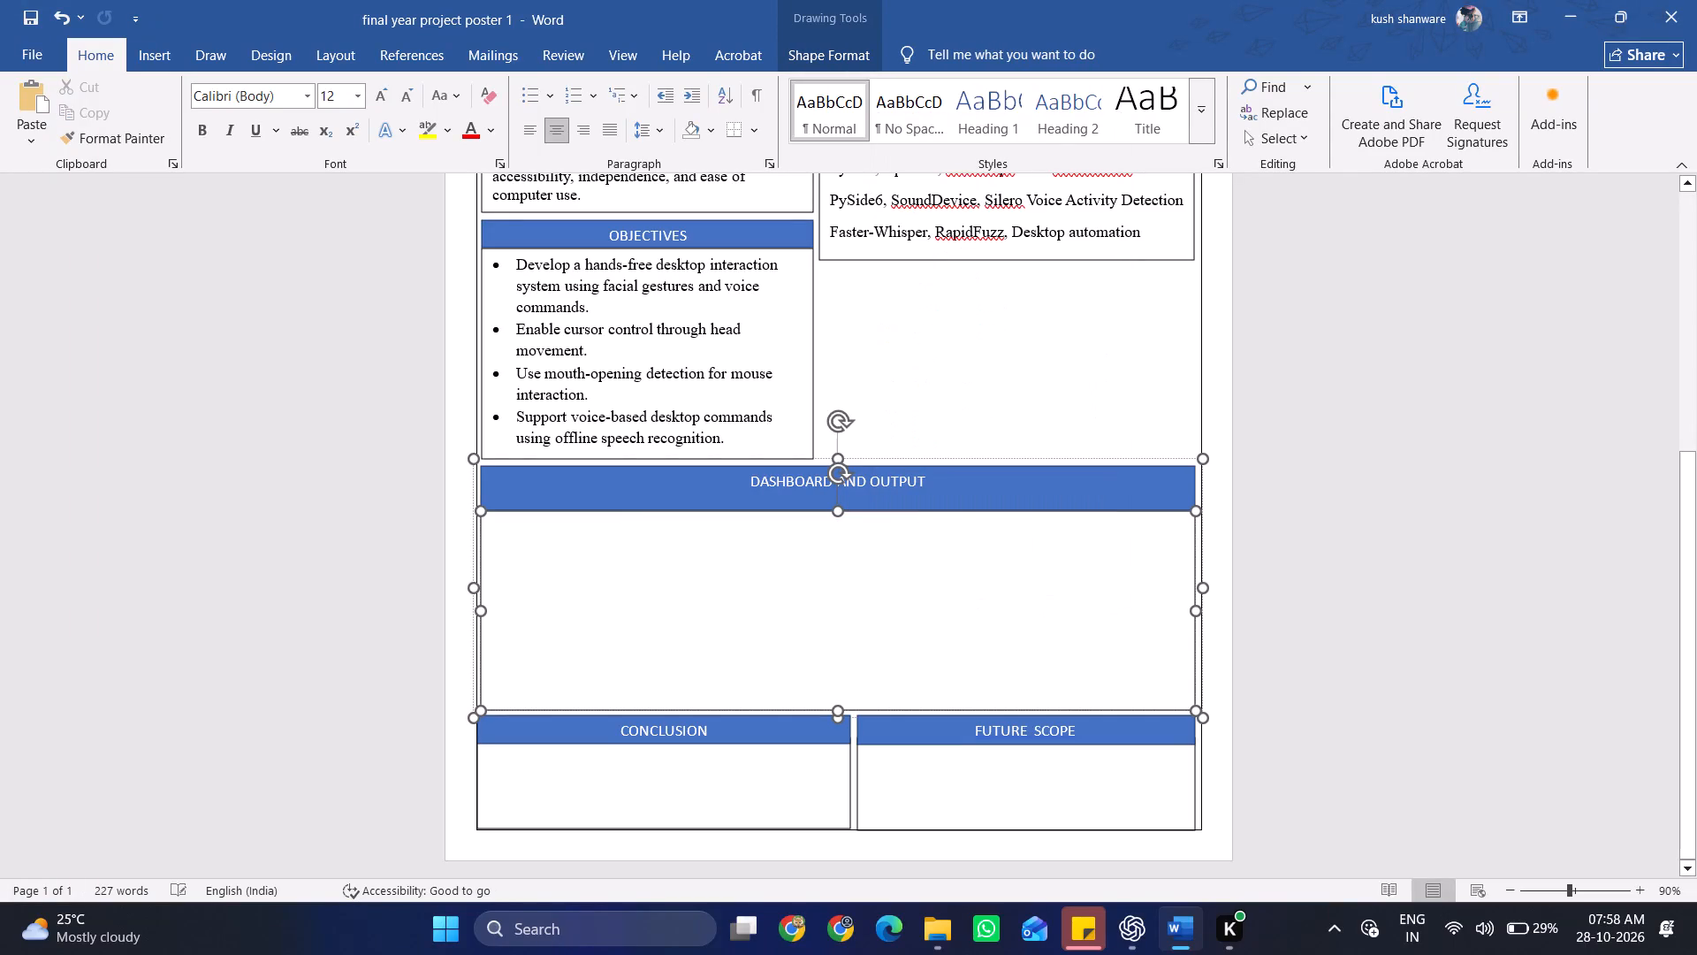
Paste the cut diagram into the page body outside the section boxes, undo the paste, and paste it again.
click(332, 627)
click(336, 707)
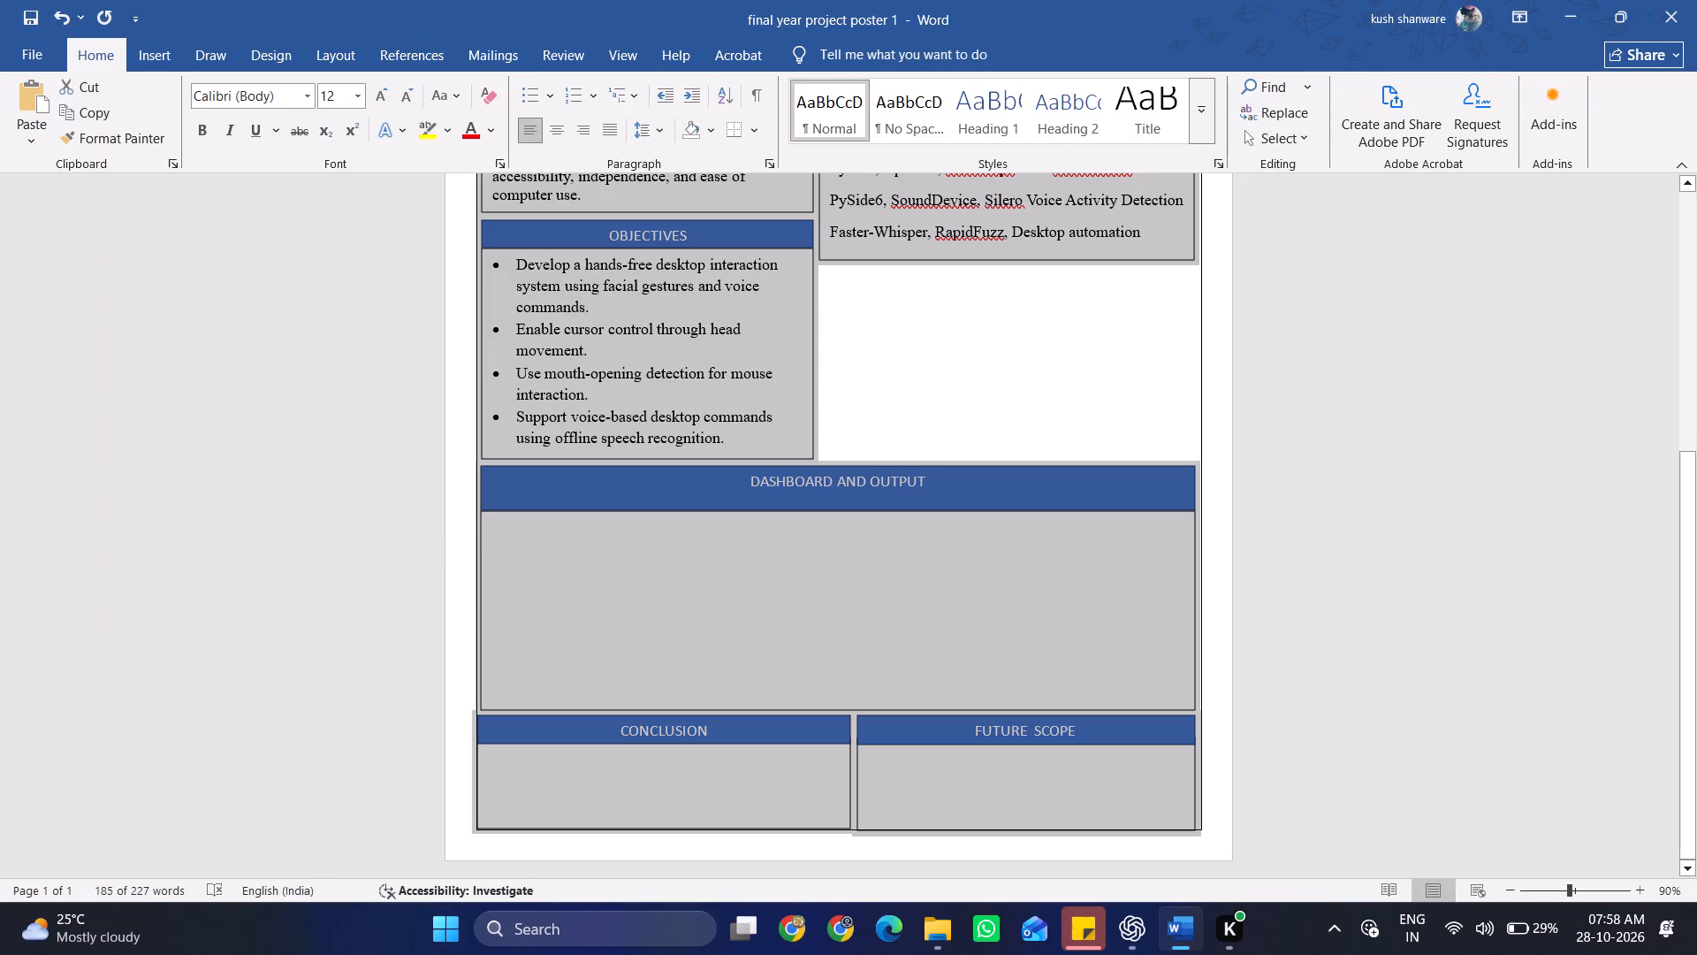
click(476, 694)
click(464, 695)
click(464, 694)
click(274, 667)
click(879, 432)
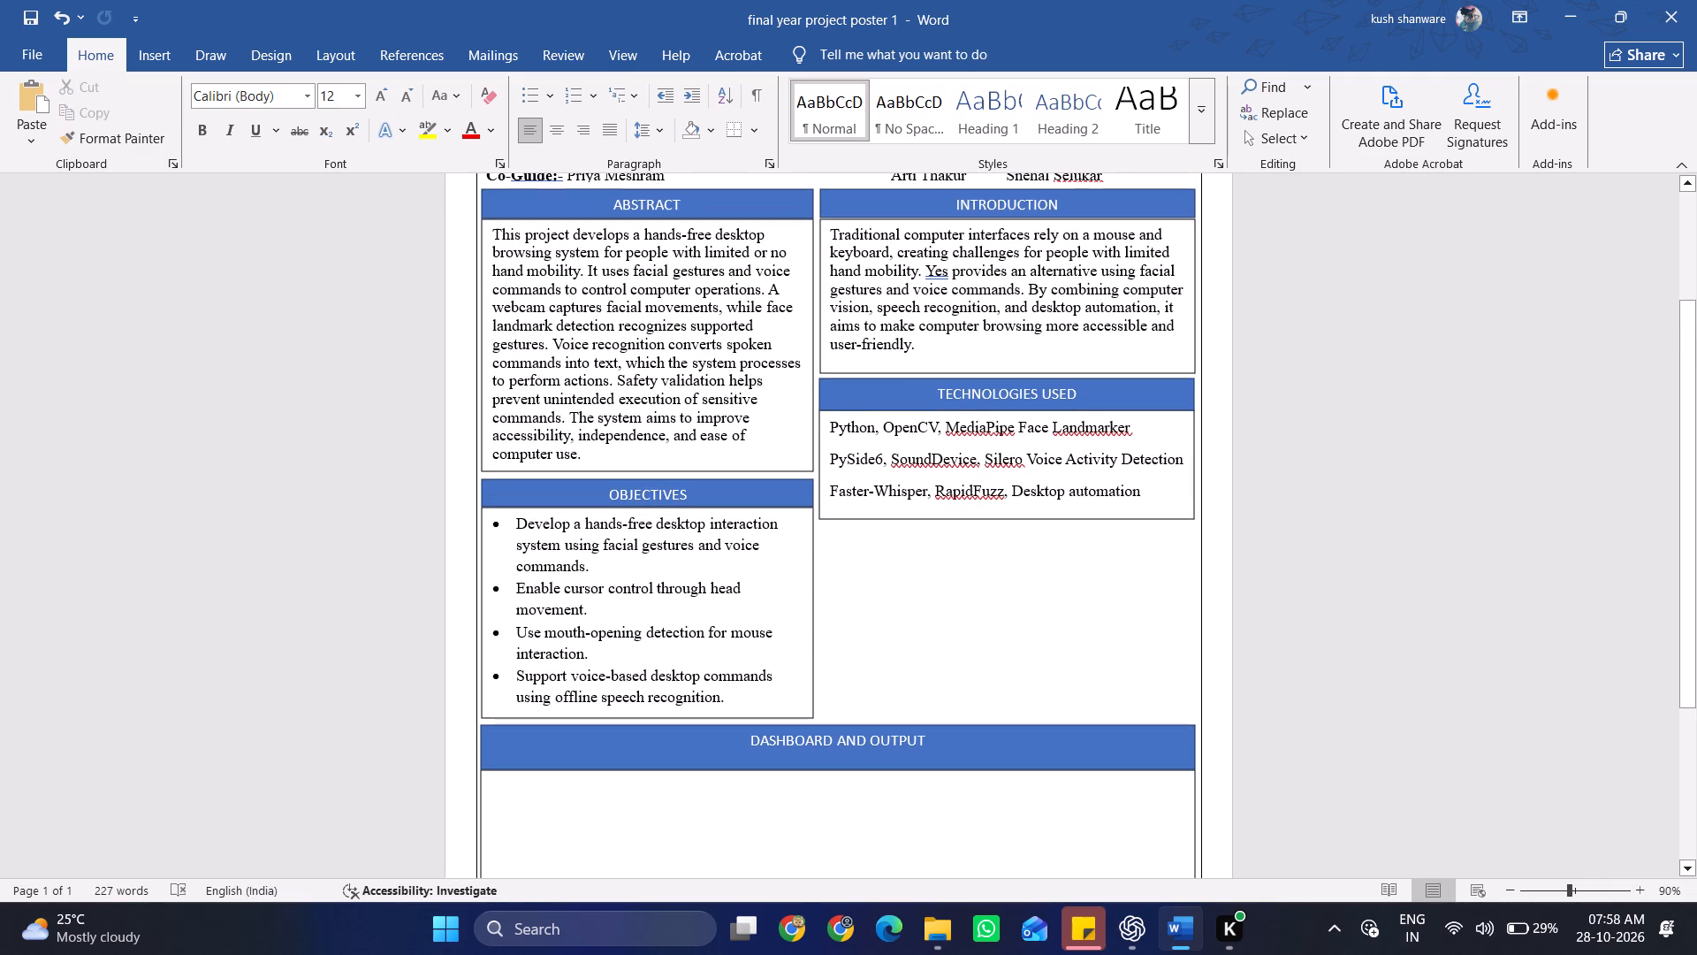
key(ctrl+v)
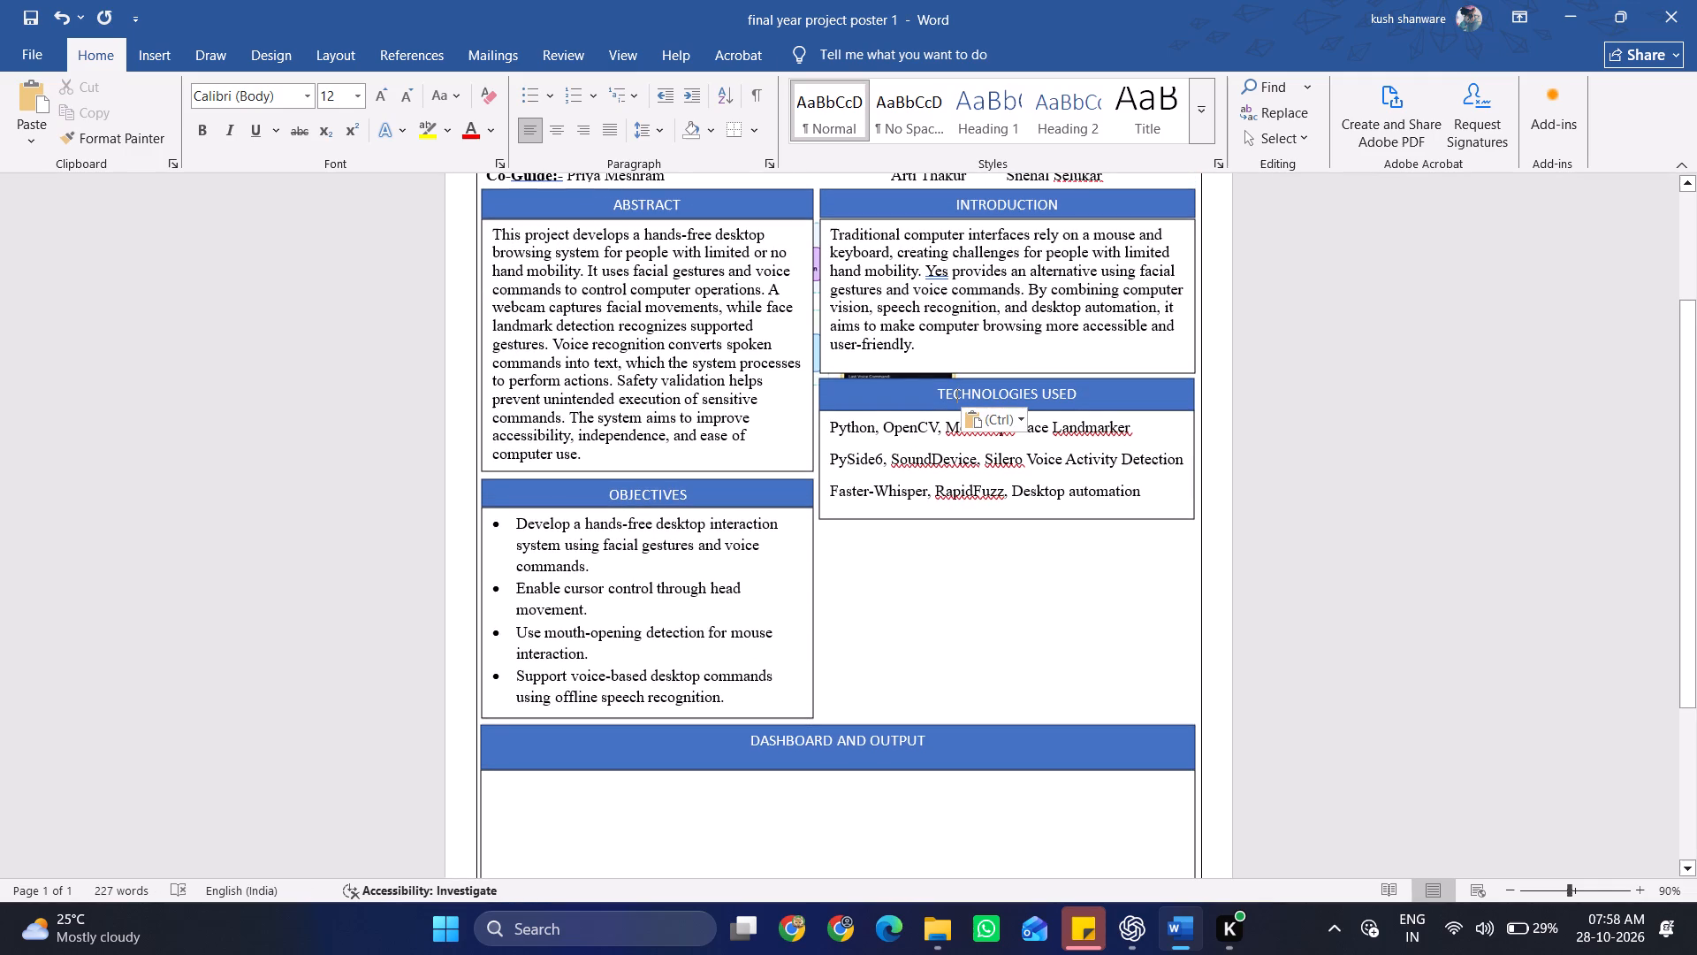
key(ctrl+z)
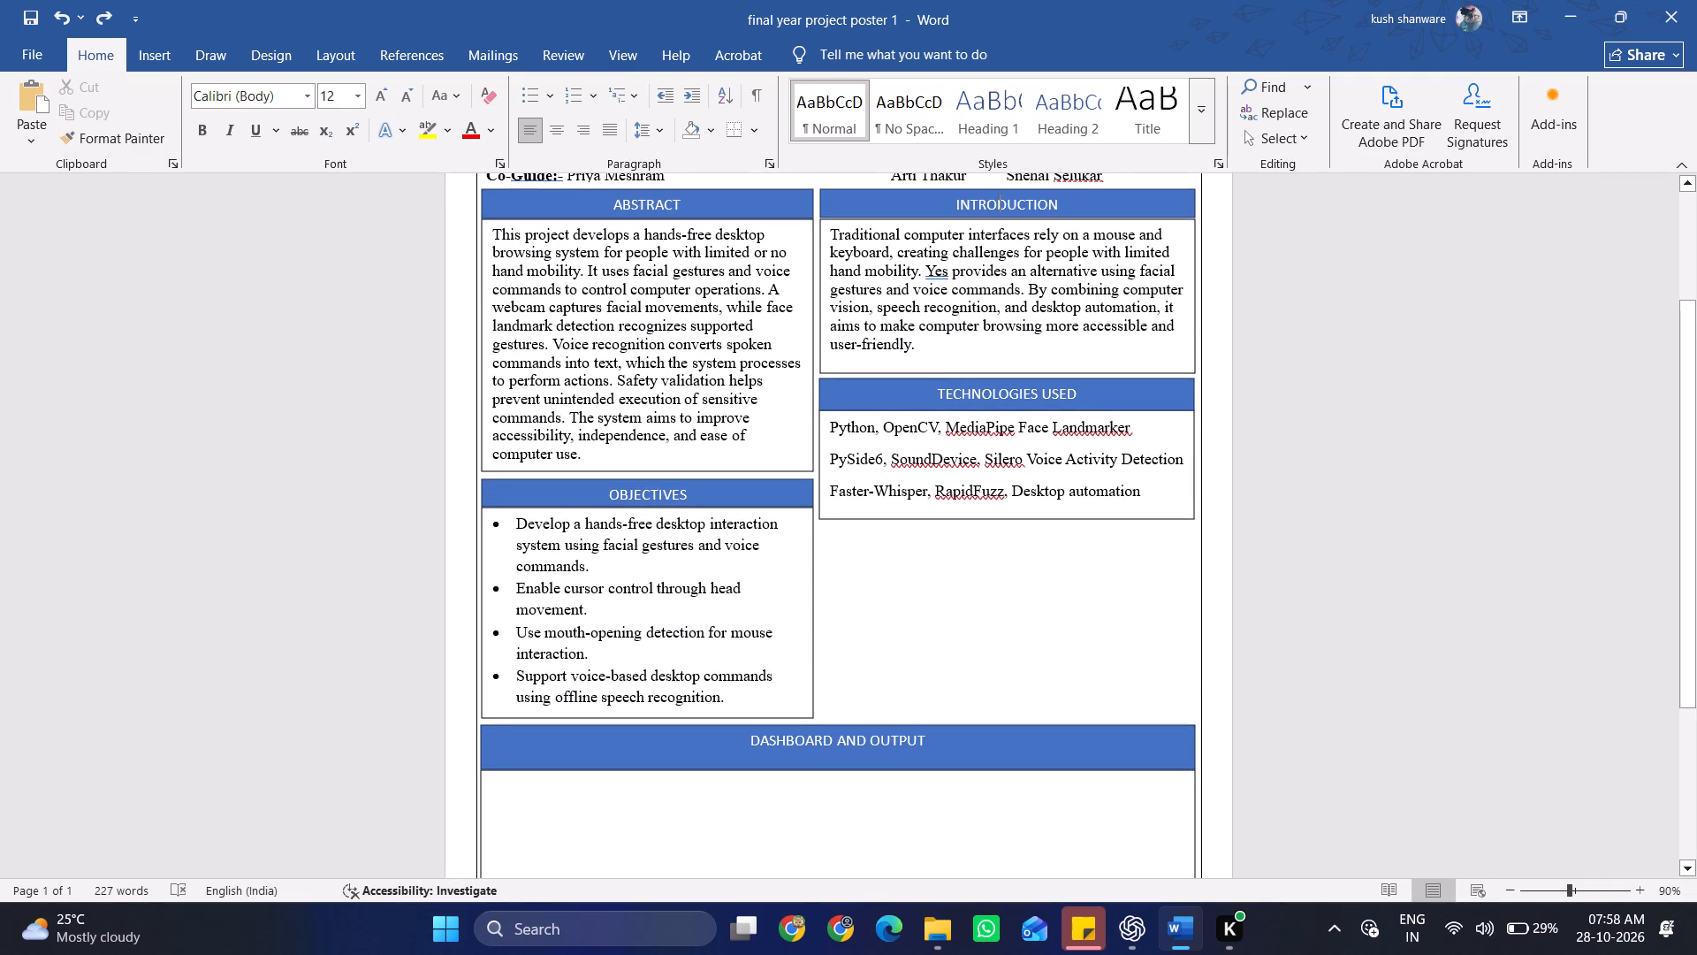
key(ctrl+v)
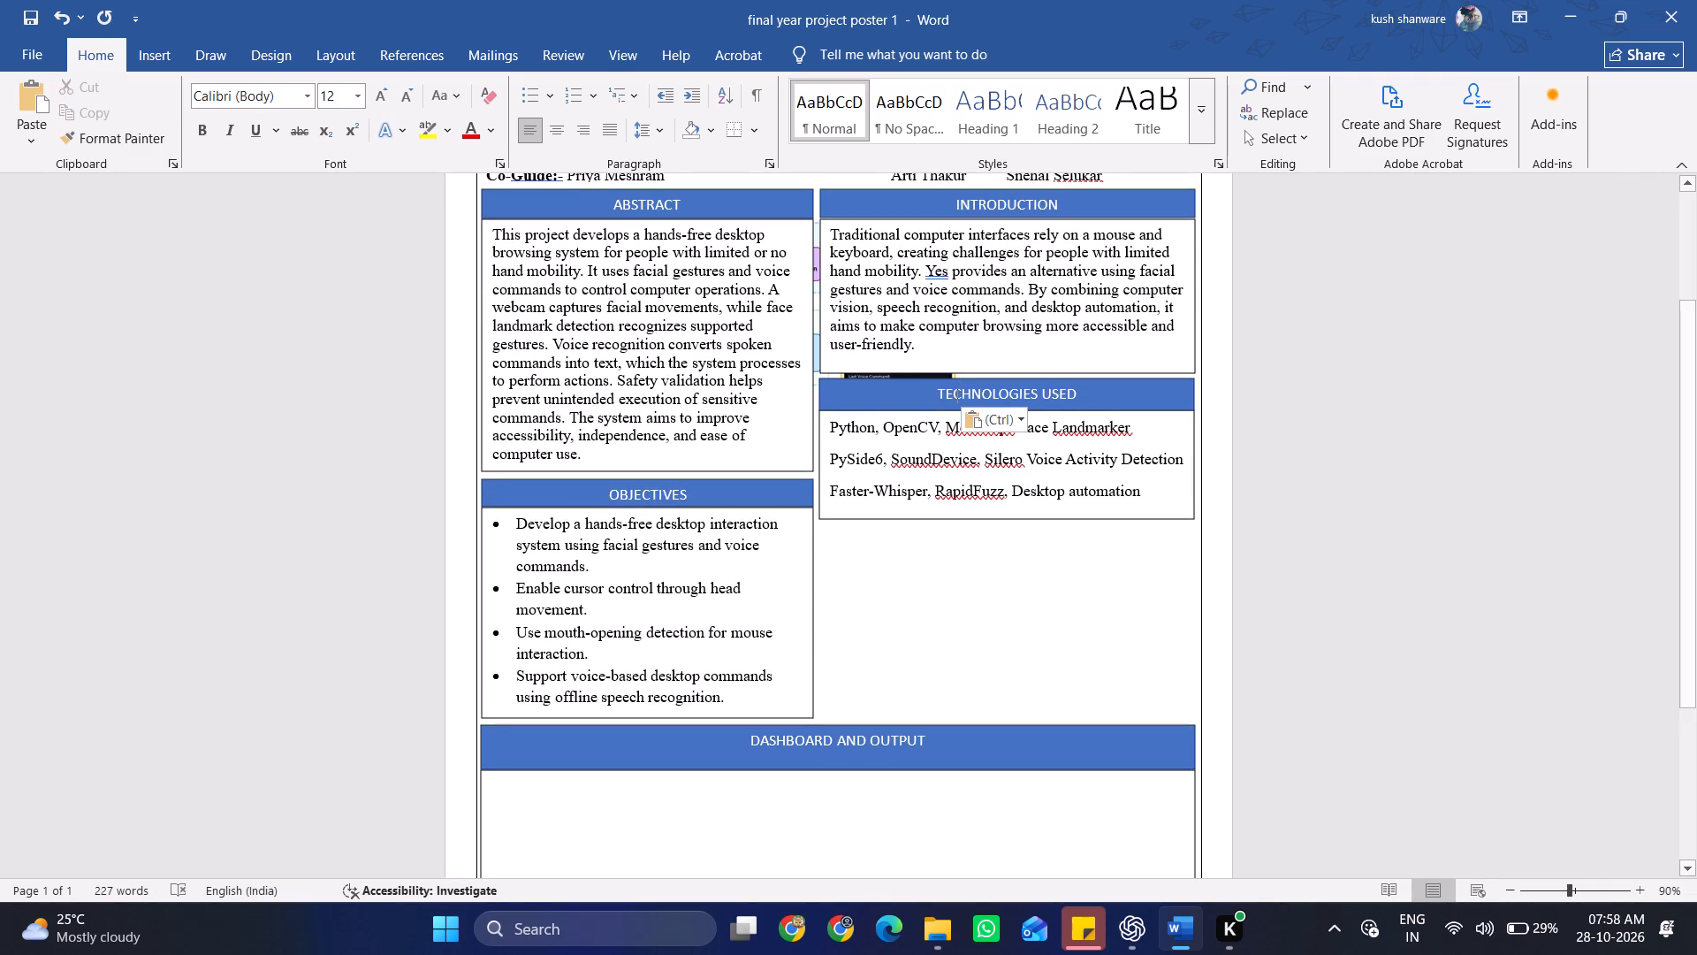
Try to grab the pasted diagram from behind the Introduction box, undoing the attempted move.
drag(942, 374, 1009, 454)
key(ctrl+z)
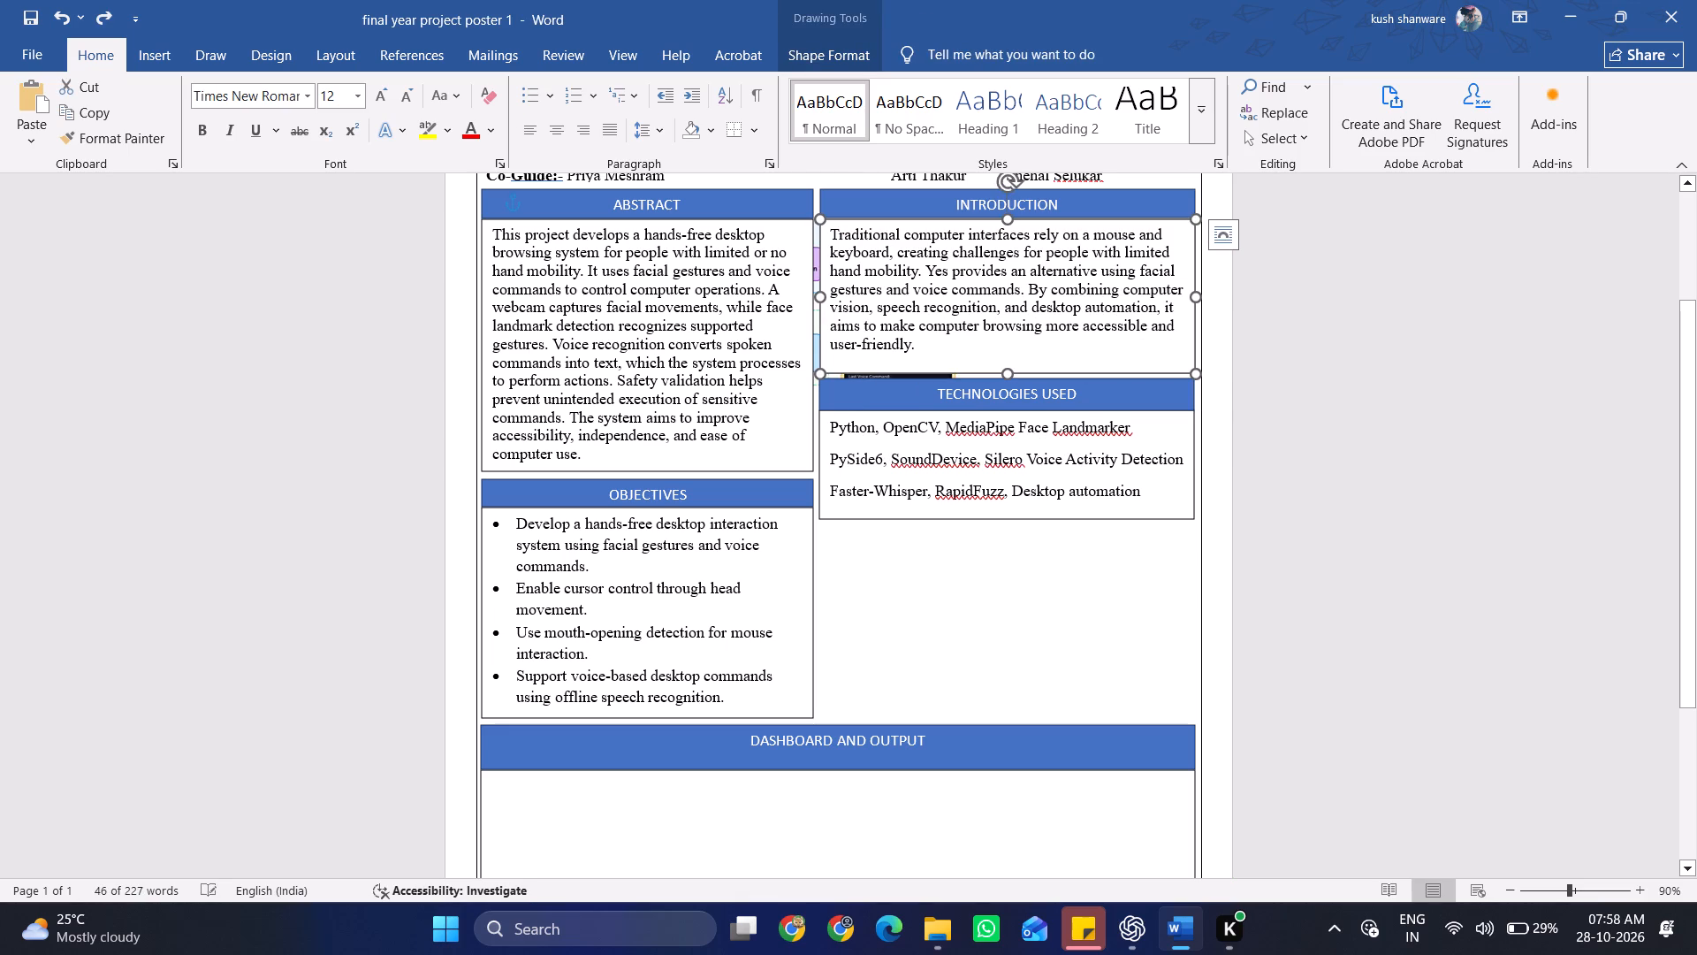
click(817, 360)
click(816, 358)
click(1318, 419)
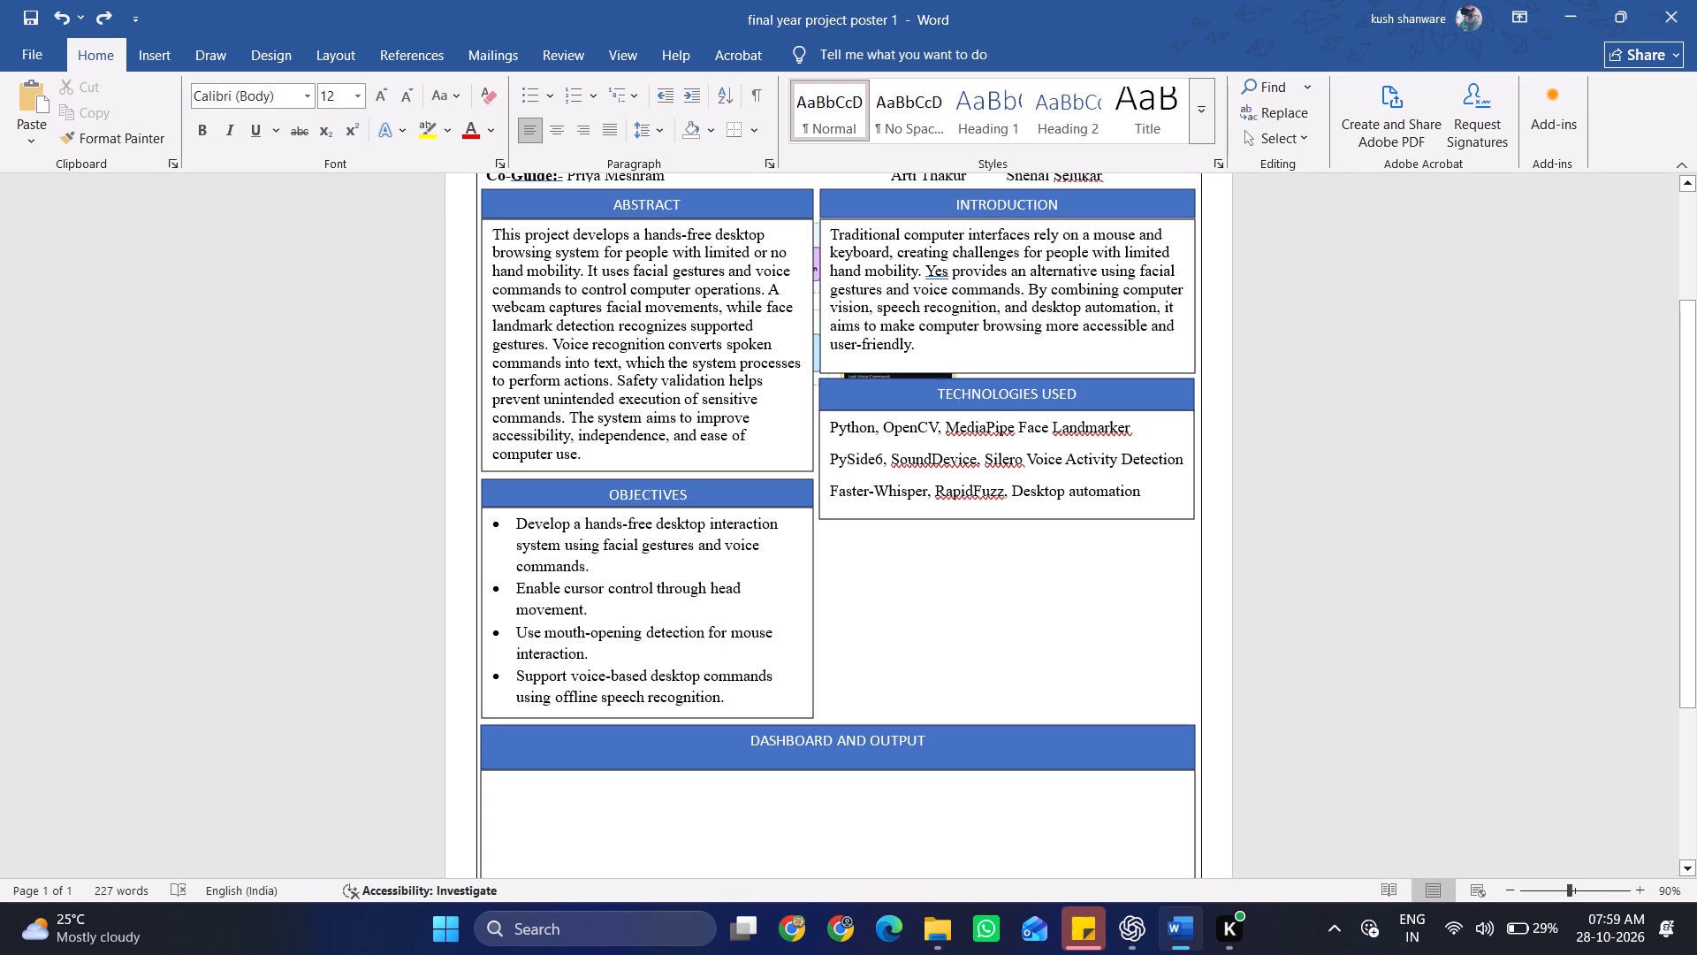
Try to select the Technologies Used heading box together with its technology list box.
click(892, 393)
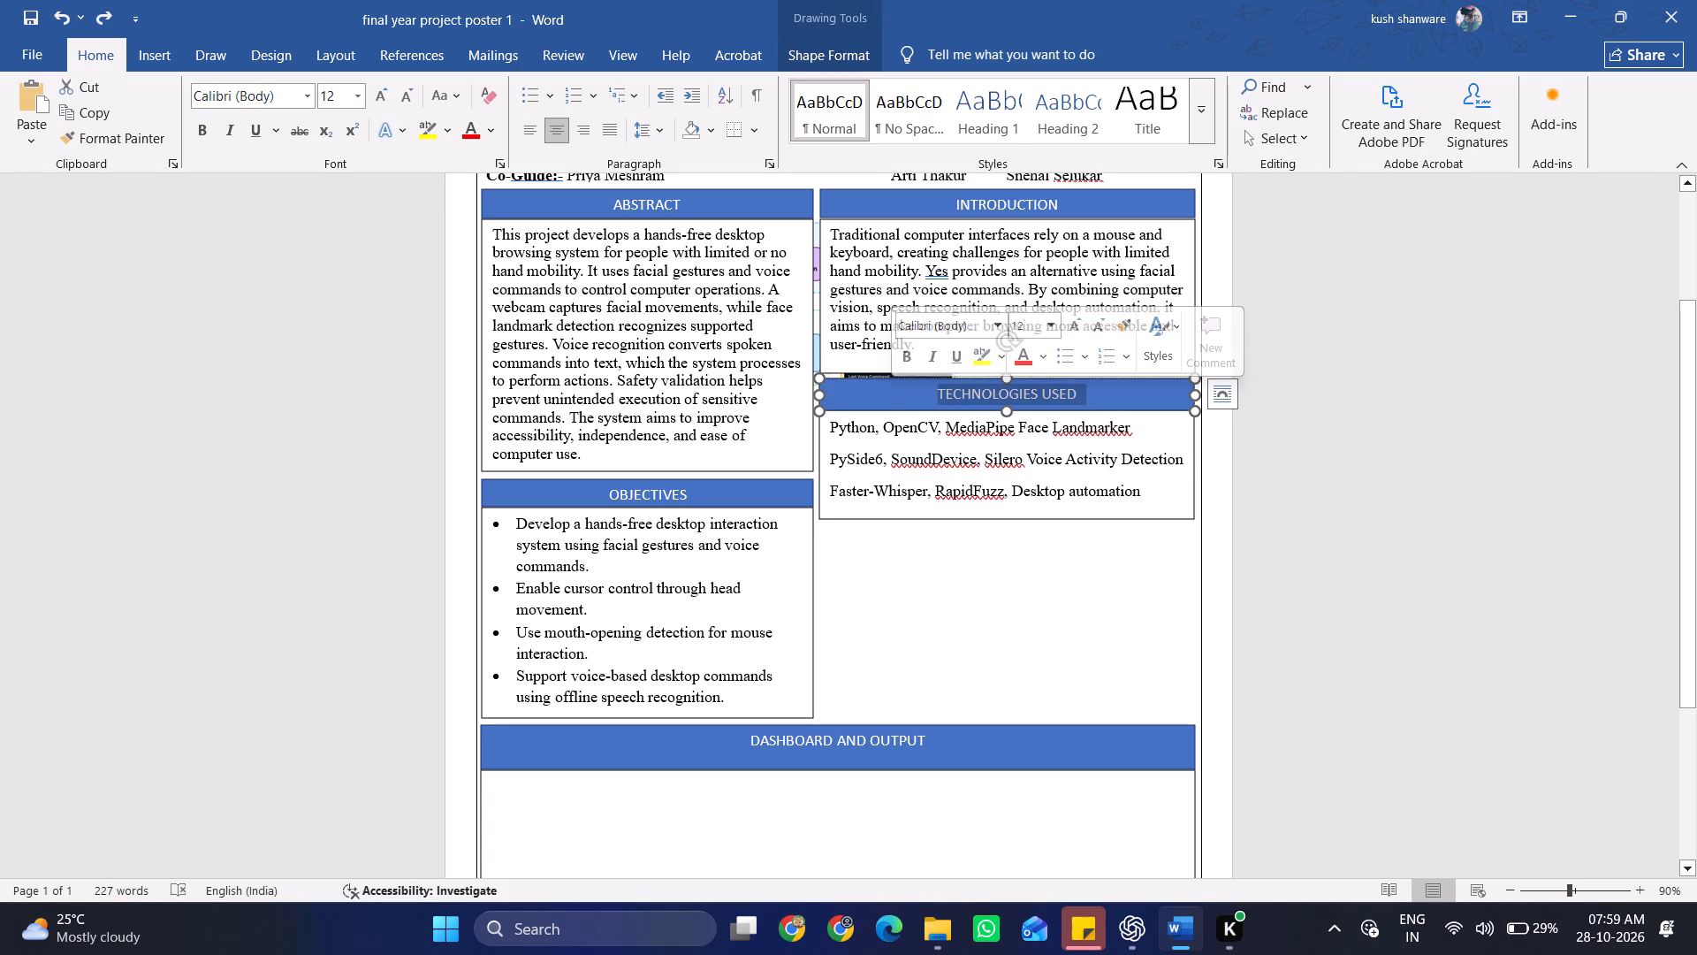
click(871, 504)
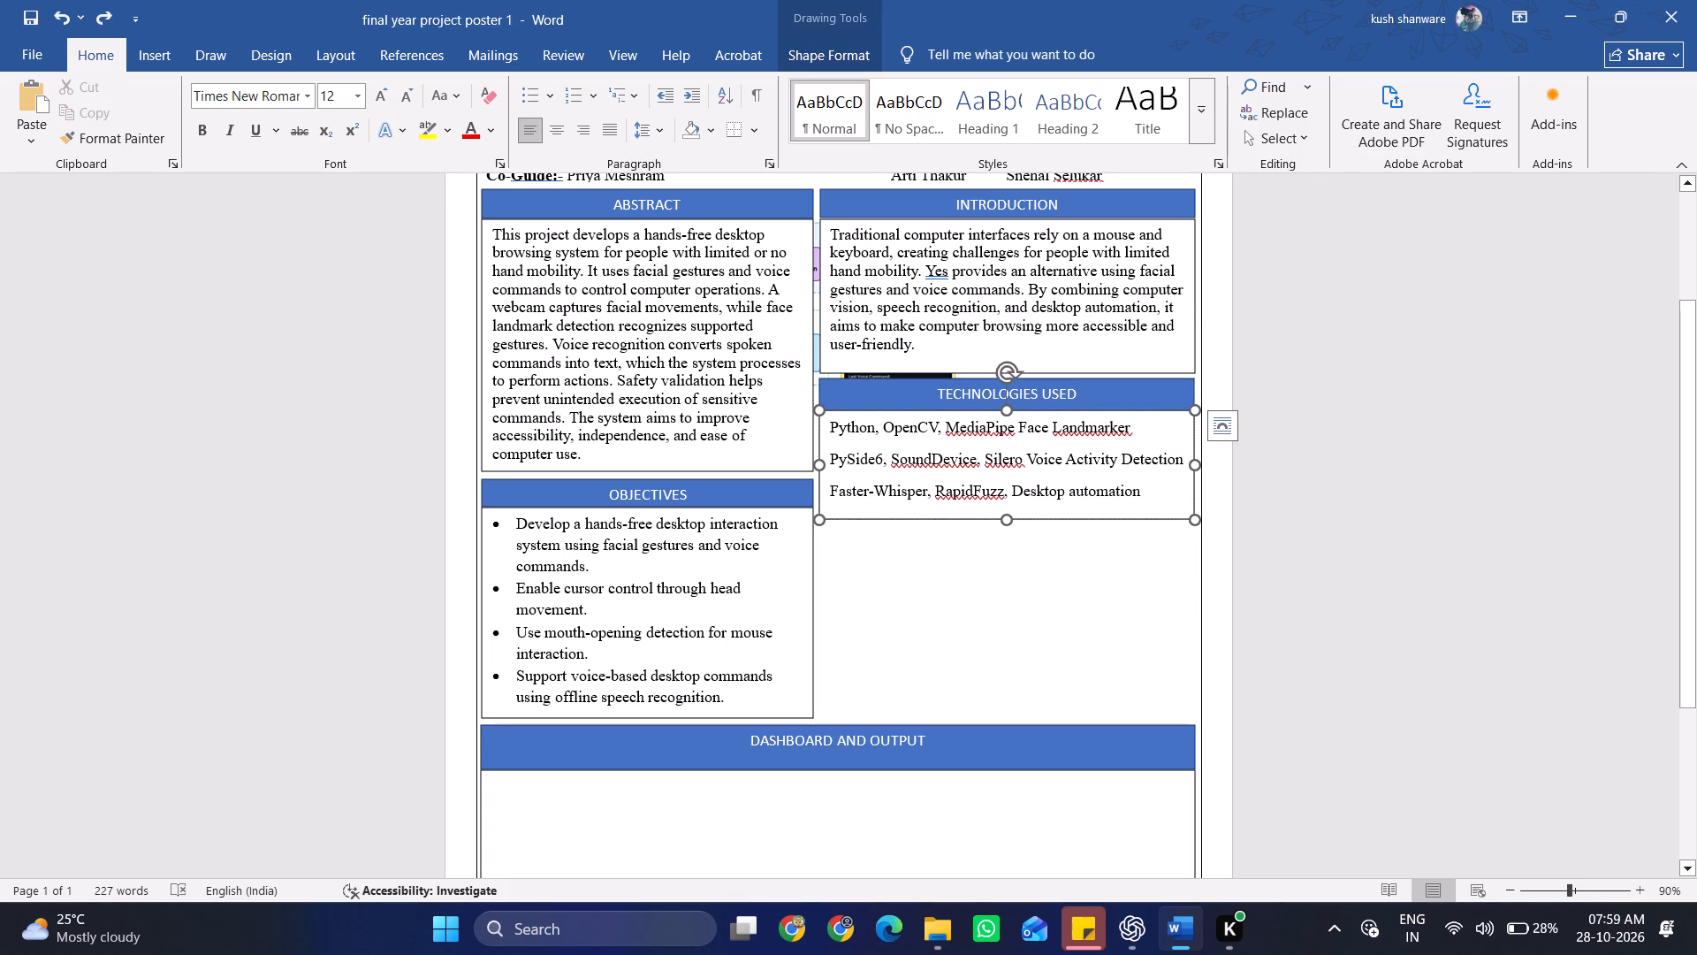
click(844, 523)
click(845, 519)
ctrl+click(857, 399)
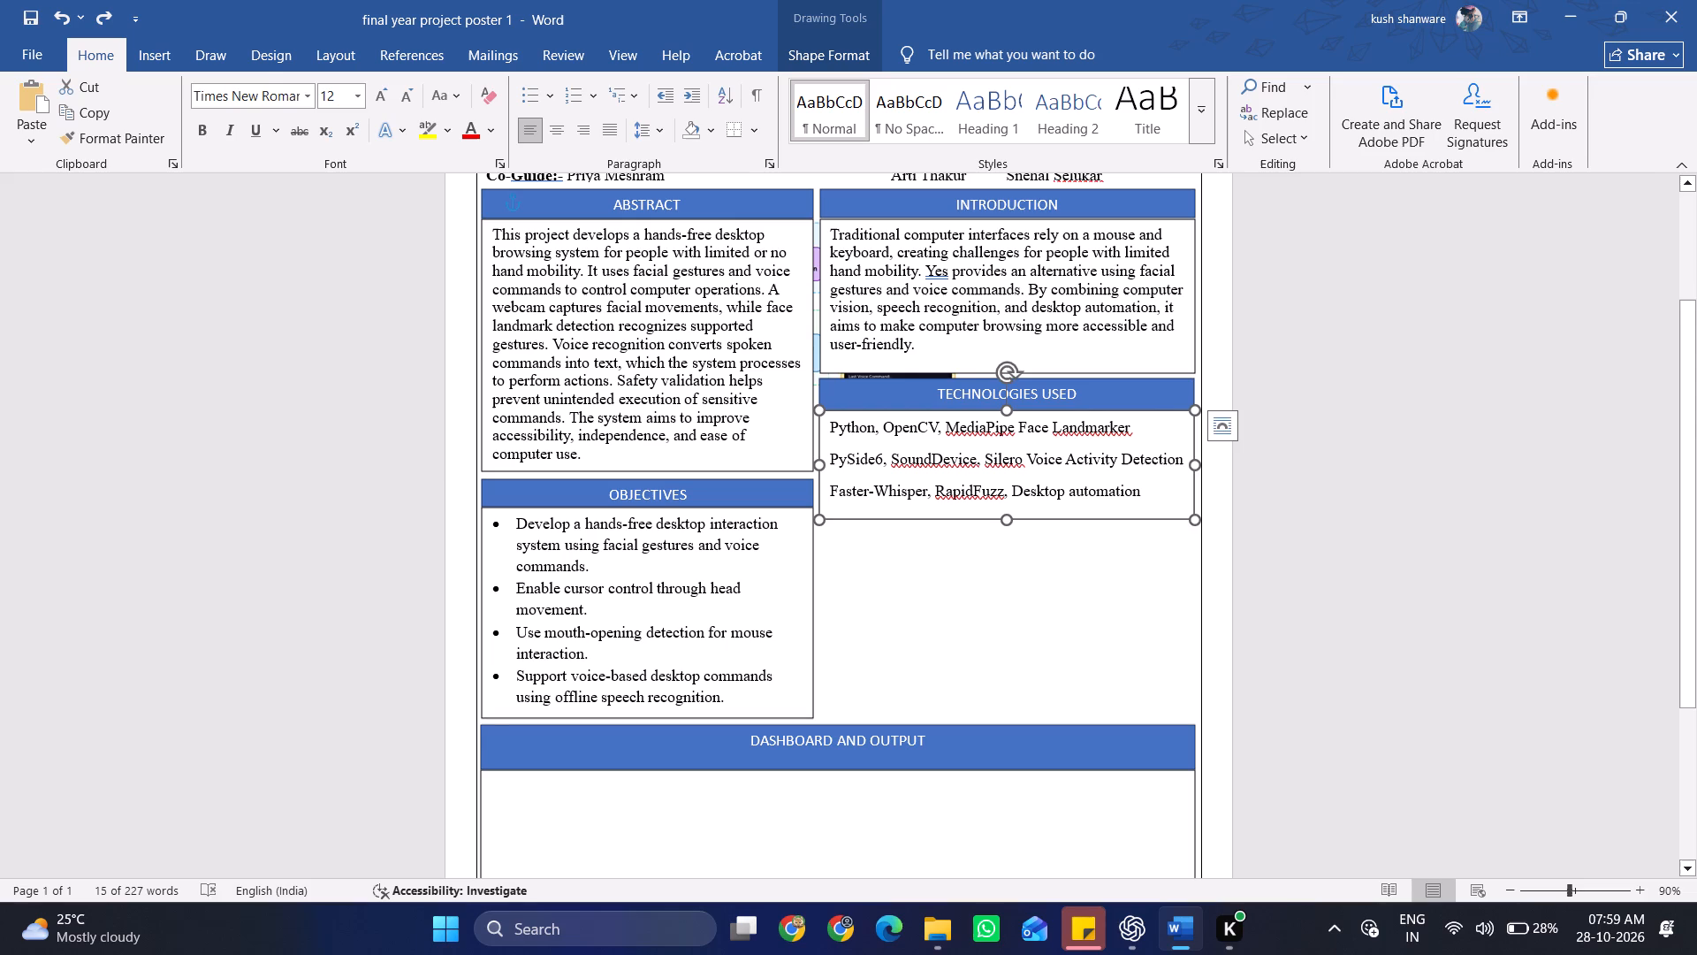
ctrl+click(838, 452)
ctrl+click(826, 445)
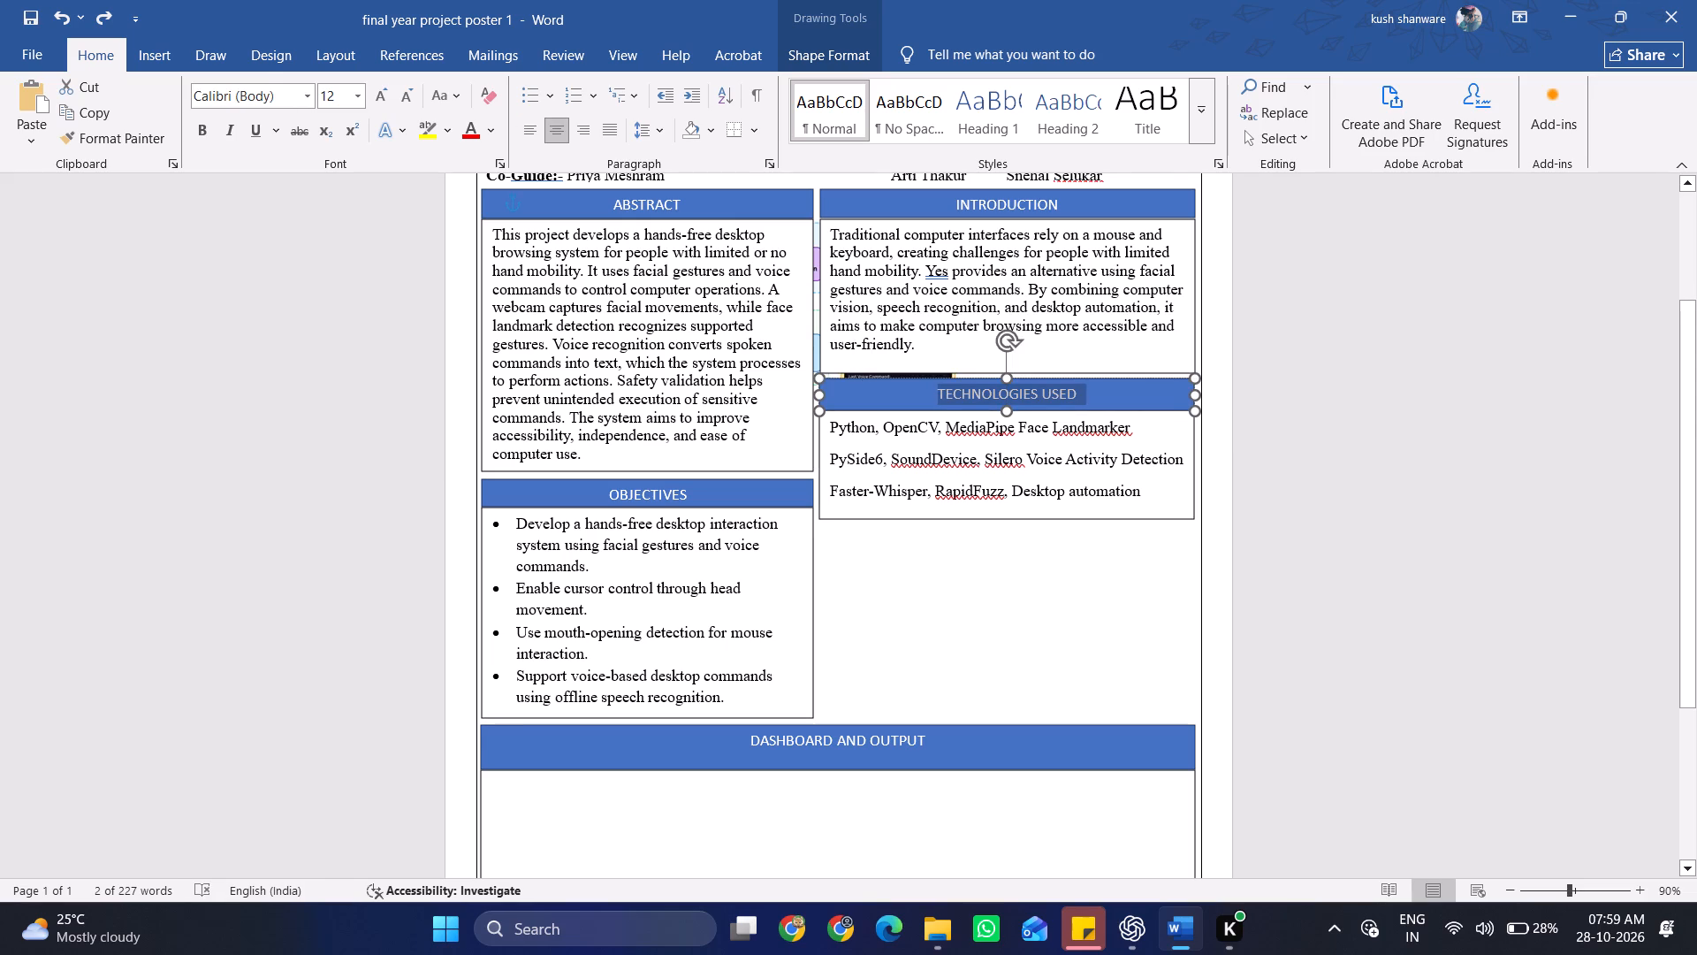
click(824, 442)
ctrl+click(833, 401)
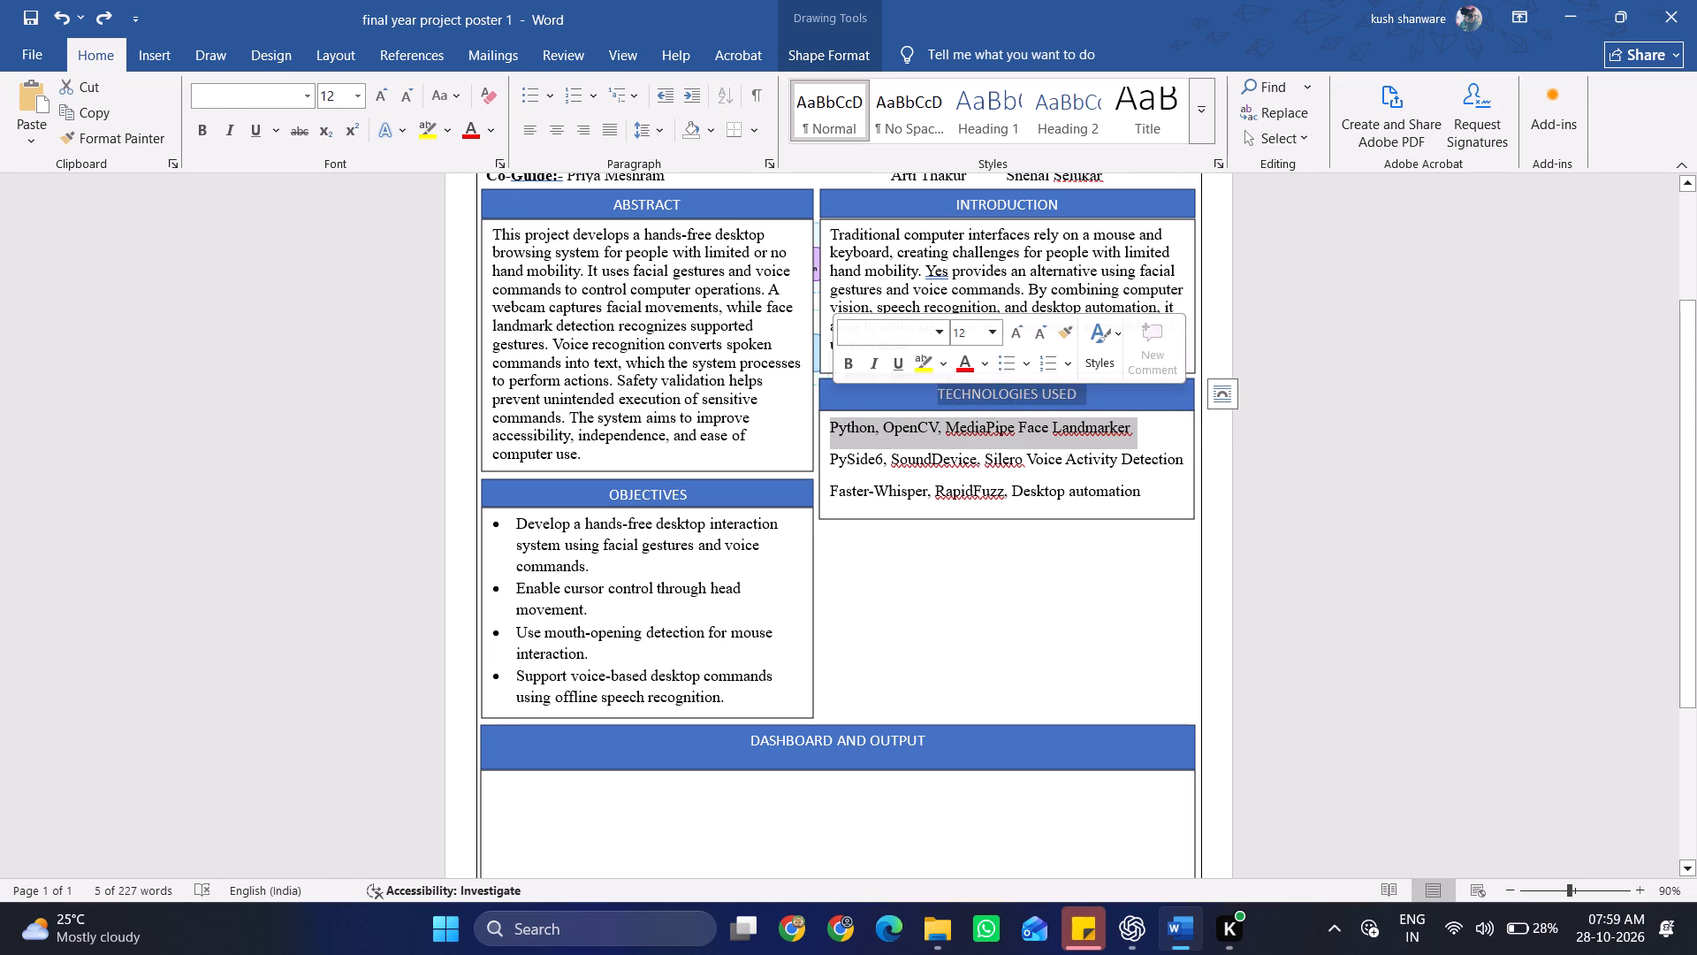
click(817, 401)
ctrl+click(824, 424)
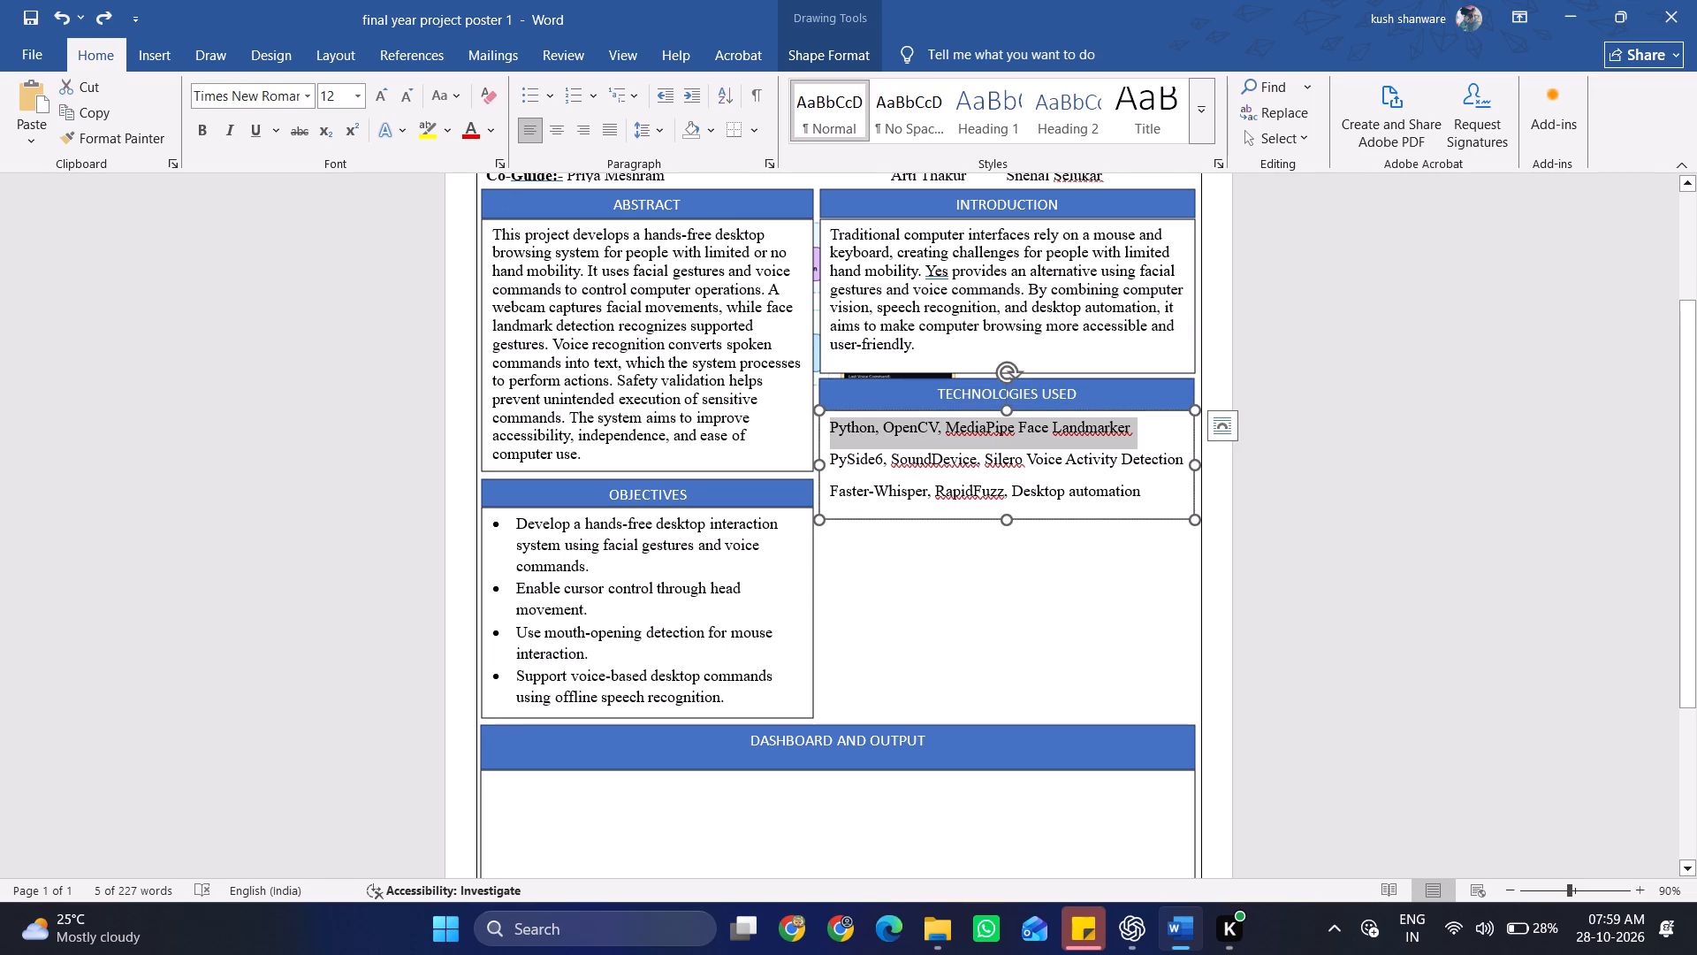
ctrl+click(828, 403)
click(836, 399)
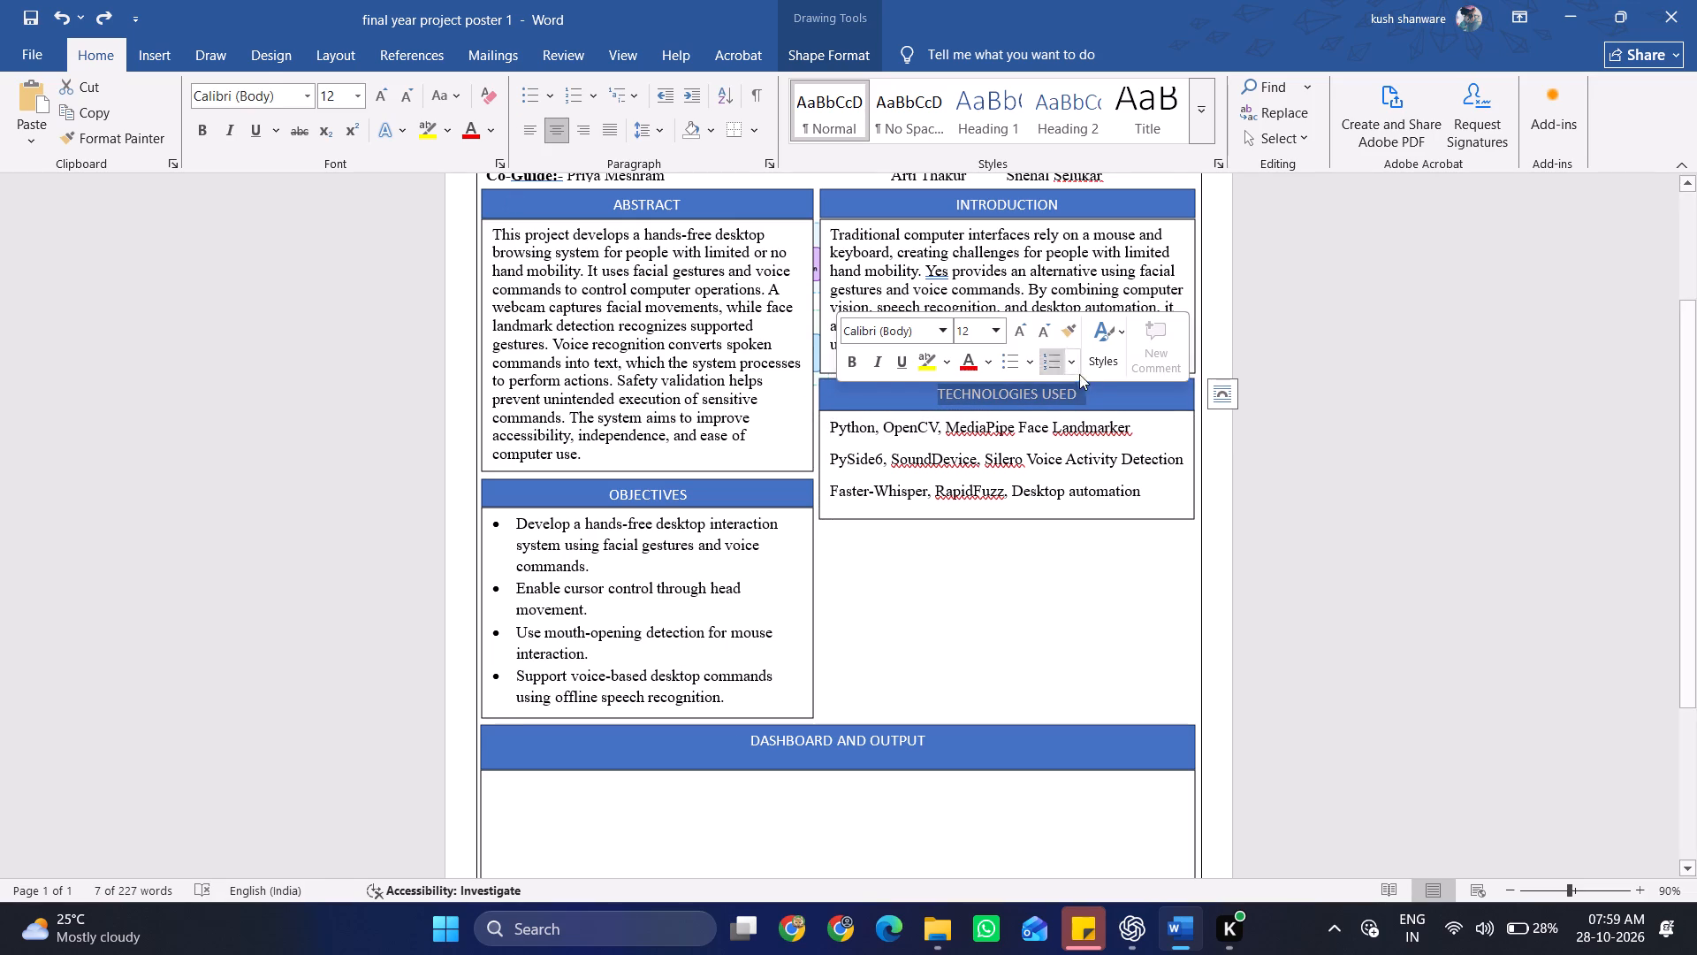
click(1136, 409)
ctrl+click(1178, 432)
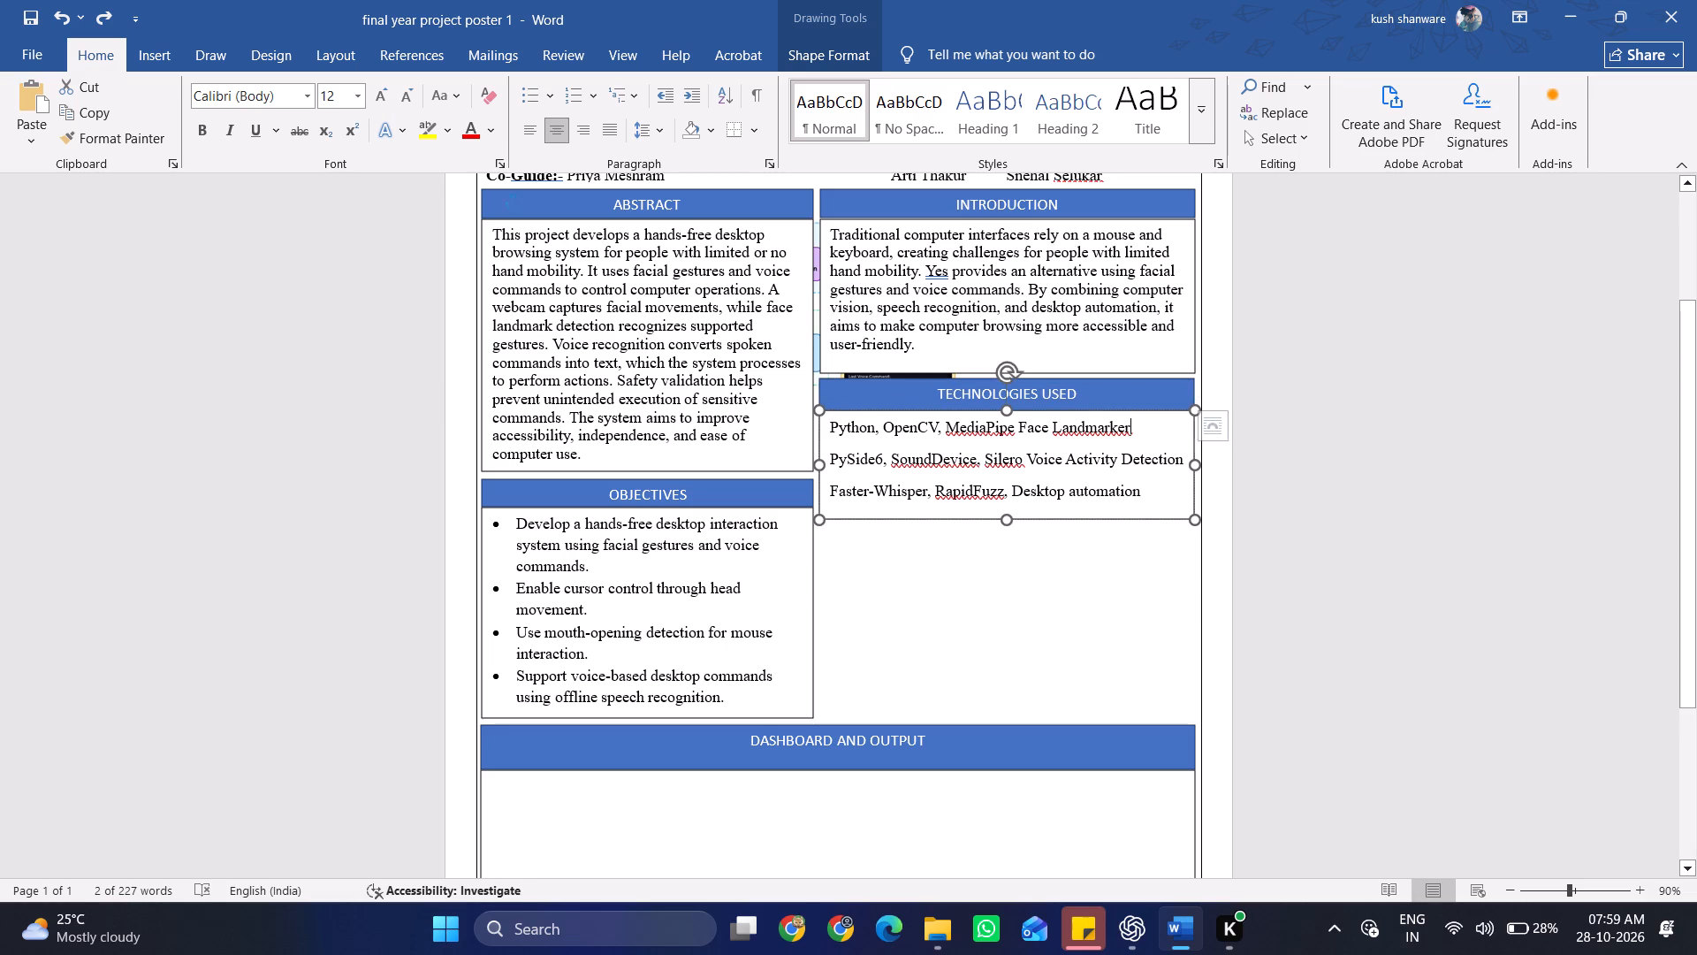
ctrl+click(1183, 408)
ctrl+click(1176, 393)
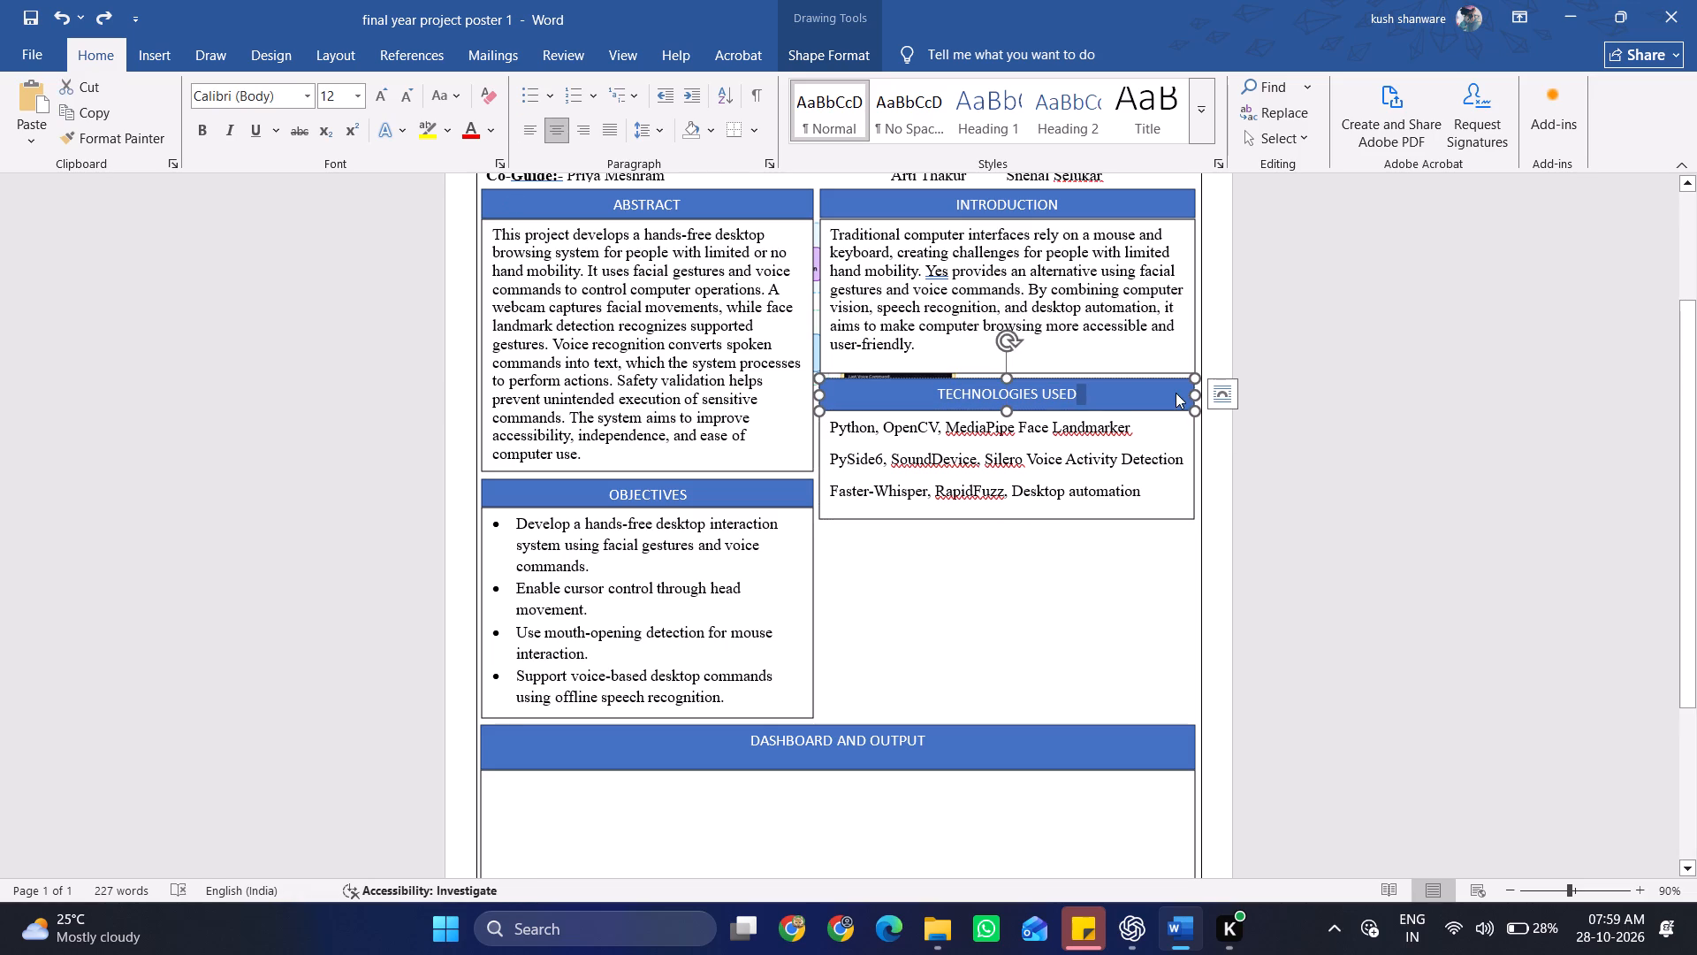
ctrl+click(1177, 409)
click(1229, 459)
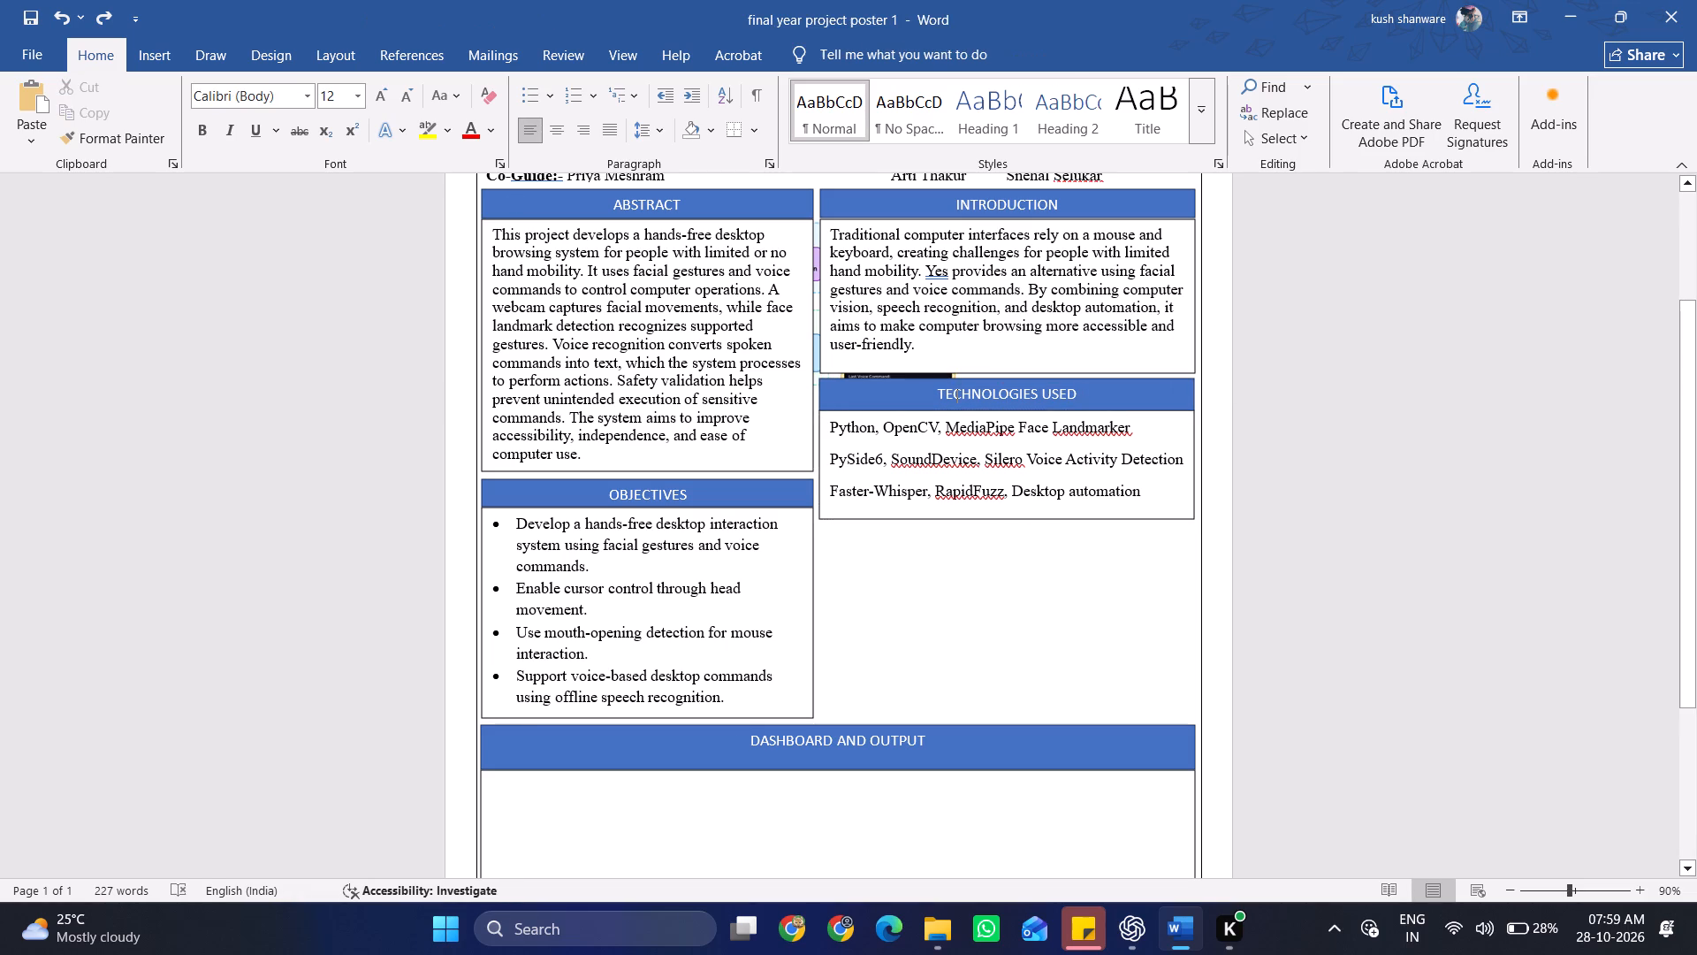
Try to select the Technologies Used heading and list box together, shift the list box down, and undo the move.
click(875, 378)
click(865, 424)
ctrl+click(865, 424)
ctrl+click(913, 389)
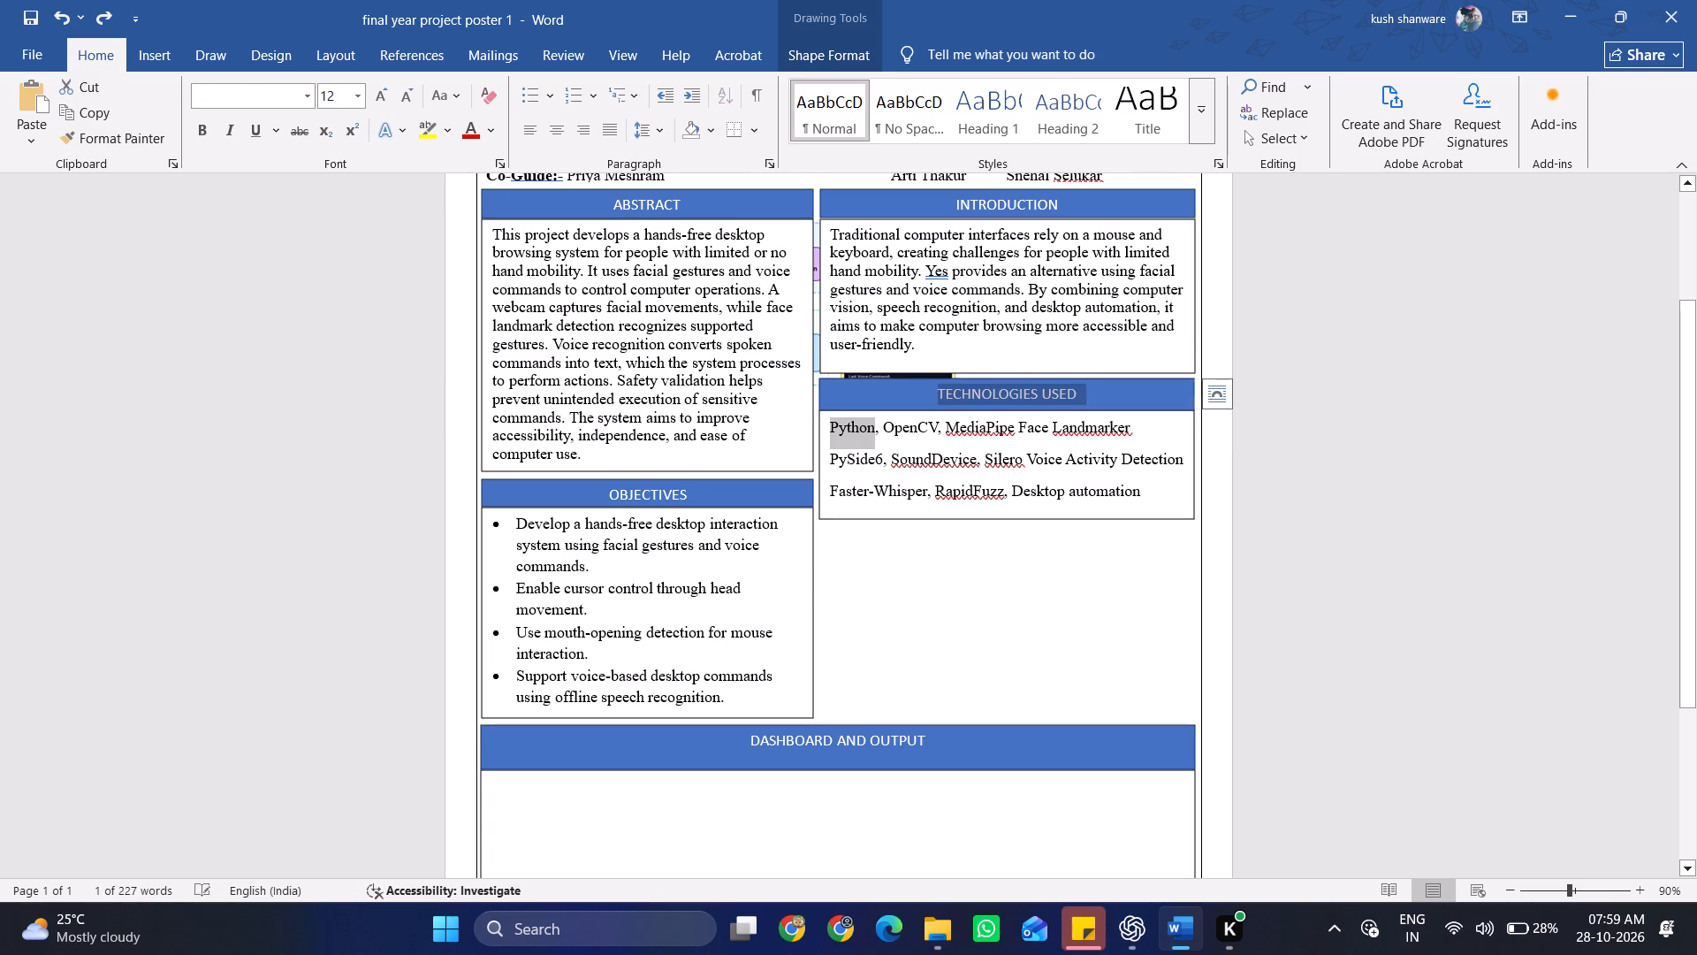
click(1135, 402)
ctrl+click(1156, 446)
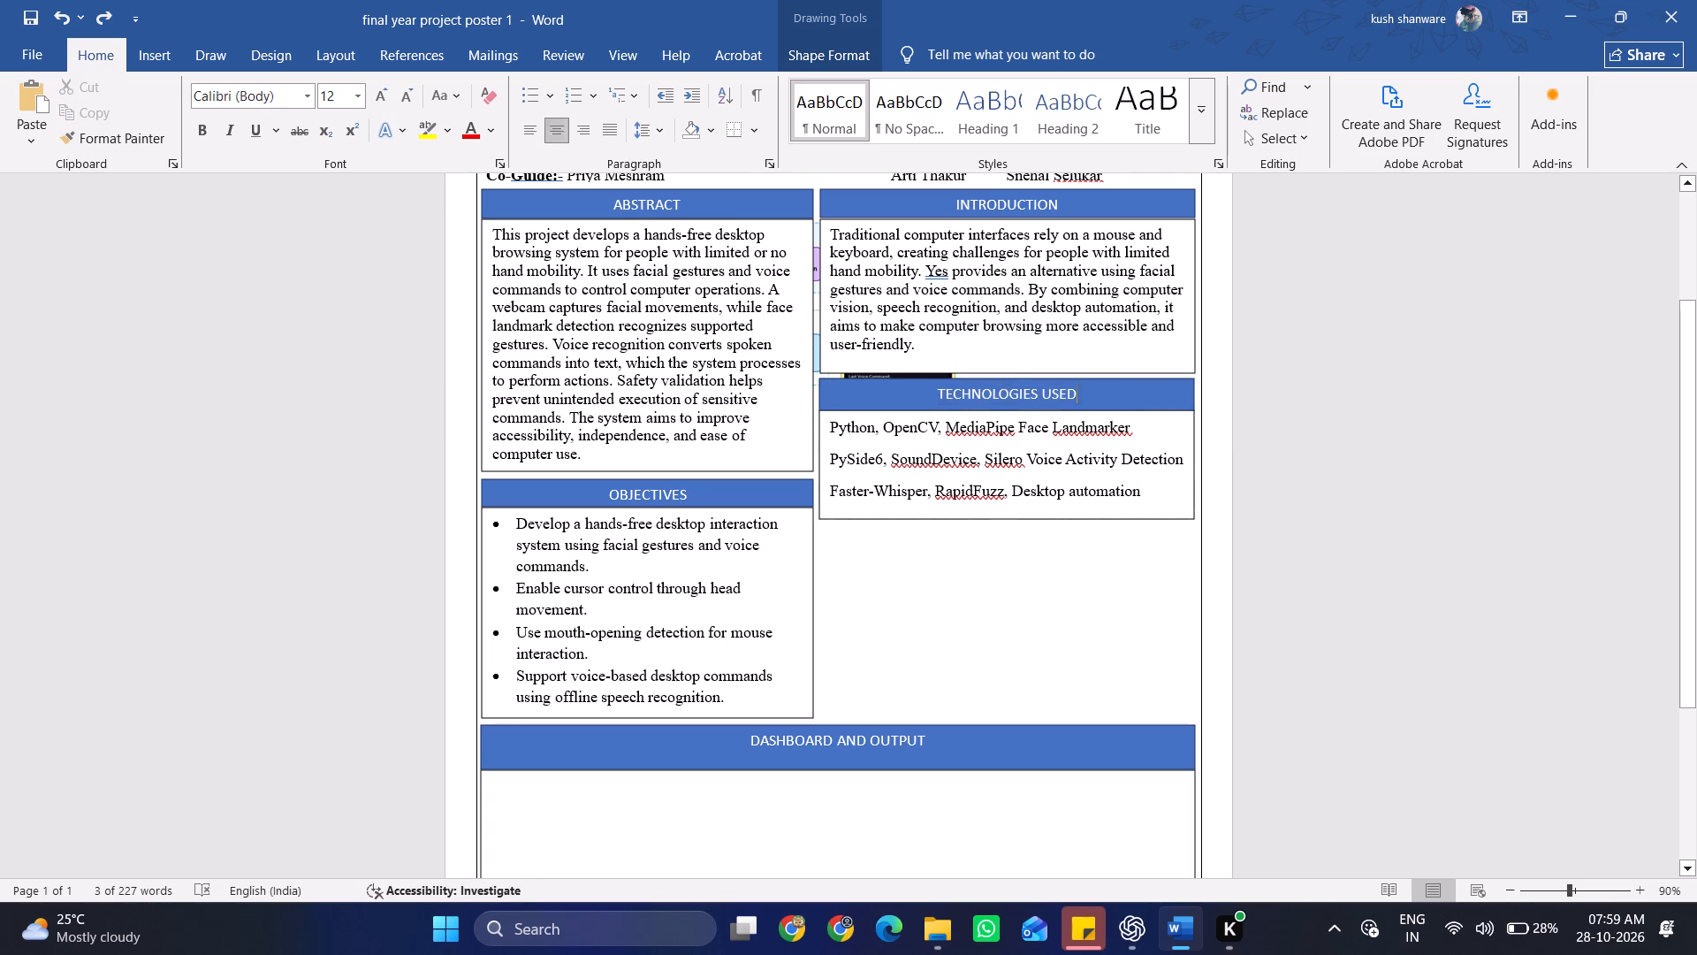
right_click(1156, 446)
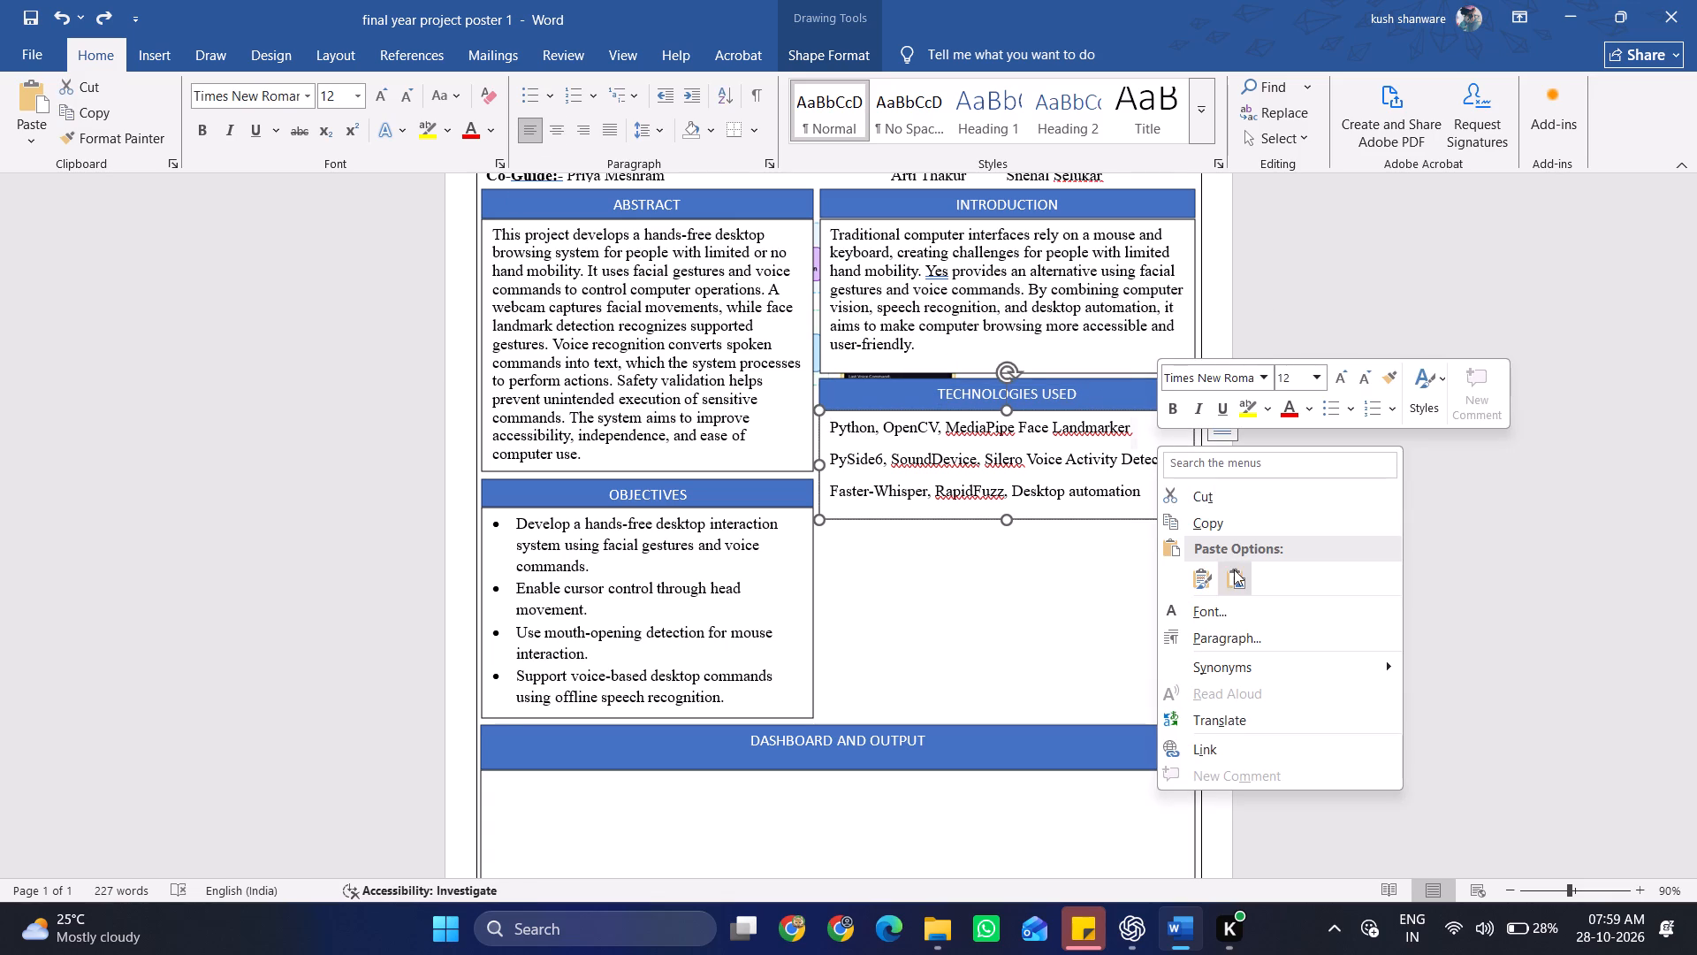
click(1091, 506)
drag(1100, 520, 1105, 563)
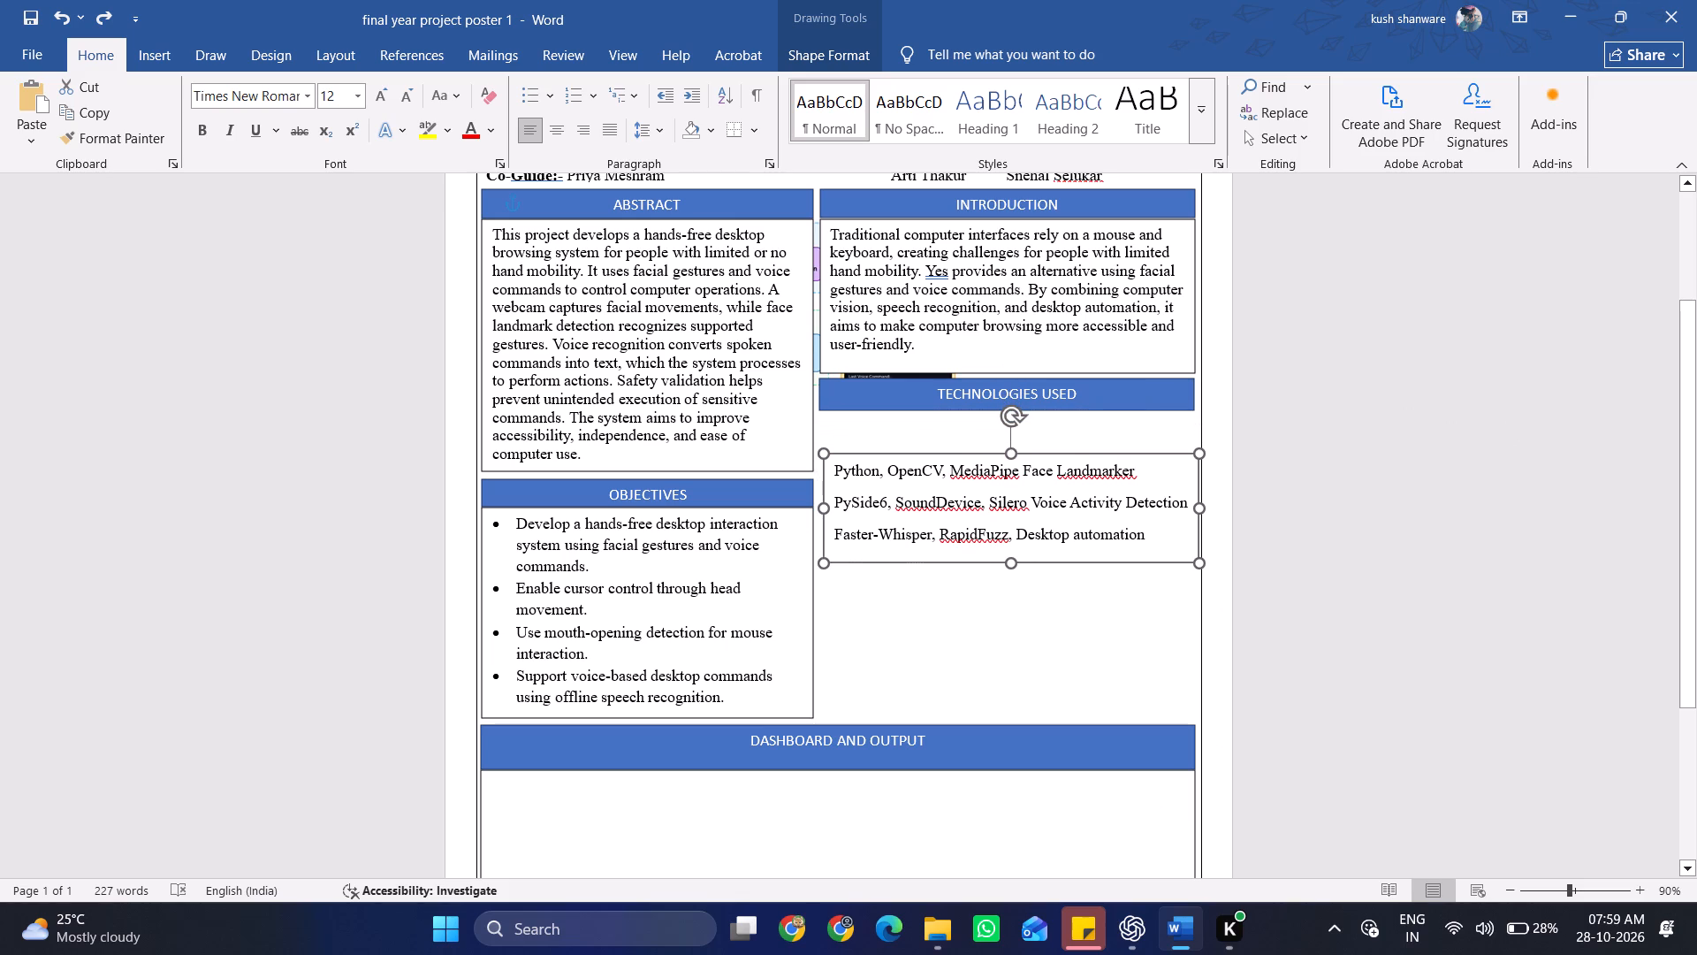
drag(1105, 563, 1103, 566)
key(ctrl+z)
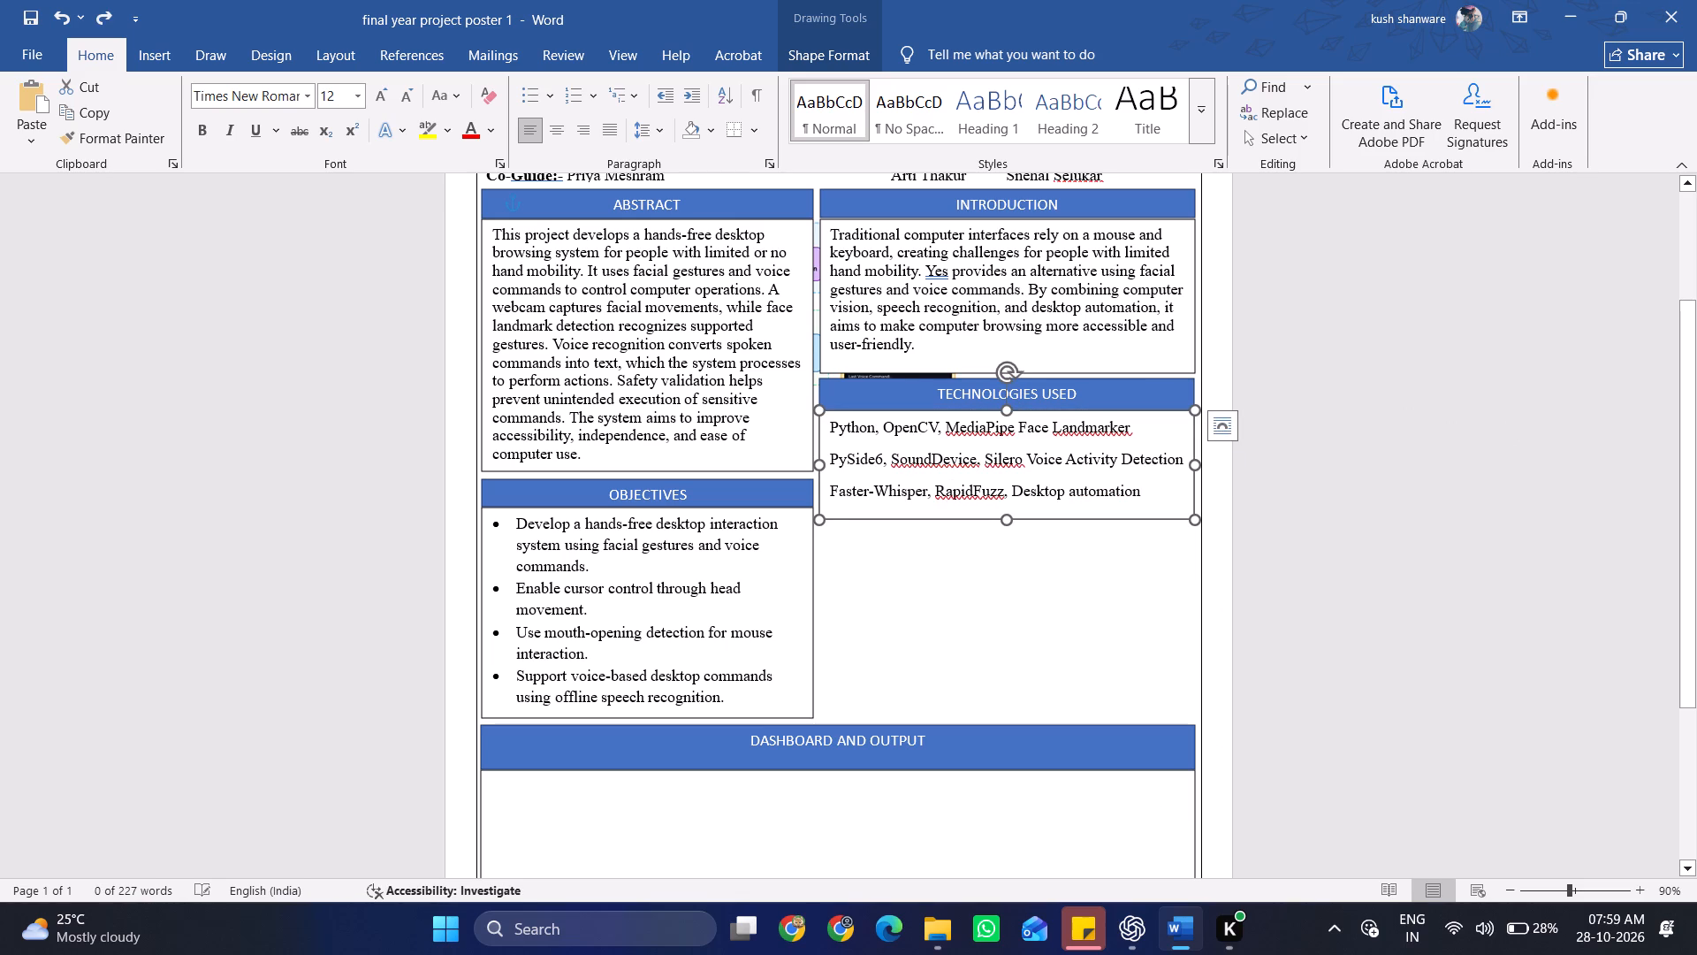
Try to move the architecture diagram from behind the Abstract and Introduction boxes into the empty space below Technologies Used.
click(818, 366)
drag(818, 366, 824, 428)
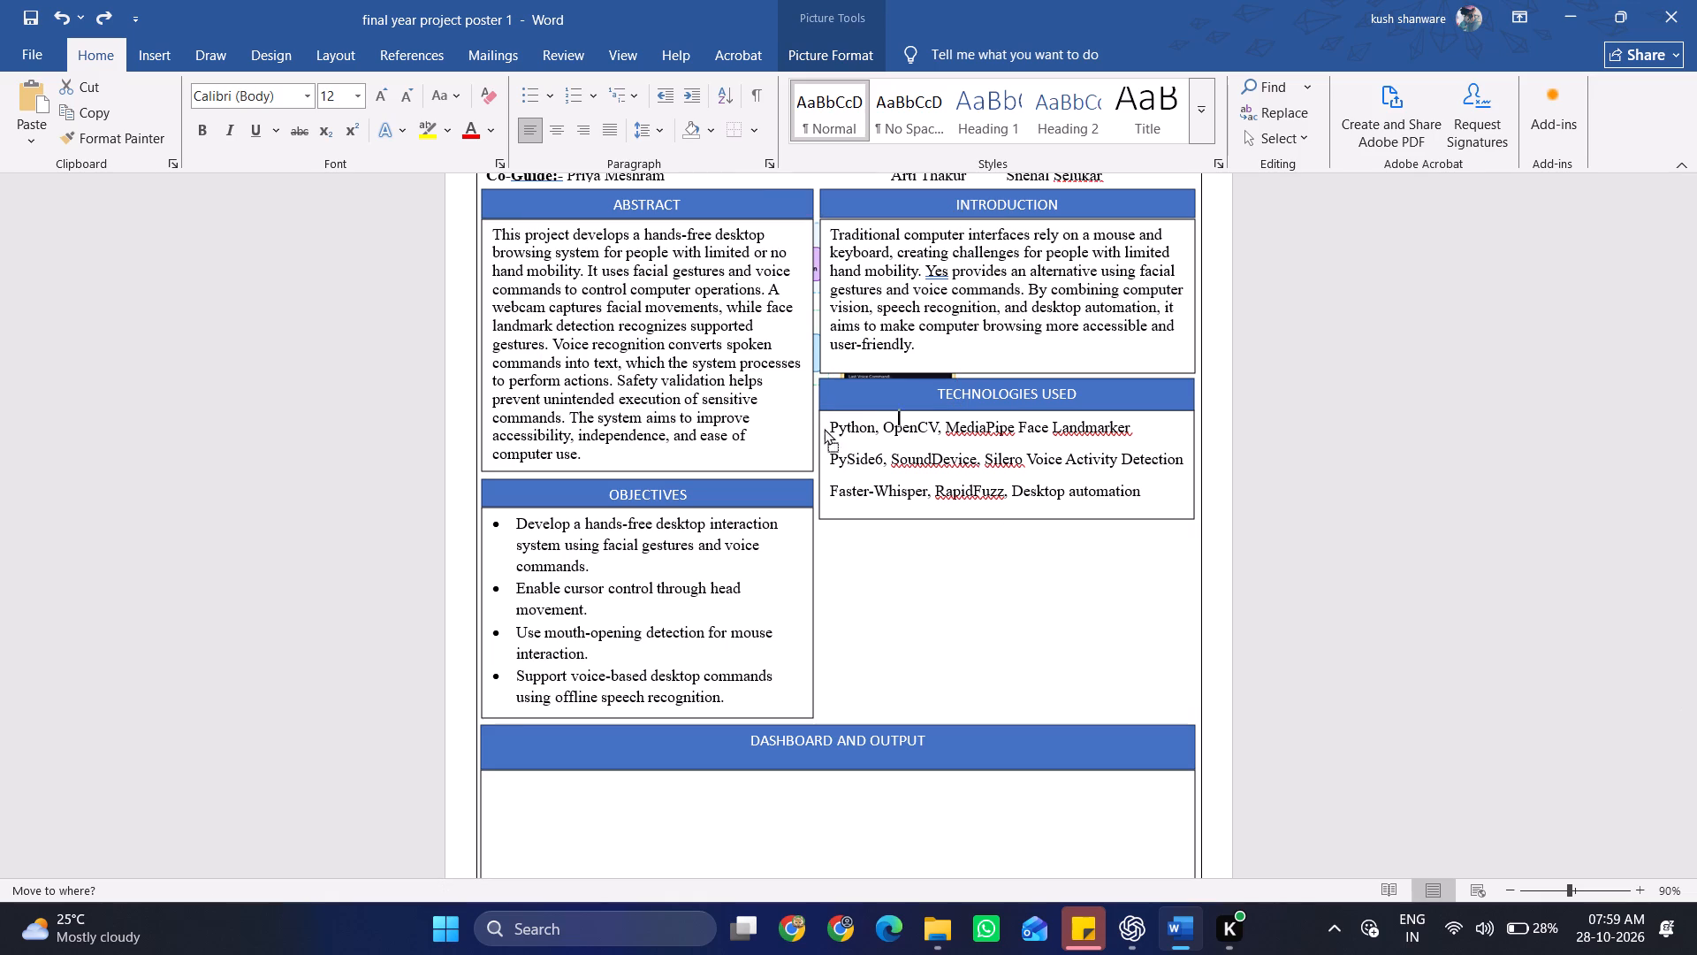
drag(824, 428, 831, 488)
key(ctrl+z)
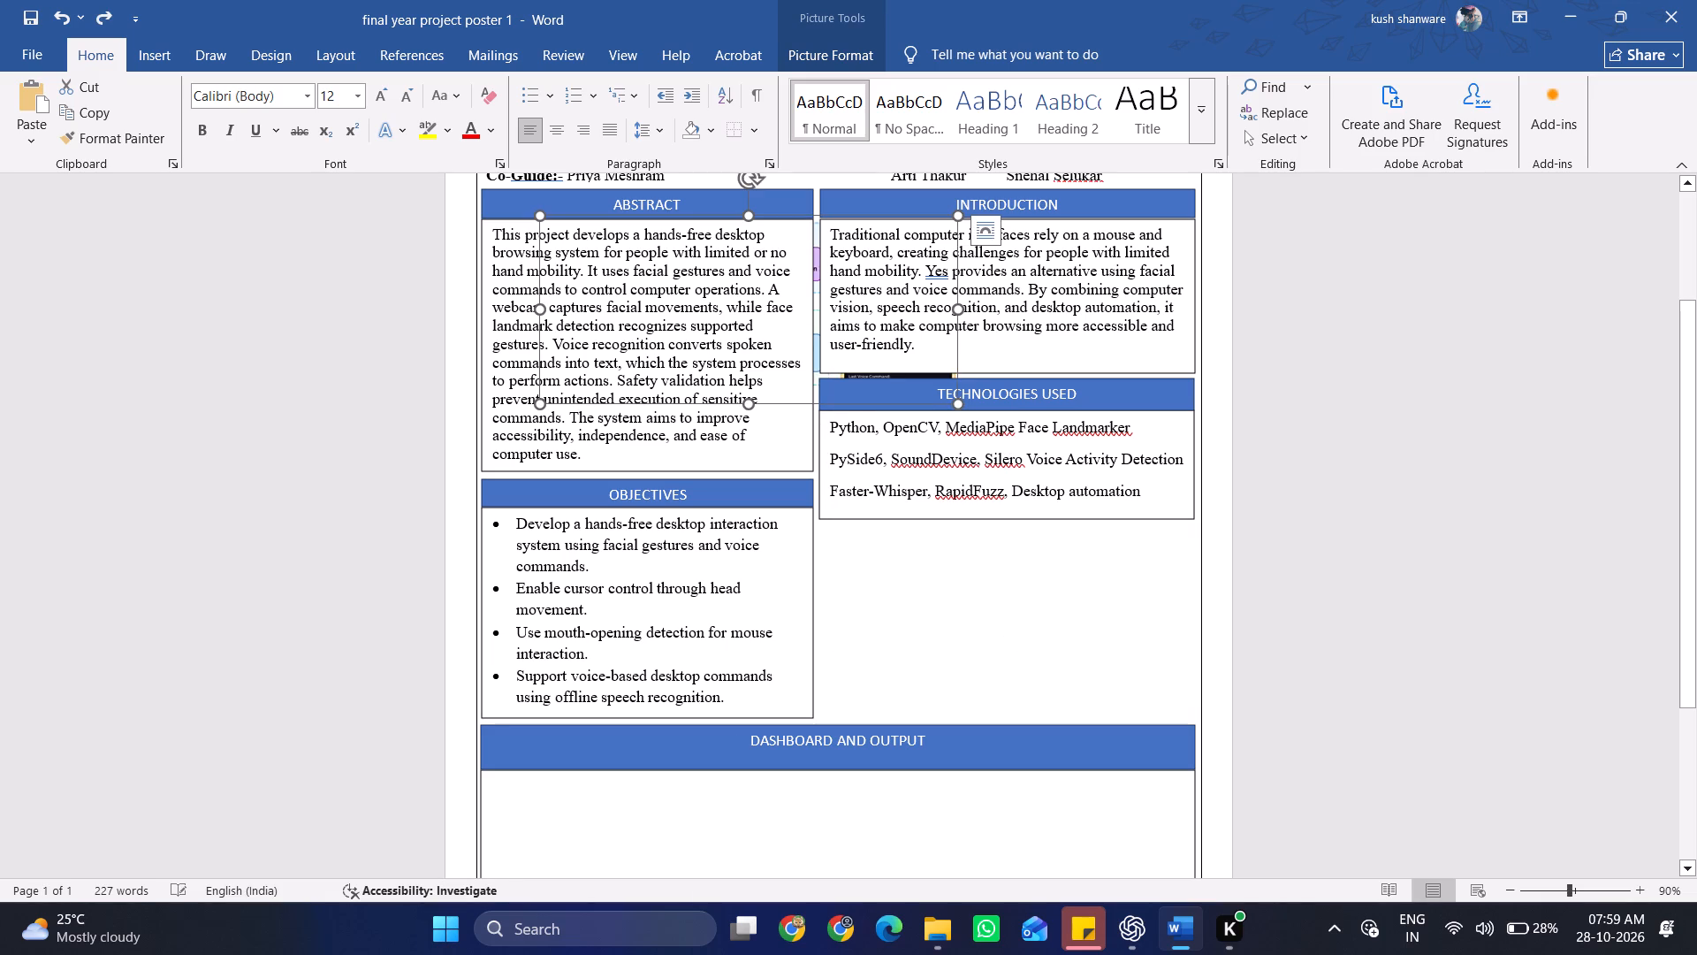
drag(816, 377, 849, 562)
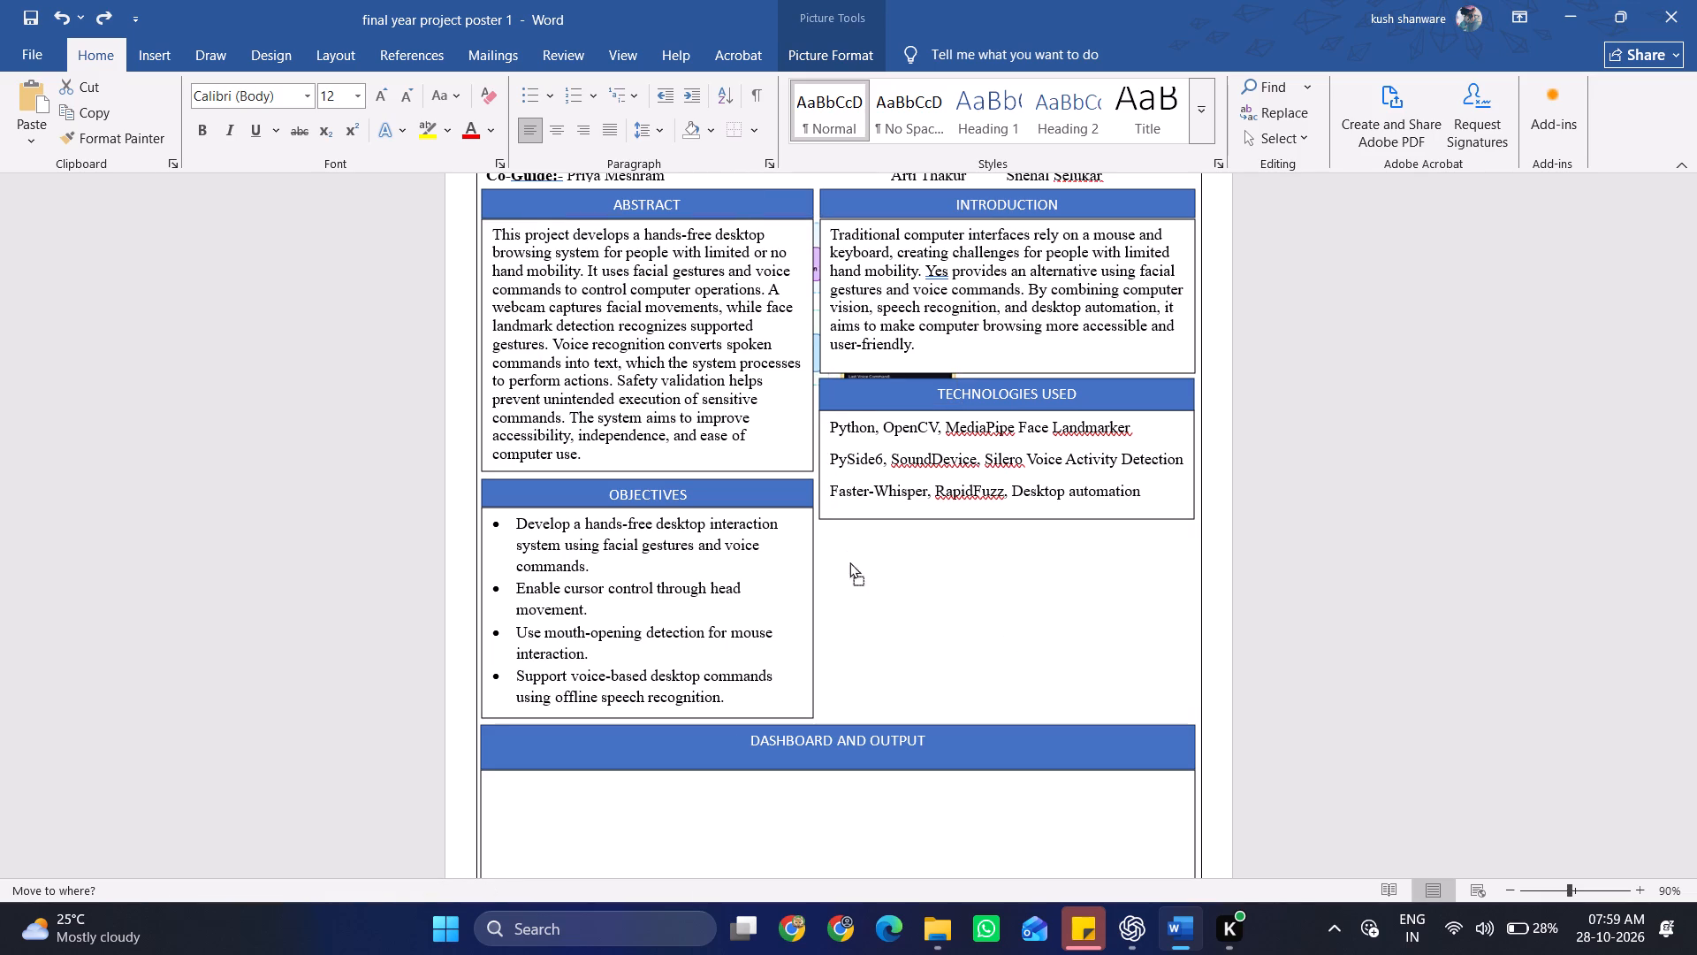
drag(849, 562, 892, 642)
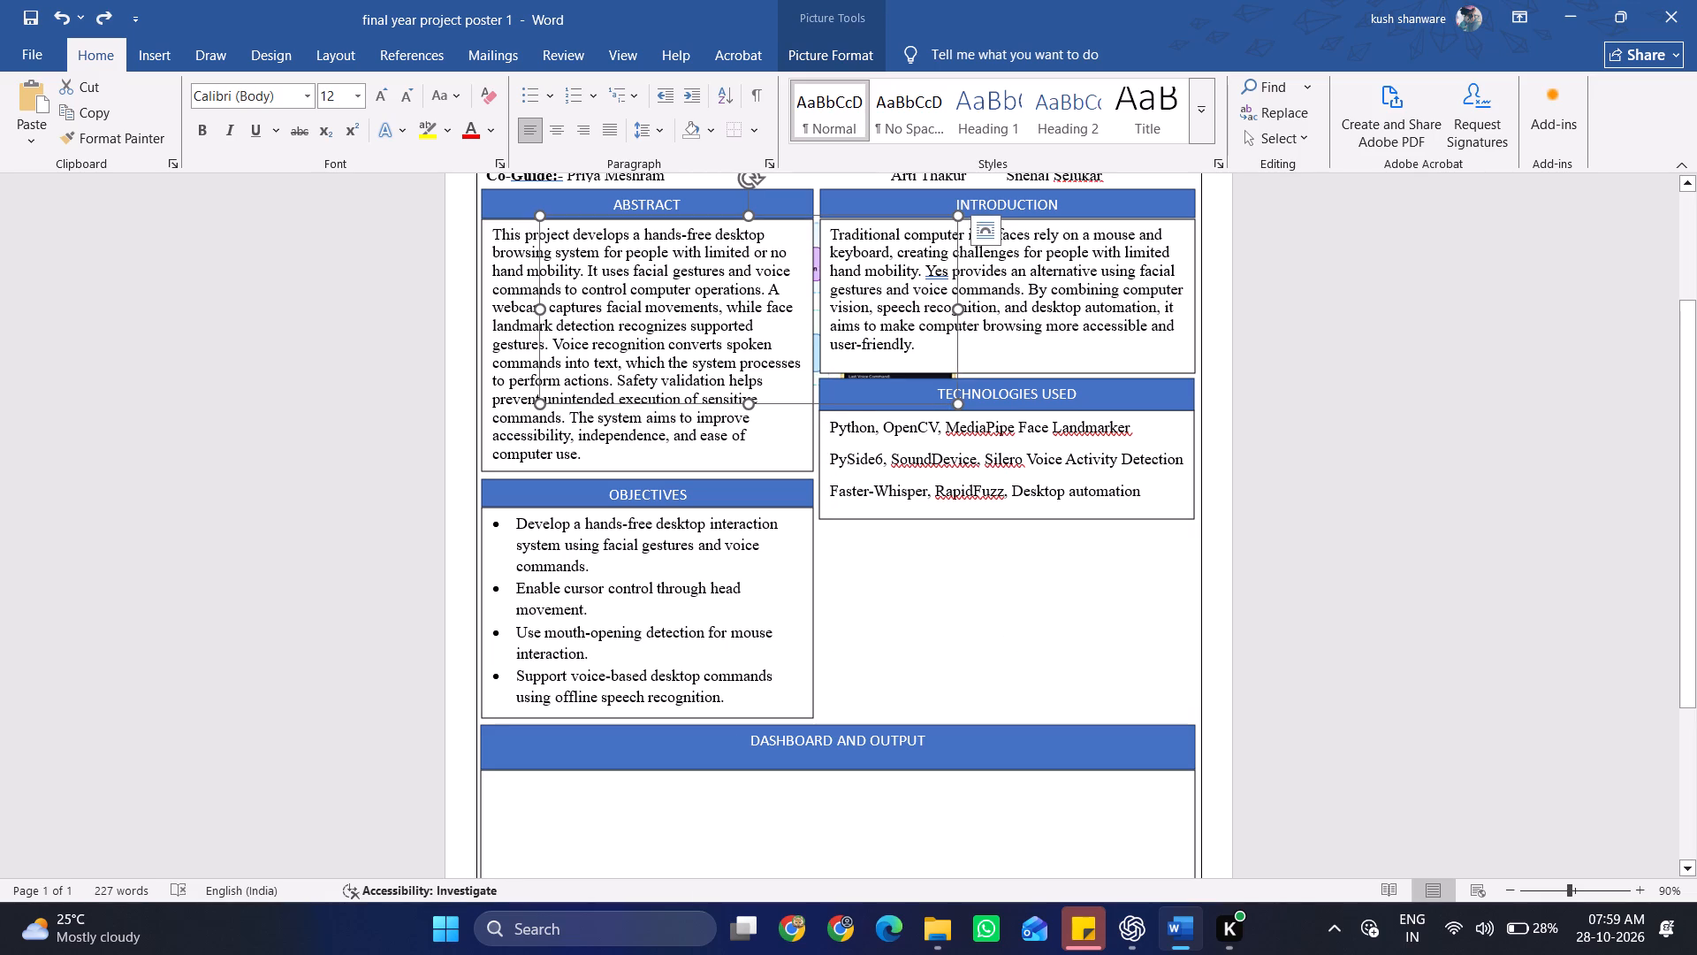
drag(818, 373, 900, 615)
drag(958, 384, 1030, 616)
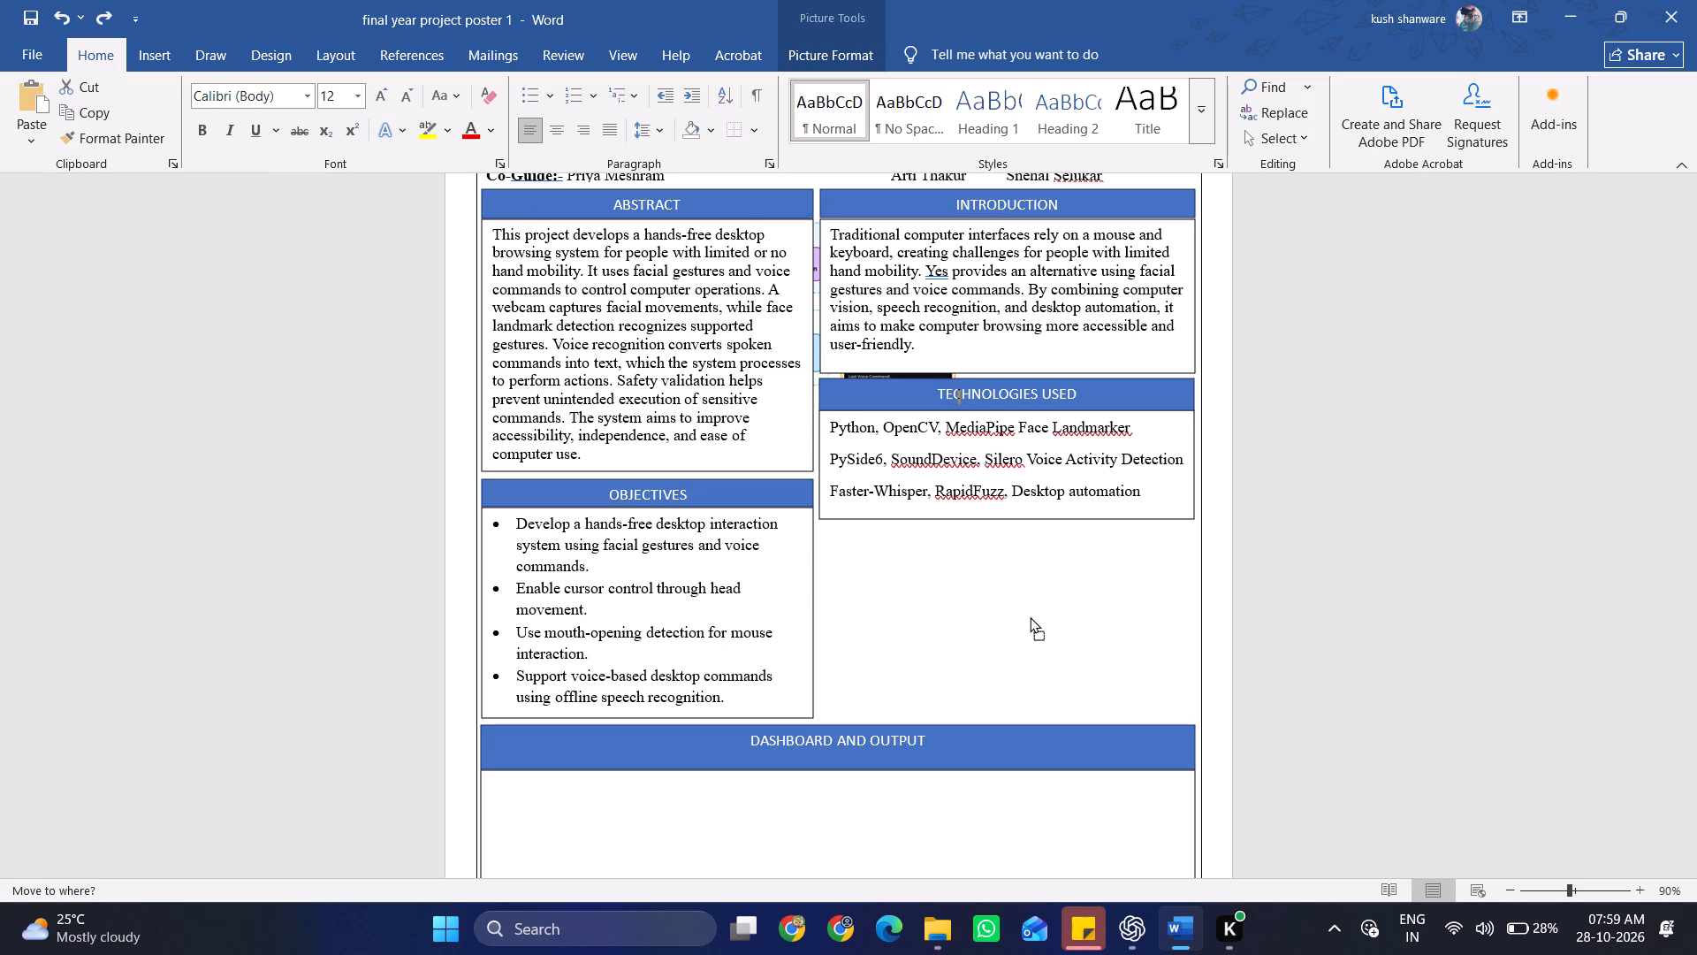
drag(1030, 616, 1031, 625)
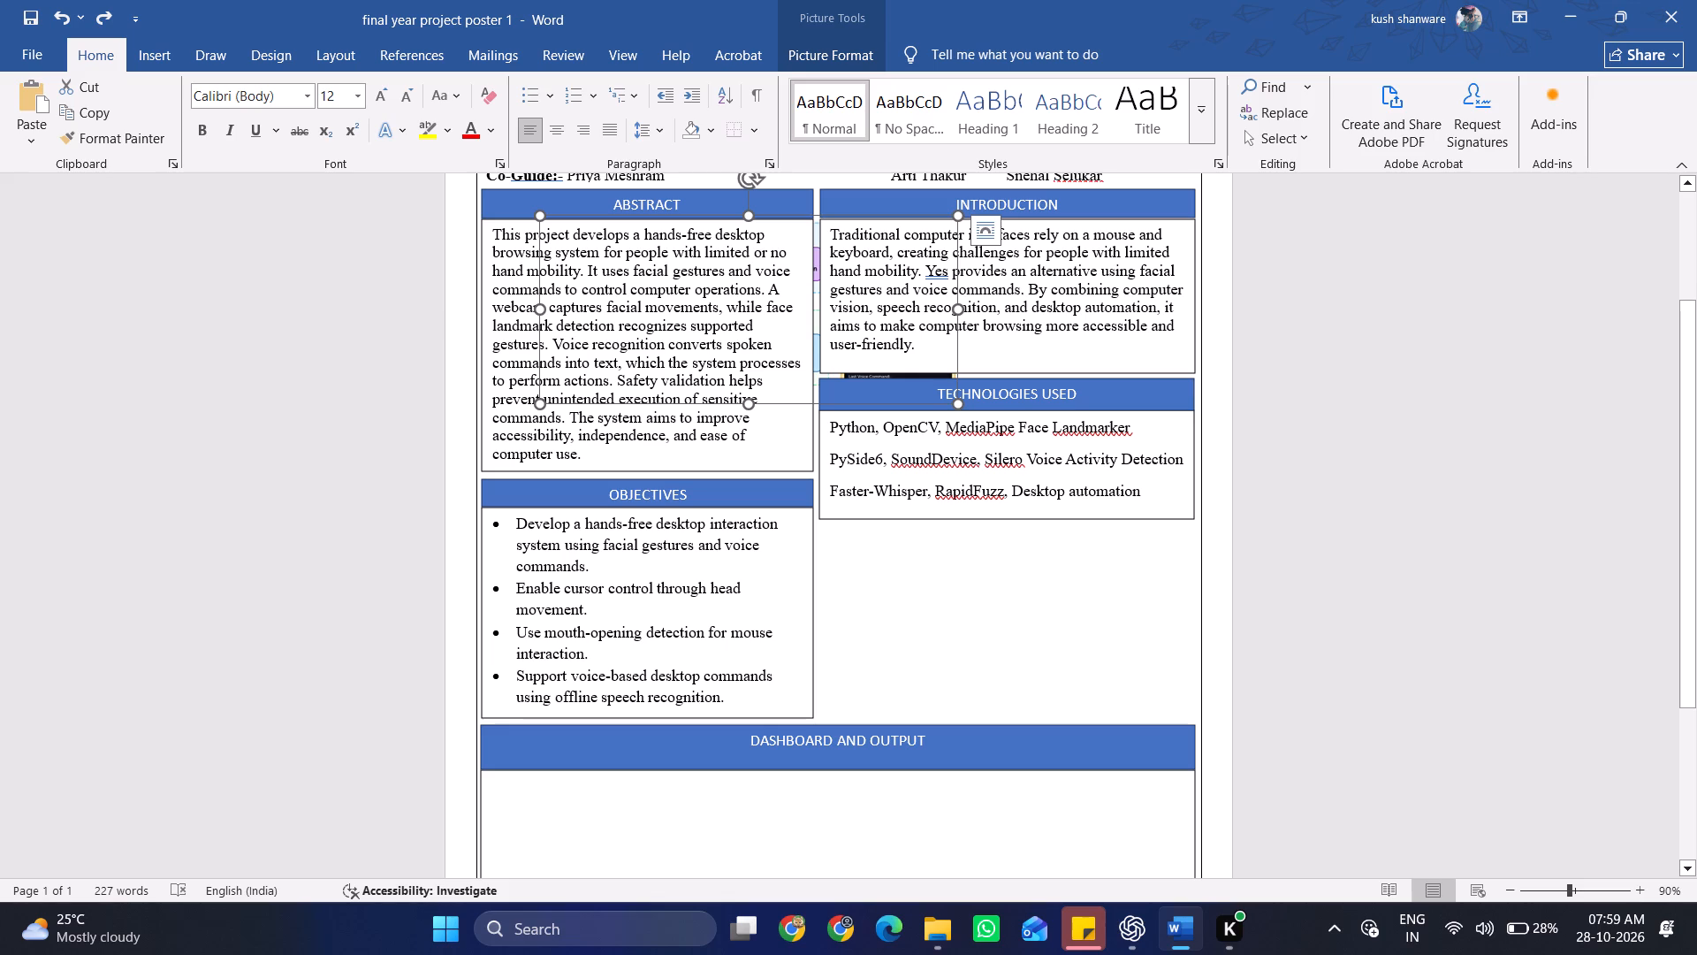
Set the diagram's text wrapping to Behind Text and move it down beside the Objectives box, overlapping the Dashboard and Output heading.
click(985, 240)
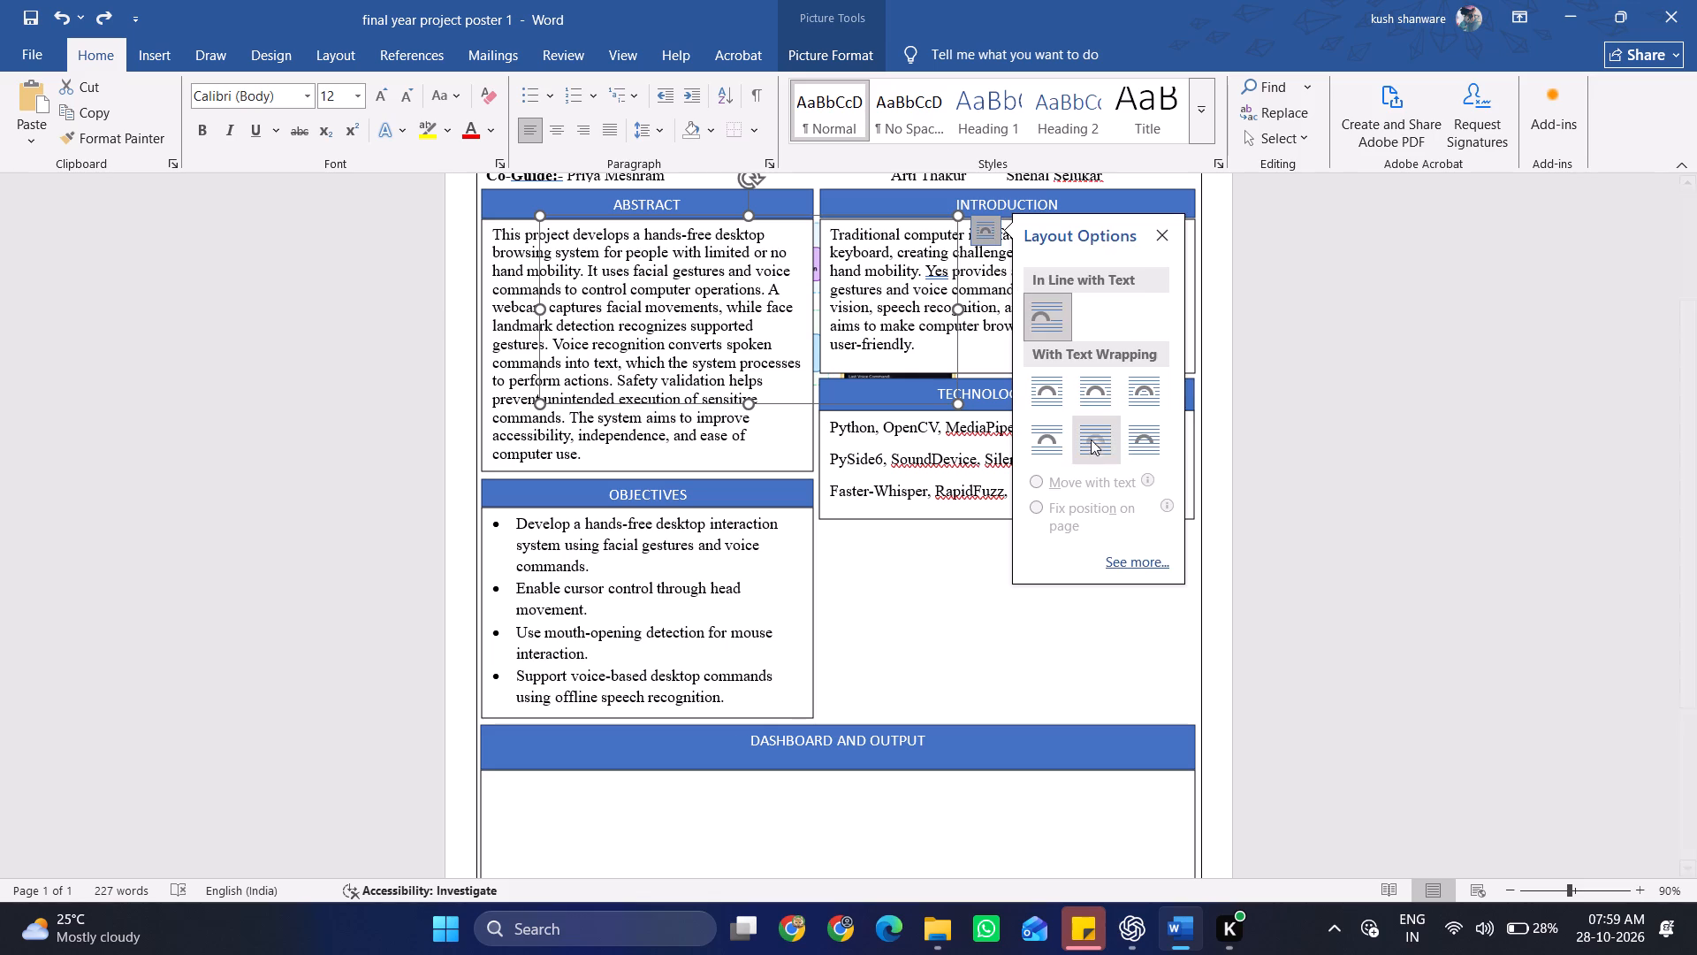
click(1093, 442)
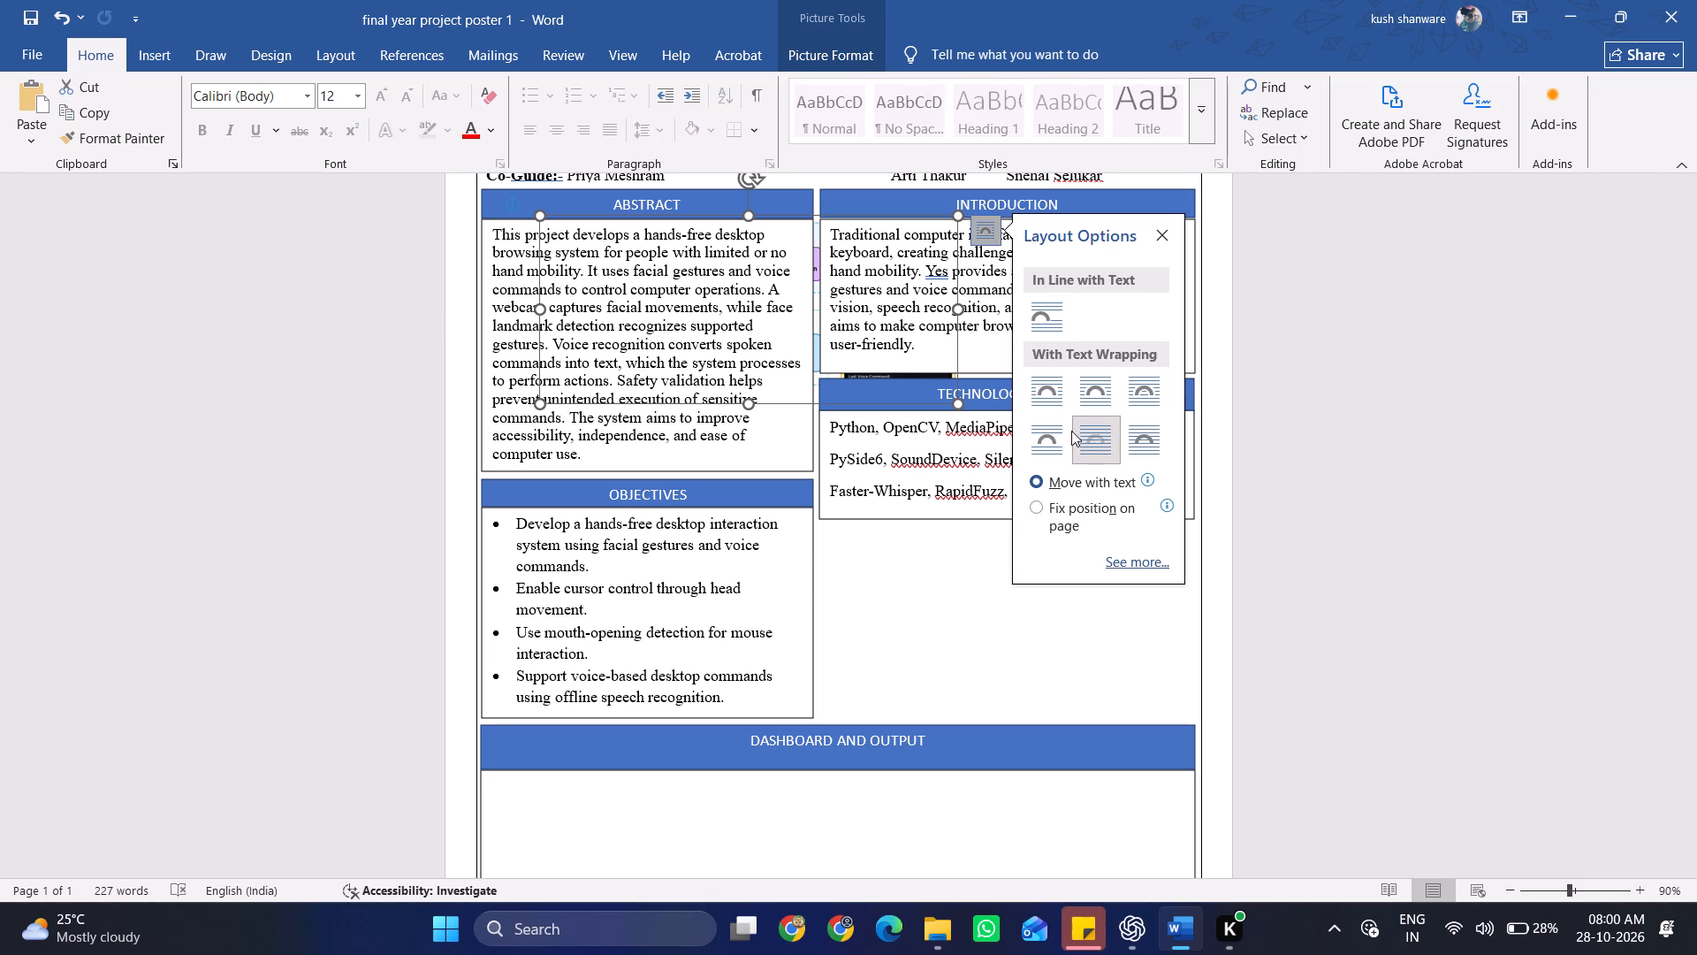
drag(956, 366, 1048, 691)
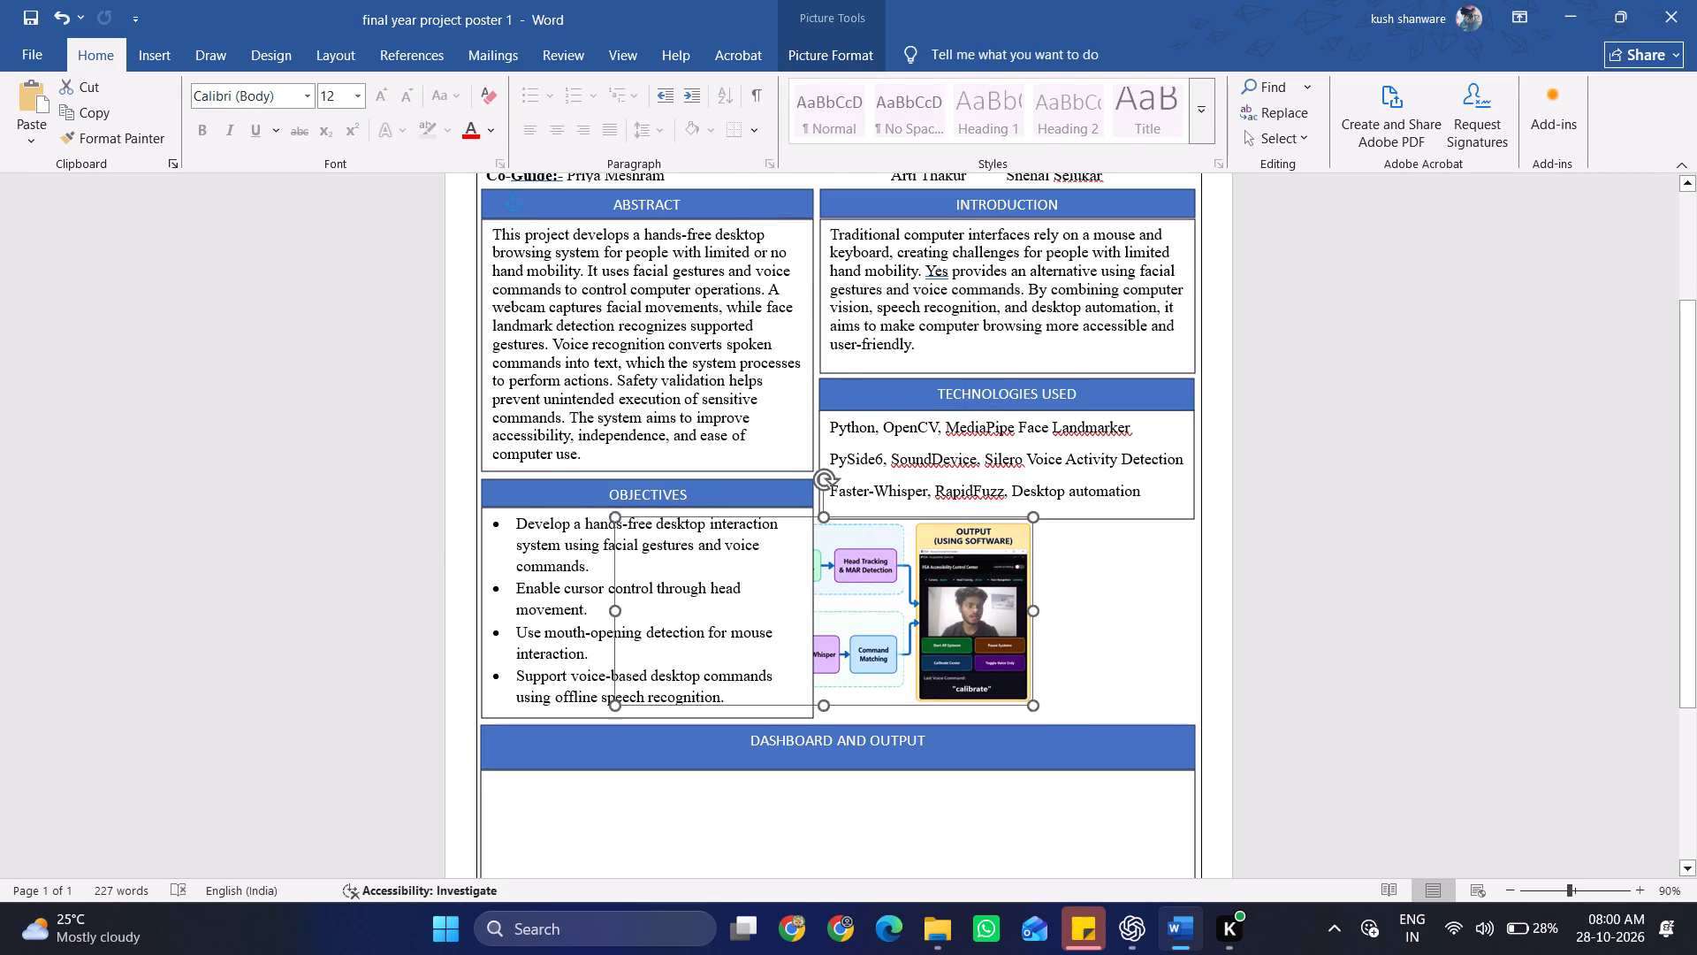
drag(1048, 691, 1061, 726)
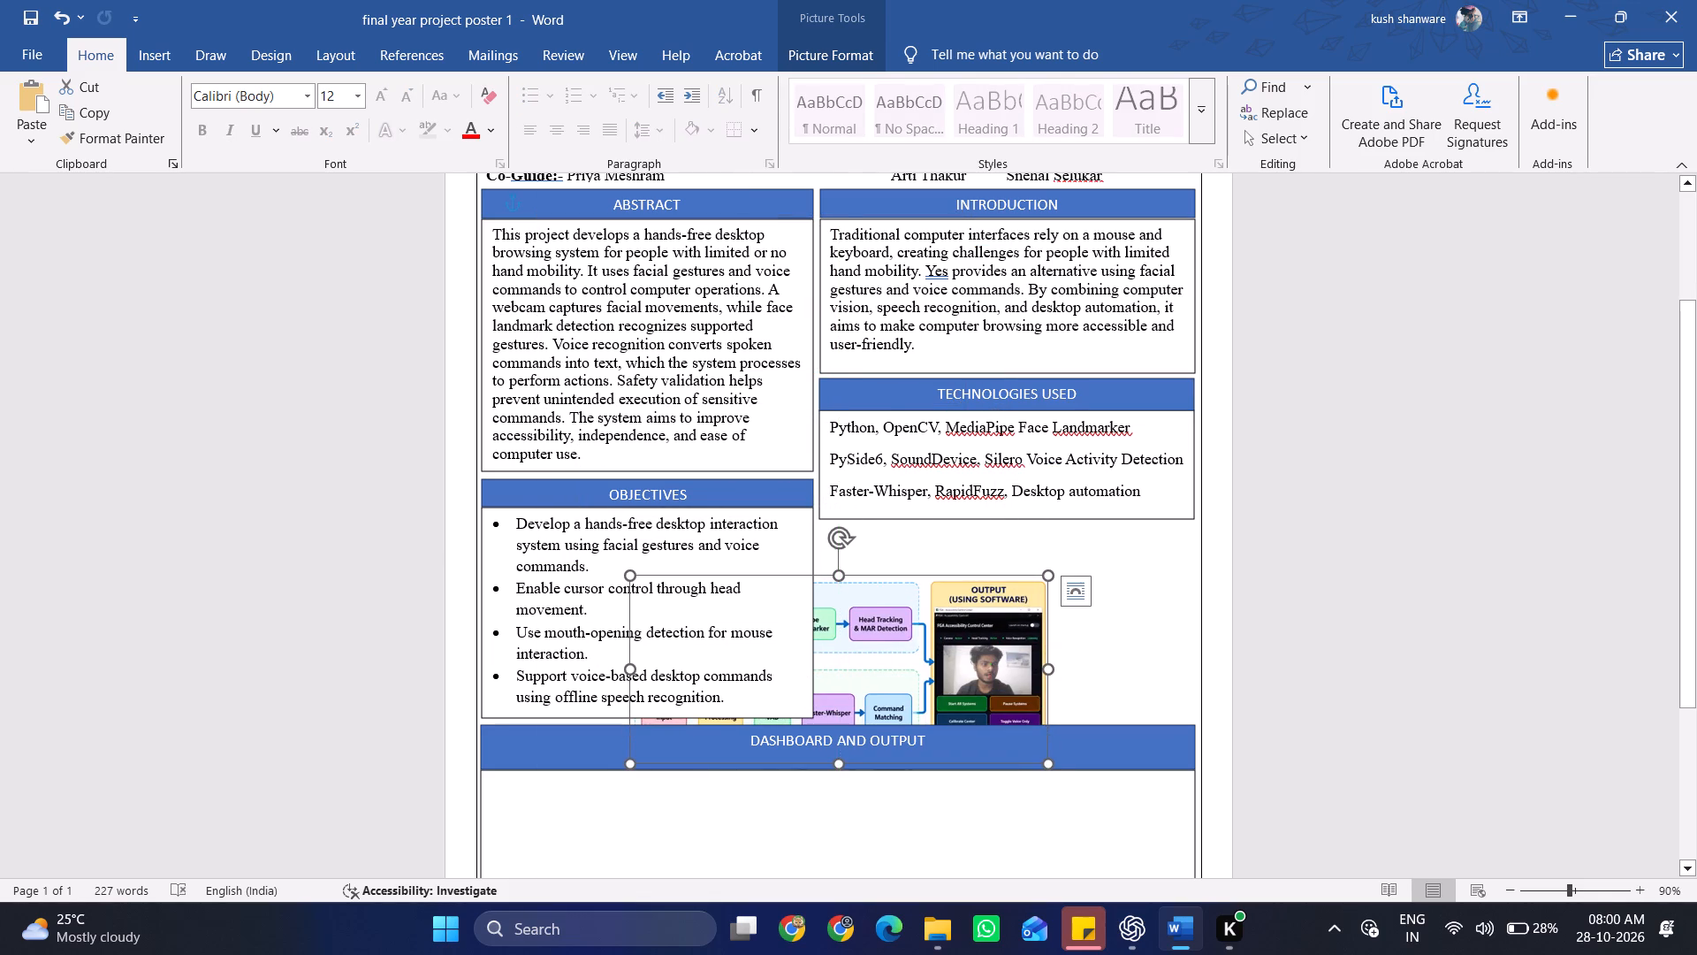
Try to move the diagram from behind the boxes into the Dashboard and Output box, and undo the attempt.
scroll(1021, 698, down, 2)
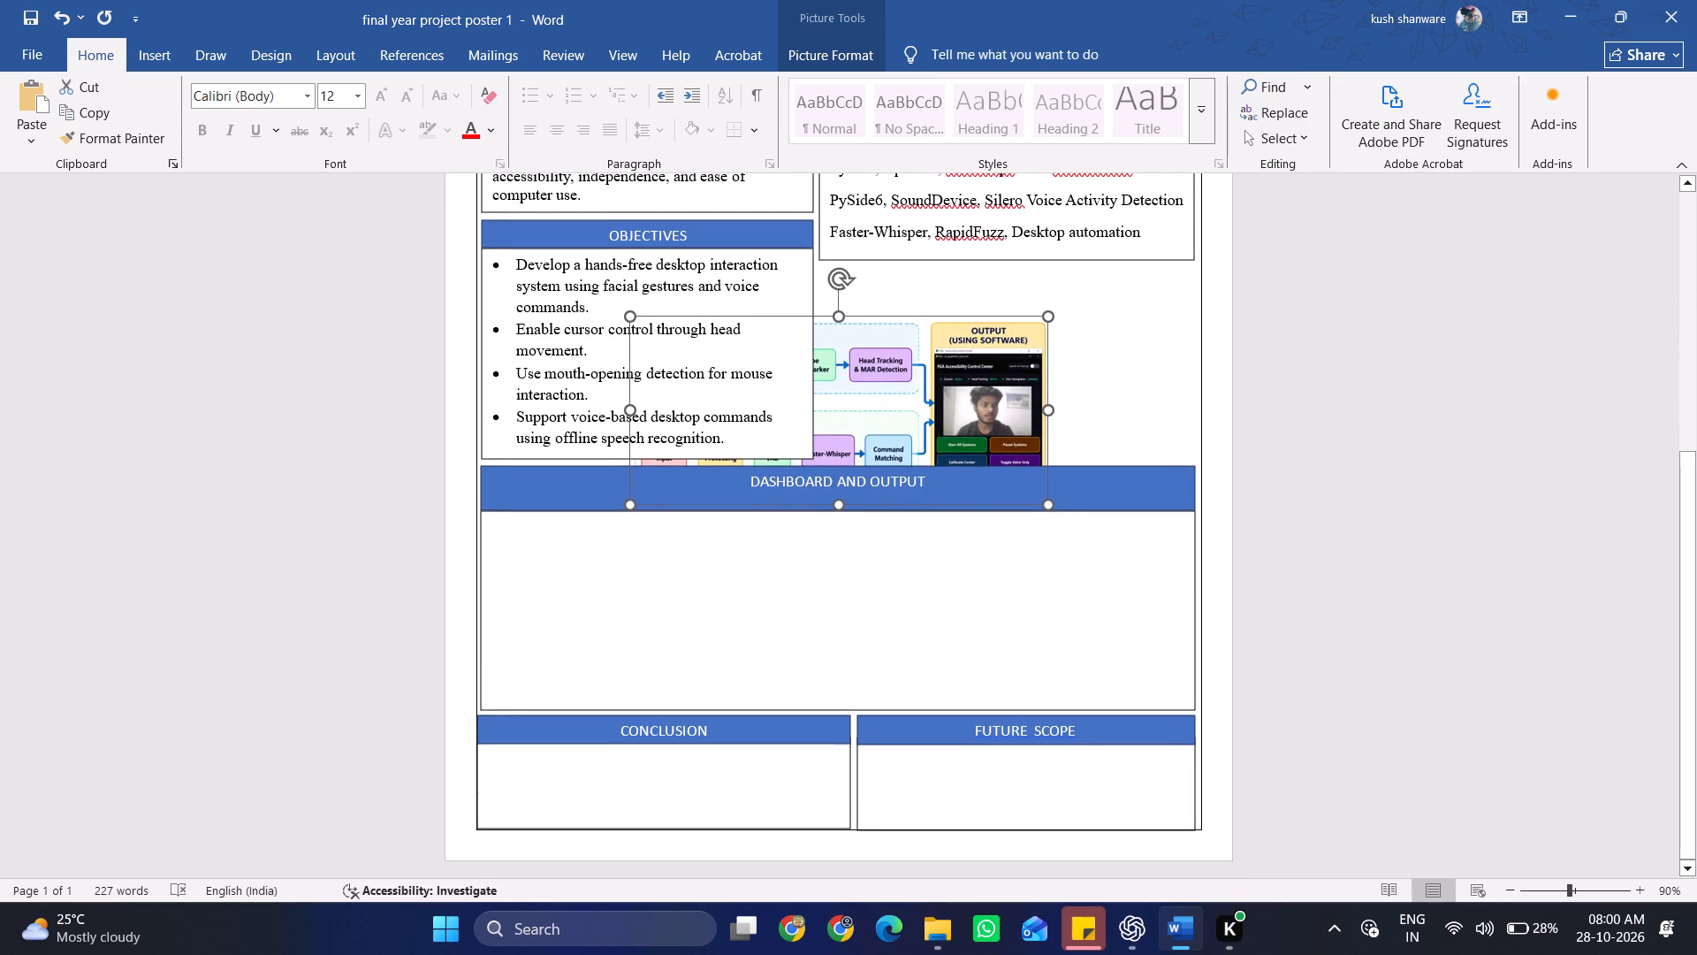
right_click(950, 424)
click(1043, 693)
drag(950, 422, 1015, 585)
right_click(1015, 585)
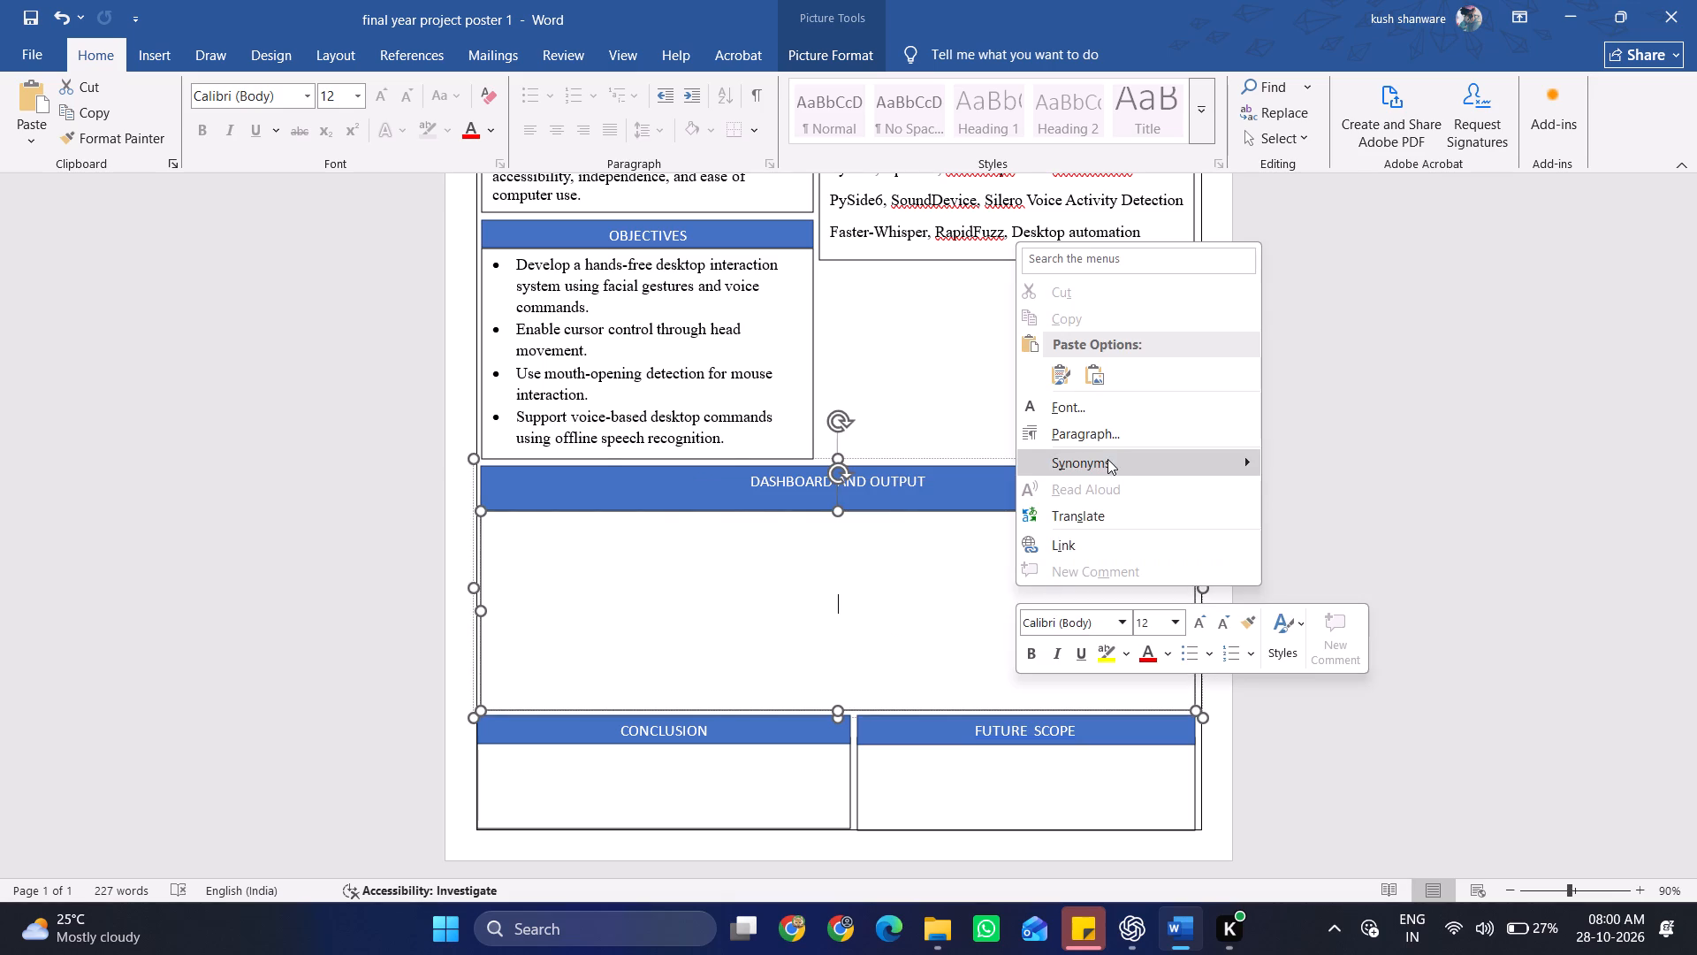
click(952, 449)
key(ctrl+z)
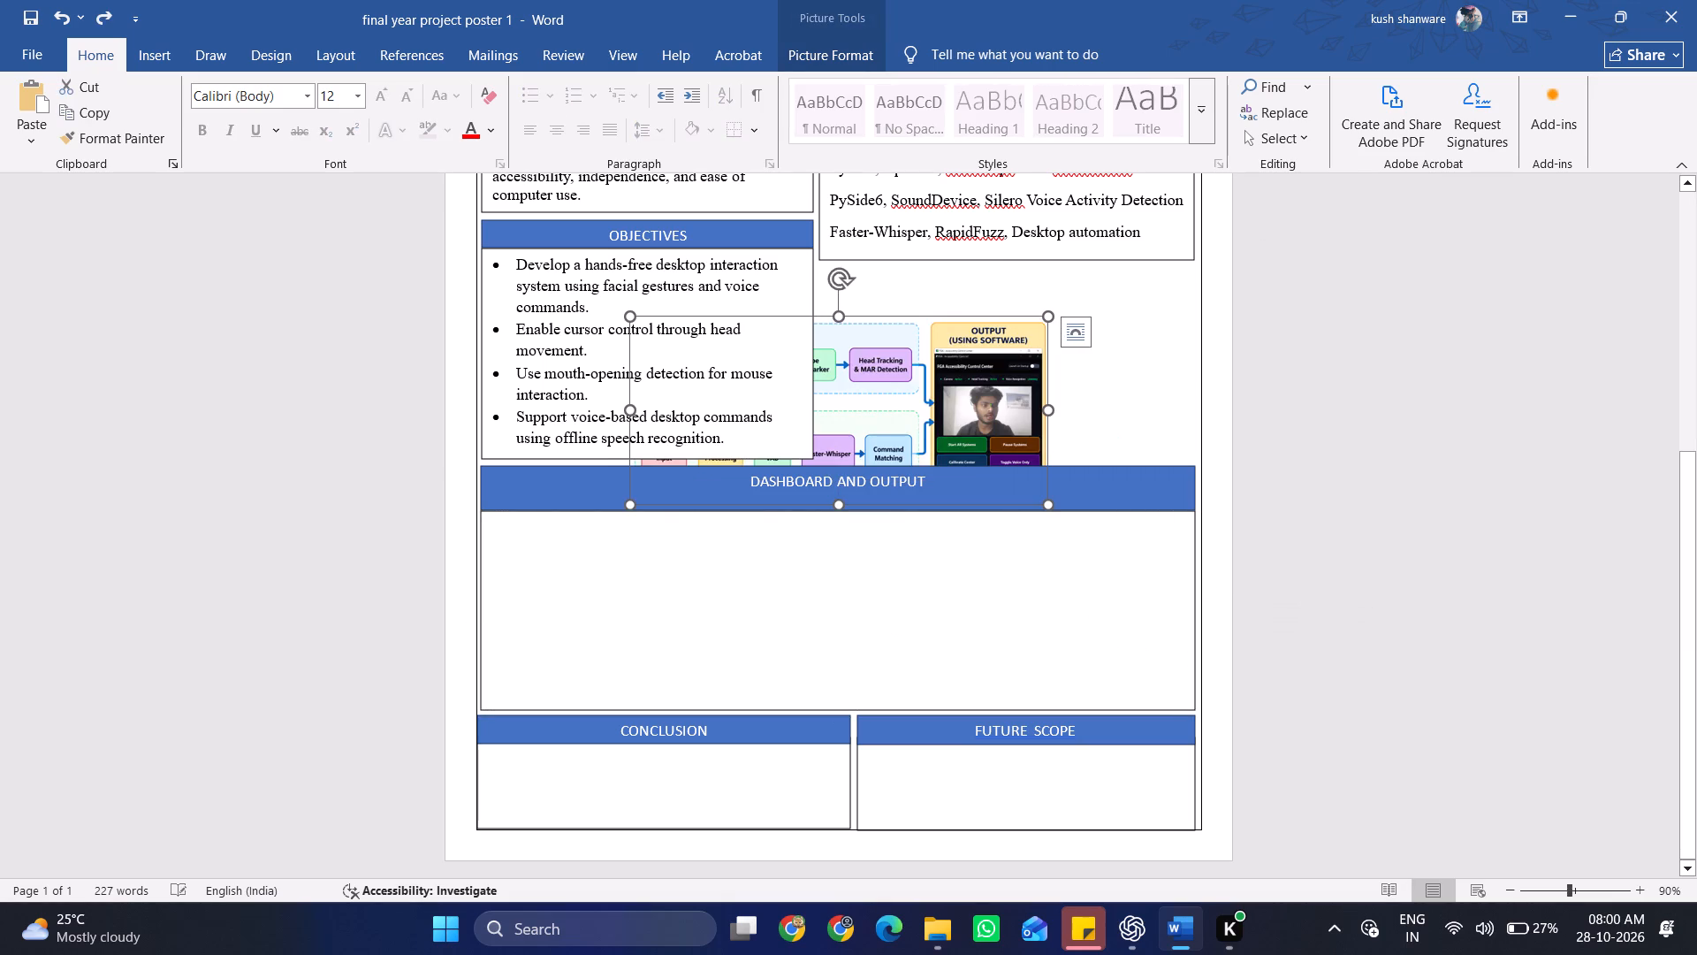
Set the diagram's text wrapping to Through and move it against the left side of the Dashboard and Output box.
click(1080, 336)
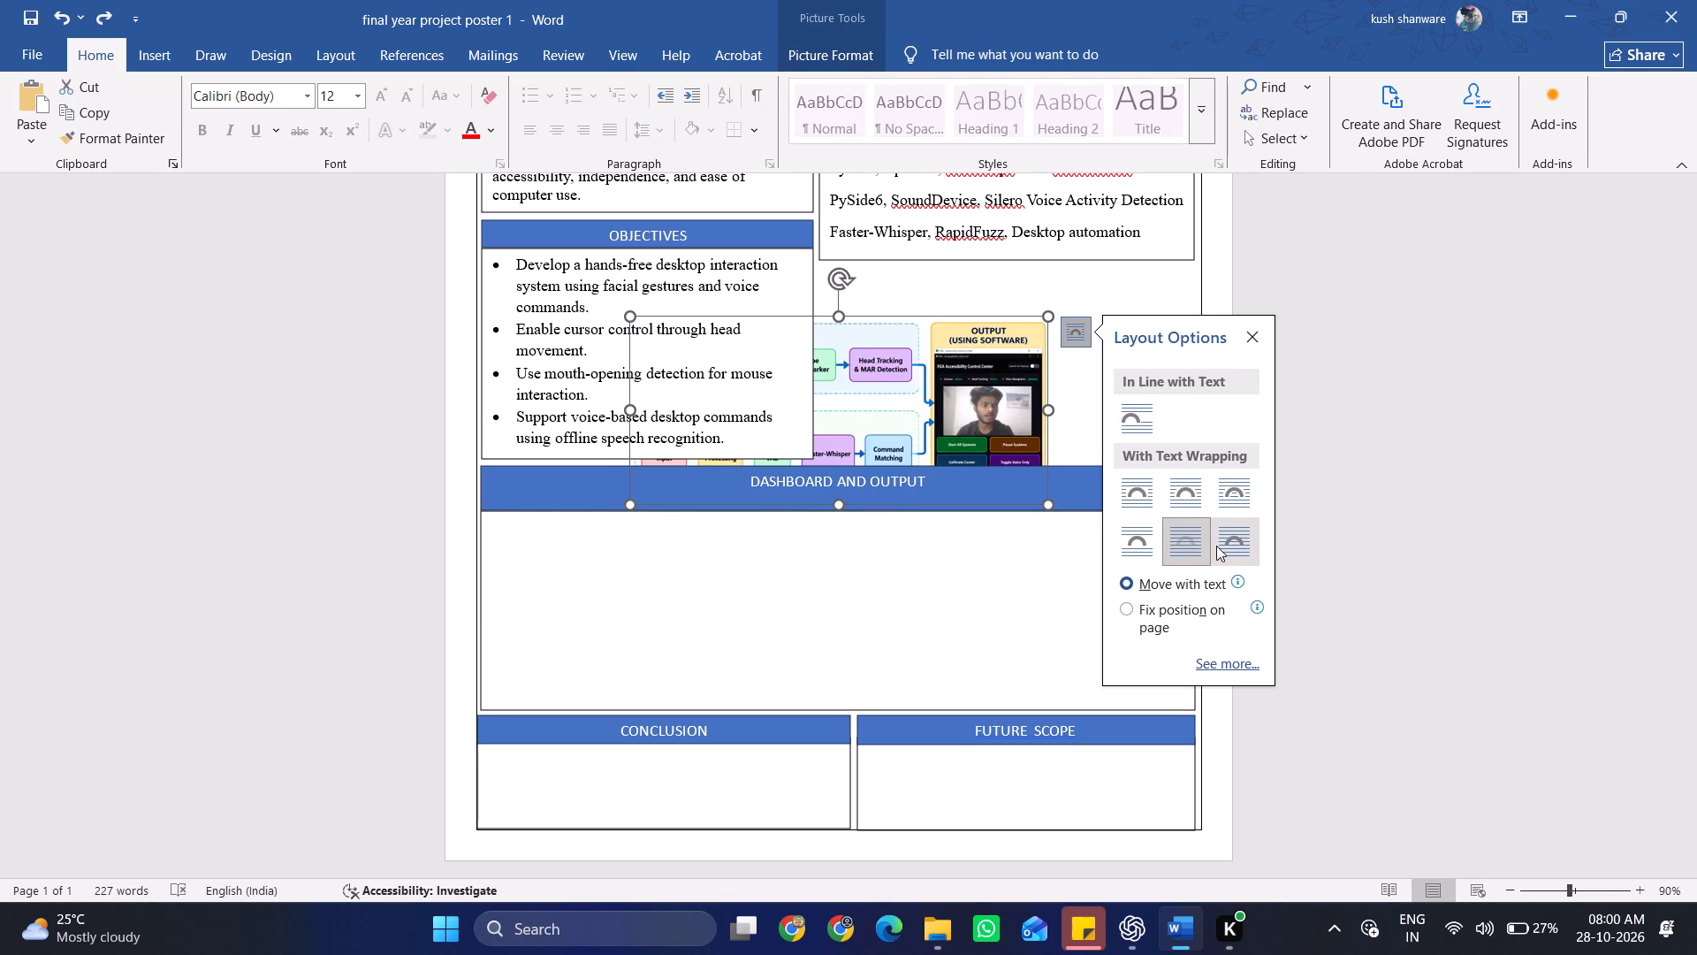
click(1237, 481)
drag(879, 391, 866, 445)
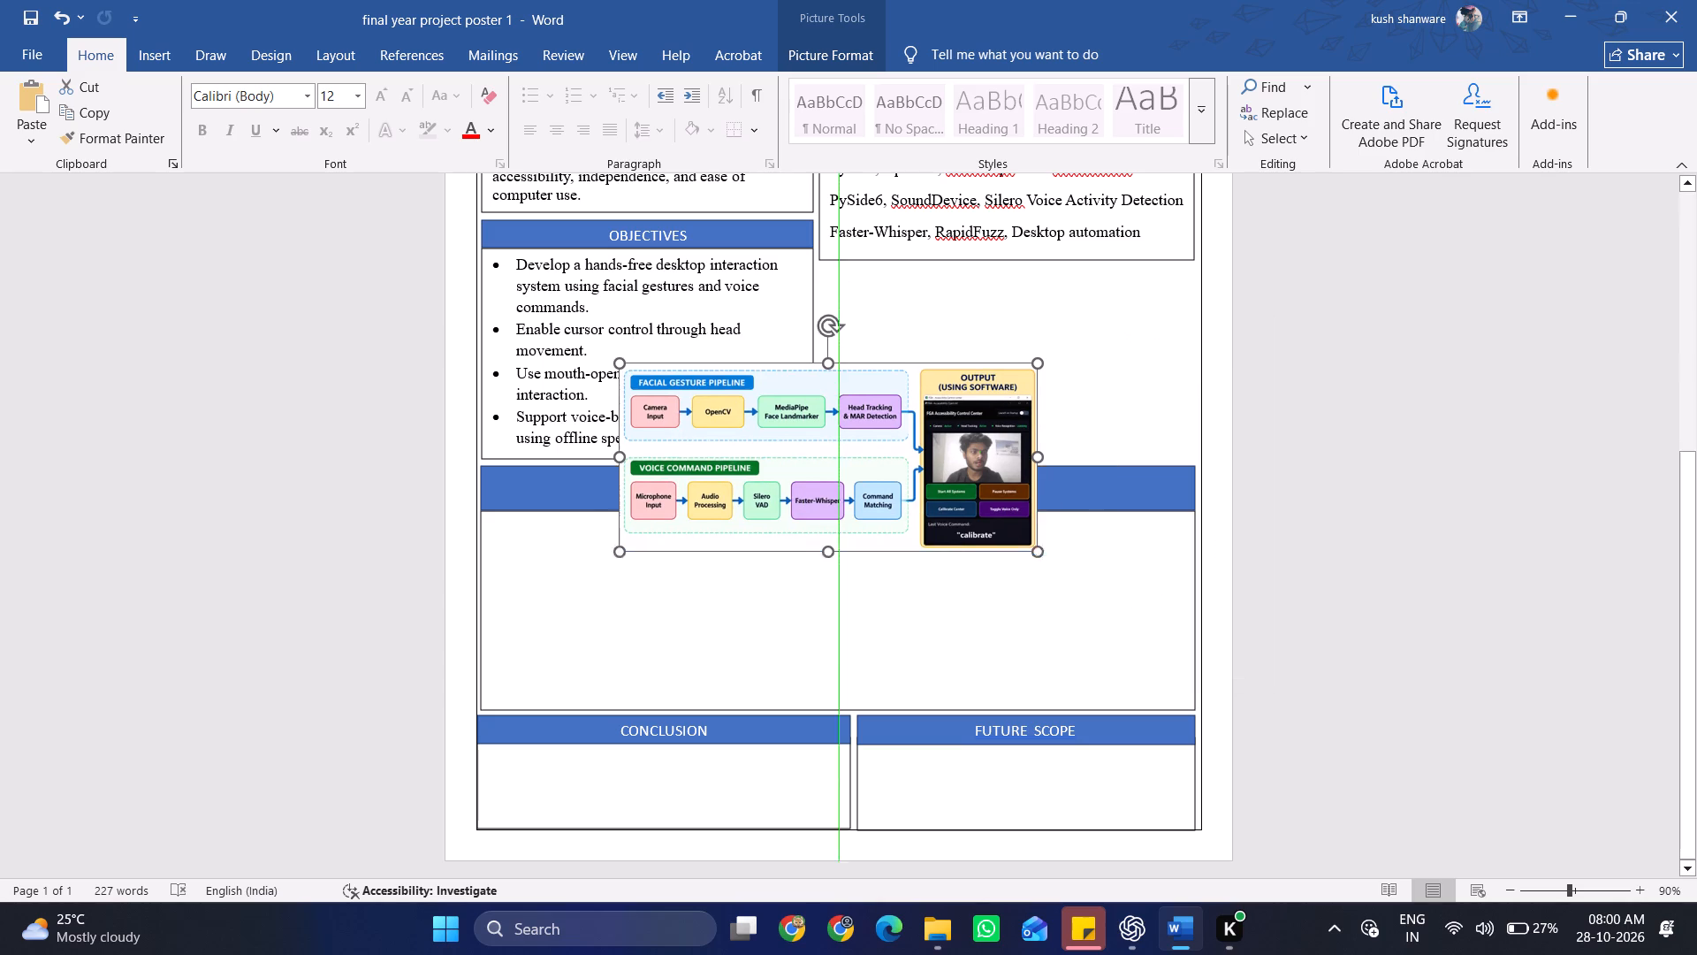
drag(866, 445, 731, 585)
Stretch the diagram to the full height of the Dashboard and Output box and widen it slightly to the right.
drag(688, 699, 688, 707)
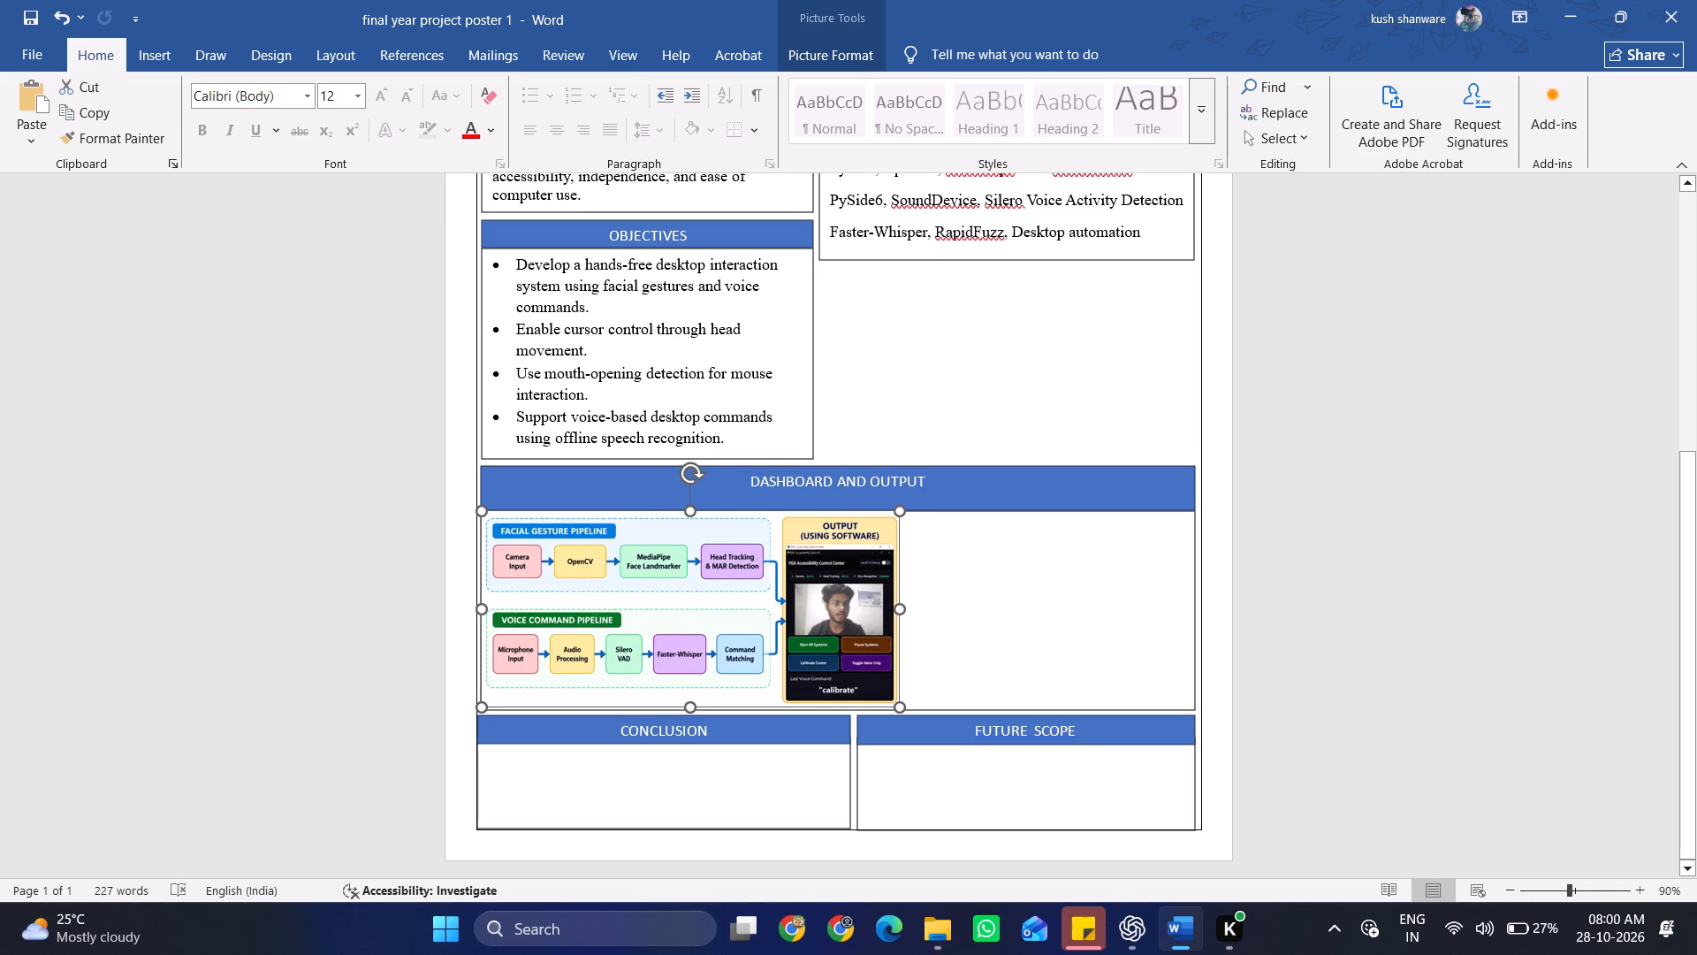
drag(688, 707, 695, 709)
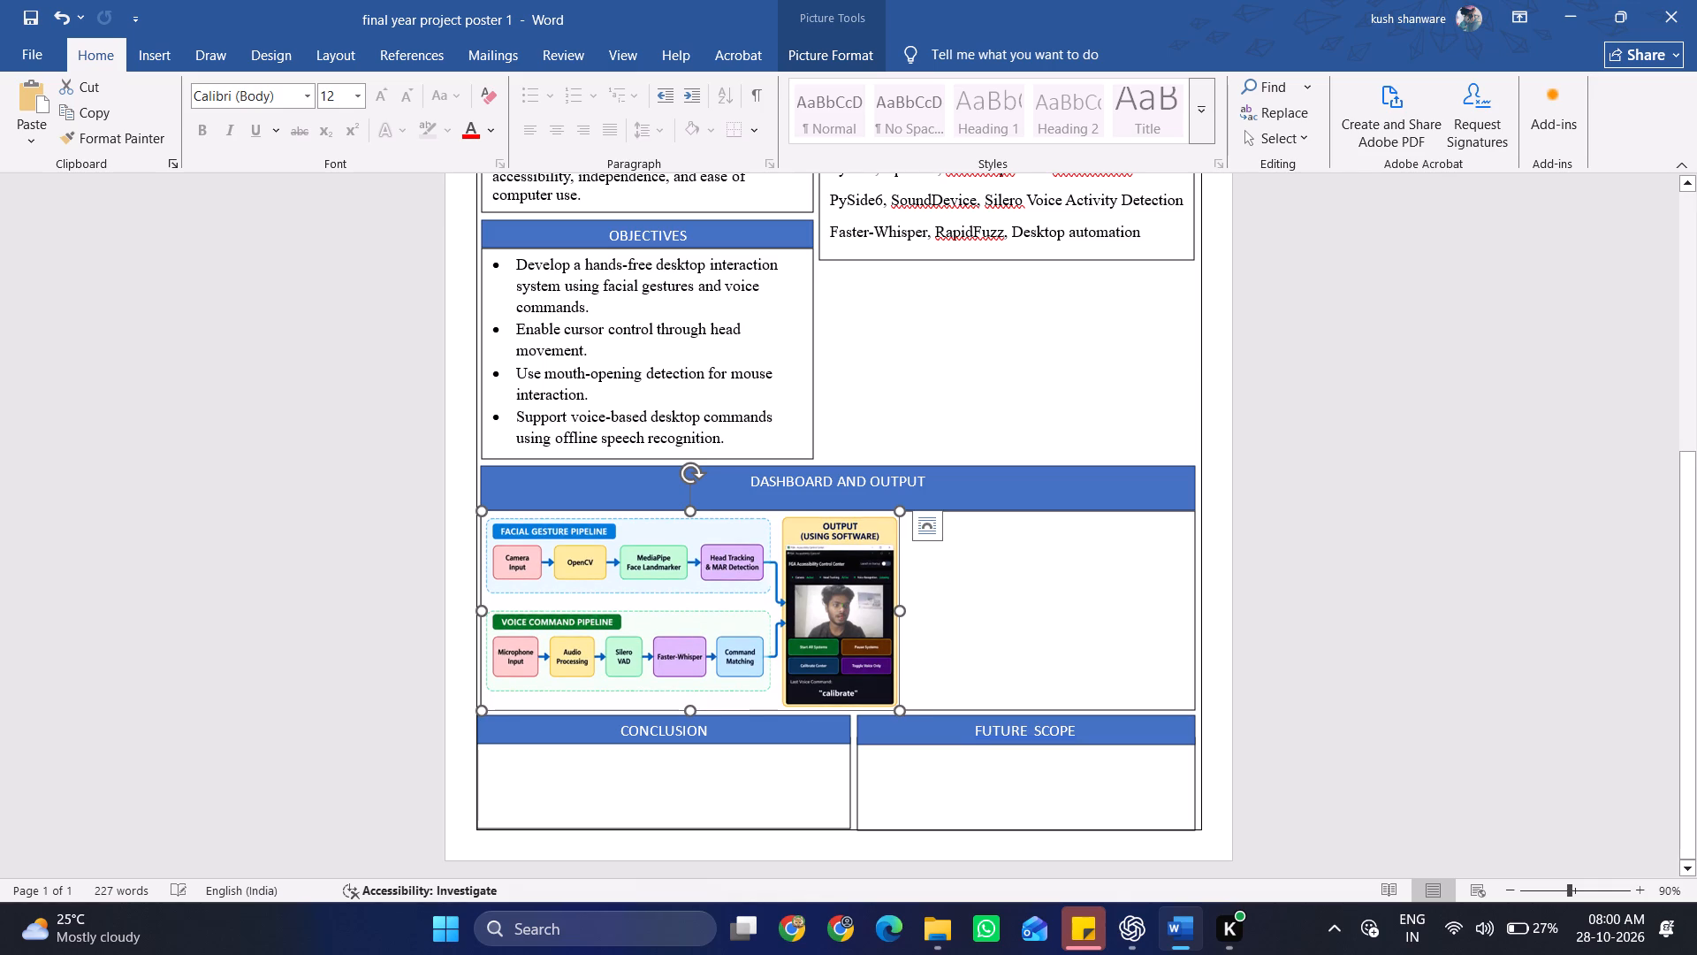
drag(894, 613, 903, 609)
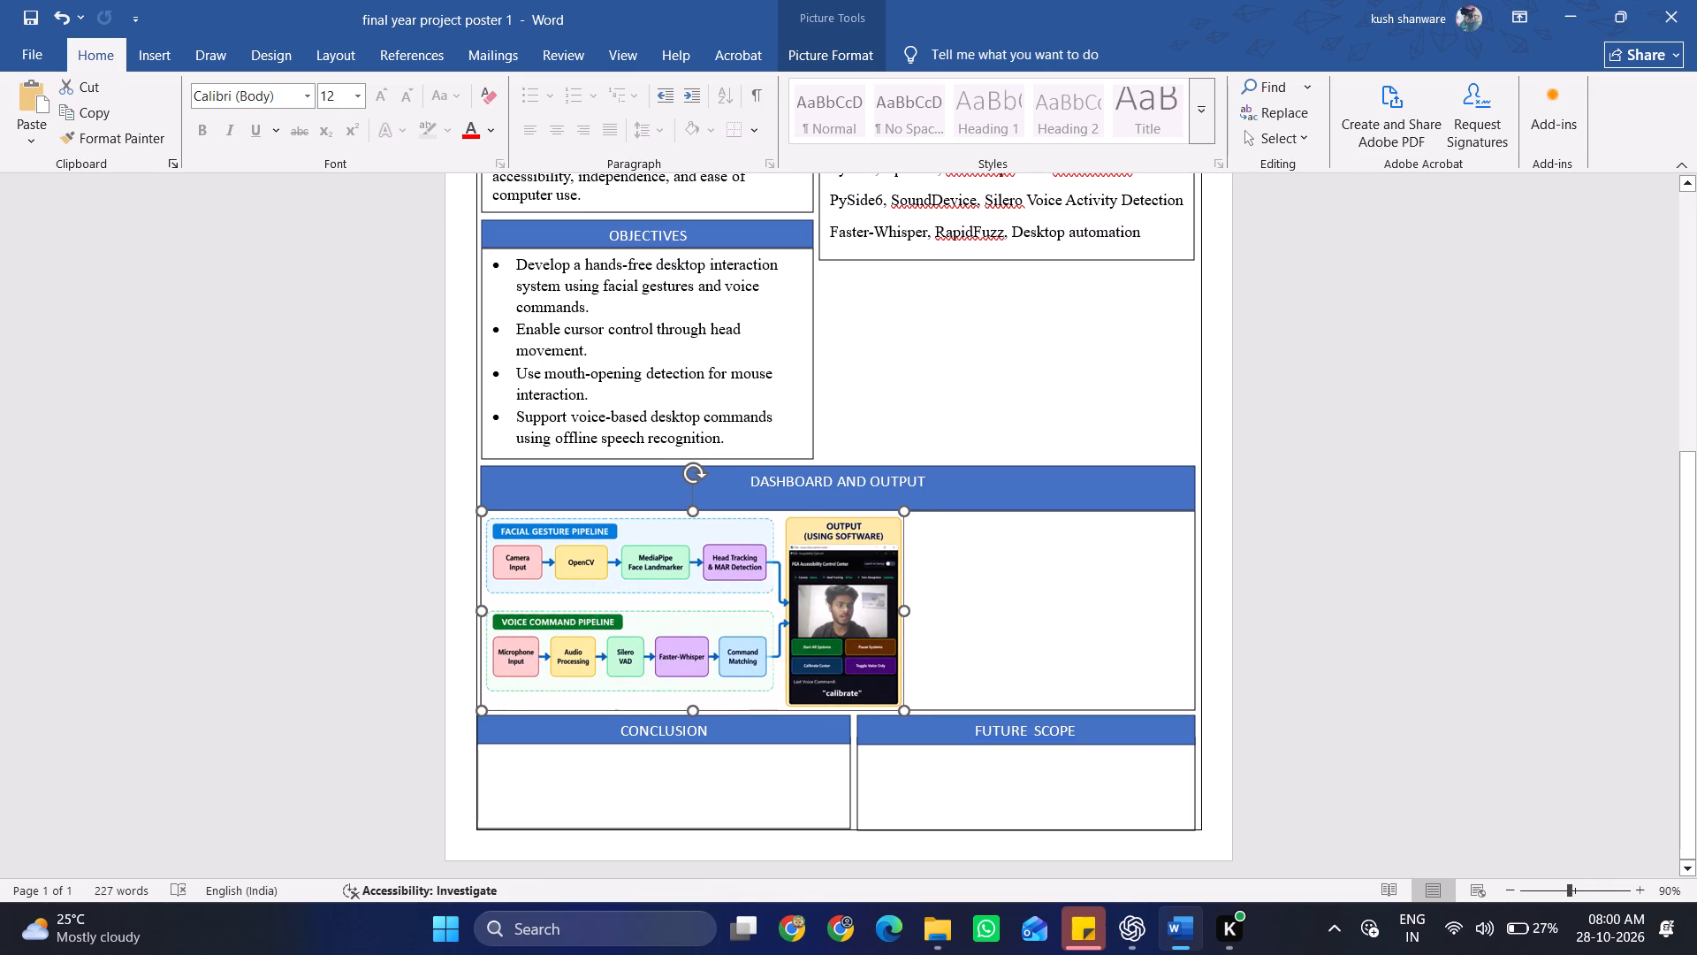
drag(903, 609, 913, 609)
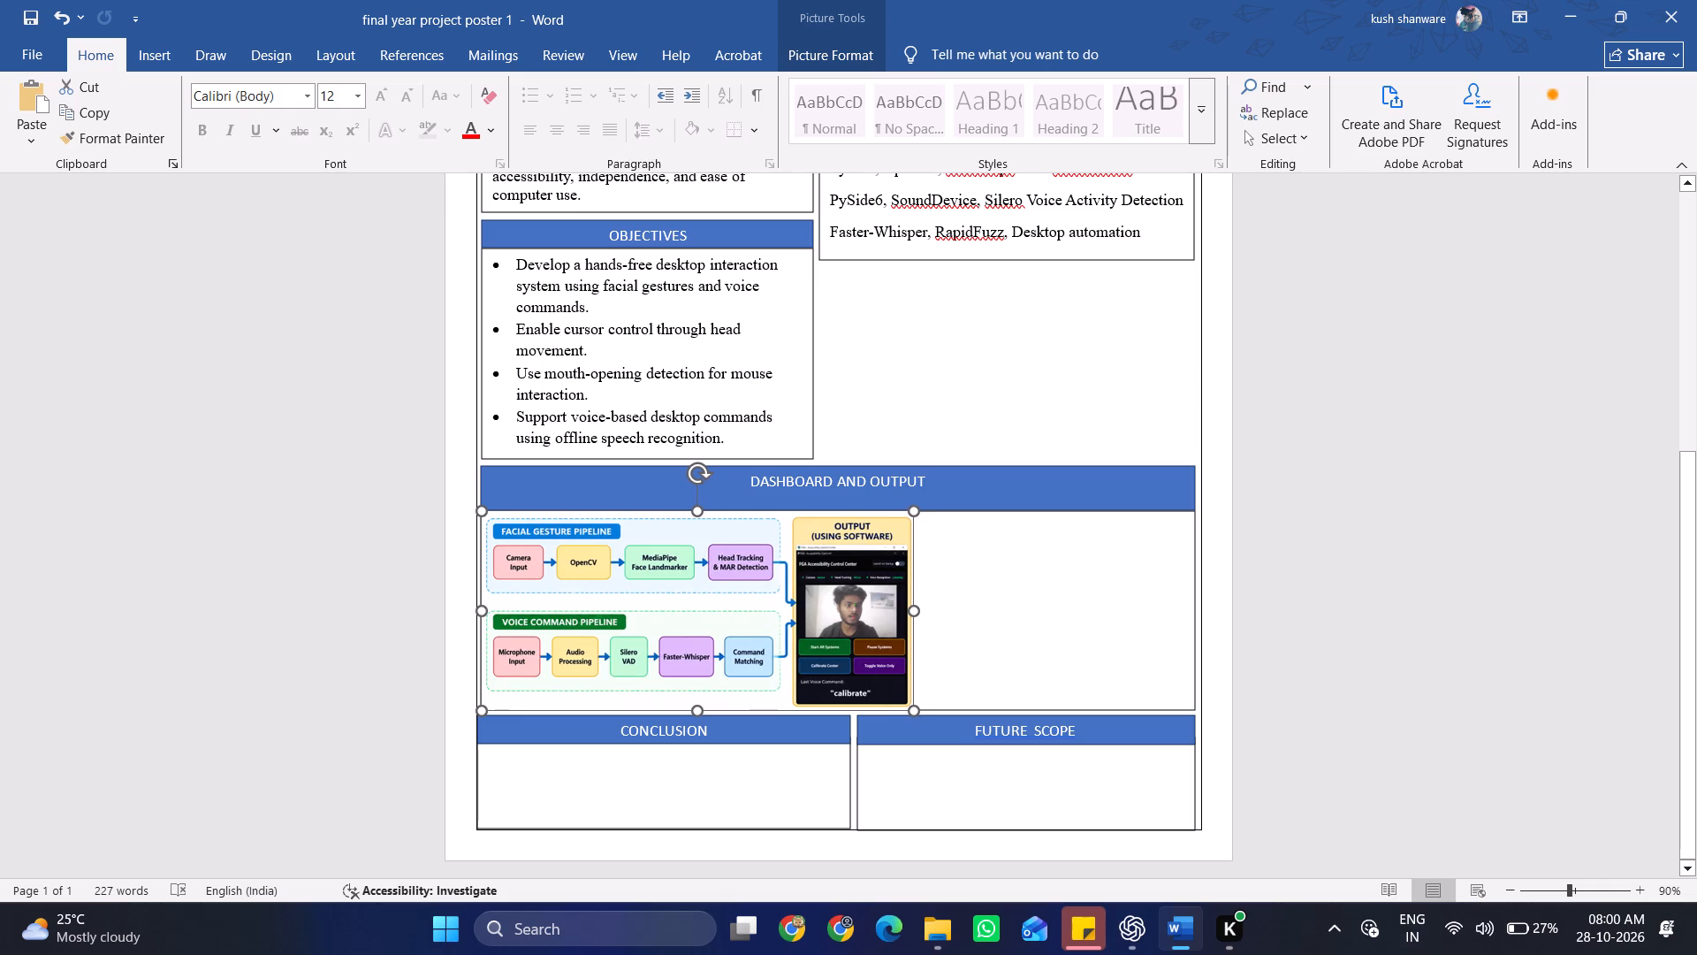
drag(913, 609, 918, 606)
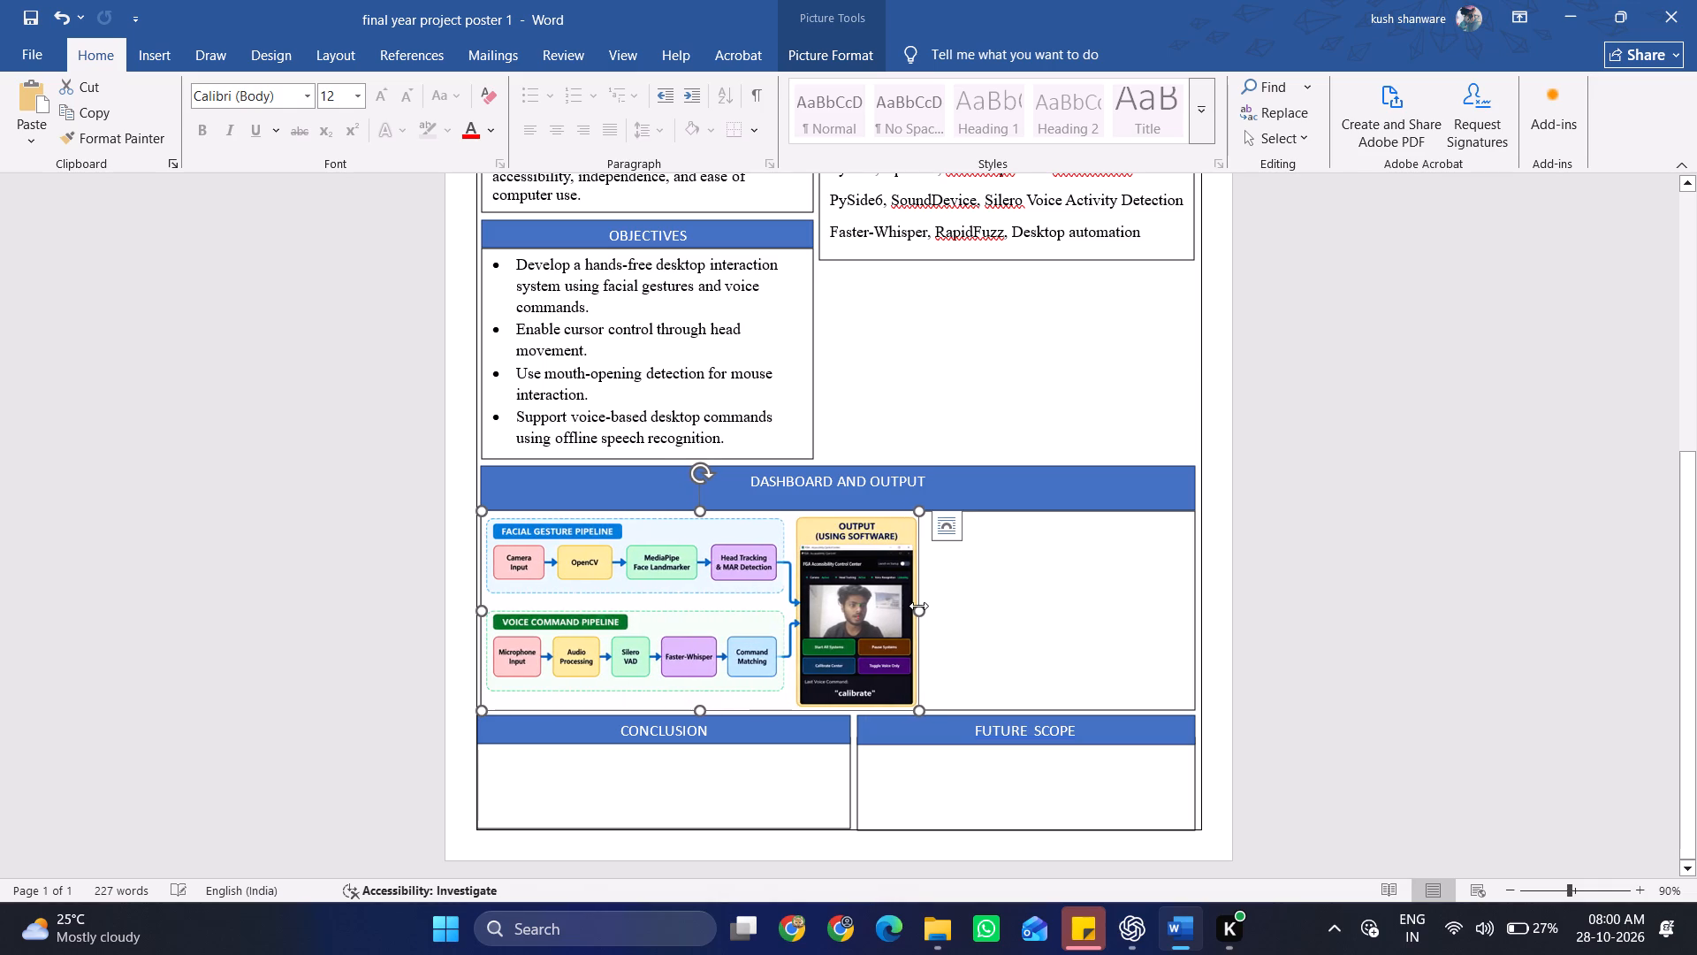
click(1299, 615)
Raise the diagram's bottom edge slightly so it sits inside the Dashboard and Output box border.
scroll(1035, 631, down, 3)
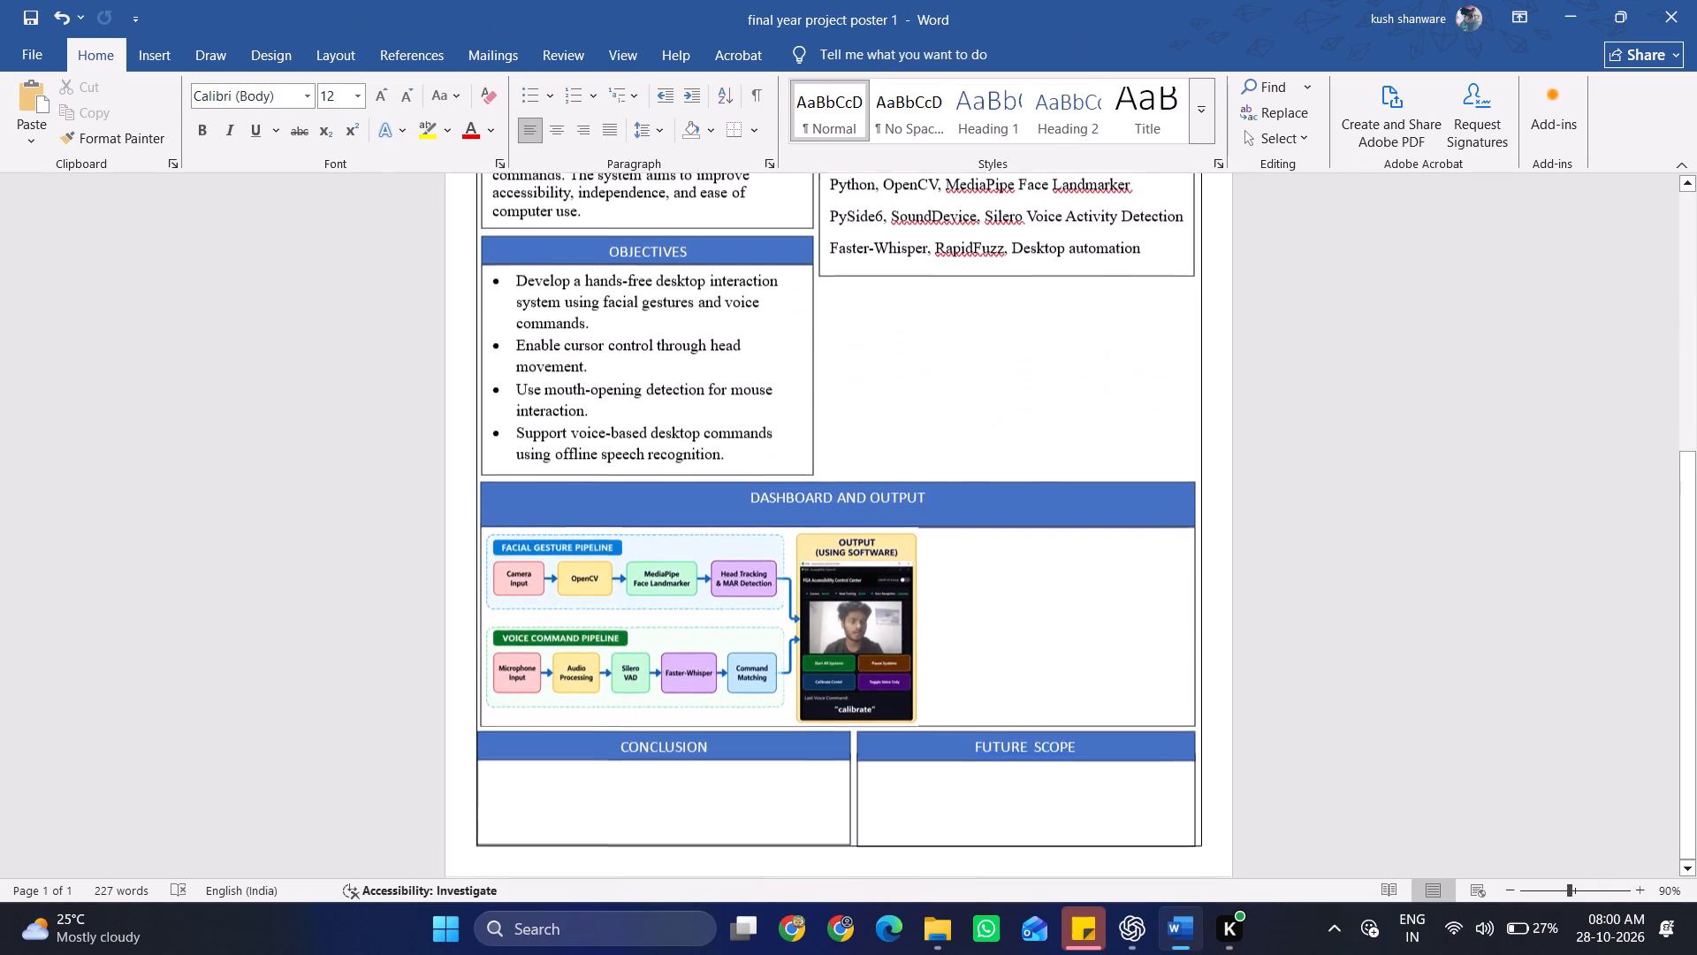
ctrl+scroll(1035, 631, up, 4)
scroll(1035, 631, down, 2)
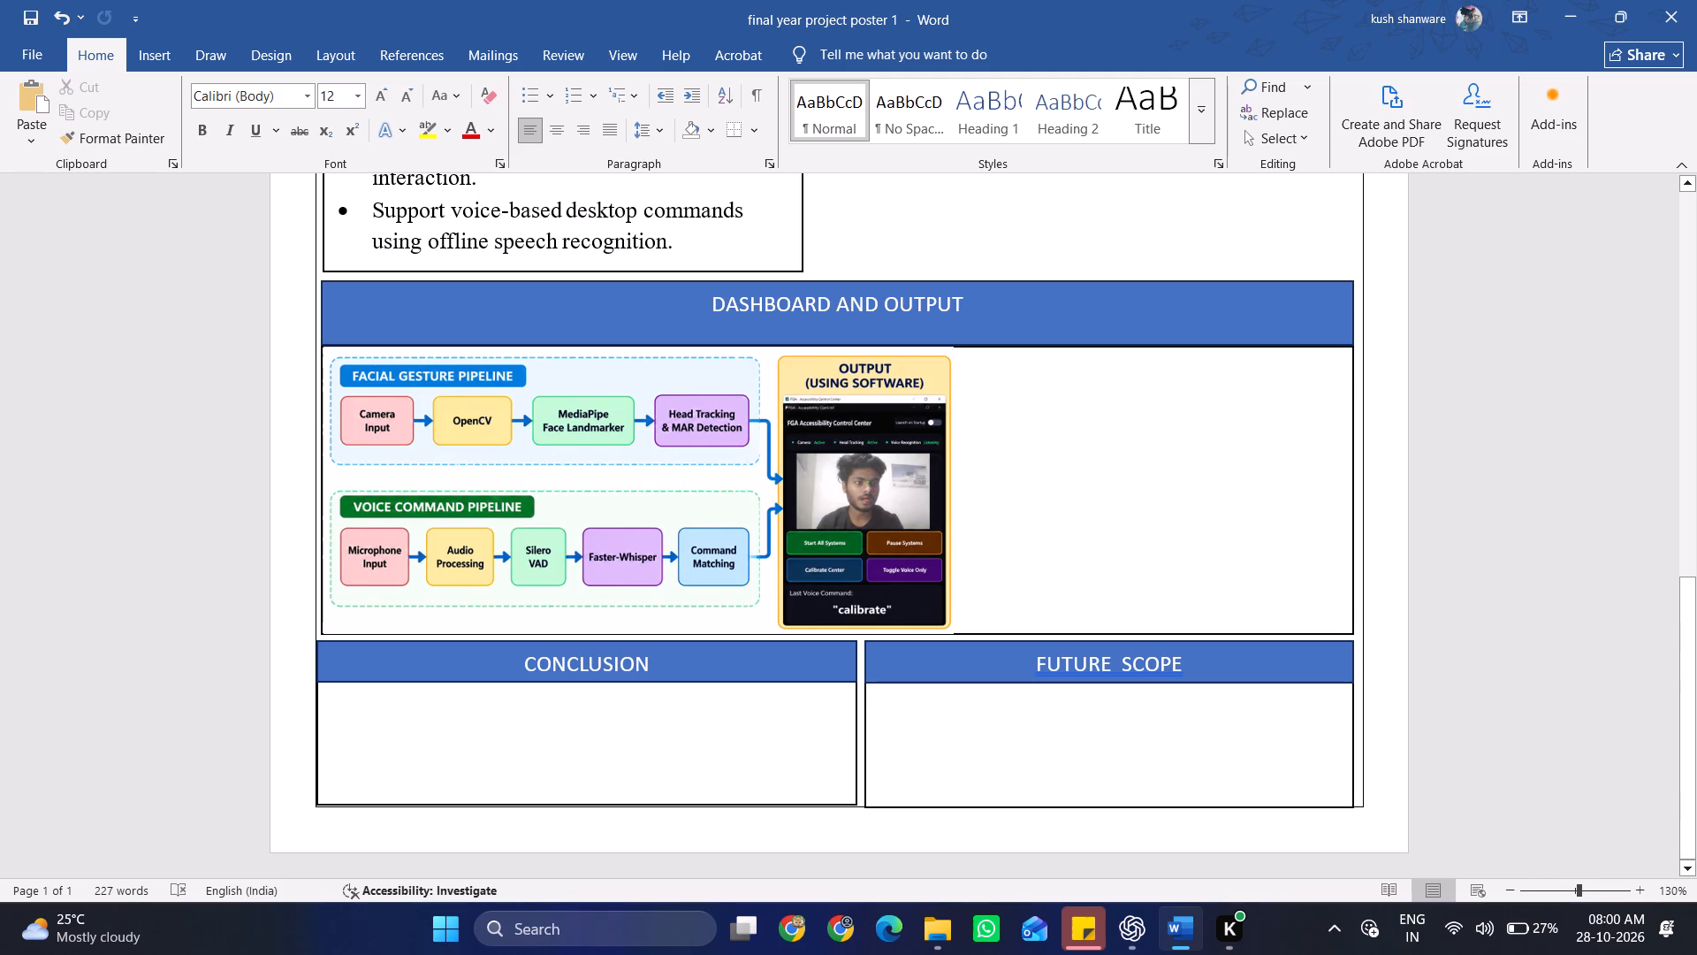
click(877, 569)
click(640, 633)
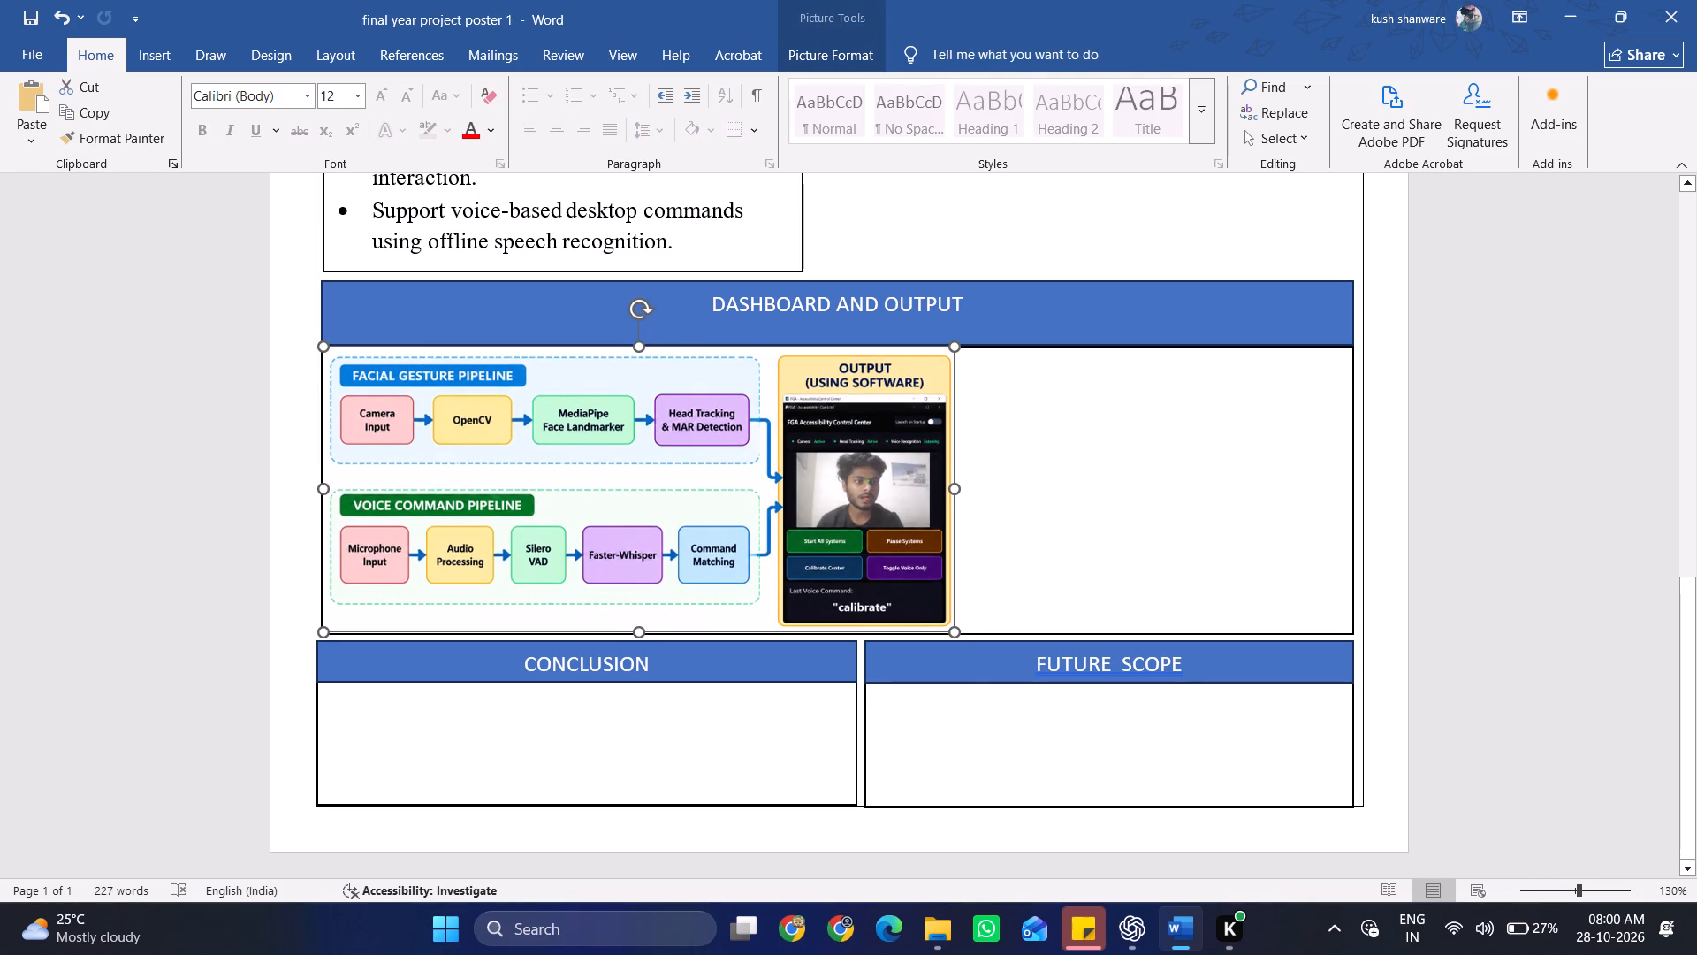
click(1458, 586)
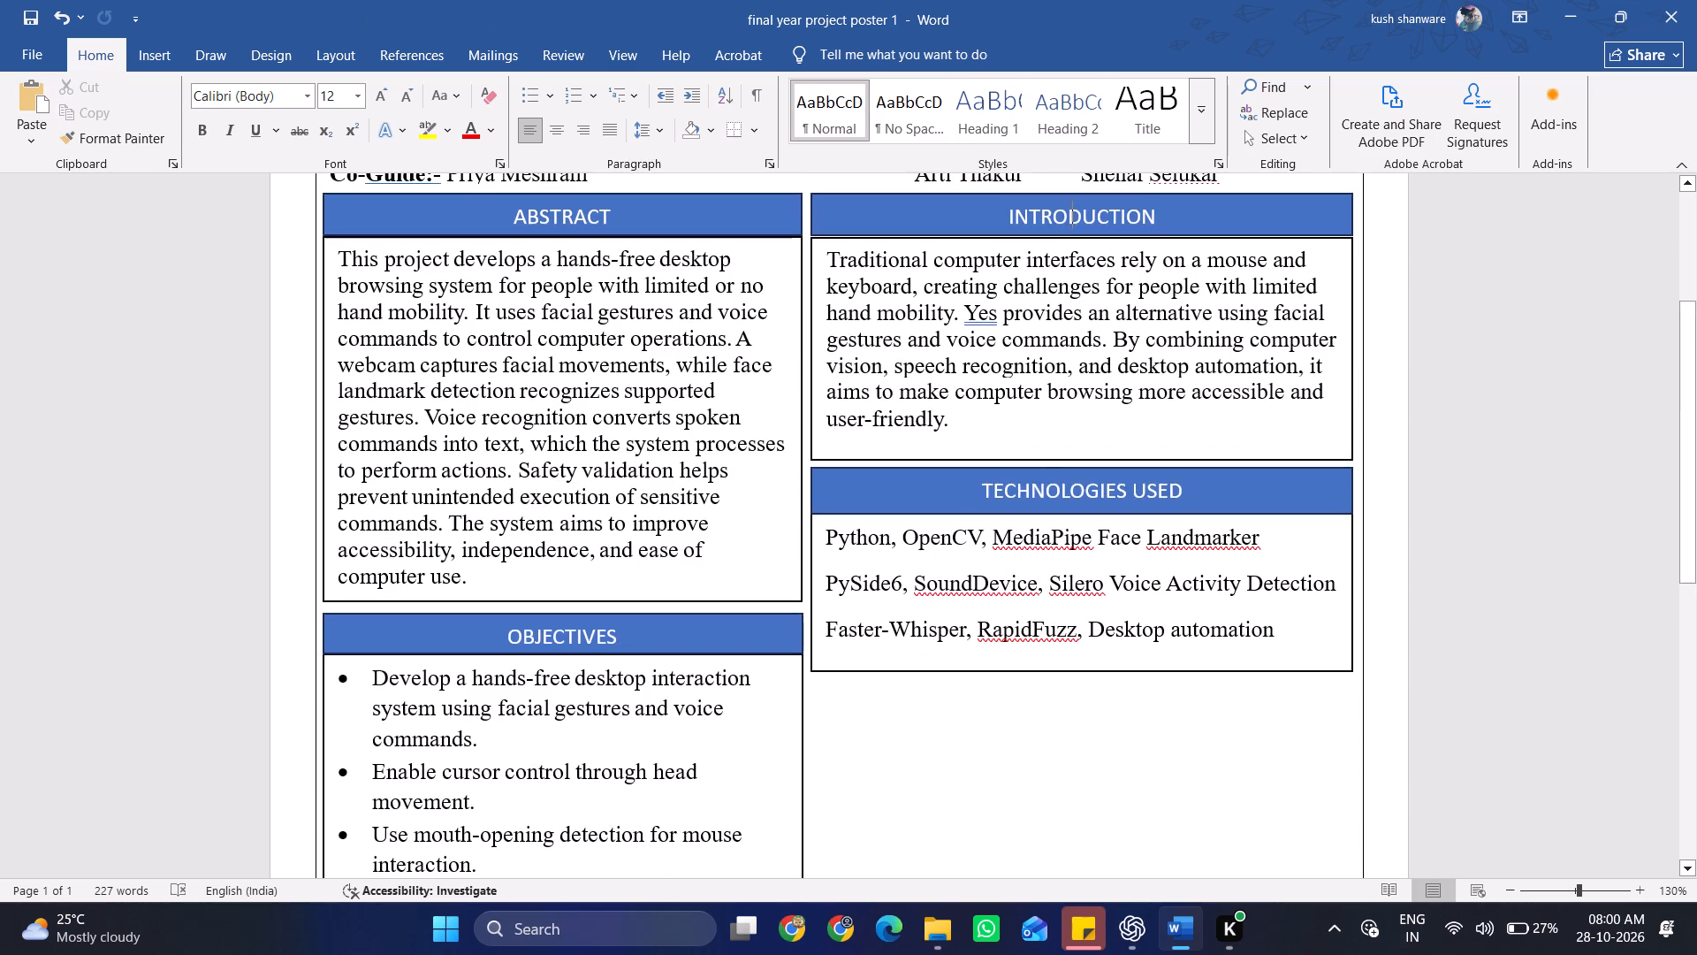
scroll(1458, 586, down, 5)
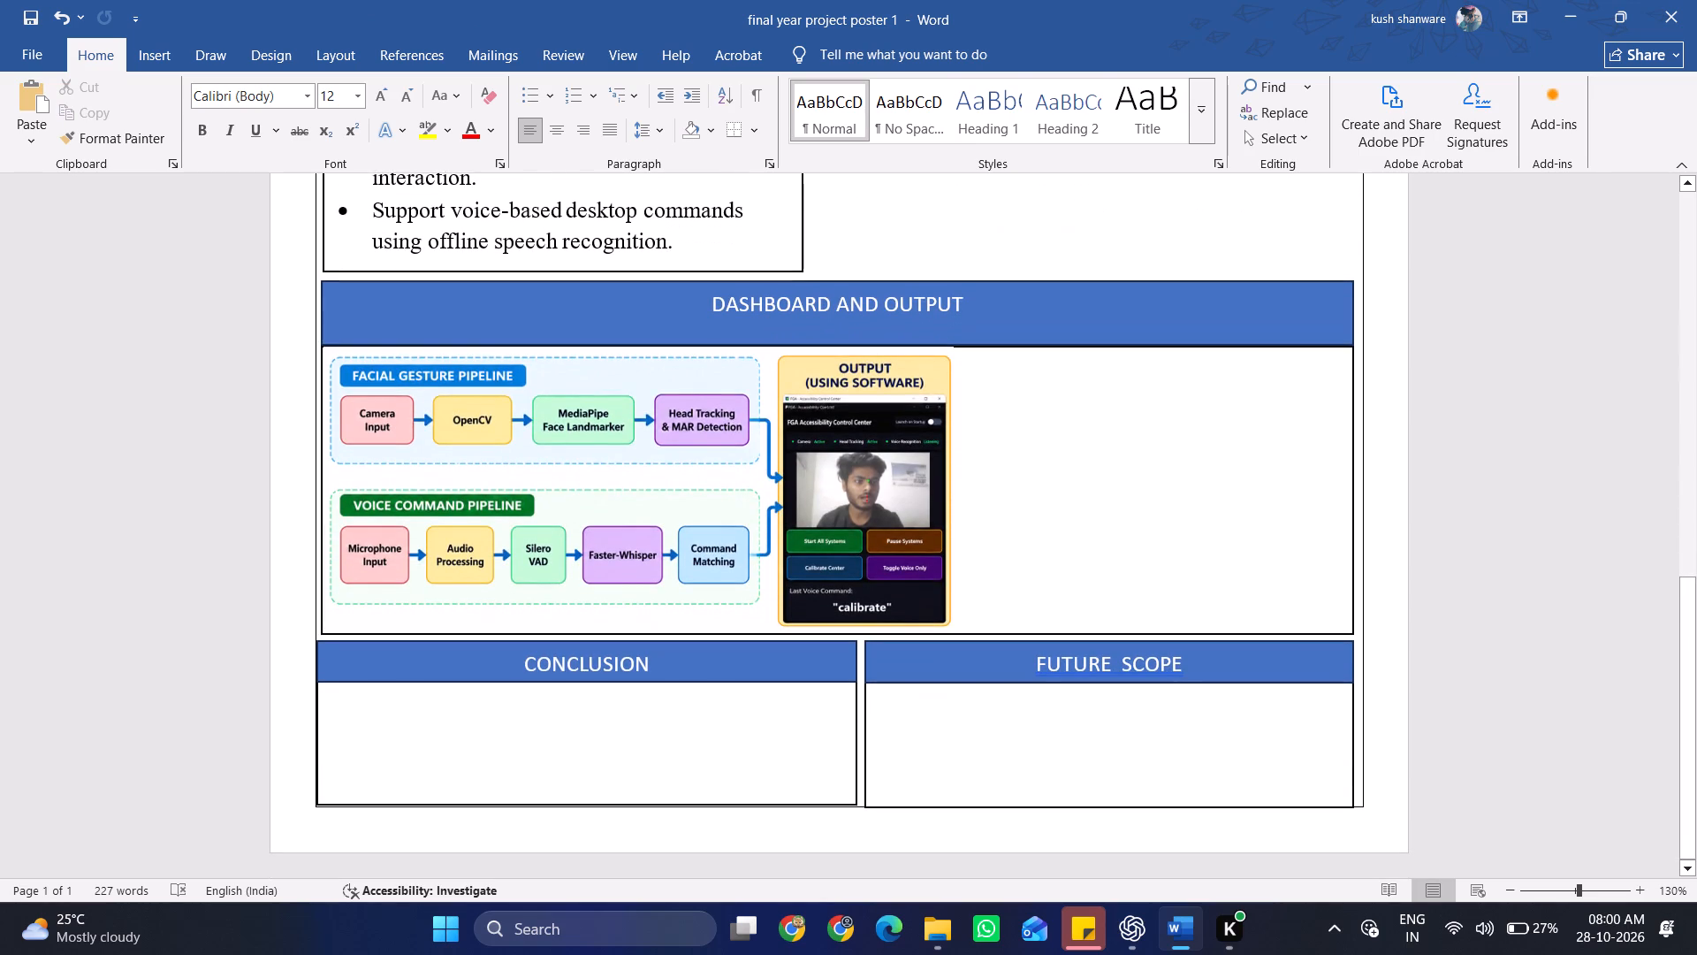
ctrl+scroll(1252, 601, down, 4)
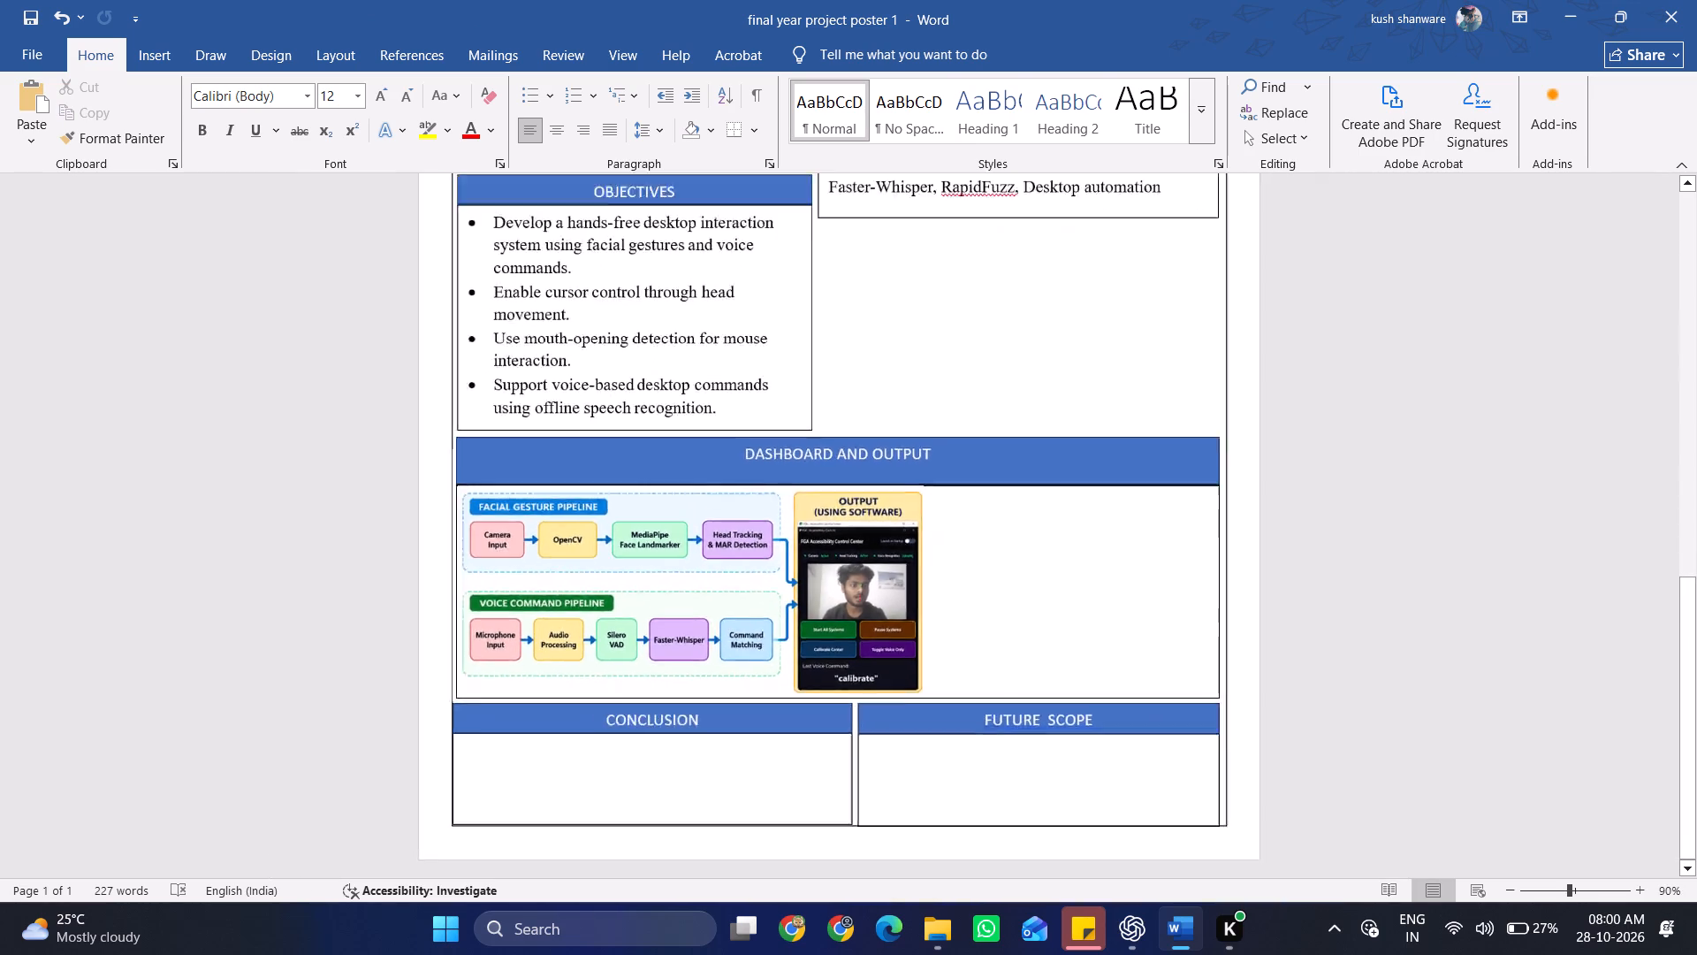
ctrl+scroll(1252, 601, down, 2)
scroll(1252, 601, up, 2)
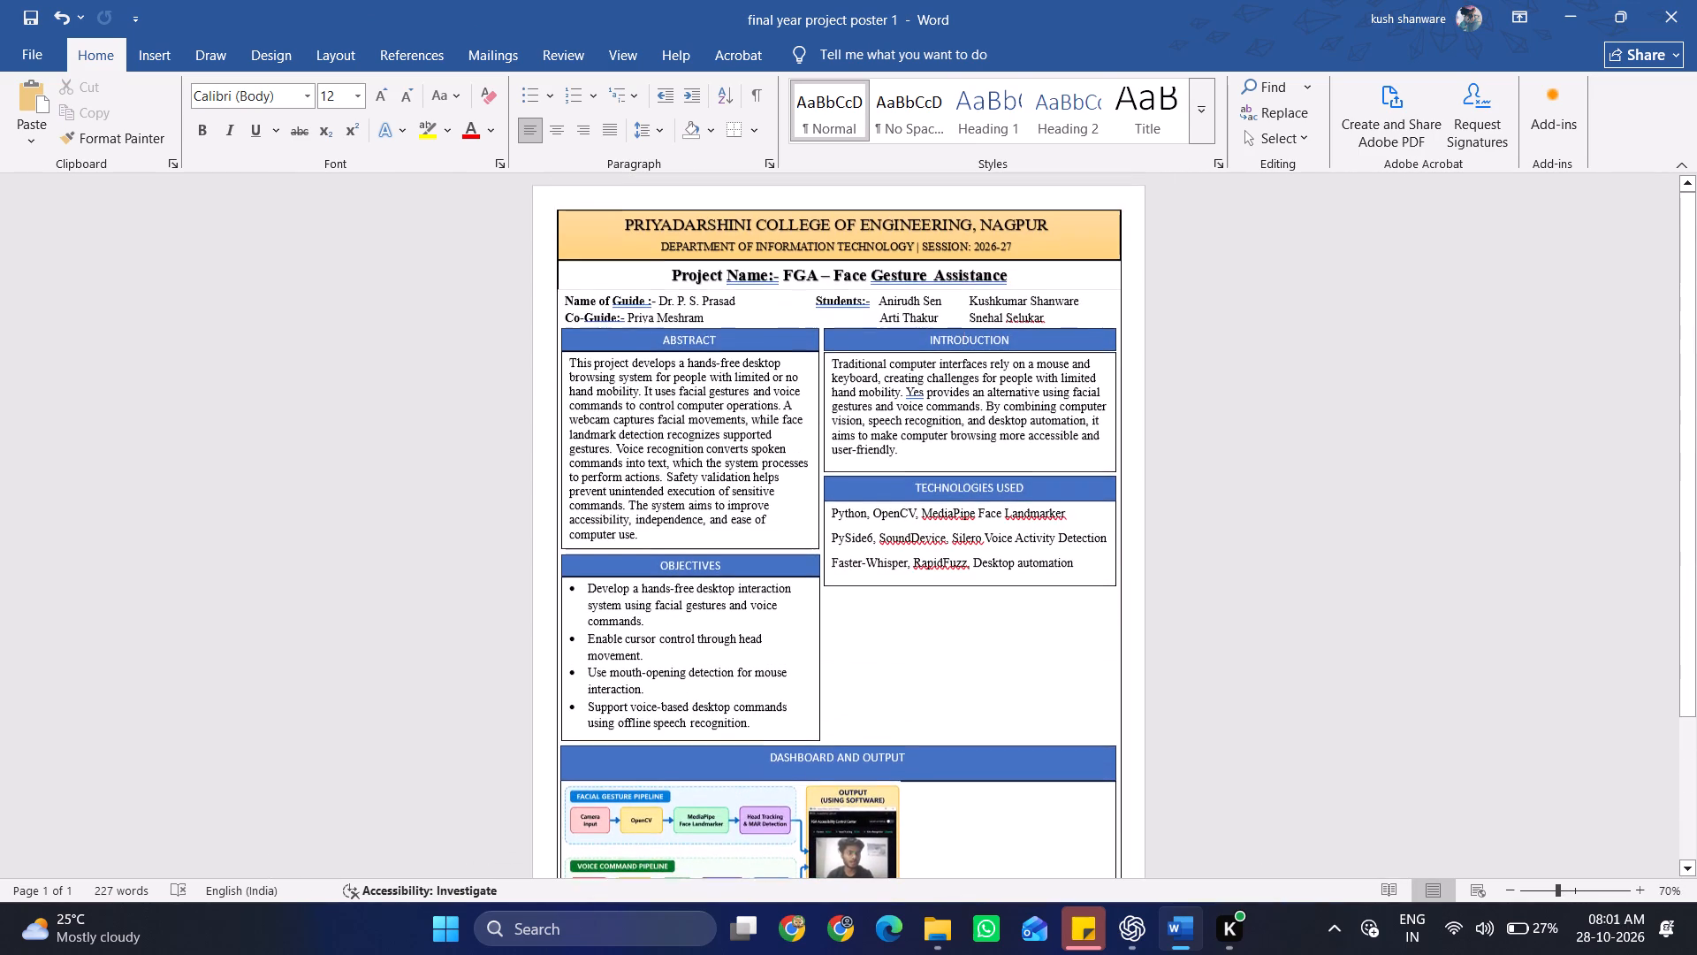
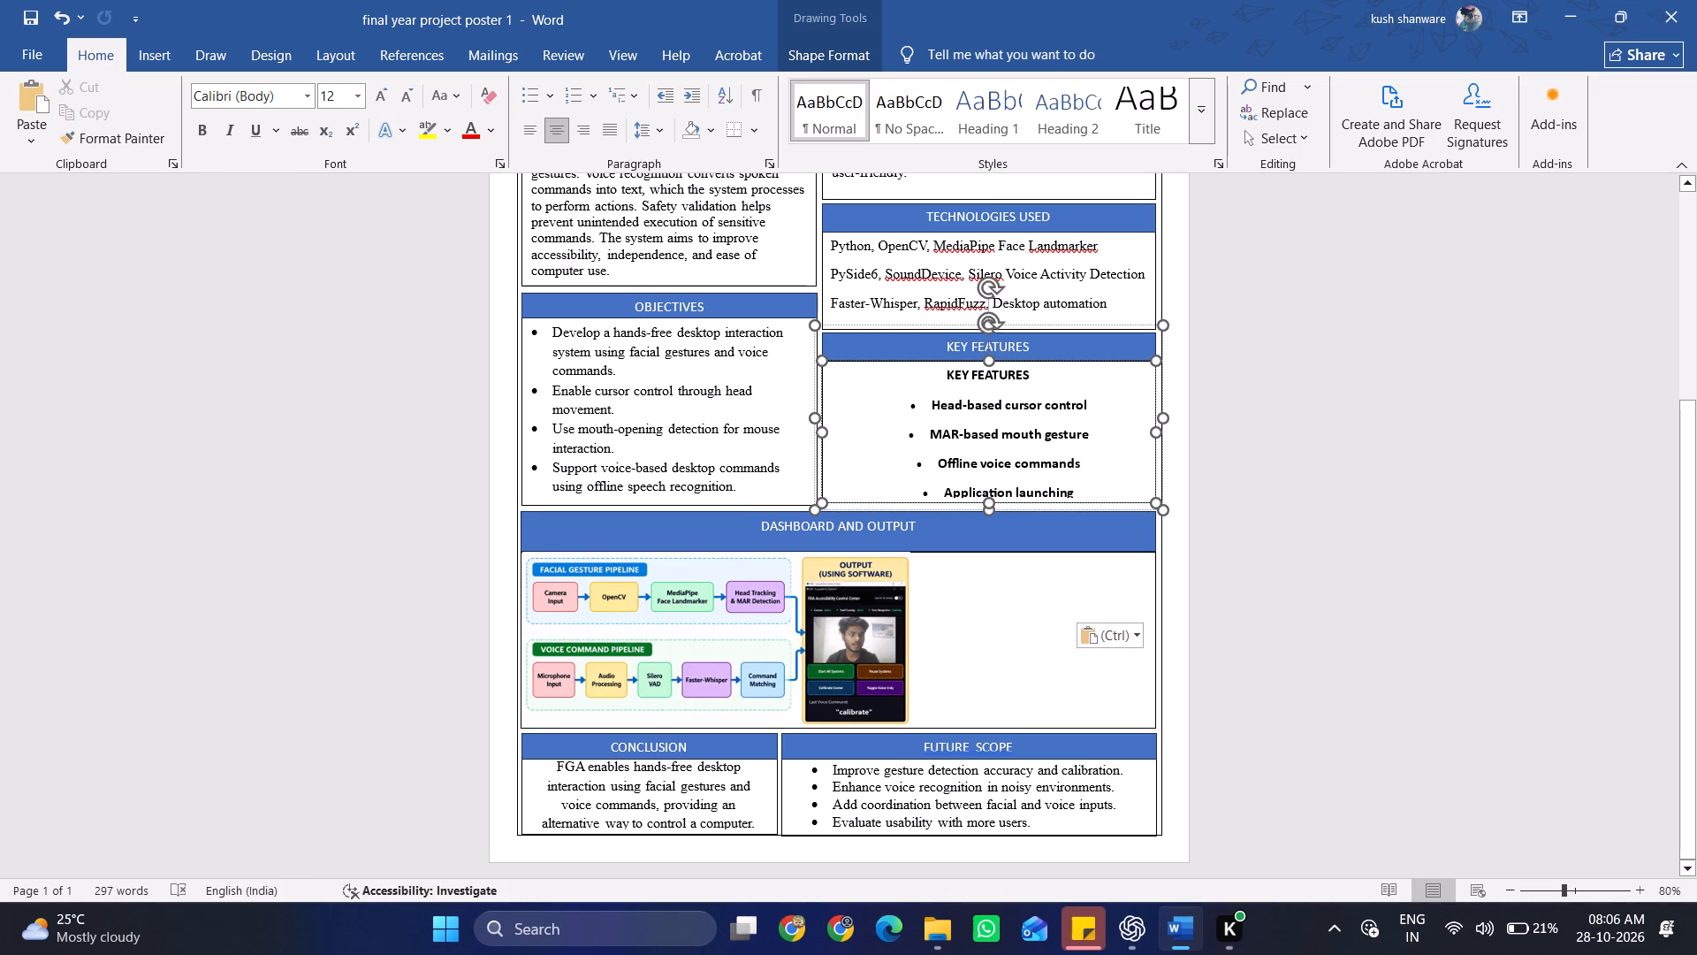
Remove the bullet from the Head-based cursor control item and delete the duplicate KEY FEATURES title line above it.
click(930, 401)
key(BackSpace)
key(BackSpace)
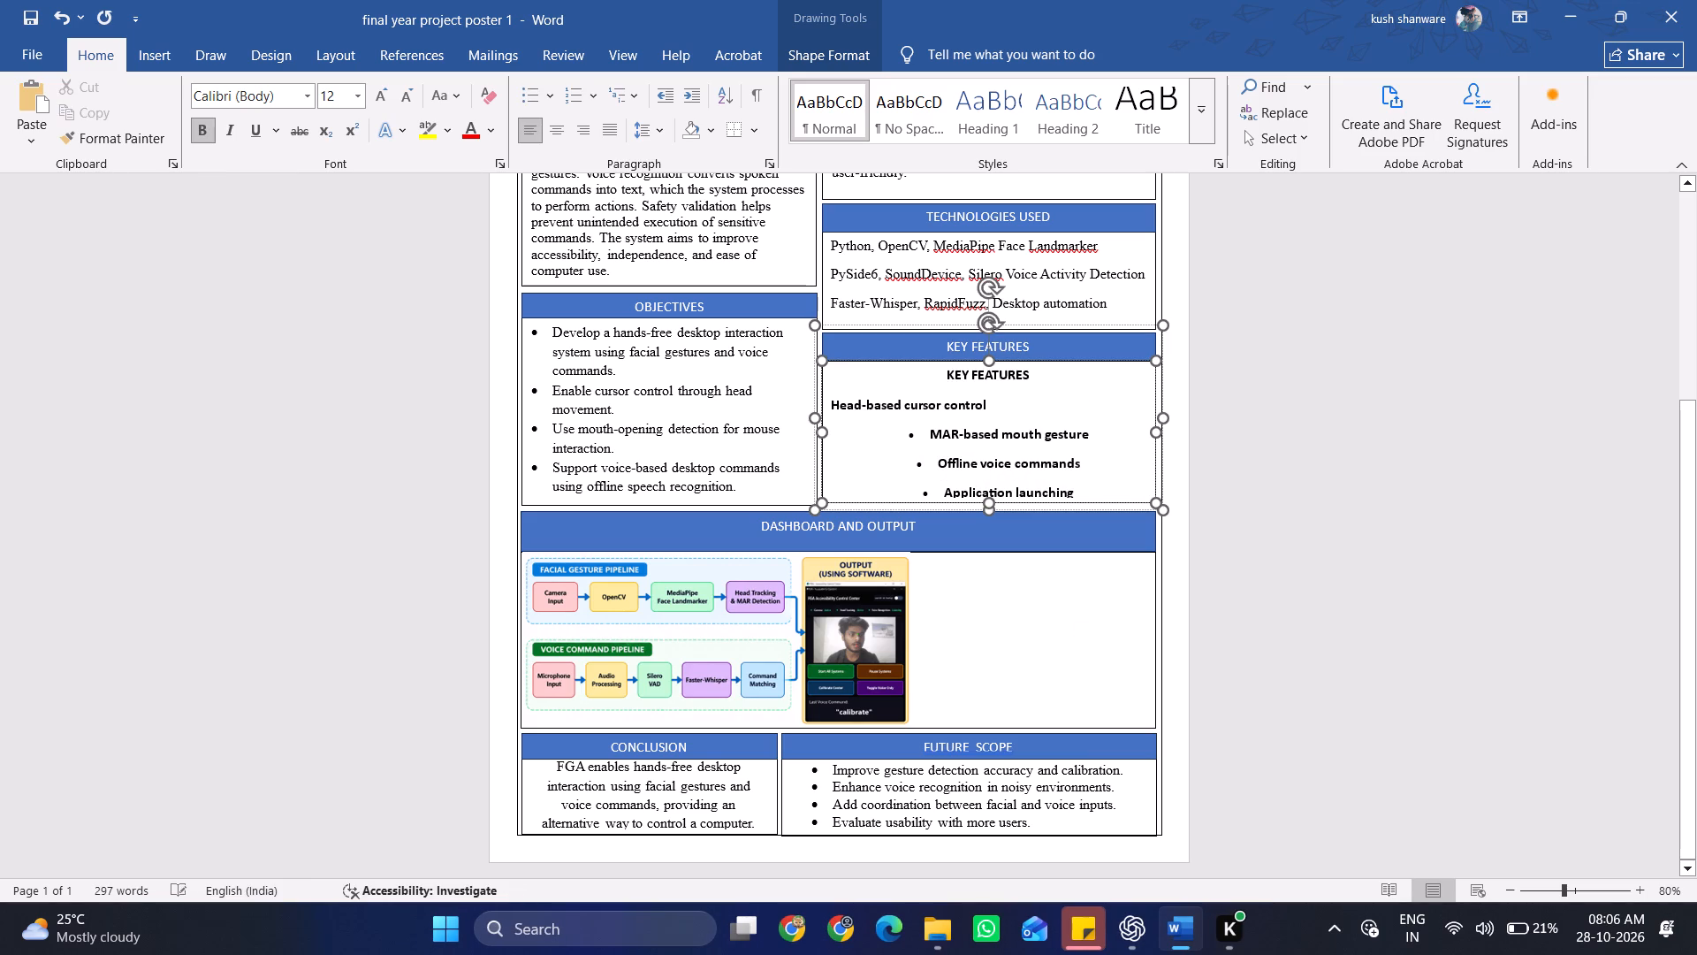
key(BackSpace)
key(BackSpace)
key(BackSpace)
key(BackSpace)
key(BackSpace)
key(BackSpace)
key(BackSpace)
key(BackSpace)
key(BackSpace)
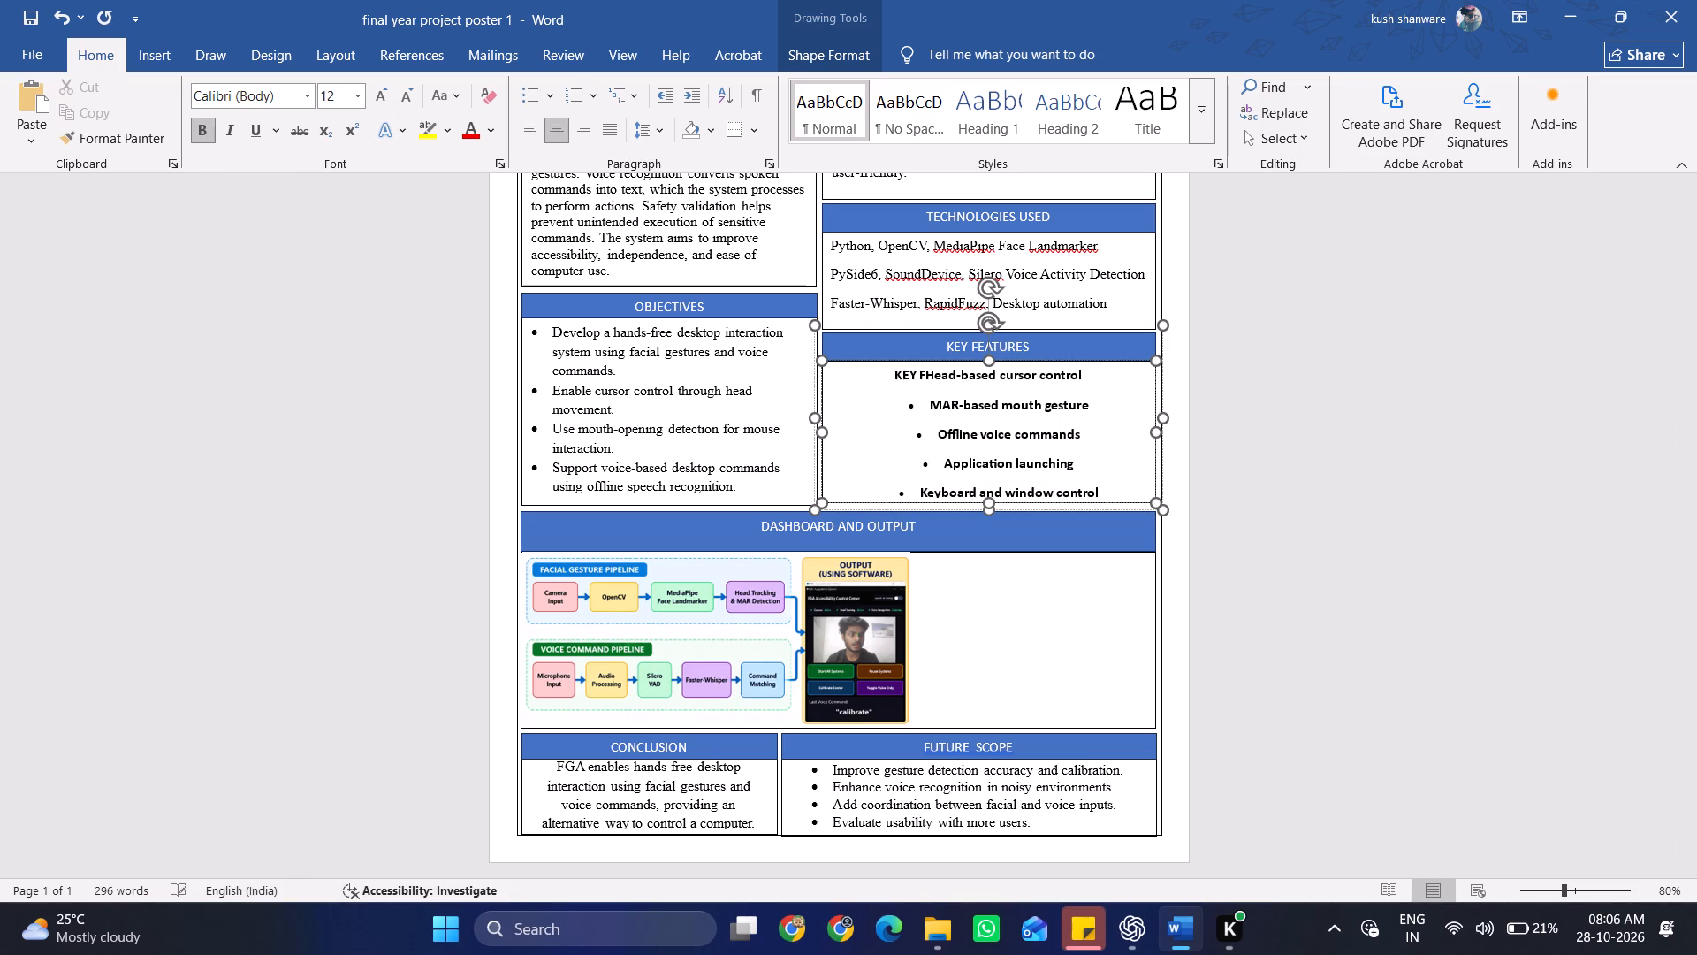
key(BackSpace)
key(BackSpace)
key(BackSpace)
key(BackSpace)
key(BackSpace)
key(BackSpace)
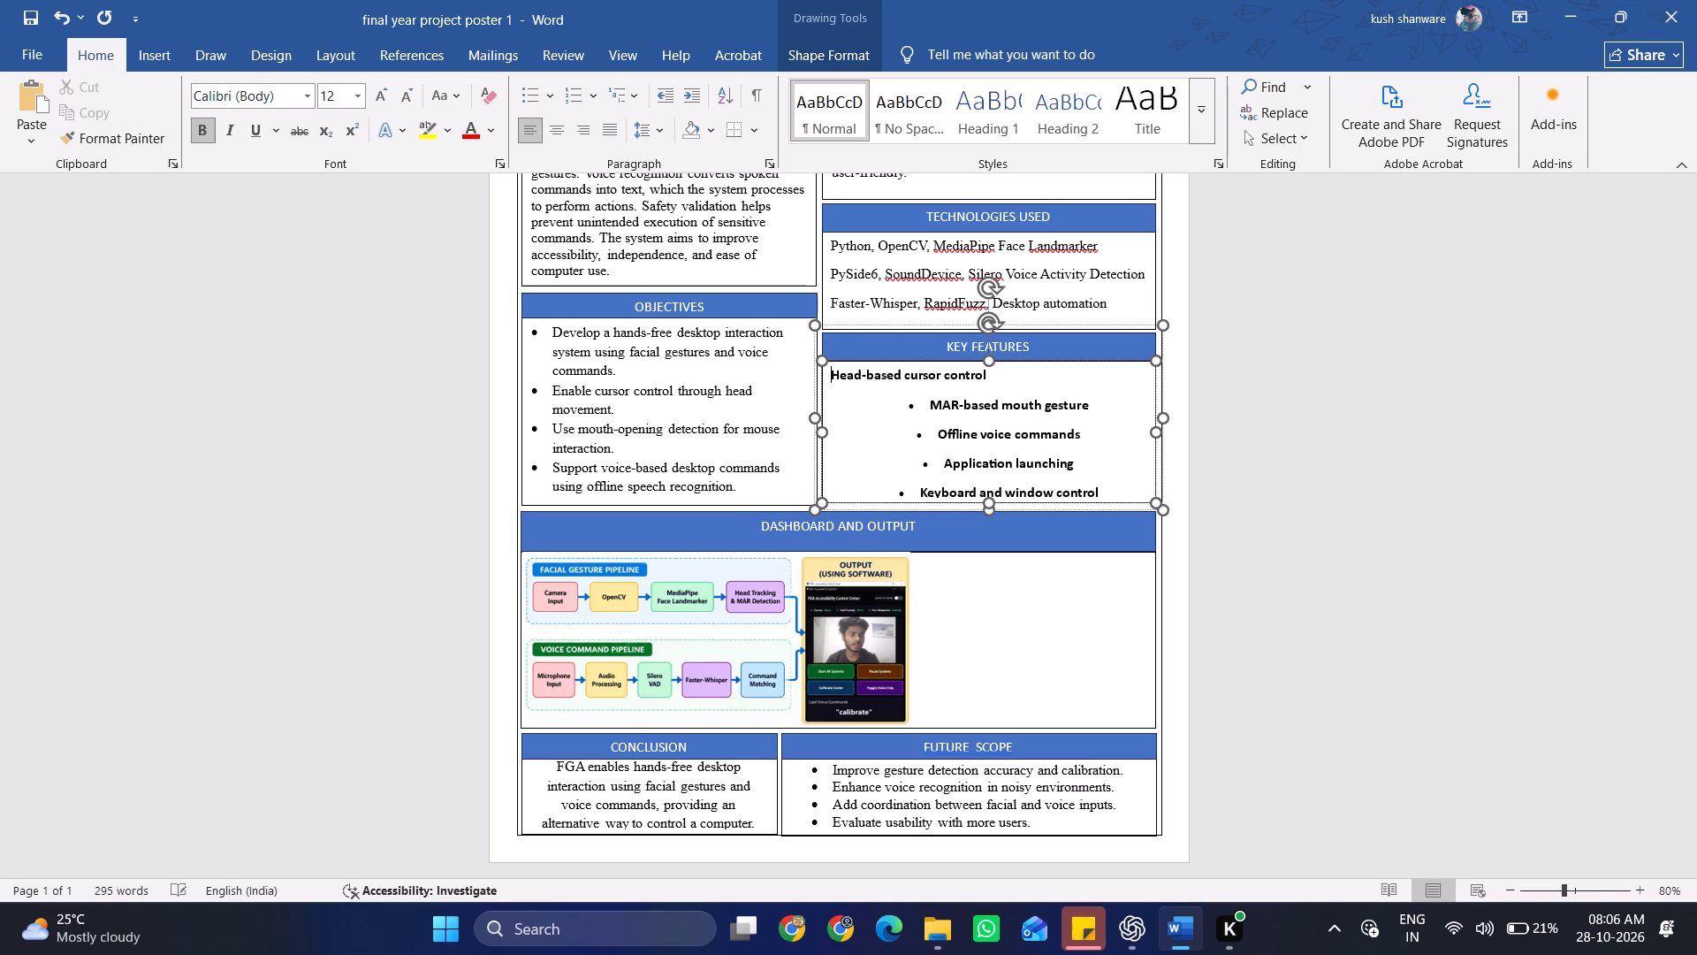
Remove the bullets and indents from the MAR-based mouth gesture, Offline voice commands, Application launching, and Keyboard and window control items.
key(Down)
key(BackSpace)
key(BackSpace)
key(Down)
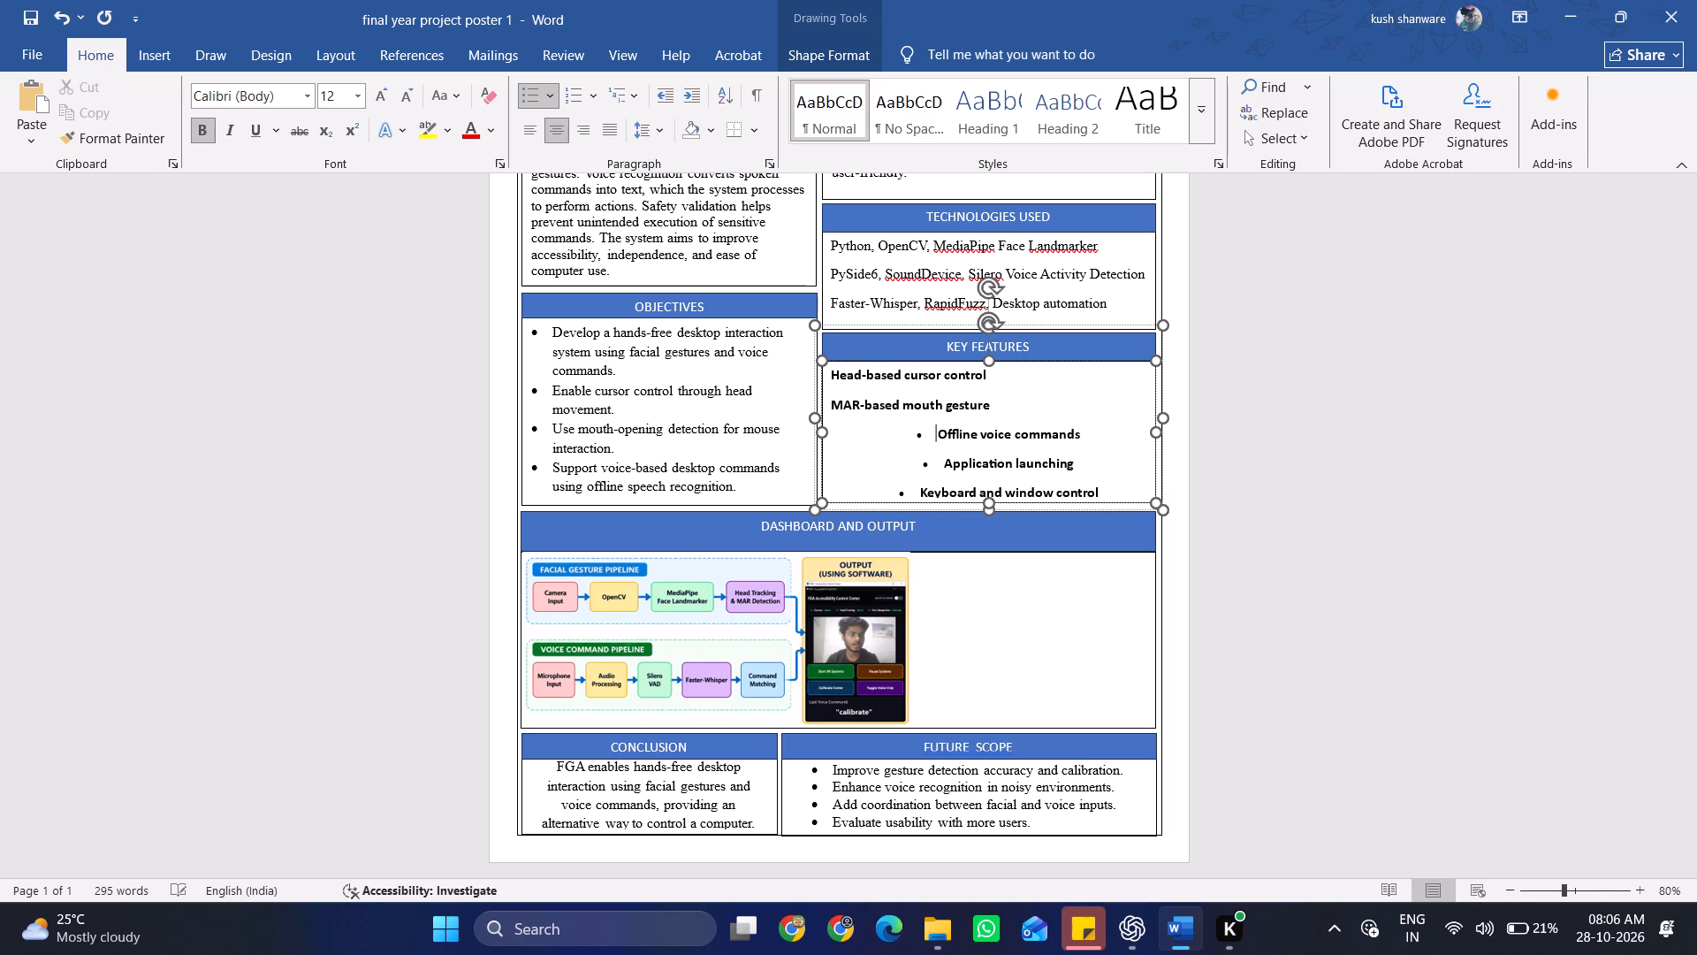
key(BackSpace)
key(BackSpace)
key(Down)
key(BackSpace)
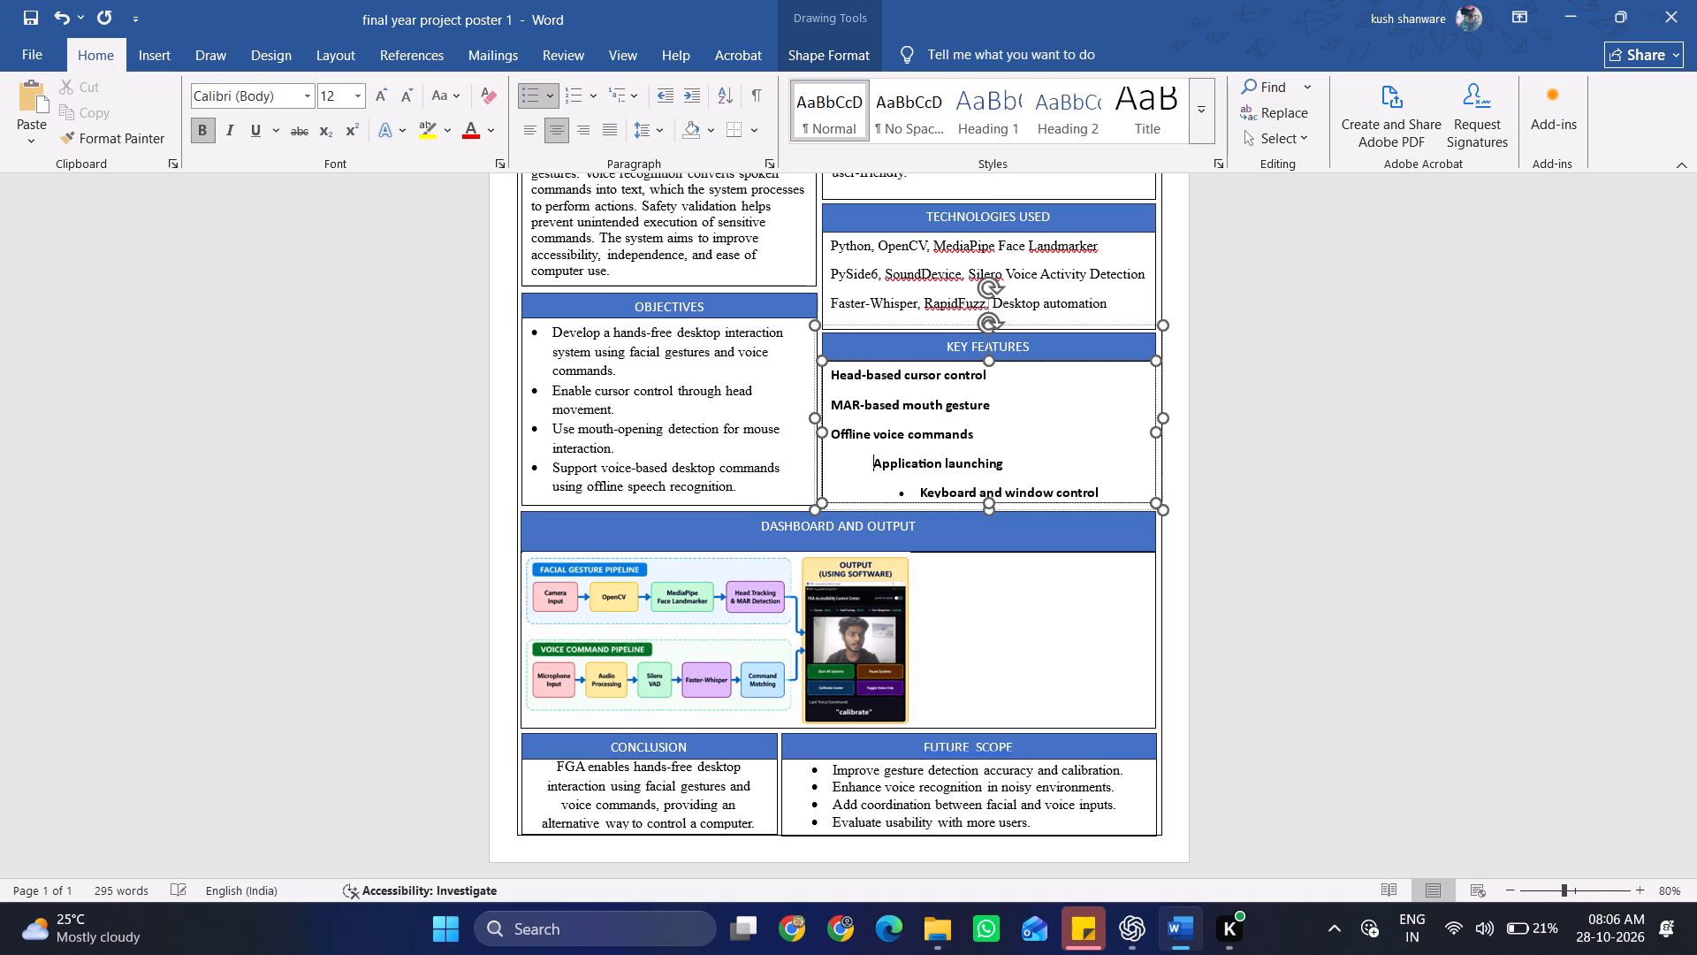
key(BackSpace)
key(Down)
key(BackSpace)
key(BackSpace)
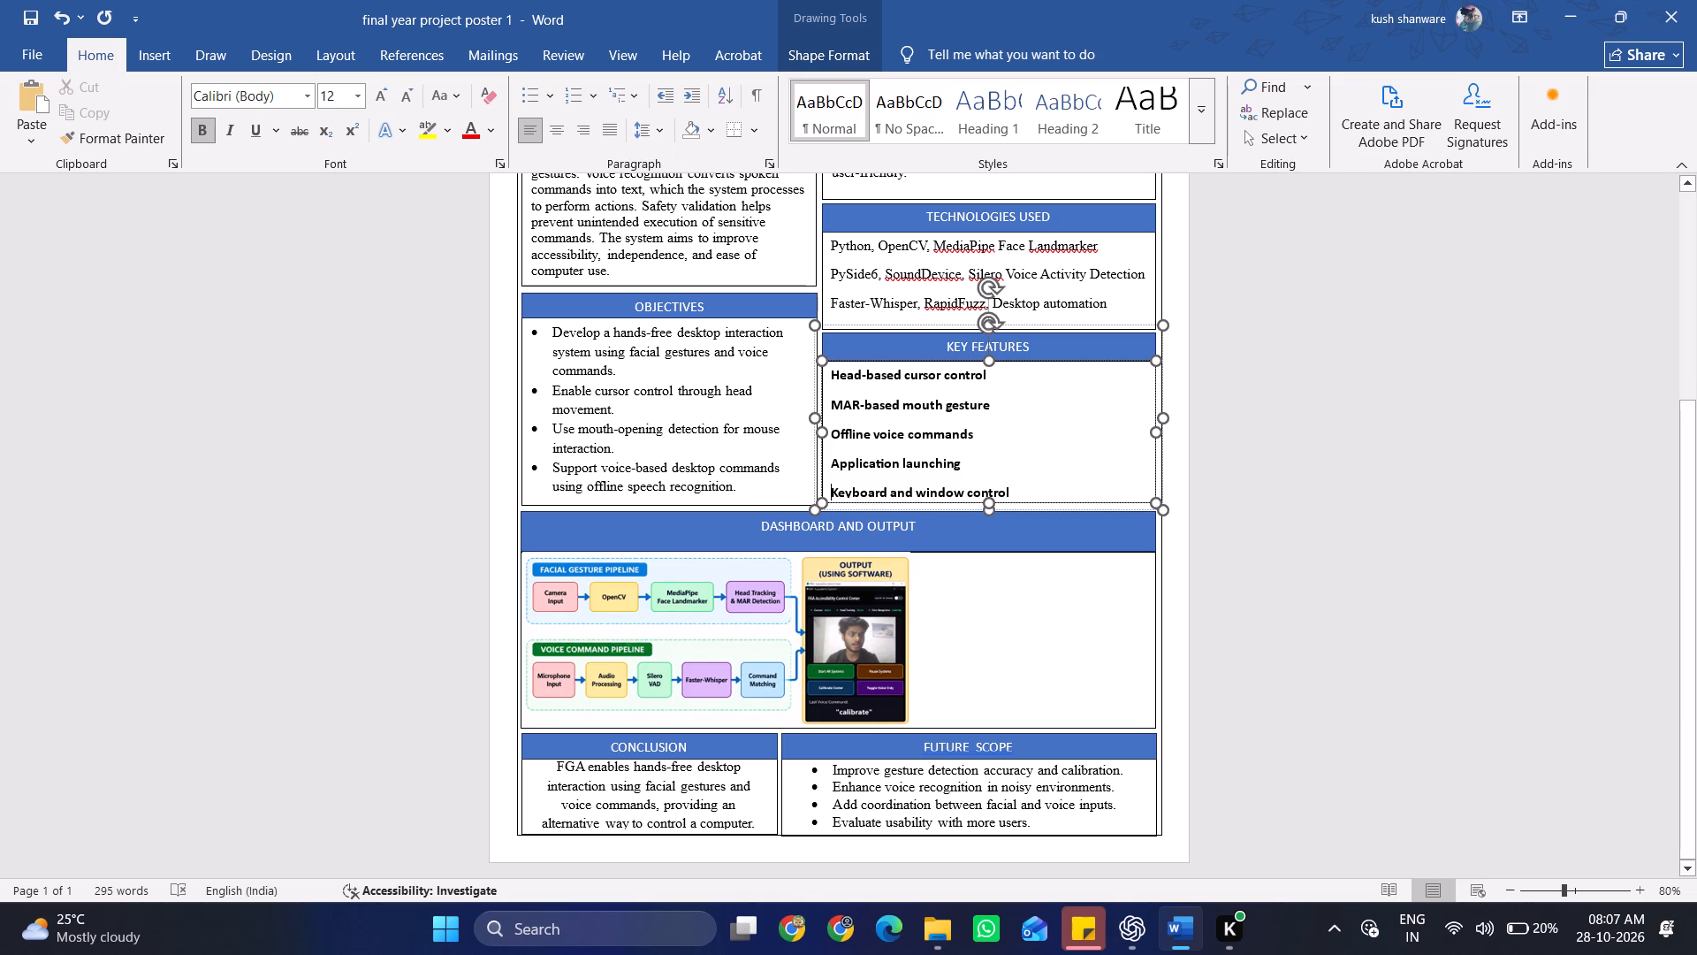
Remove the space after paragraph for all the text in the Key Features box.
click(923, 392)
key(ctrl+a)
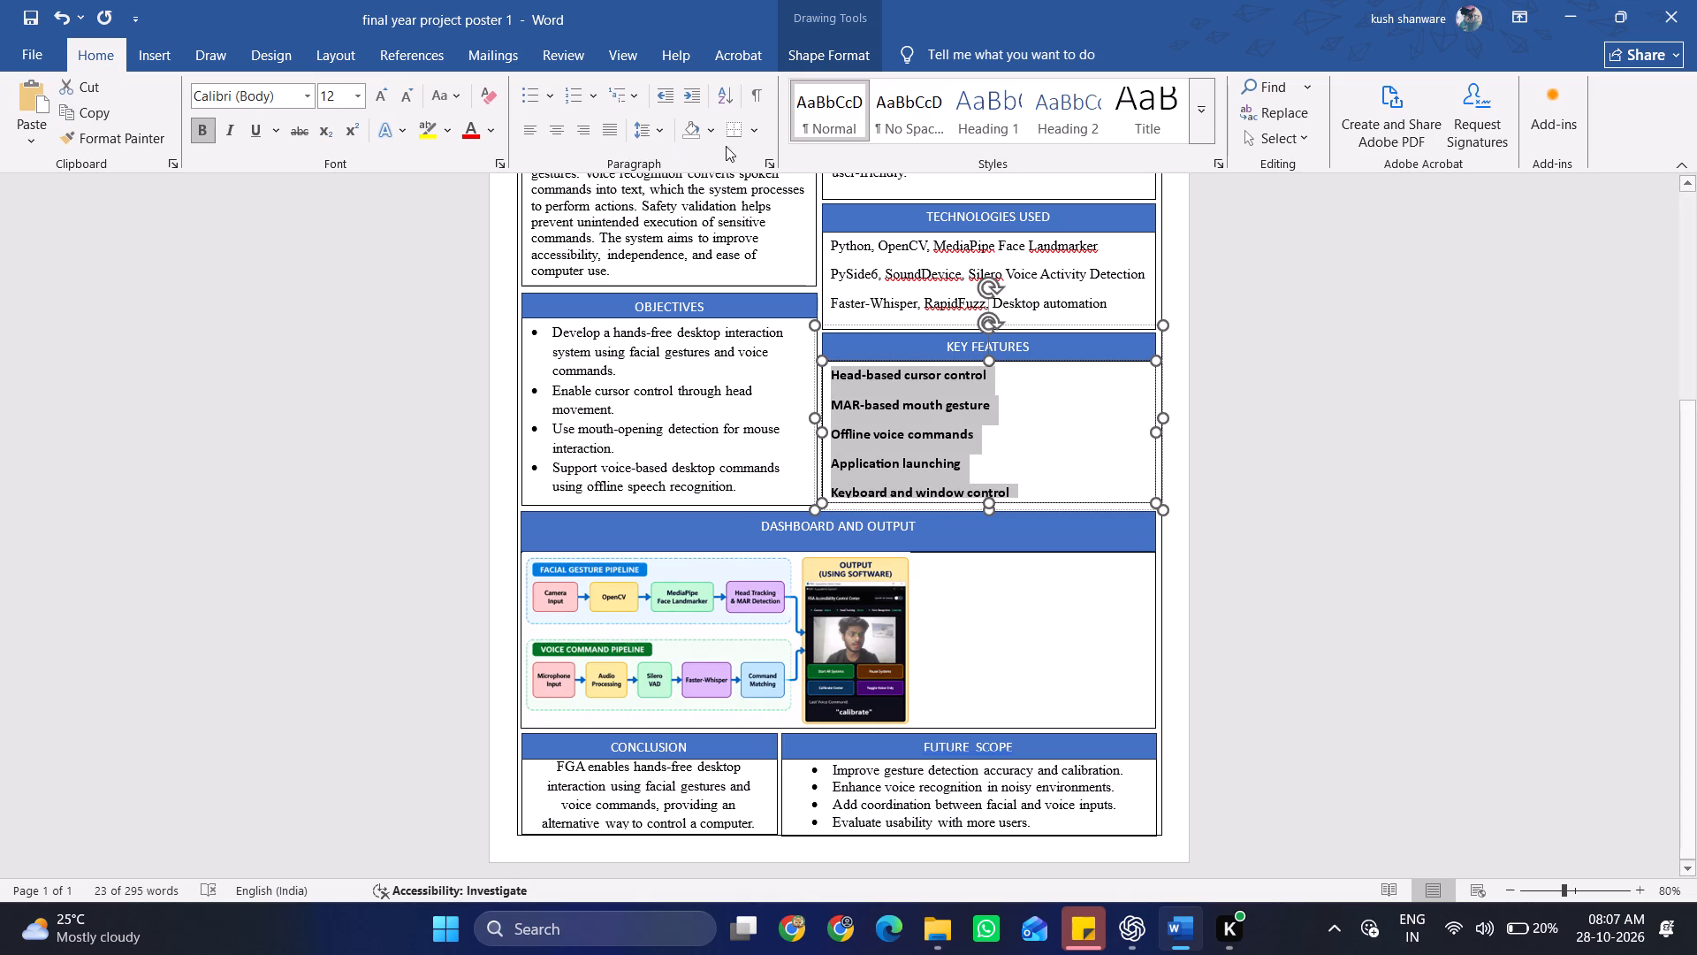
click(654, 131)
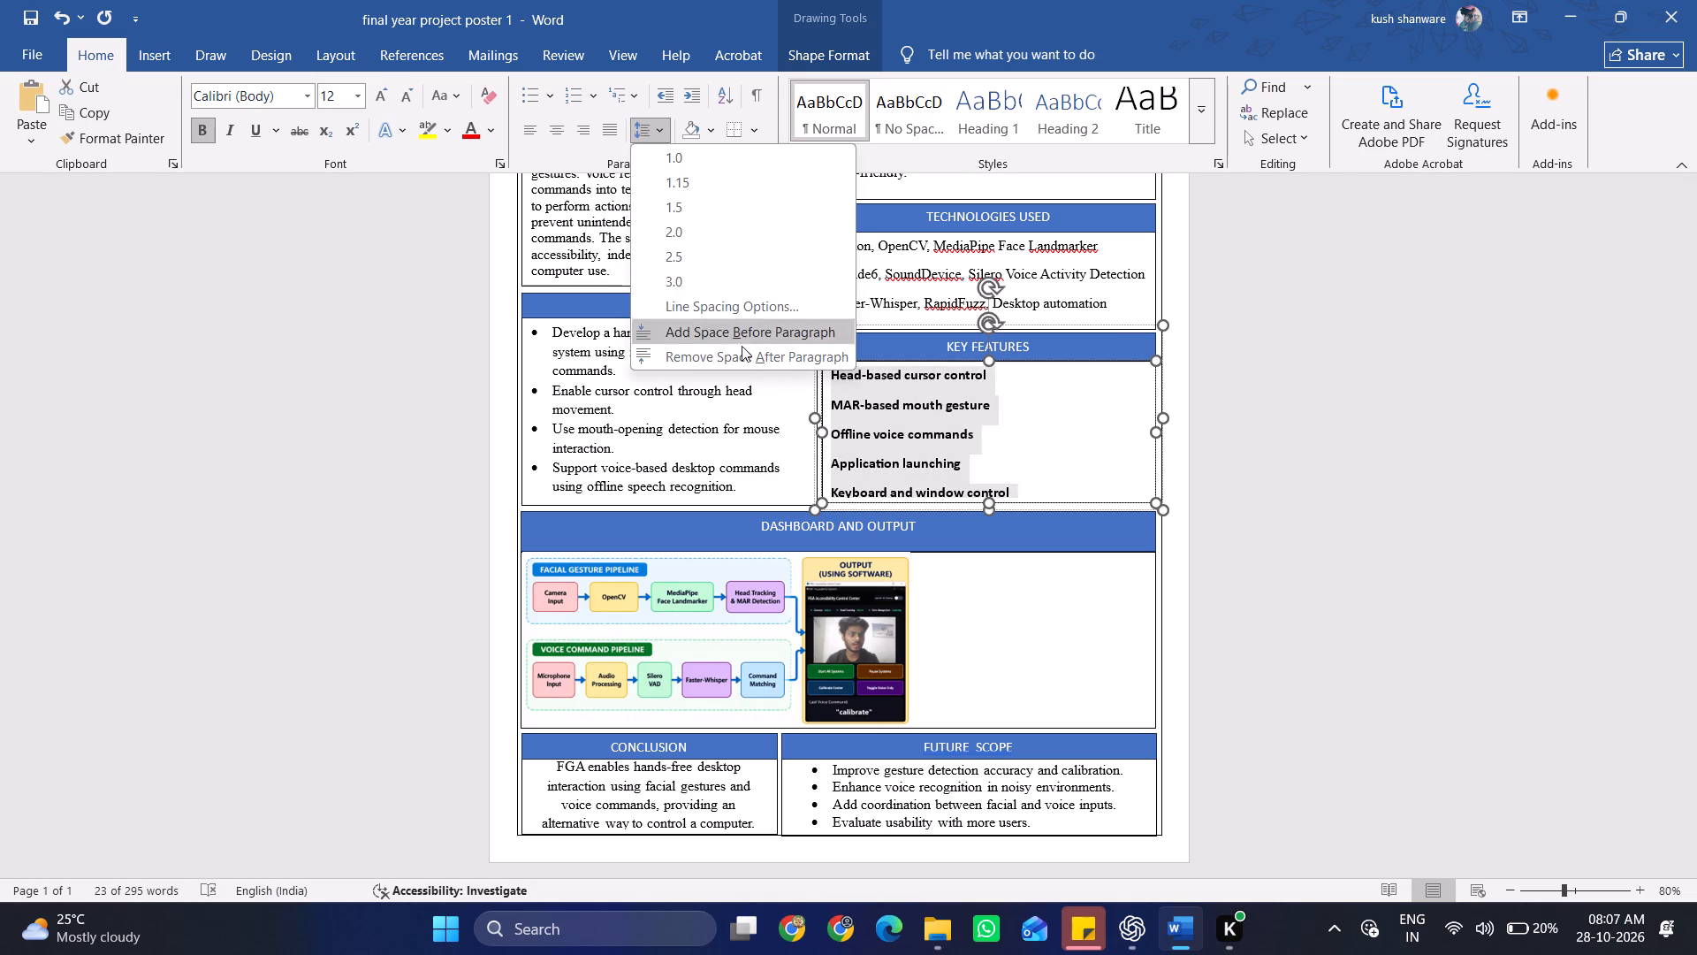
click(745, 356)
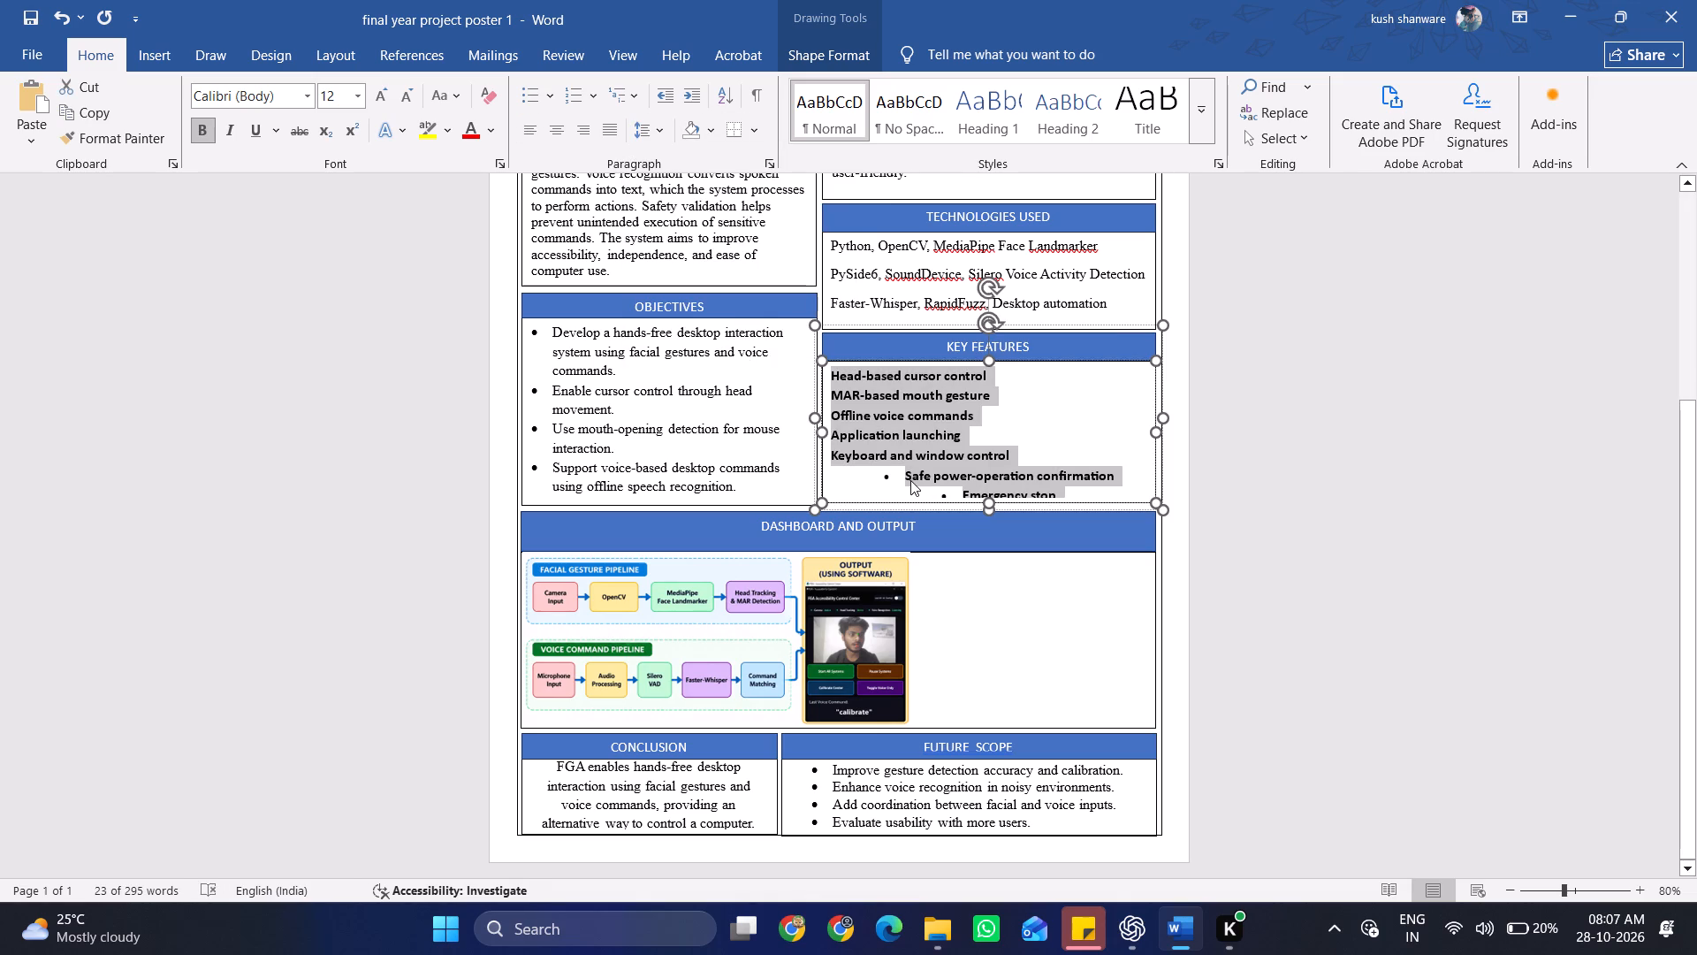
Remove the bullets and indents from the Safe power-operation confirmation and Emergency stop items.
click(903, 476)
key(BackSpace)
key(BackSpace)
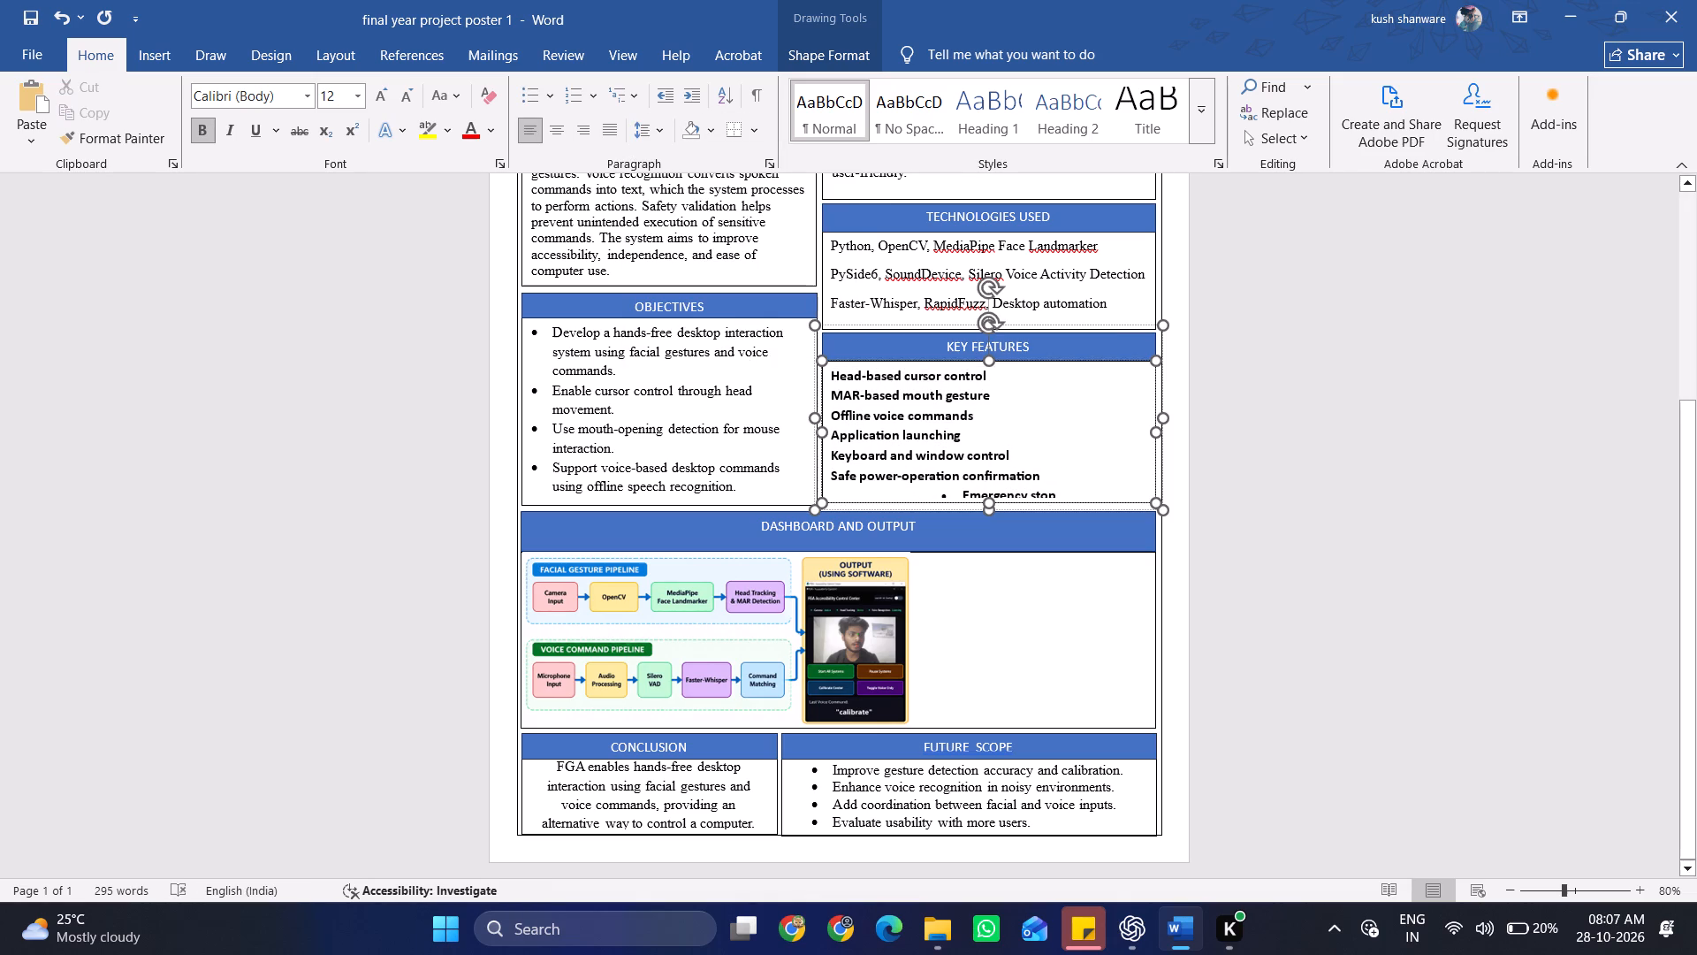
key(Down)
key(BackSpace)
key(BackSpace)
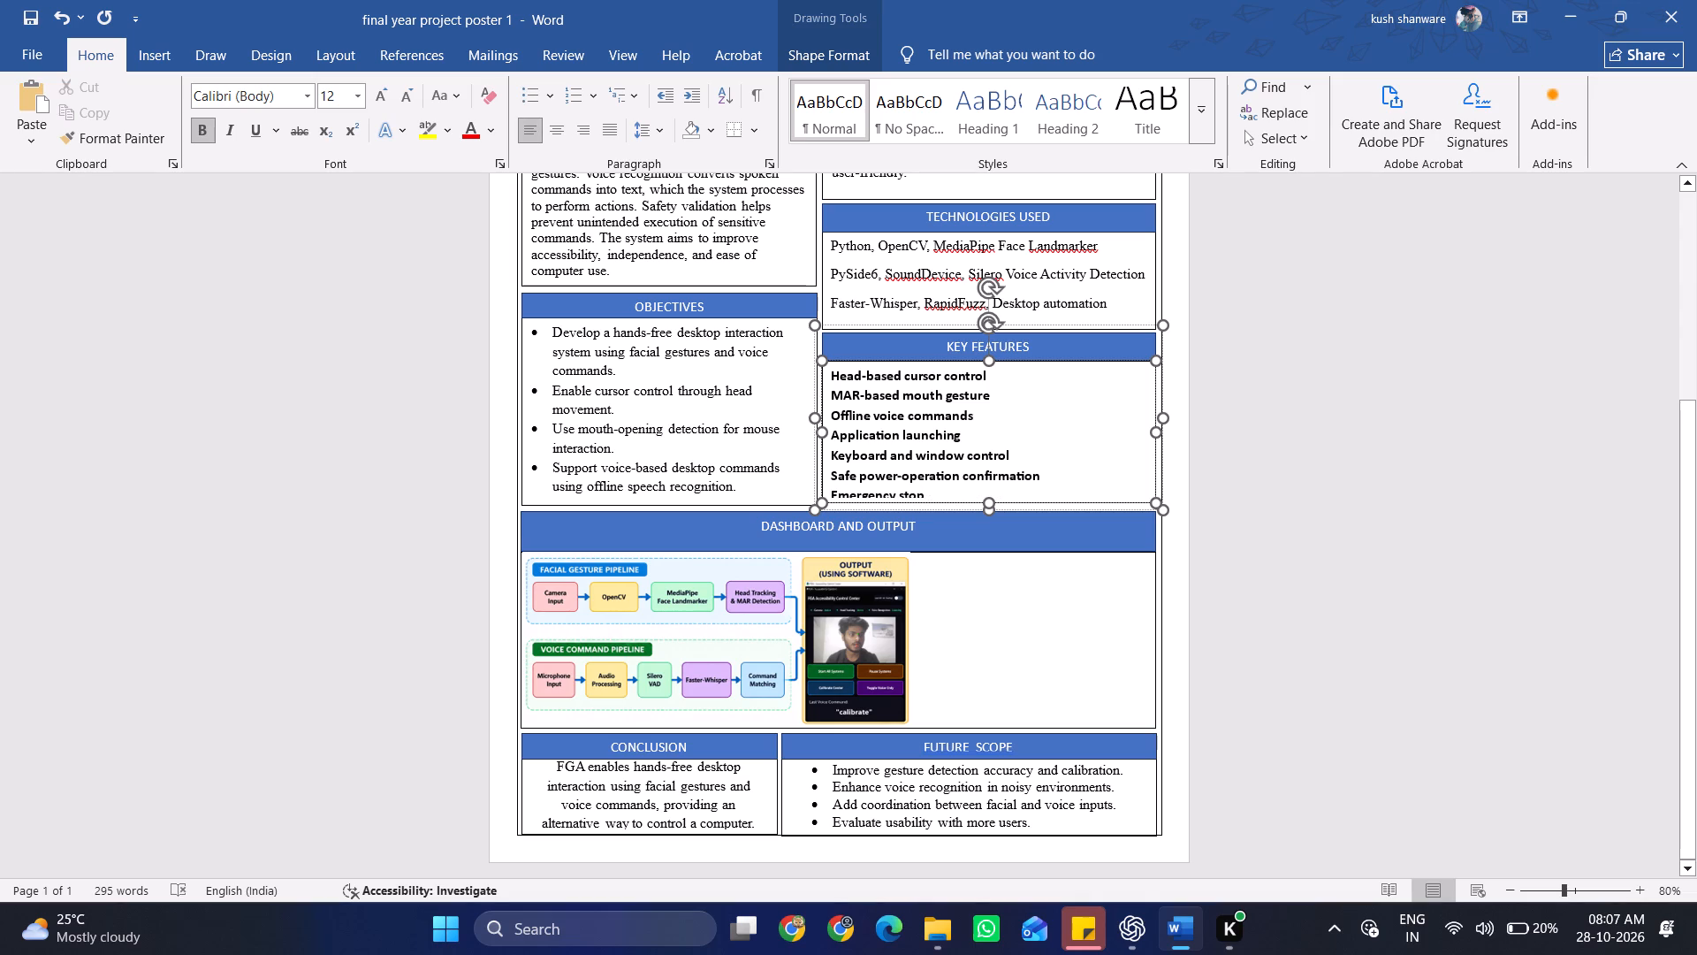
click(986, 499)
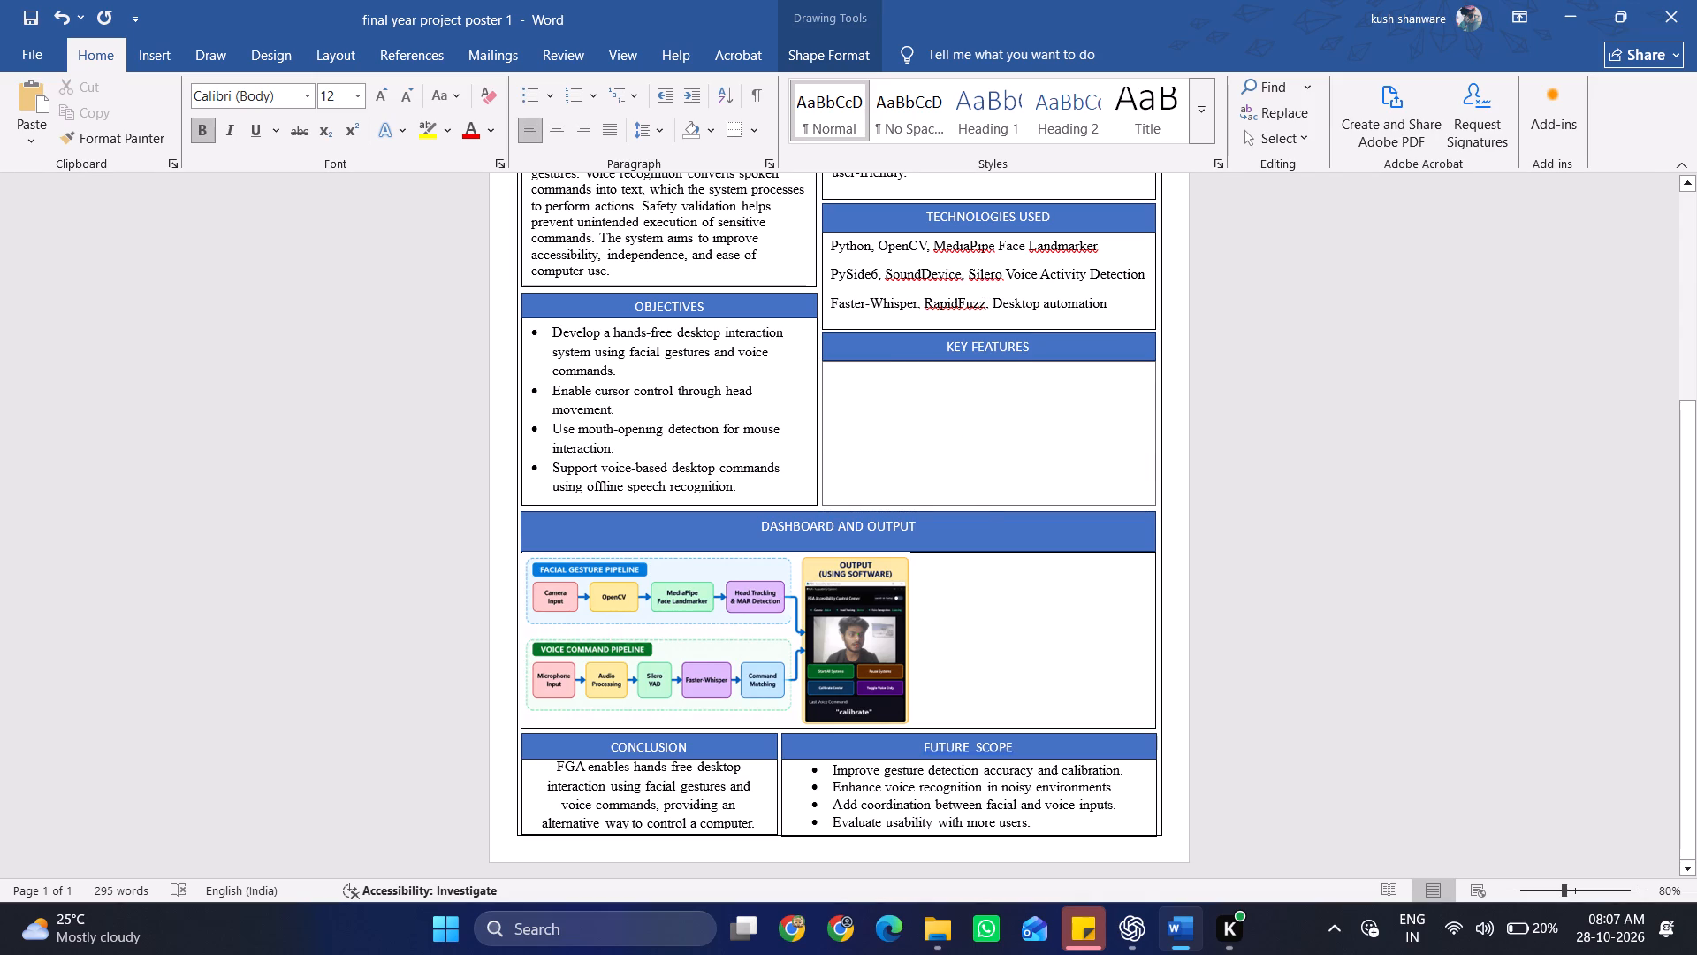
click(1263, 532)
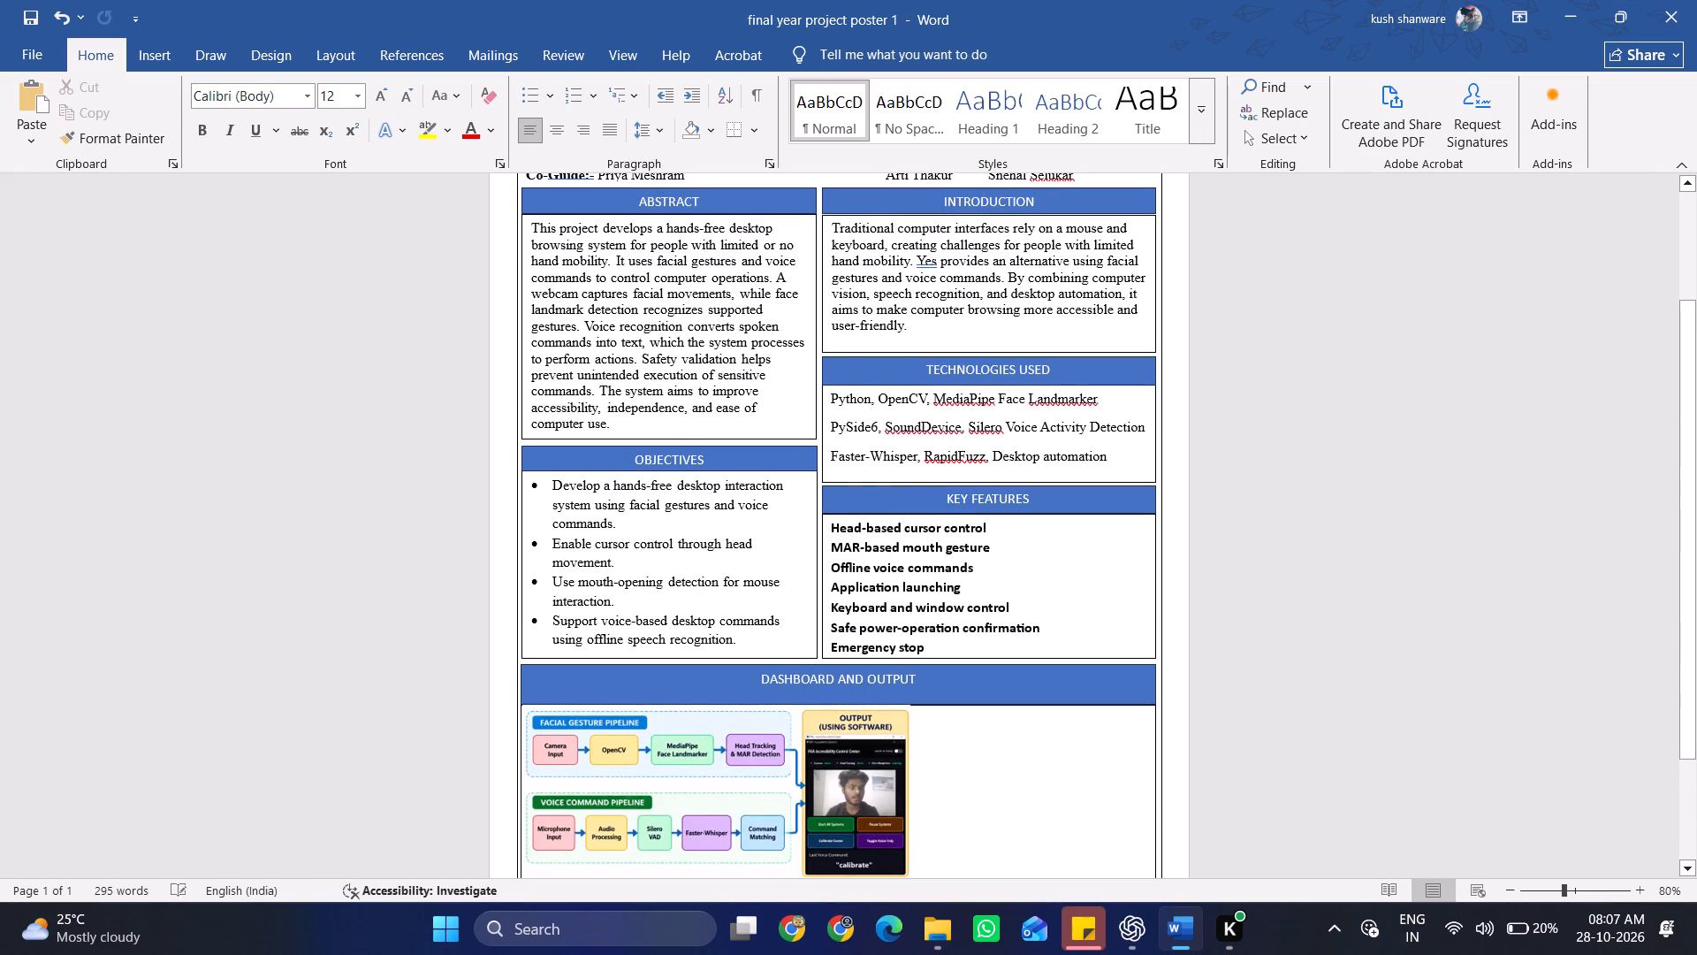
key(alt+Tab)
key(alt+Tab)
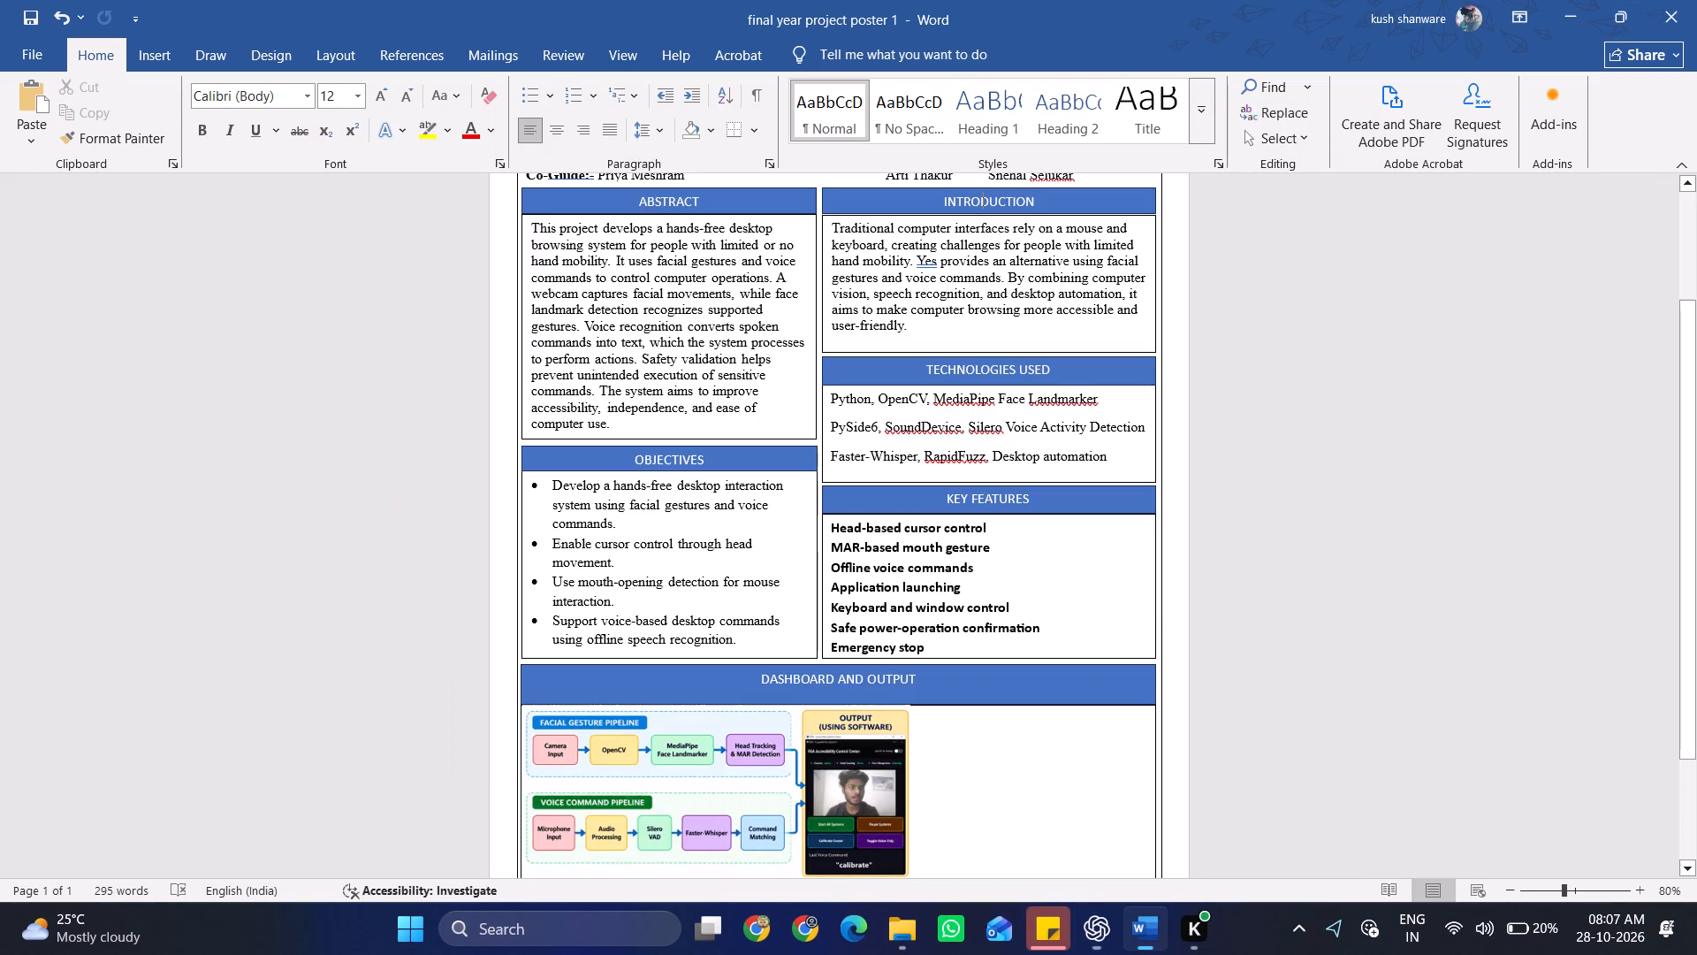
Remove the bold from the key features items, Head-based cursor control through Emergency stop, and set their font to Times New Roman.
drag(939, 652, 850, 534)
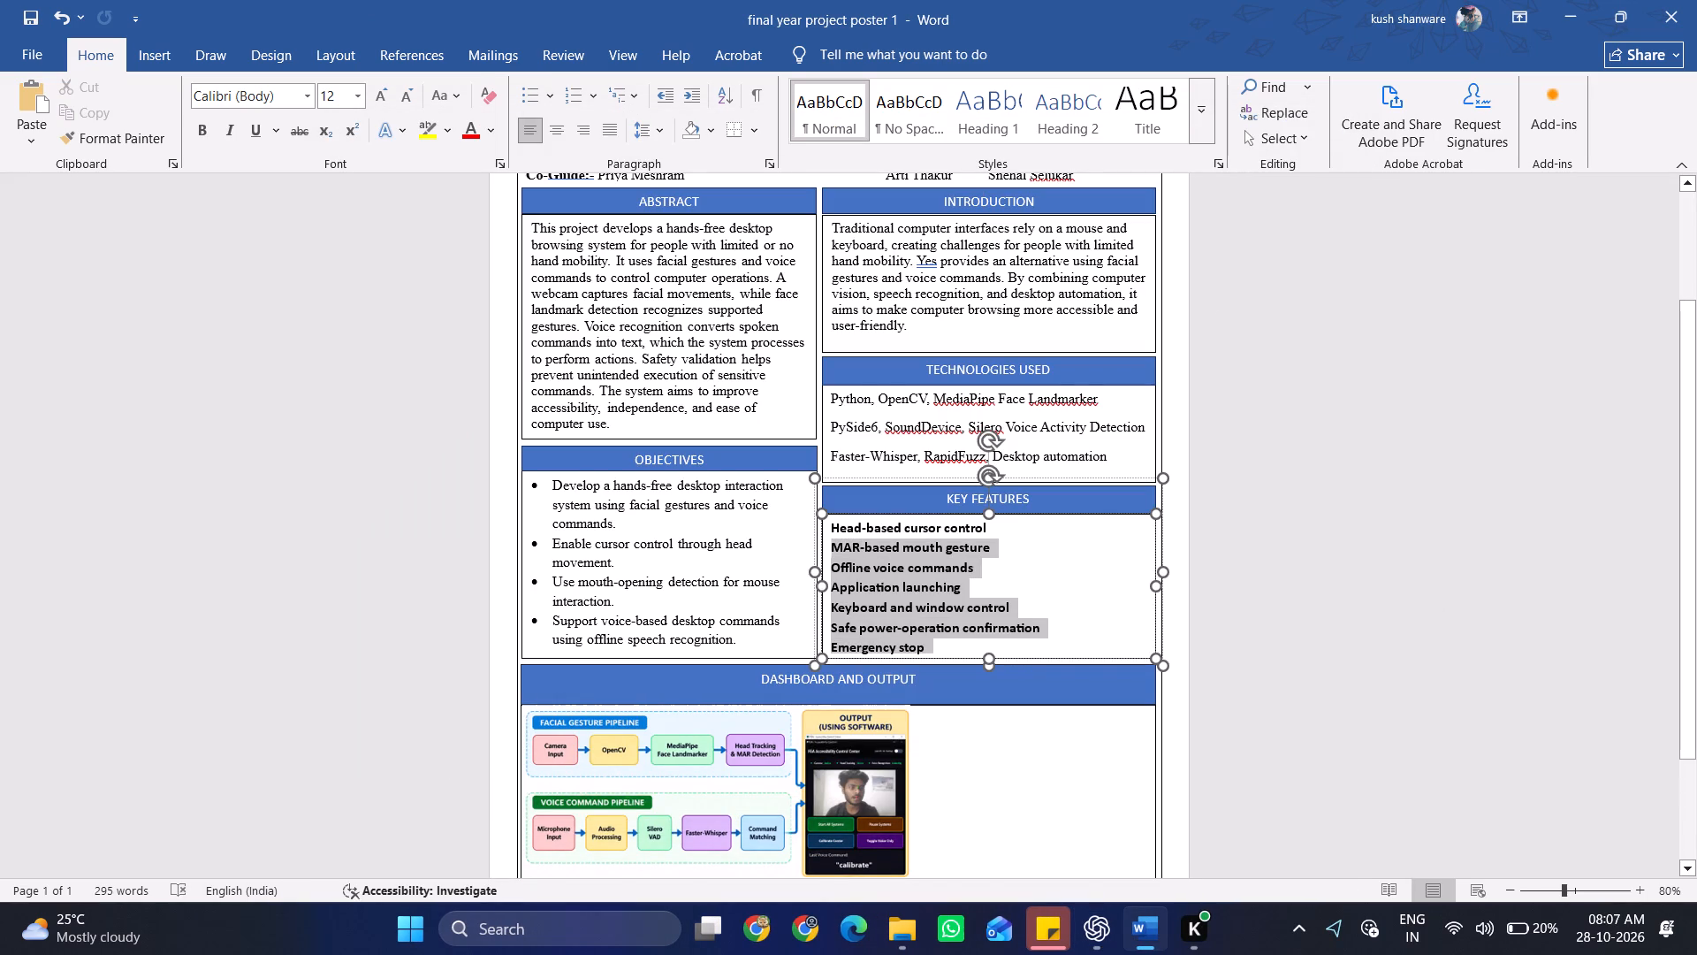
drag(850, 534, 834, 526)
click(207, 126)
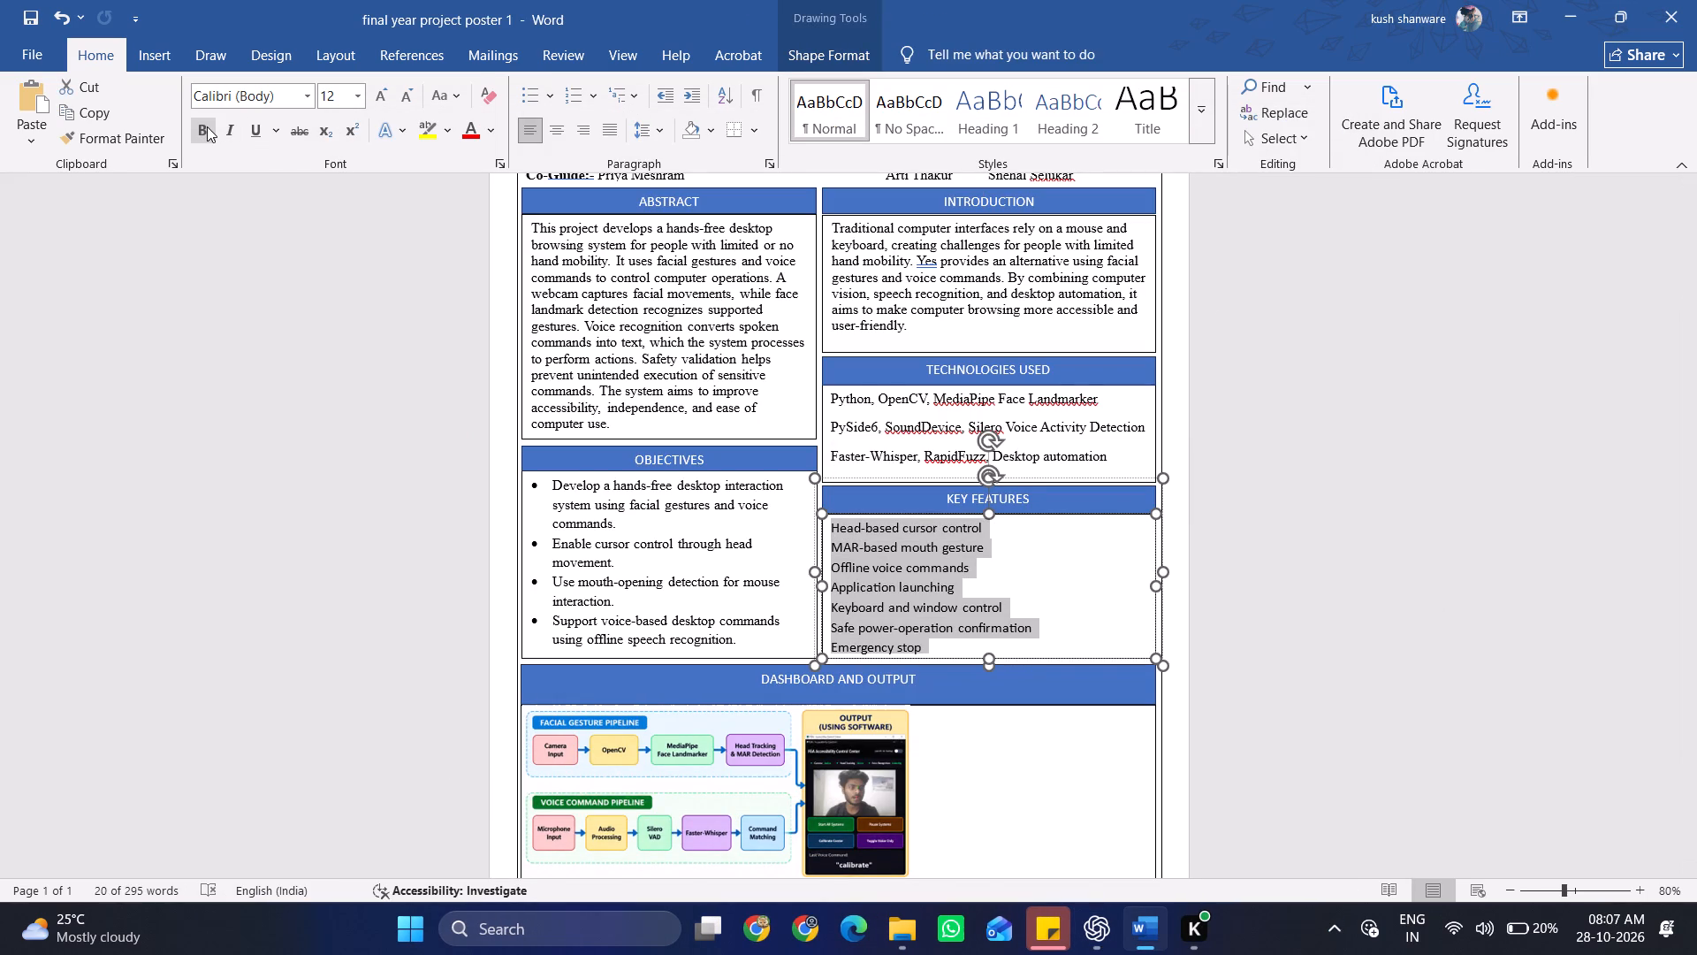
click(249, 91)
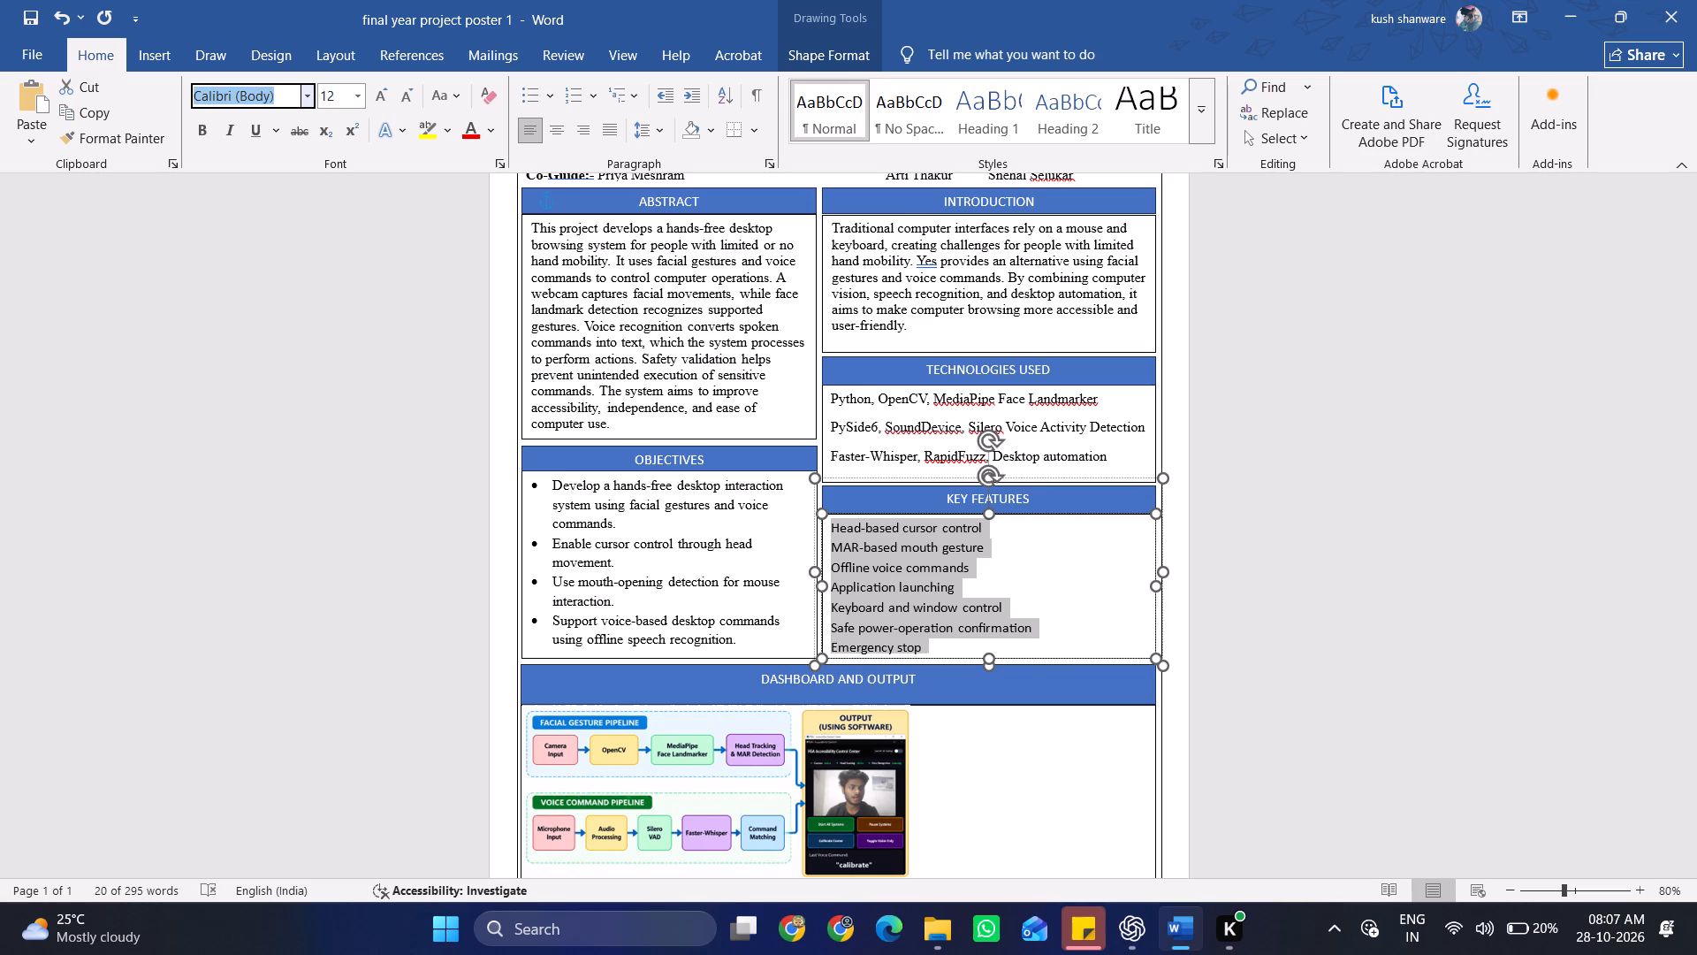
text(TIMES)
key(Tab)
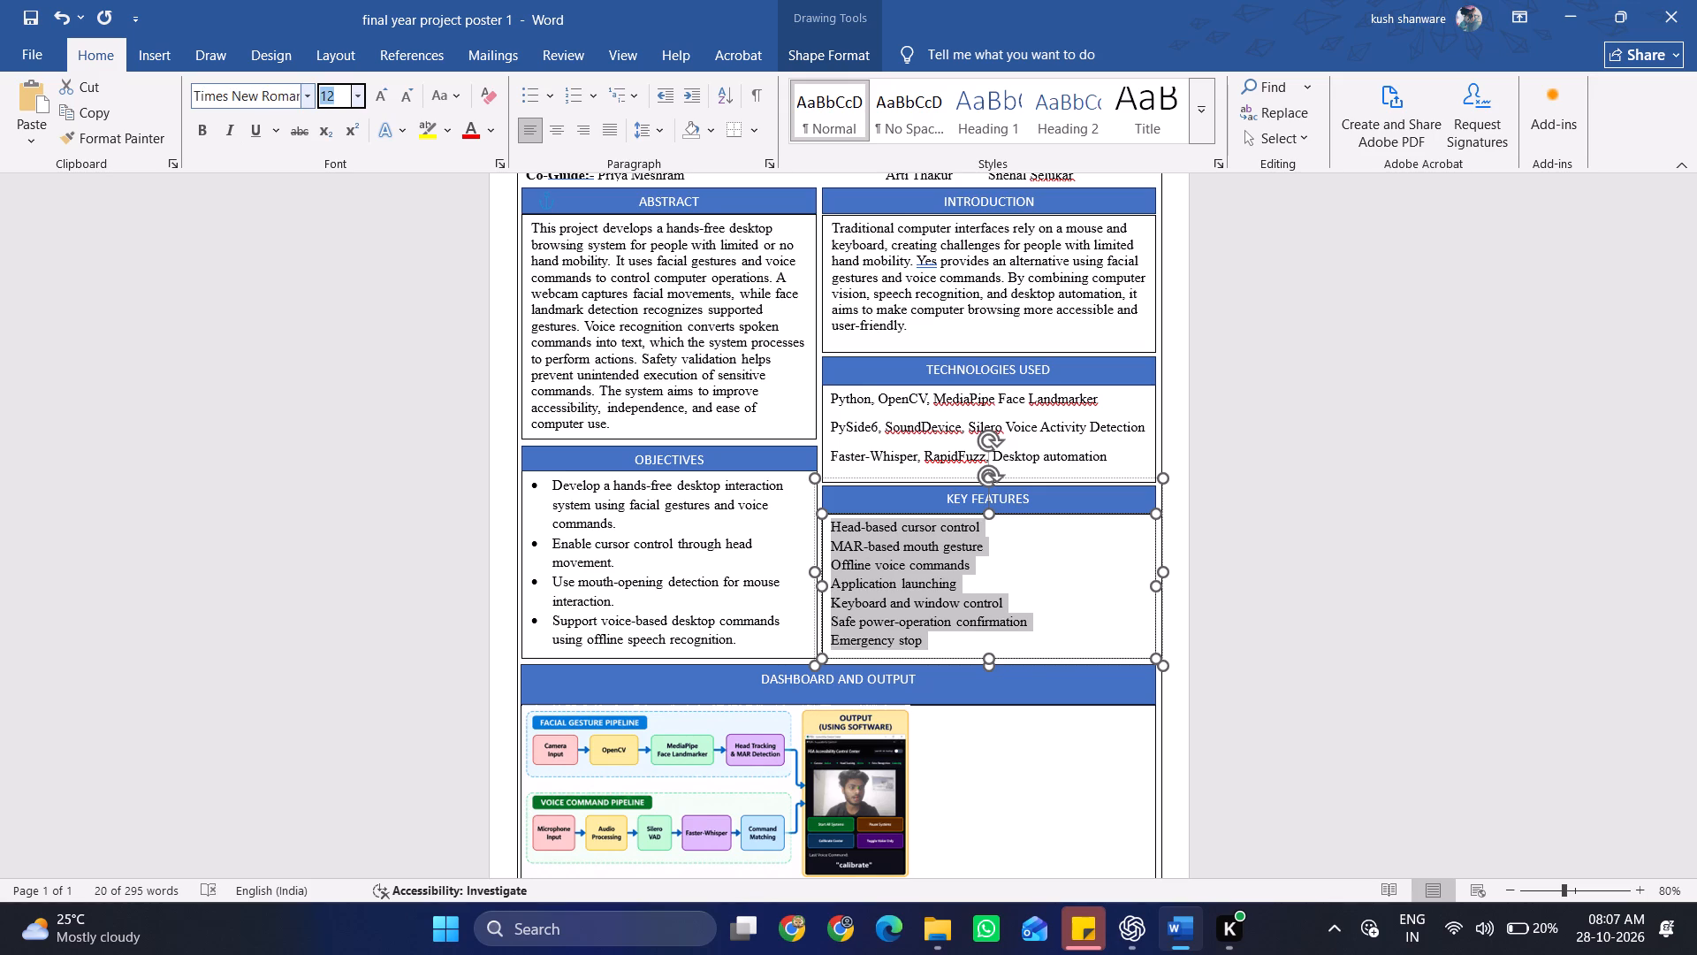
click(203, 132)
click(203, 132)
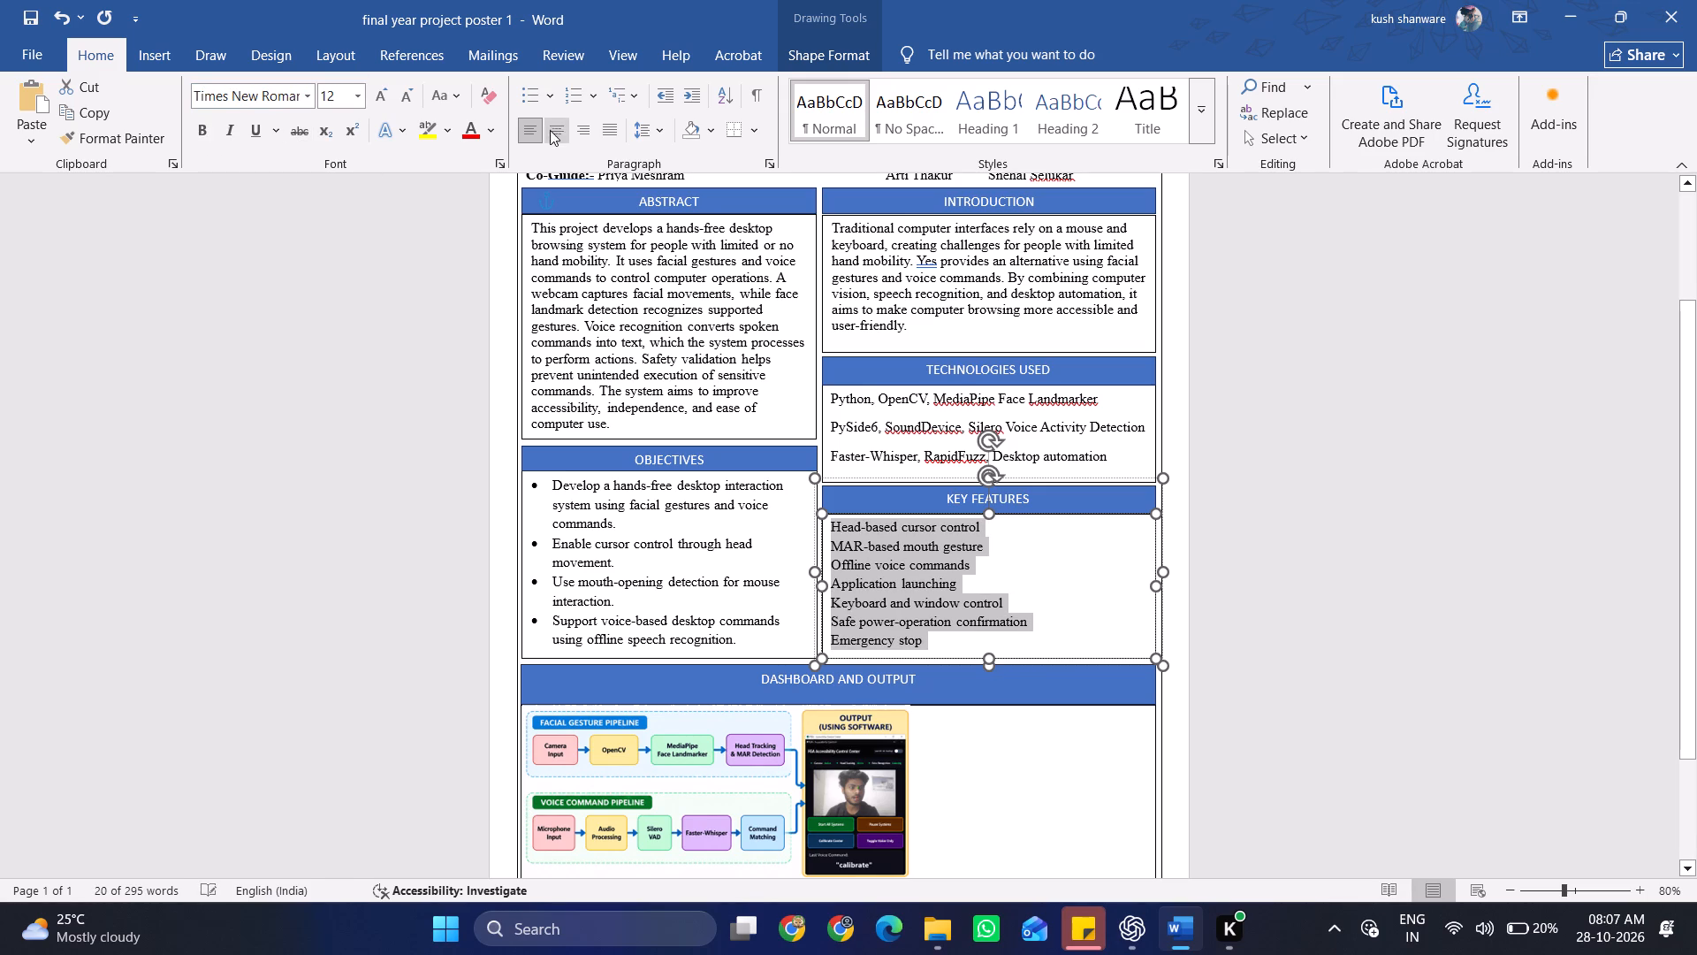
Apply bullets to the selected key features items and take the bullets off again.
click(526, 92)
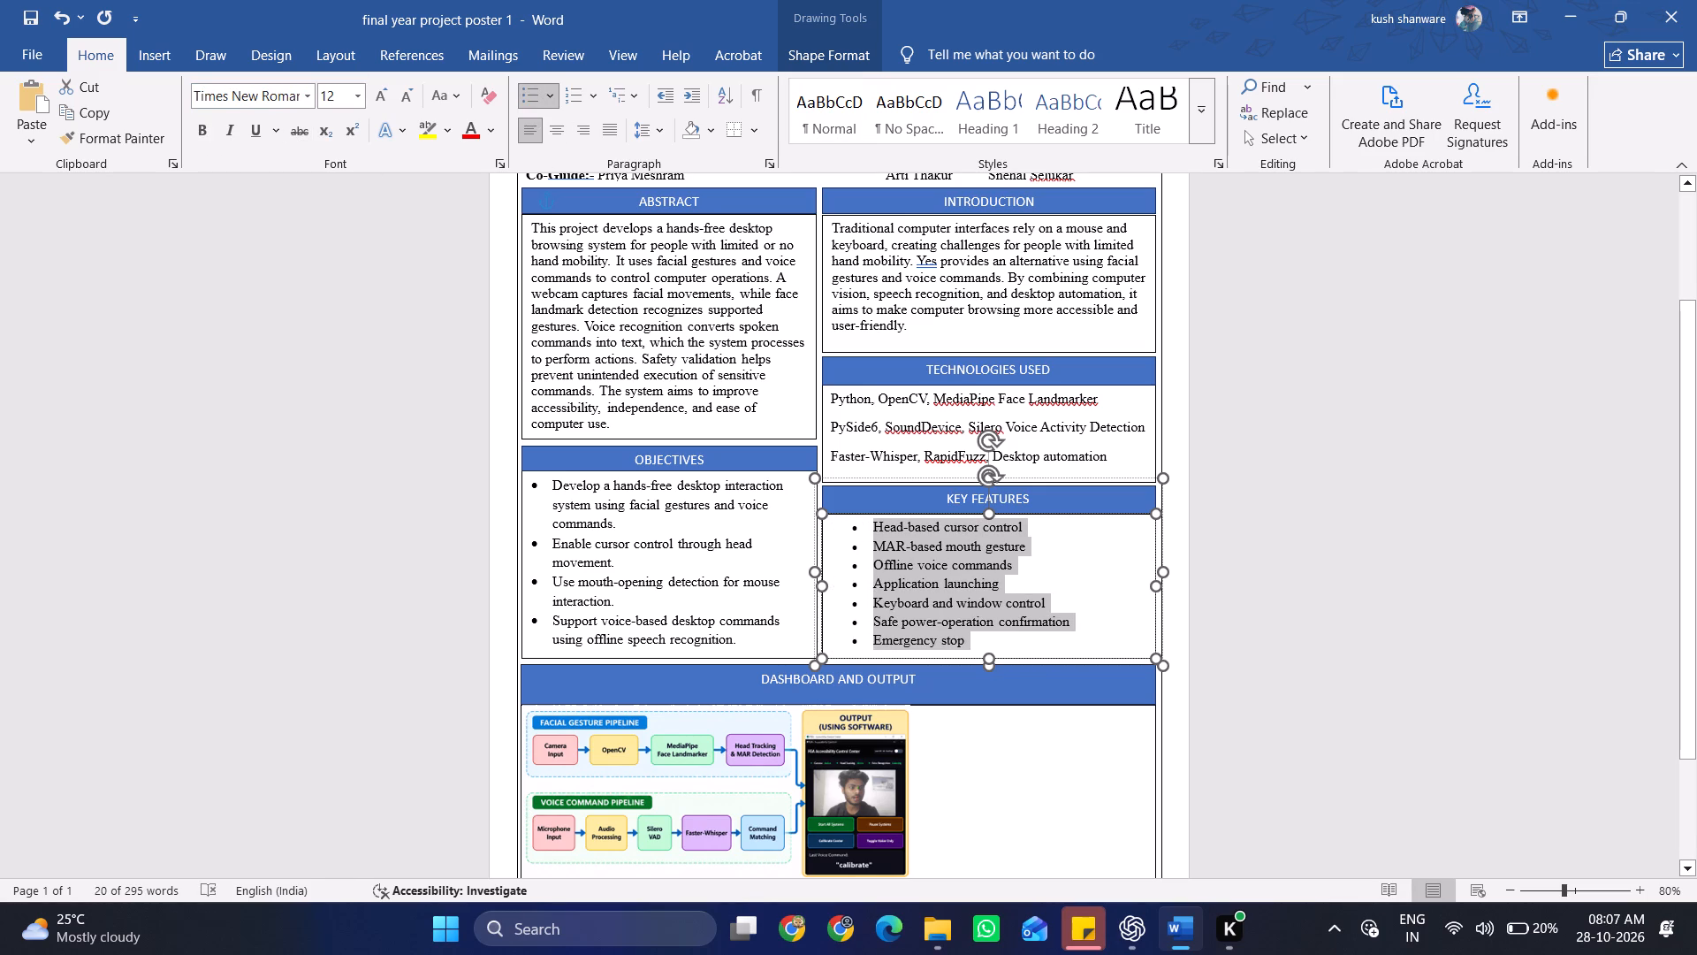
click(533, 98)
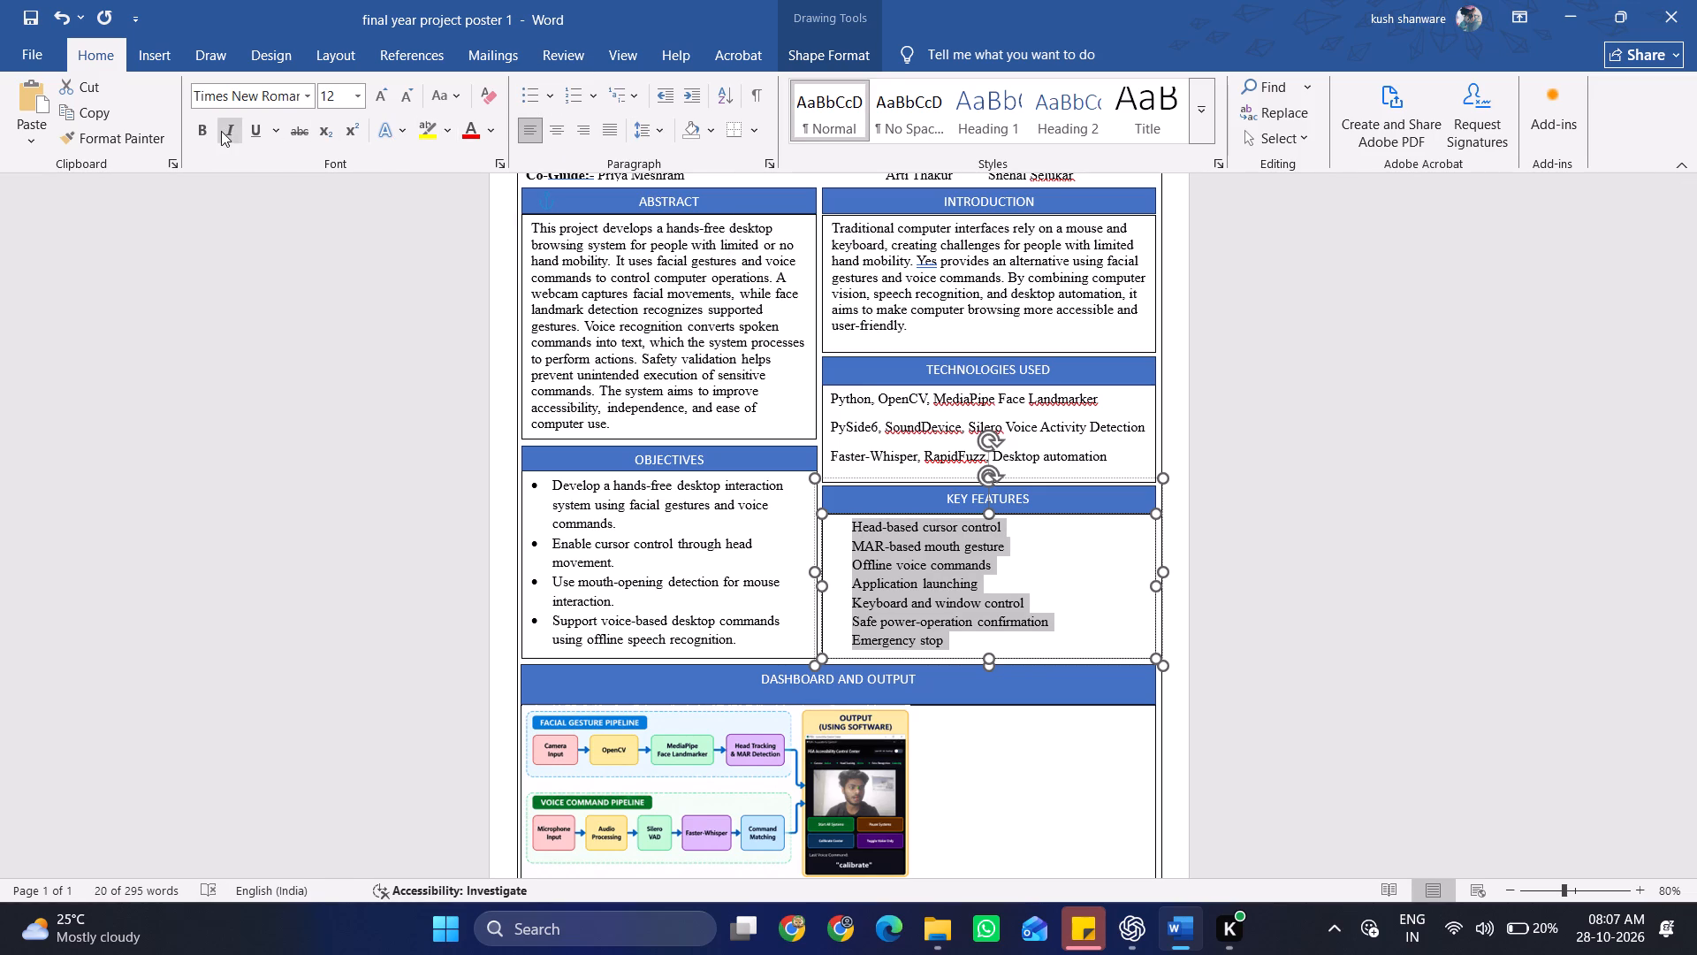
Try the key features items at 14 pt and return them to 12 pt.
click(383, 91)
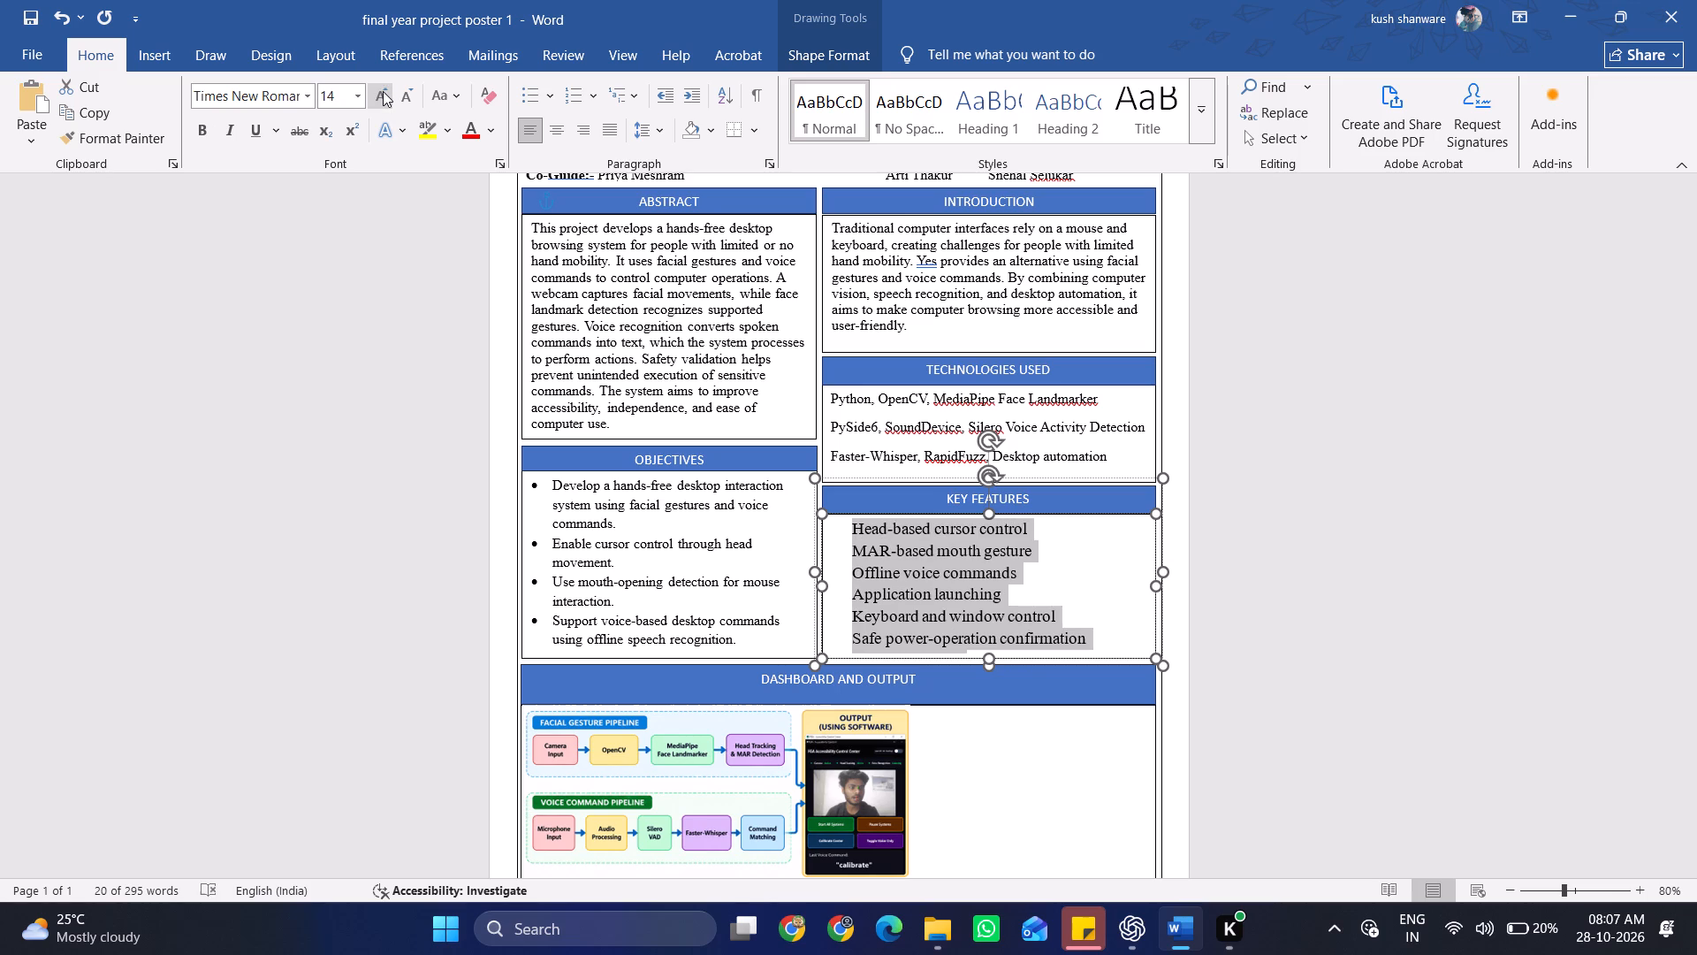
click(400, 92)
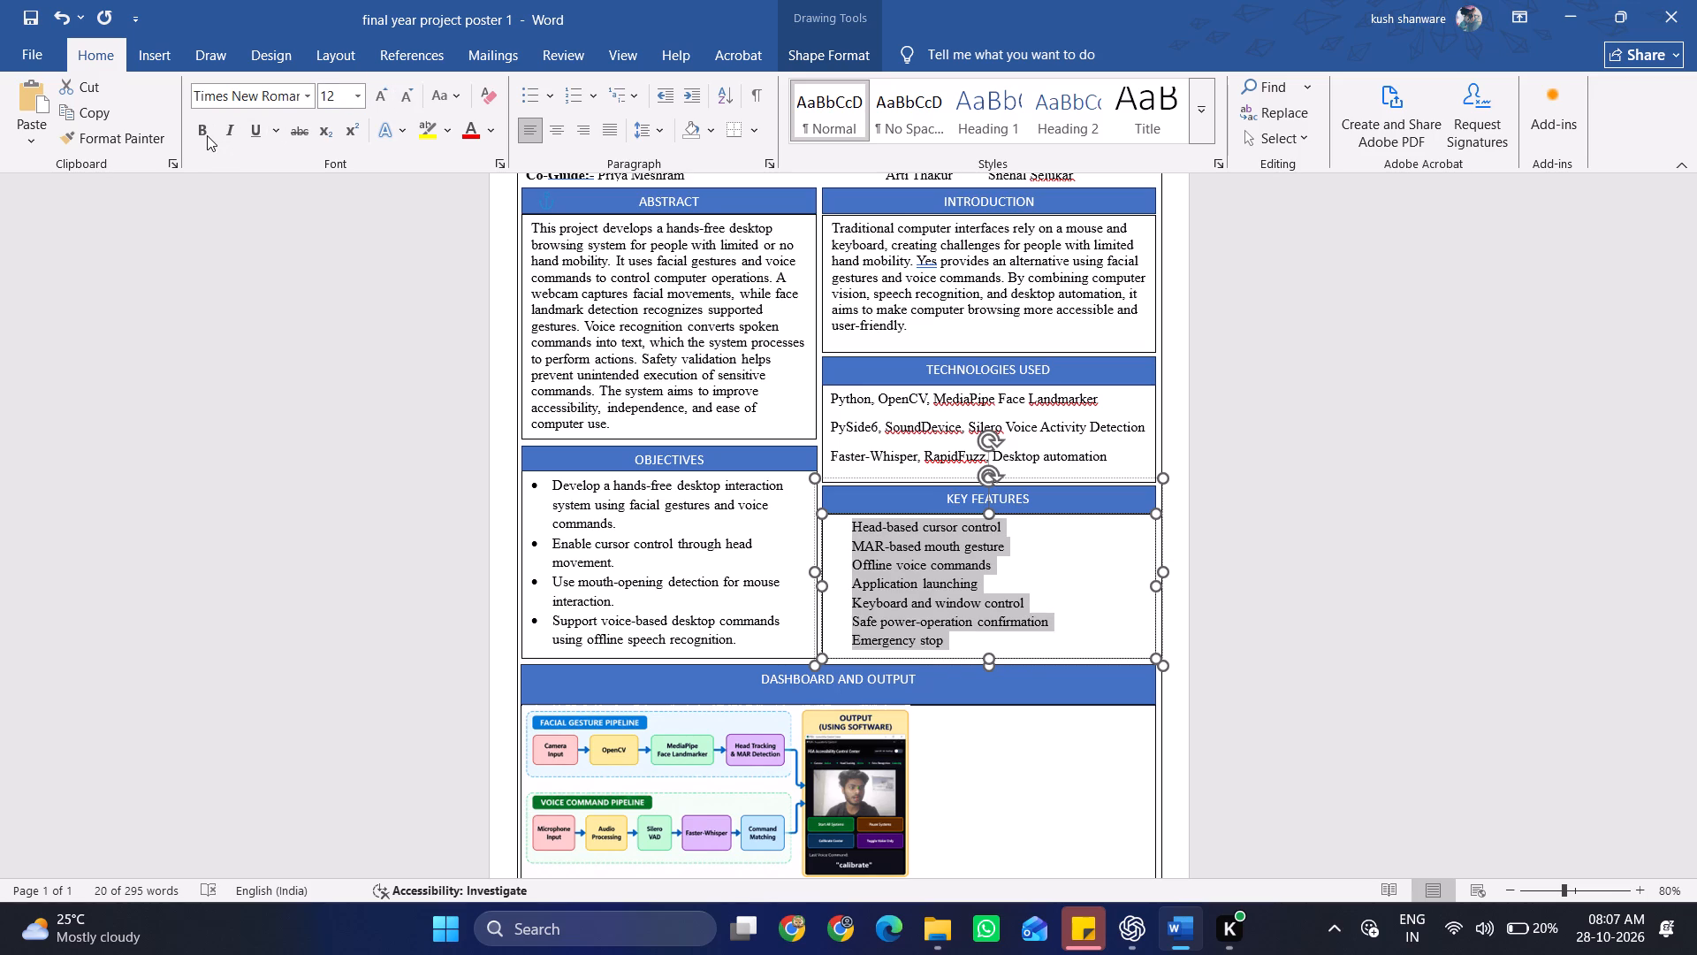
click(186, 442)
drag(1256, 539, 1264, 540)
Set the FUTURE SCOPE heading's font to Times New Roman.
ctrl+scroll(1264, 540, down, 1)
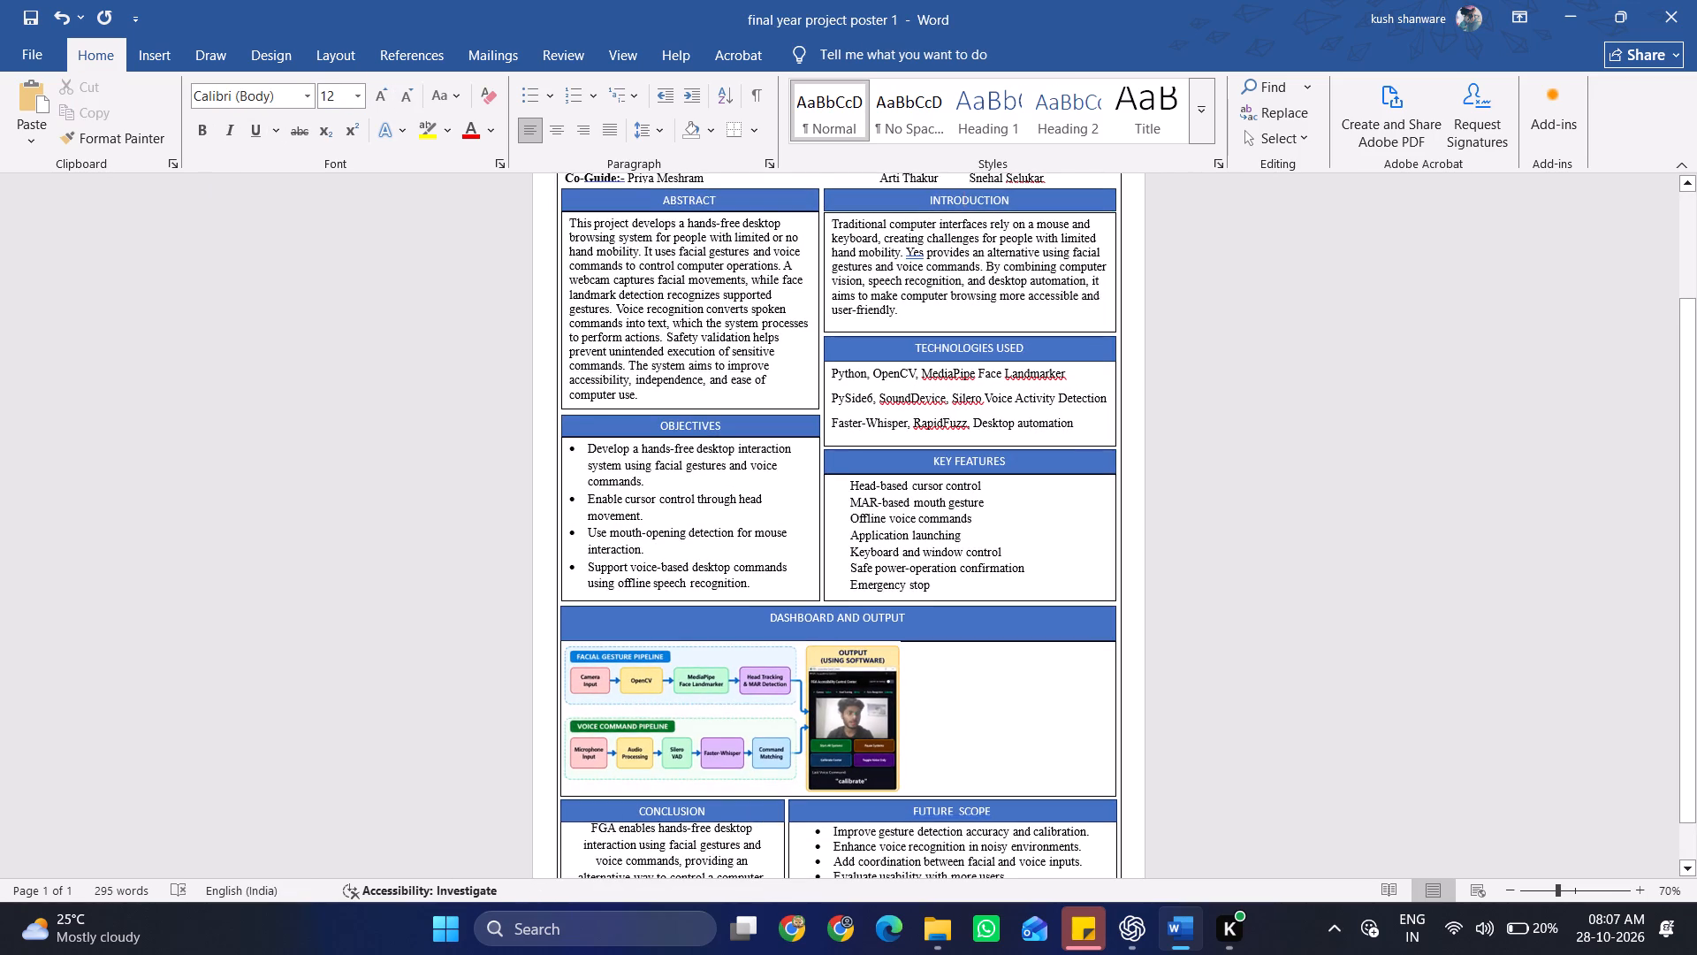
scroll(1264, 540, down, 2)
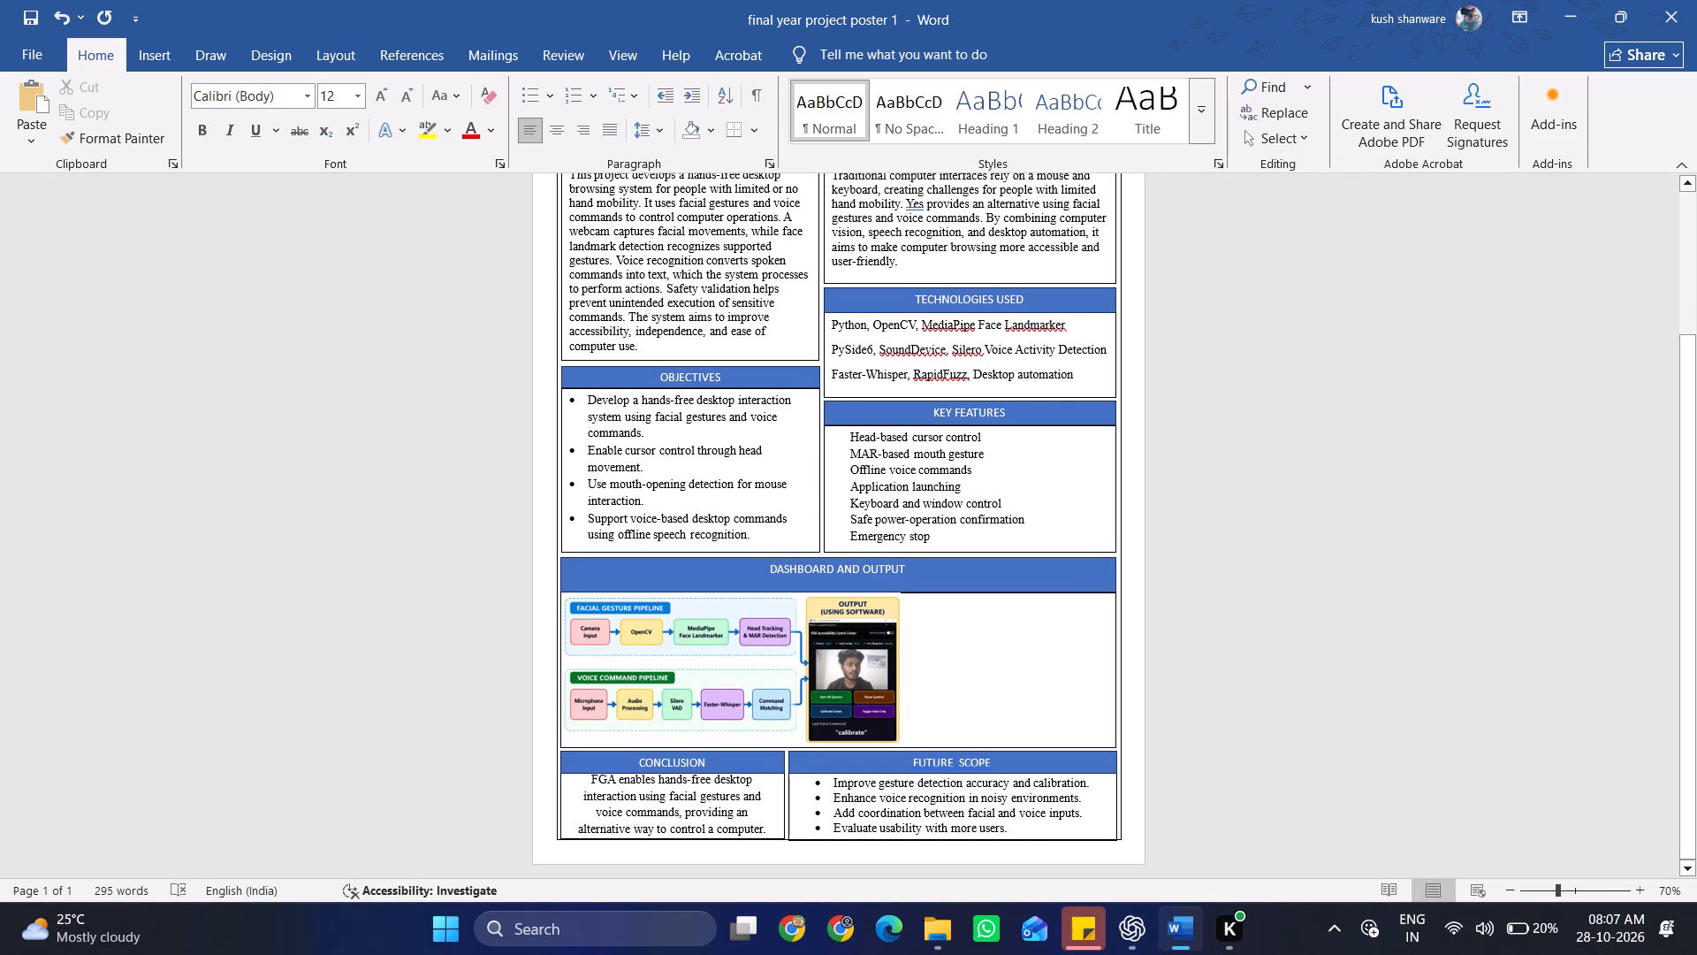
click(991, 762)
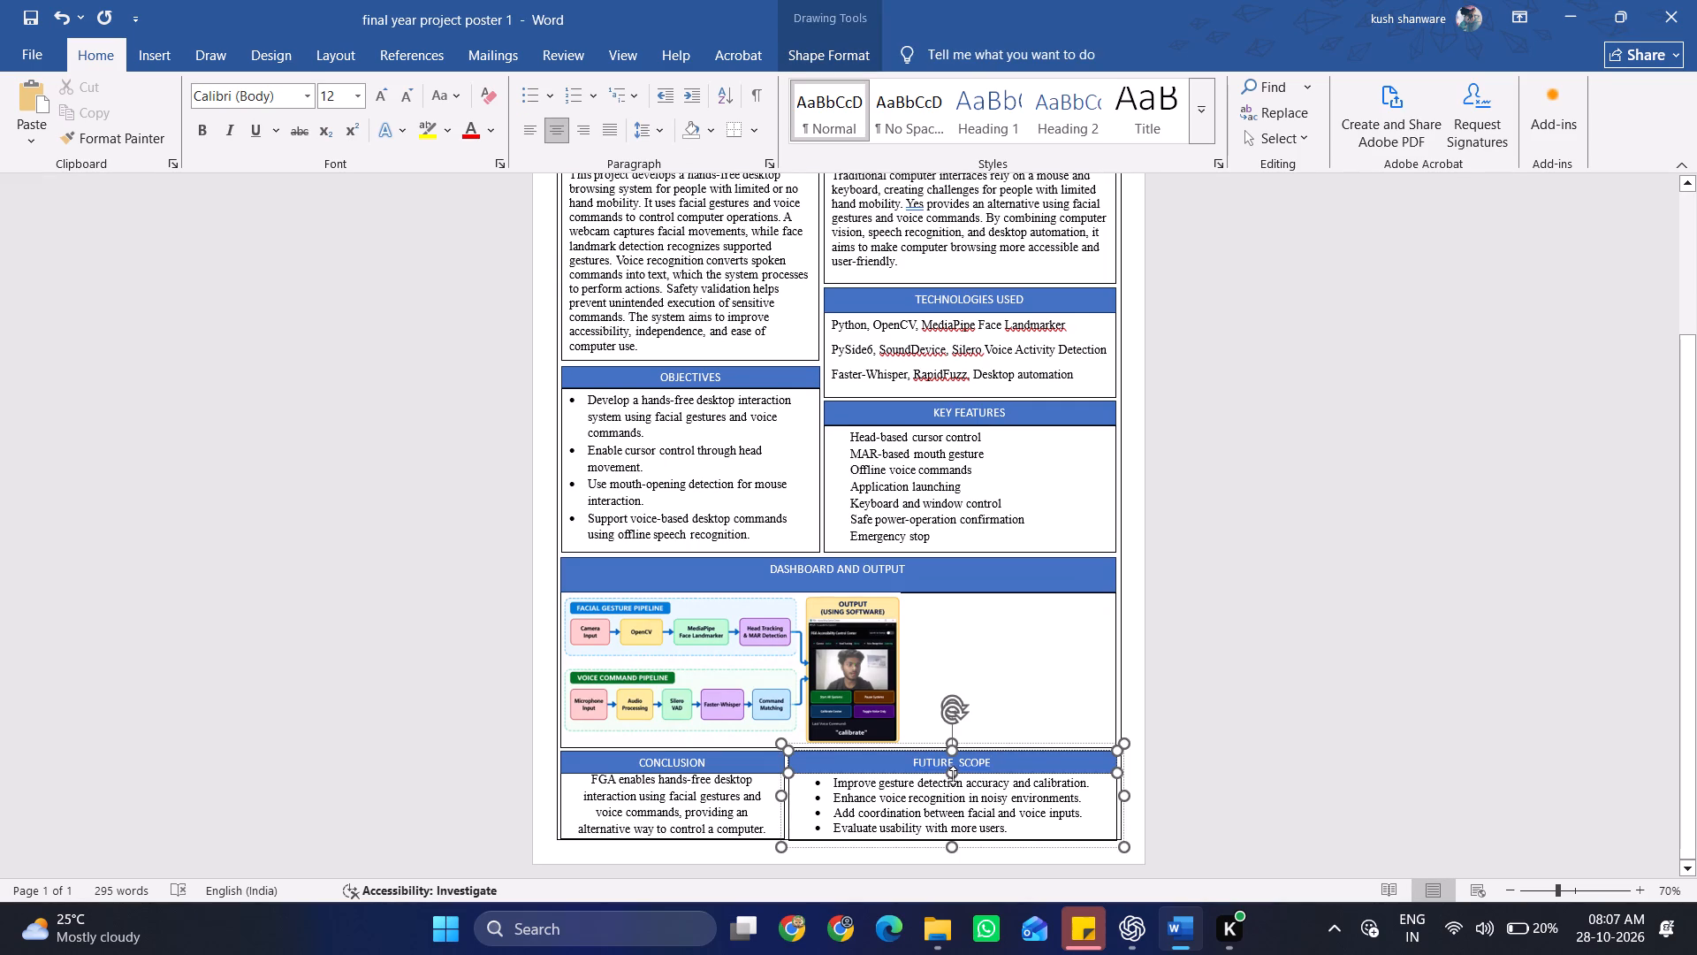
click(955, 769)
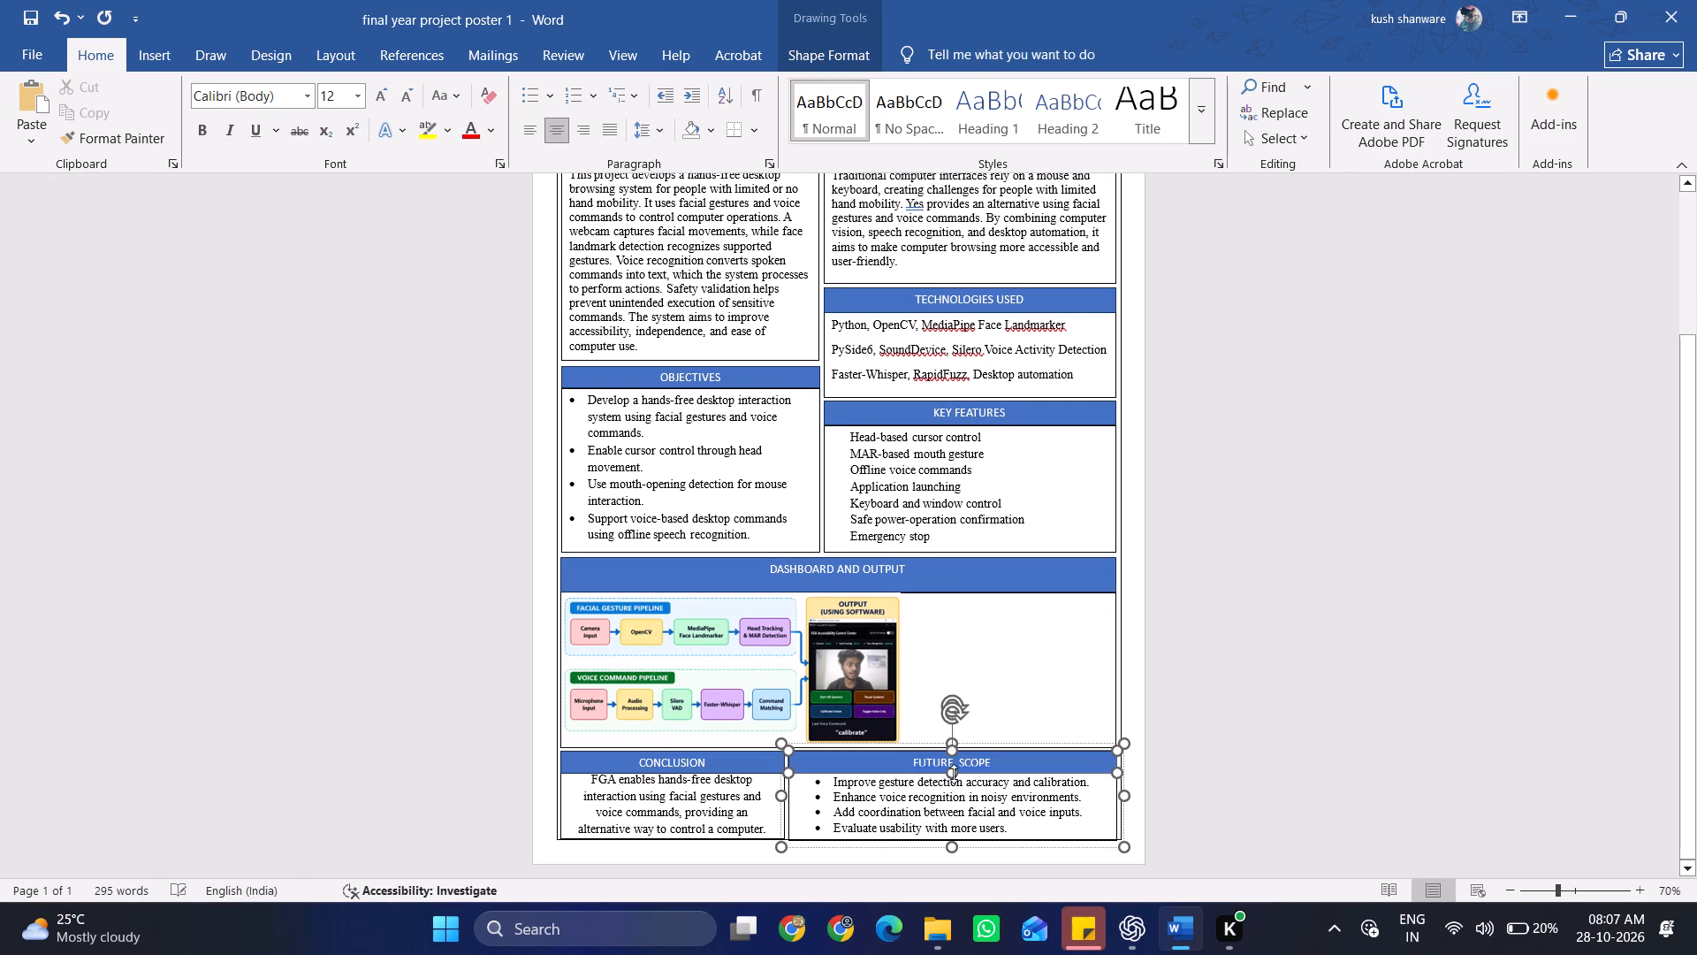
click(995, 761)
key(ctrl+a)
click(274, 95)
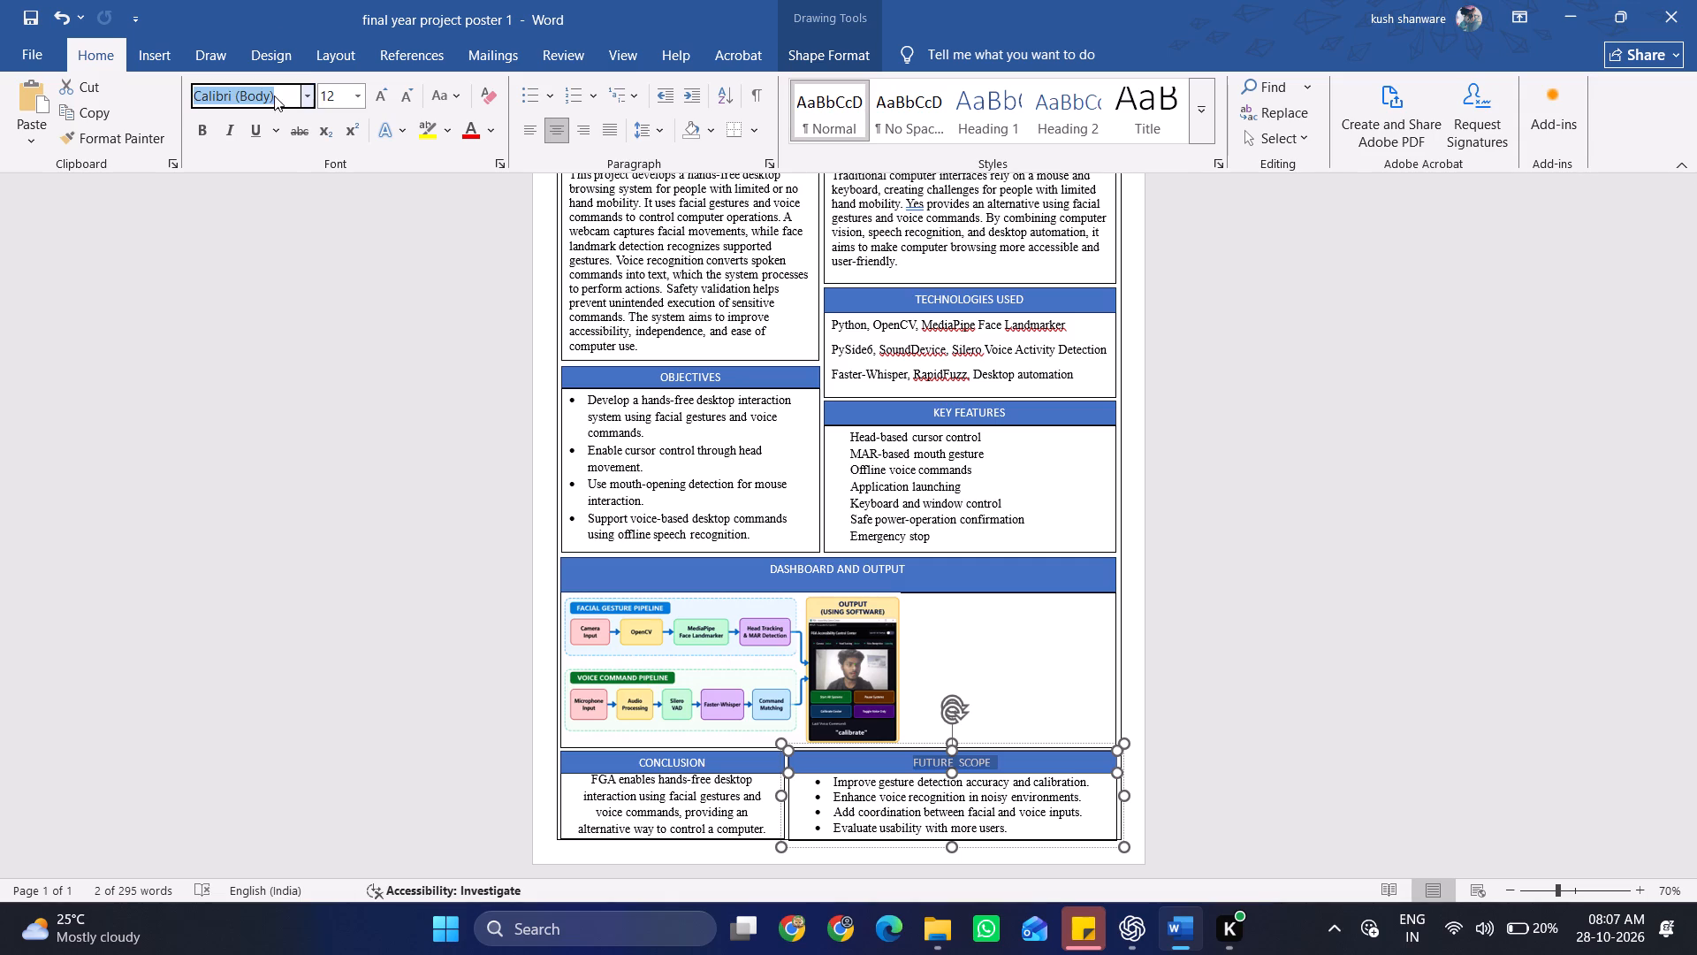
text(TIMES)
key(Tab)
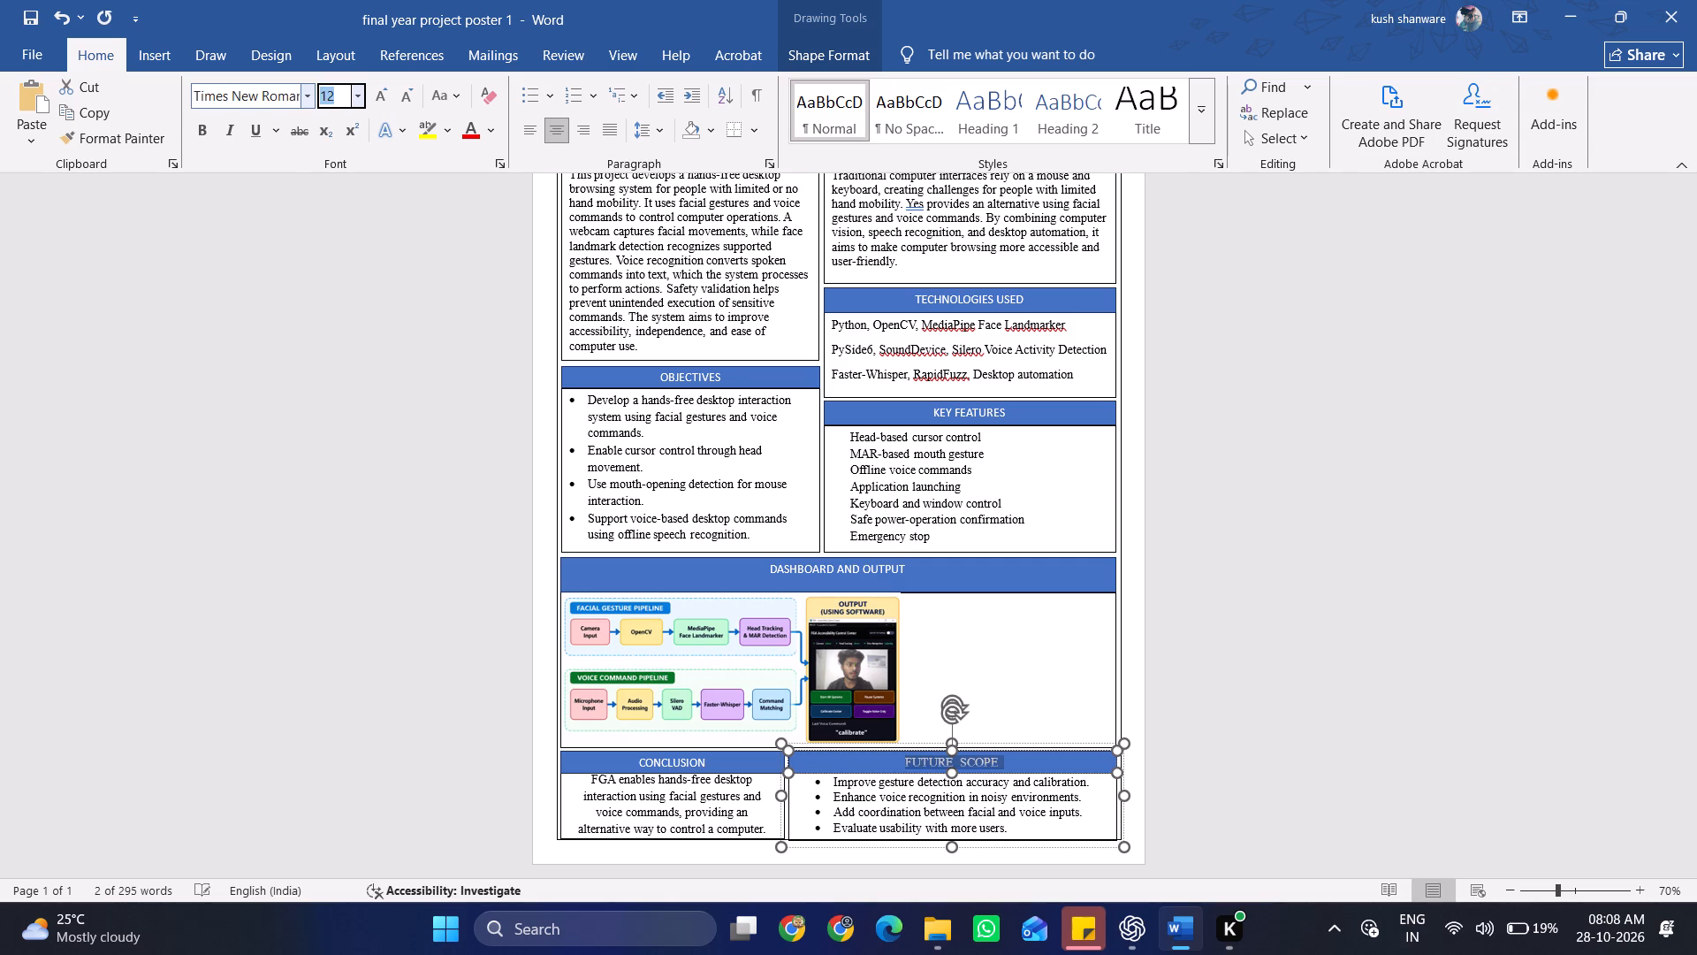
Set the CONCLUSION heading's font to Times New Roman.
click(659, 760)
key(ctrl+a)
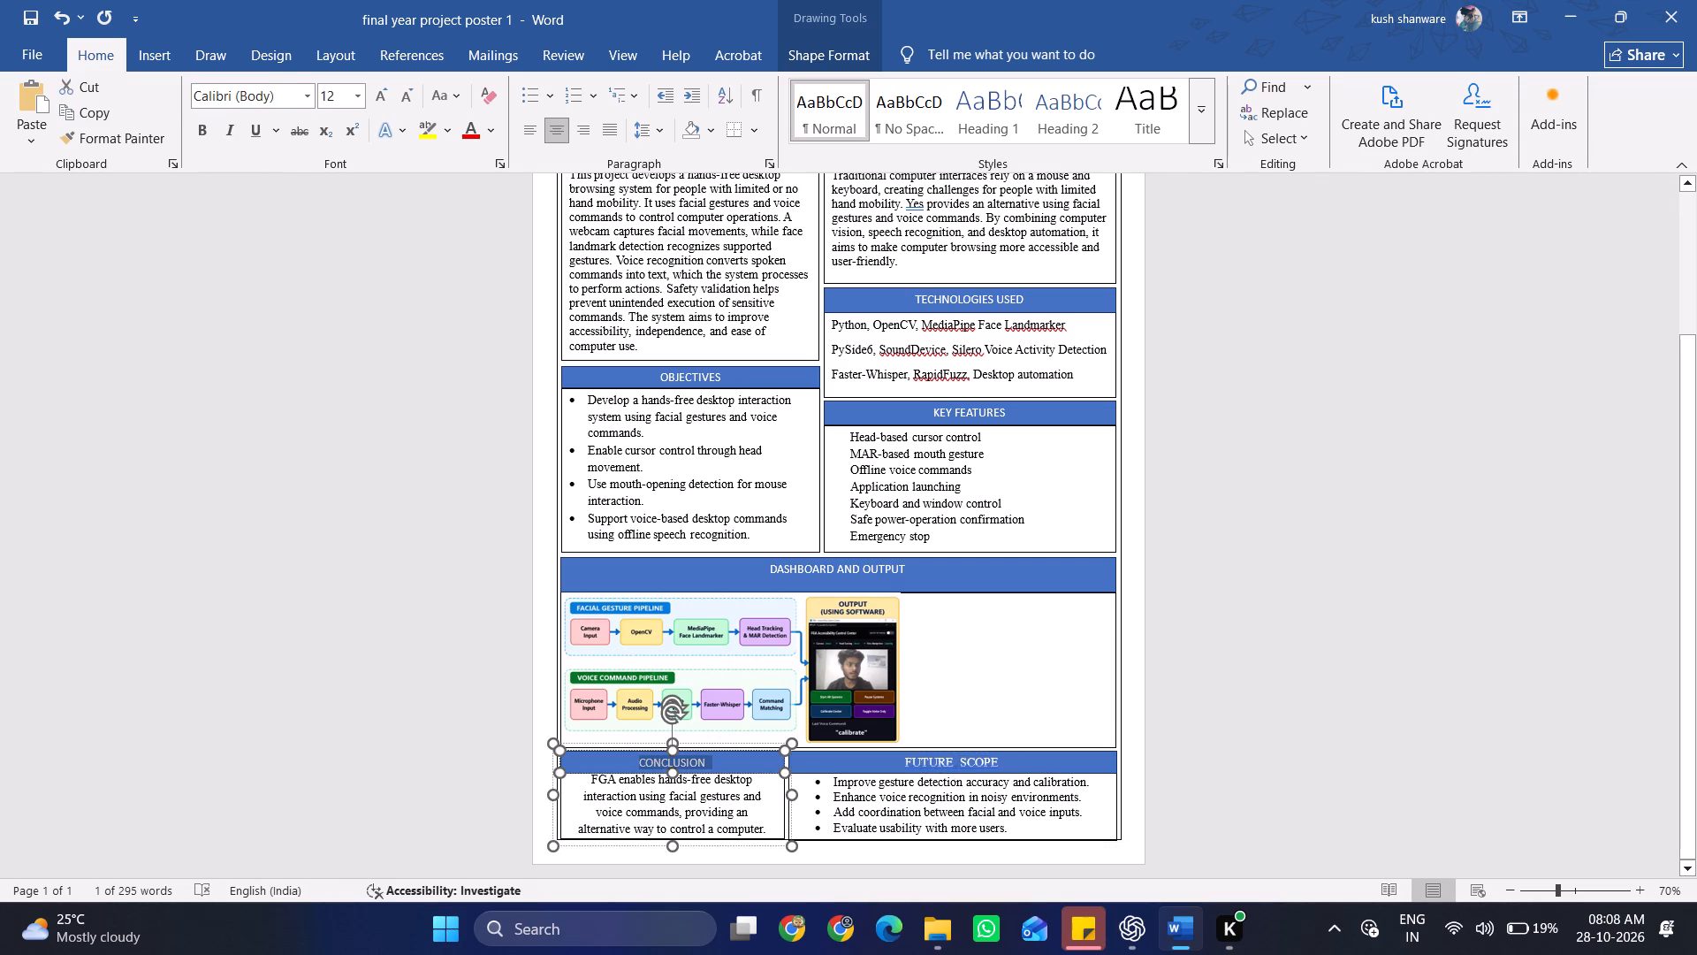
click(274, 95)
text(TIMES)
key(Tab)
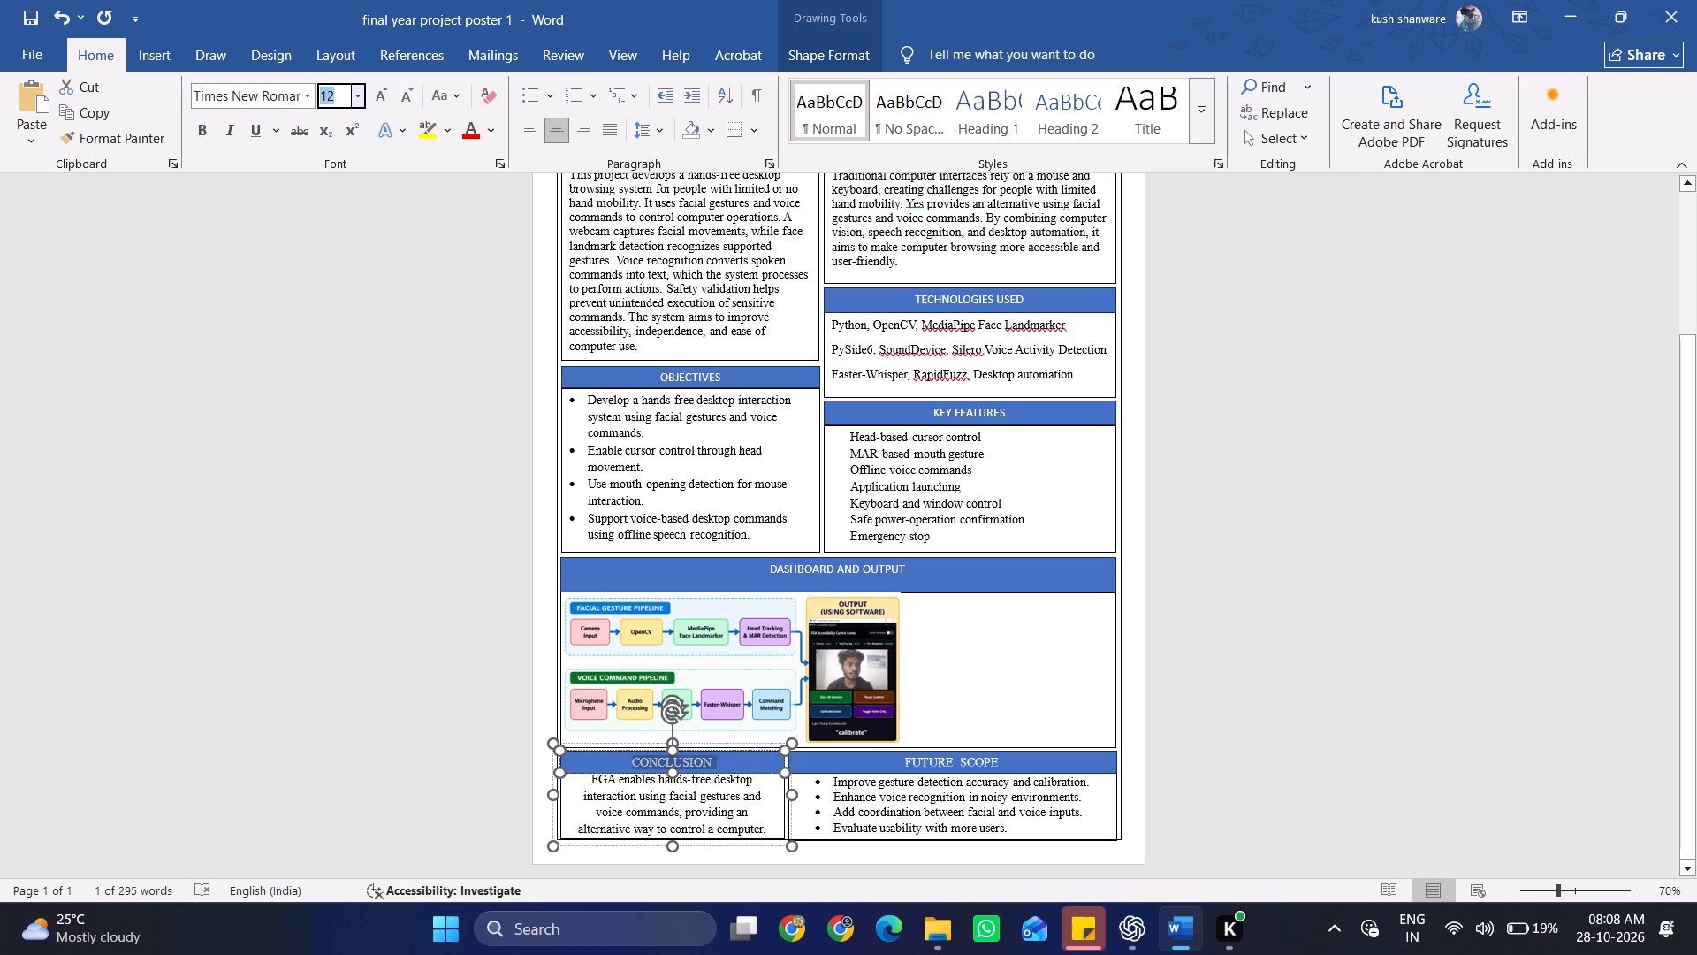
Set the DASHBOARD AND OUTPUT heading's font to Times New Roman, keeping its wording.
click(911, 578)
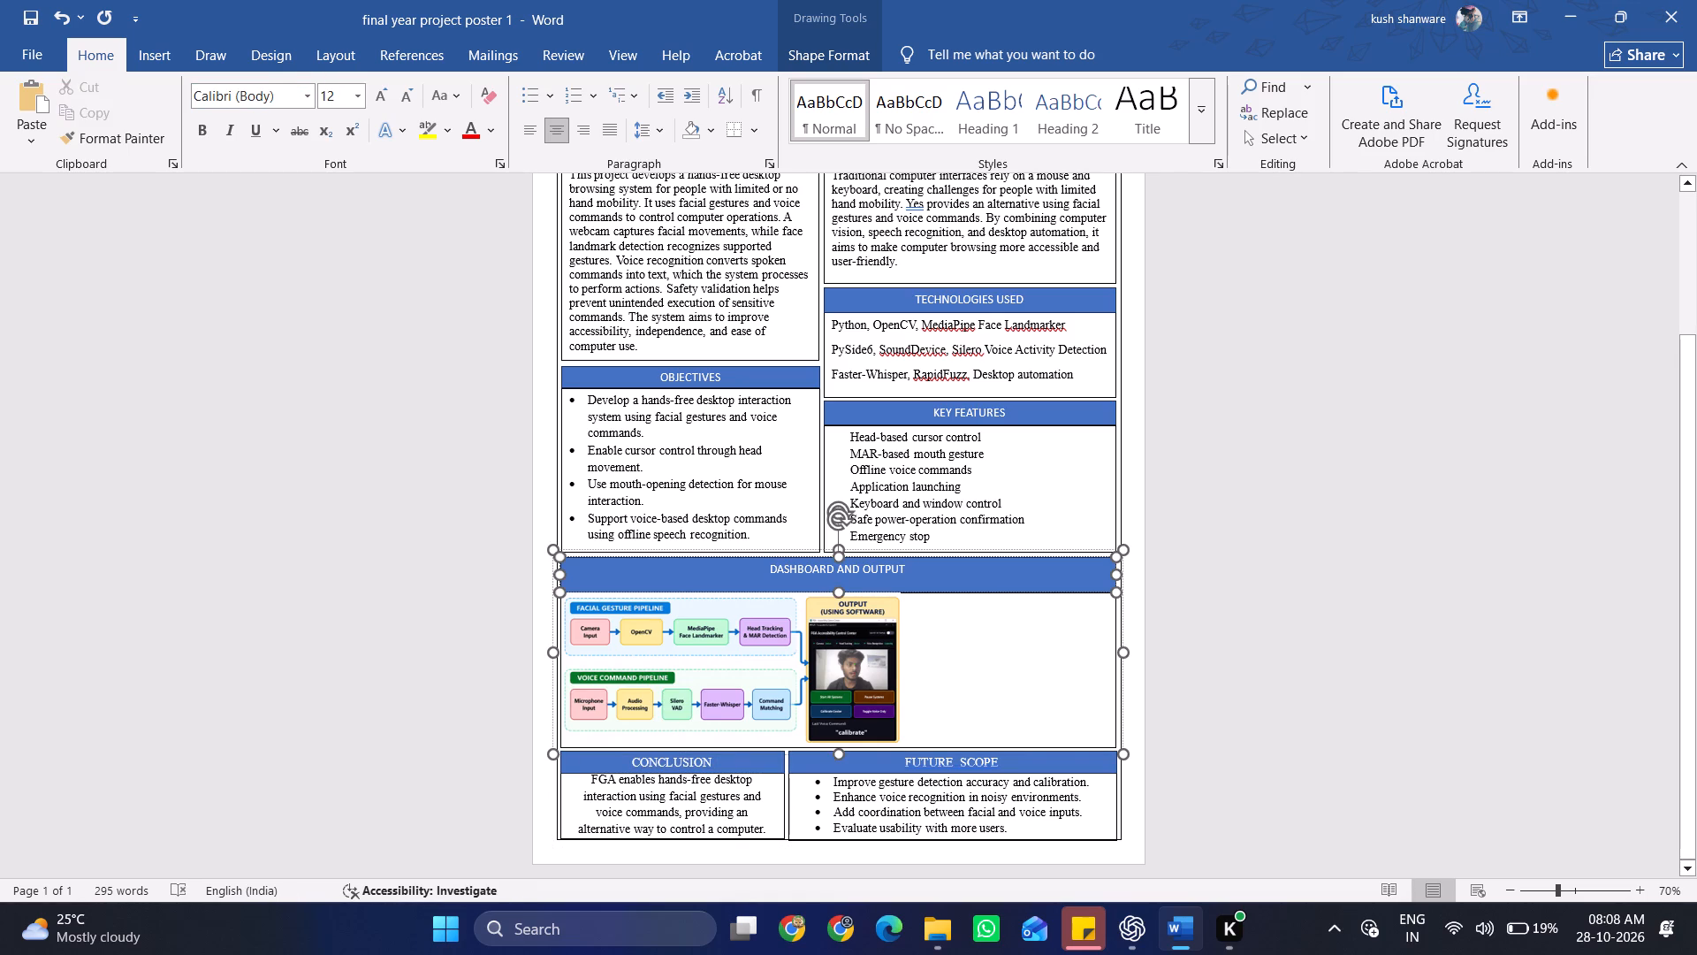
click(844, 595)
double_click(864, 569)
key(ctrl+a)
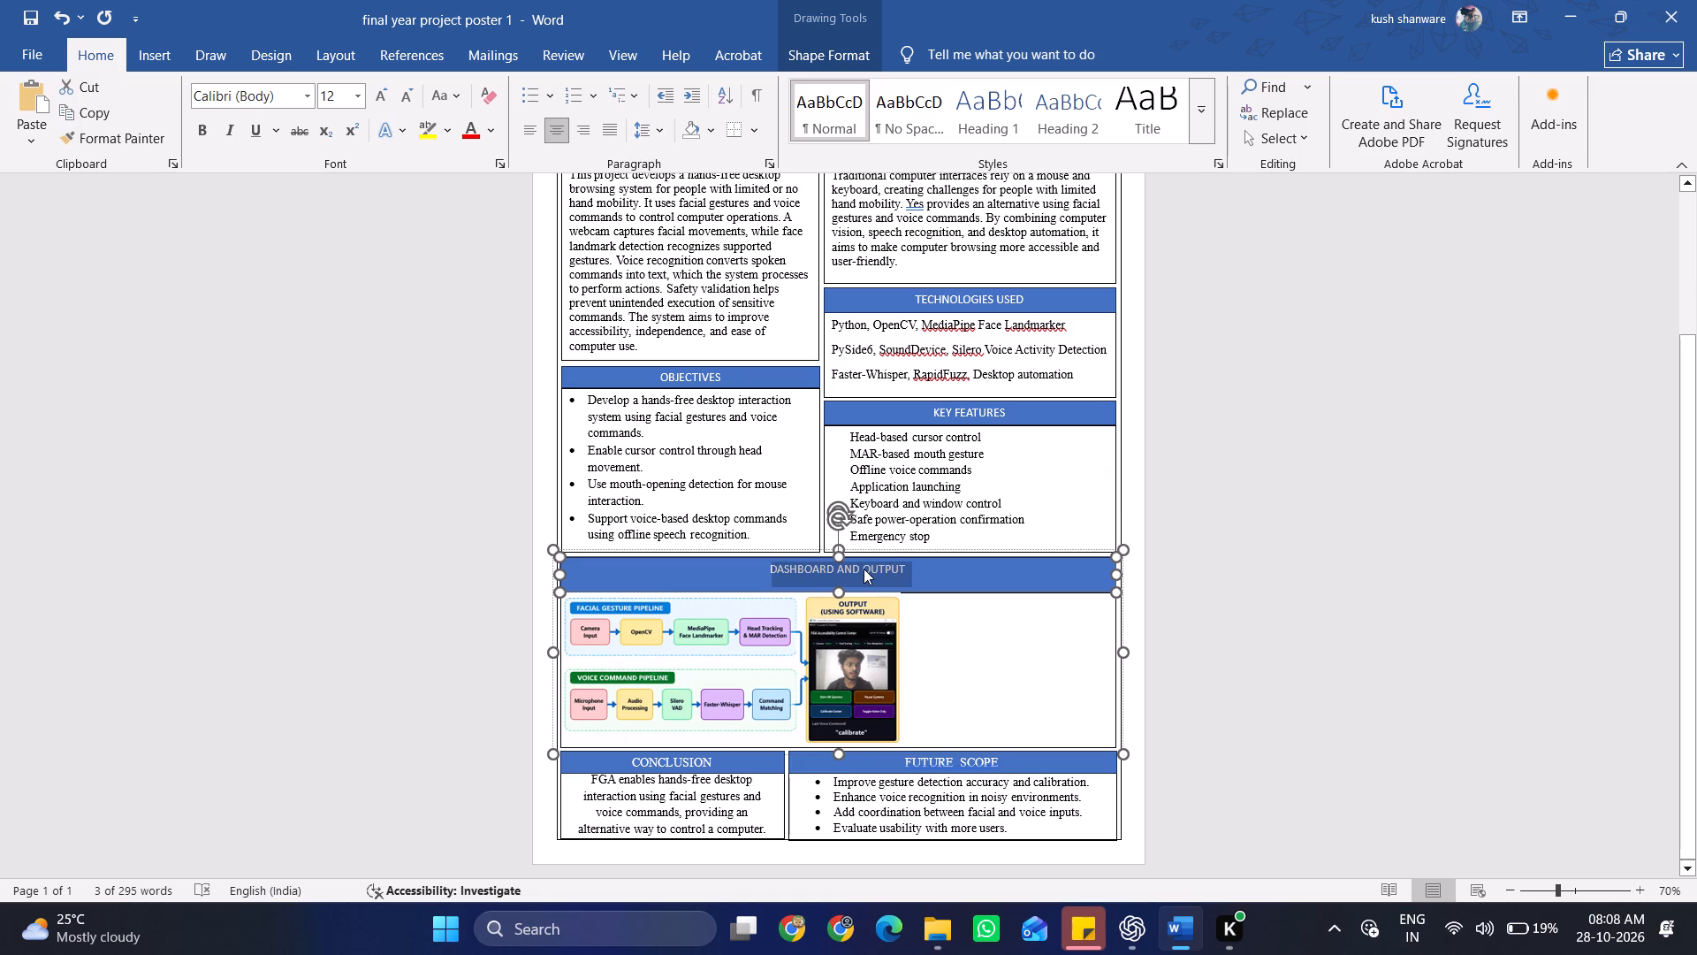
text(TIMES)
key(ctrl+z)
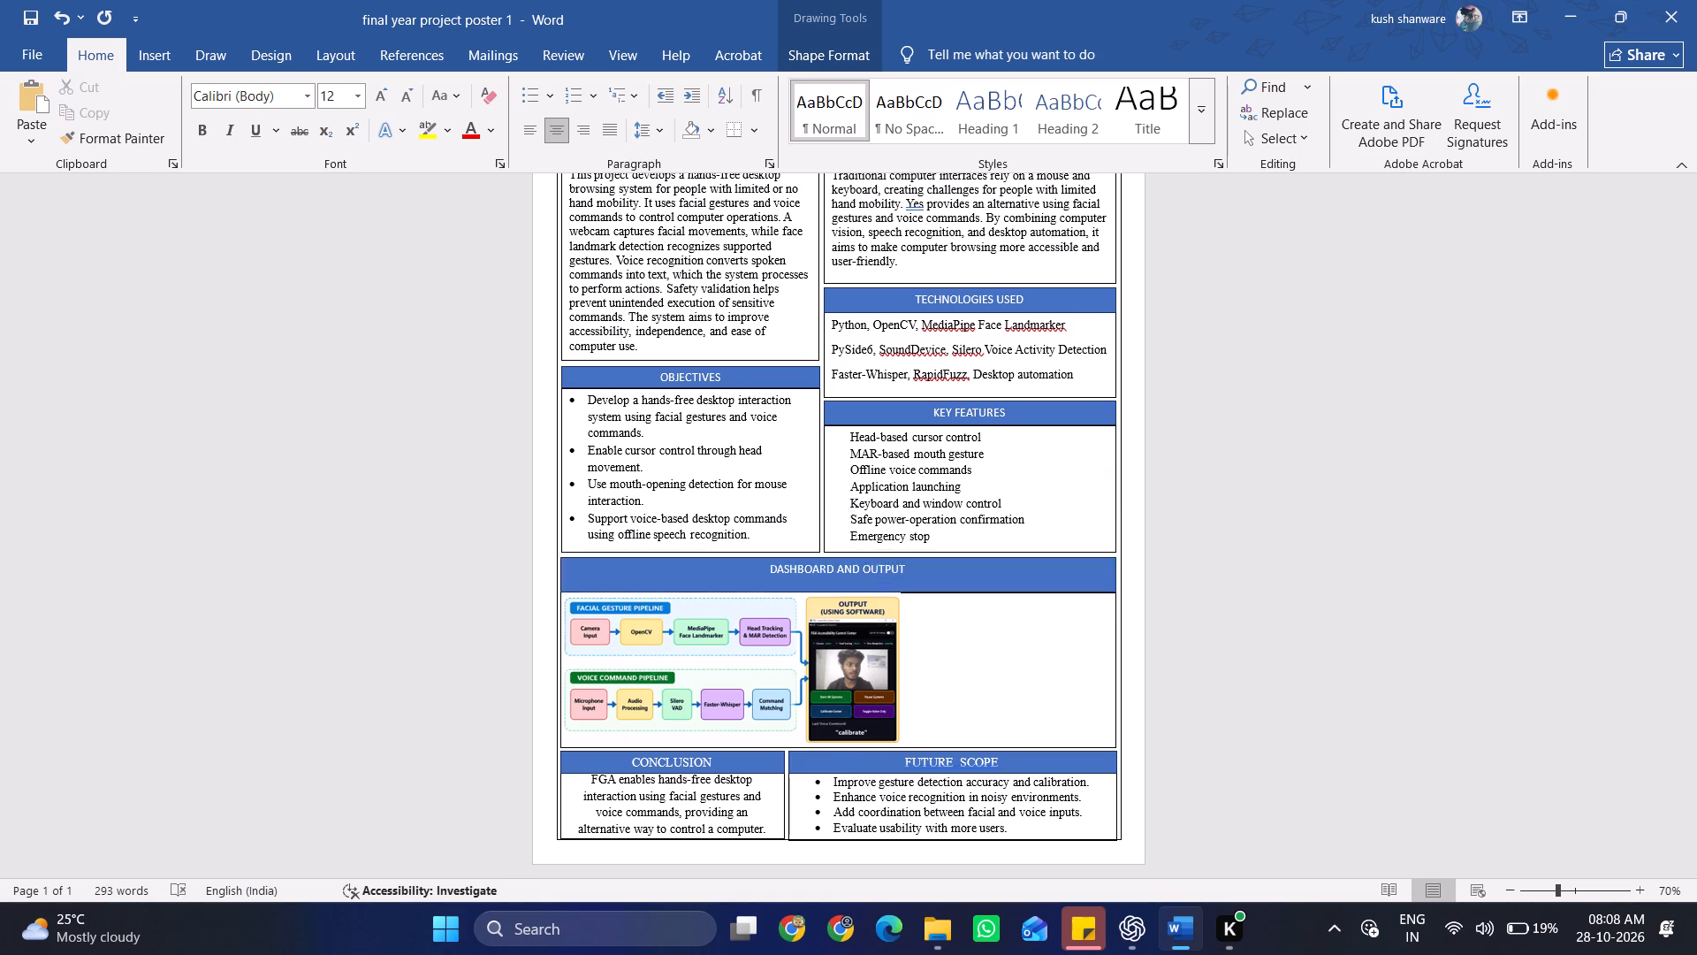
click(272, 88)
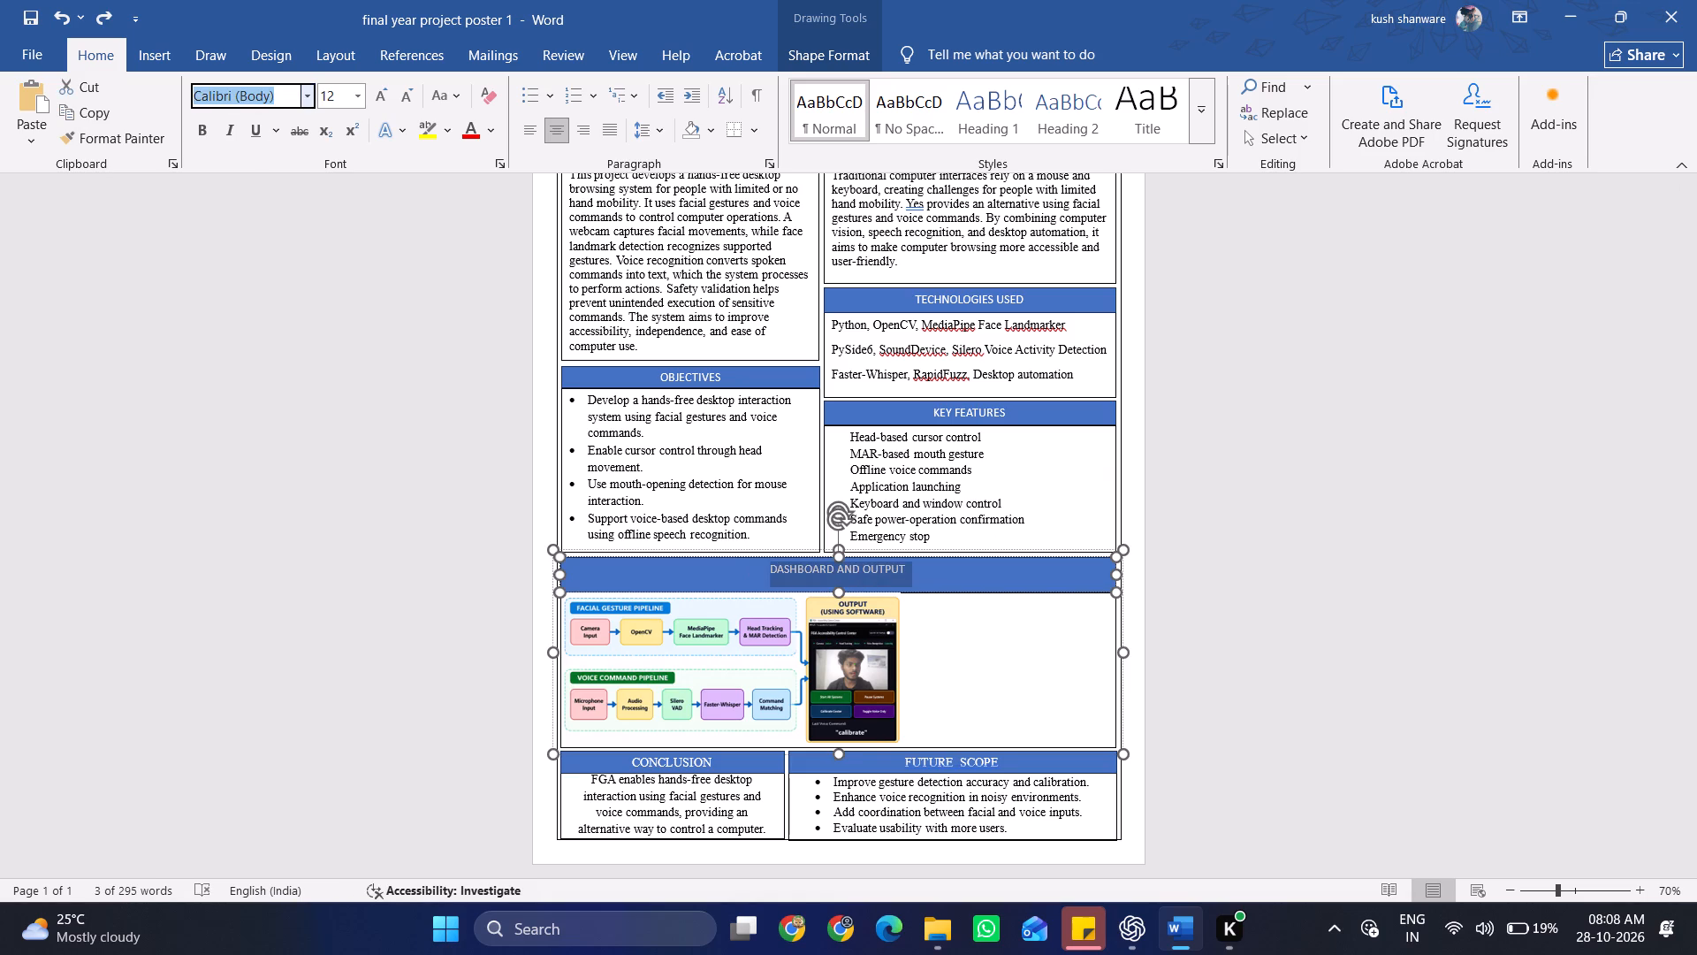
key(t)
text(IMES)
key(Tab)
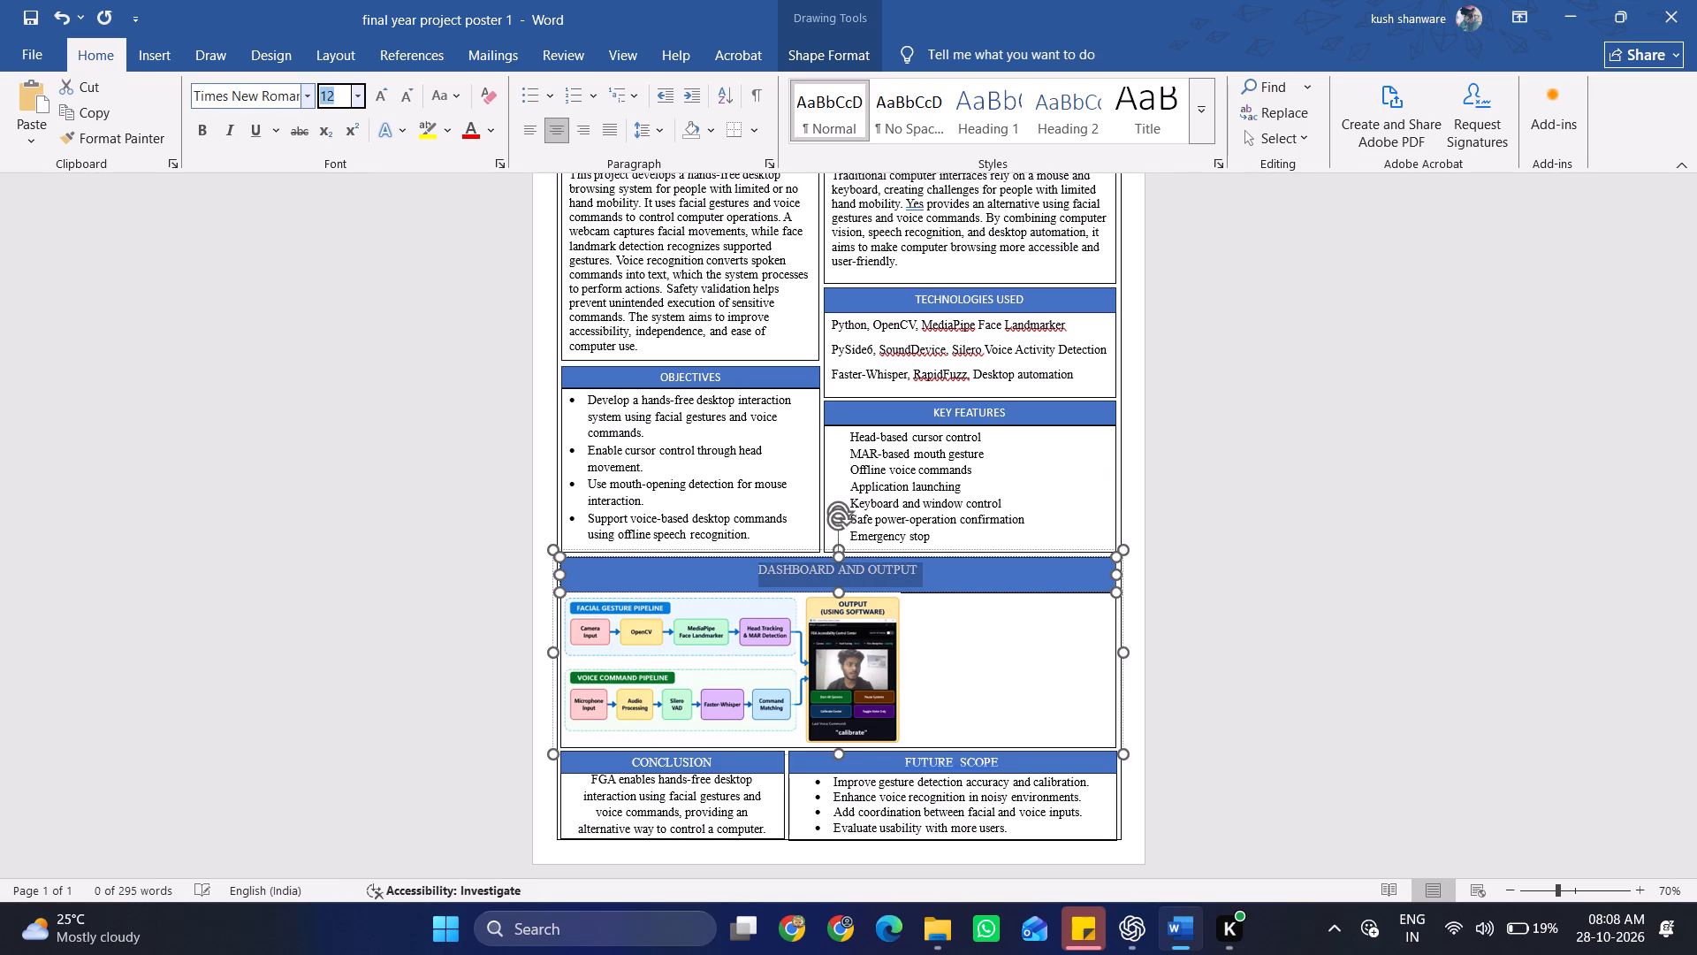
Set the OBJECTIVES heading's font to Times New Roman.
double_click(686, 371)
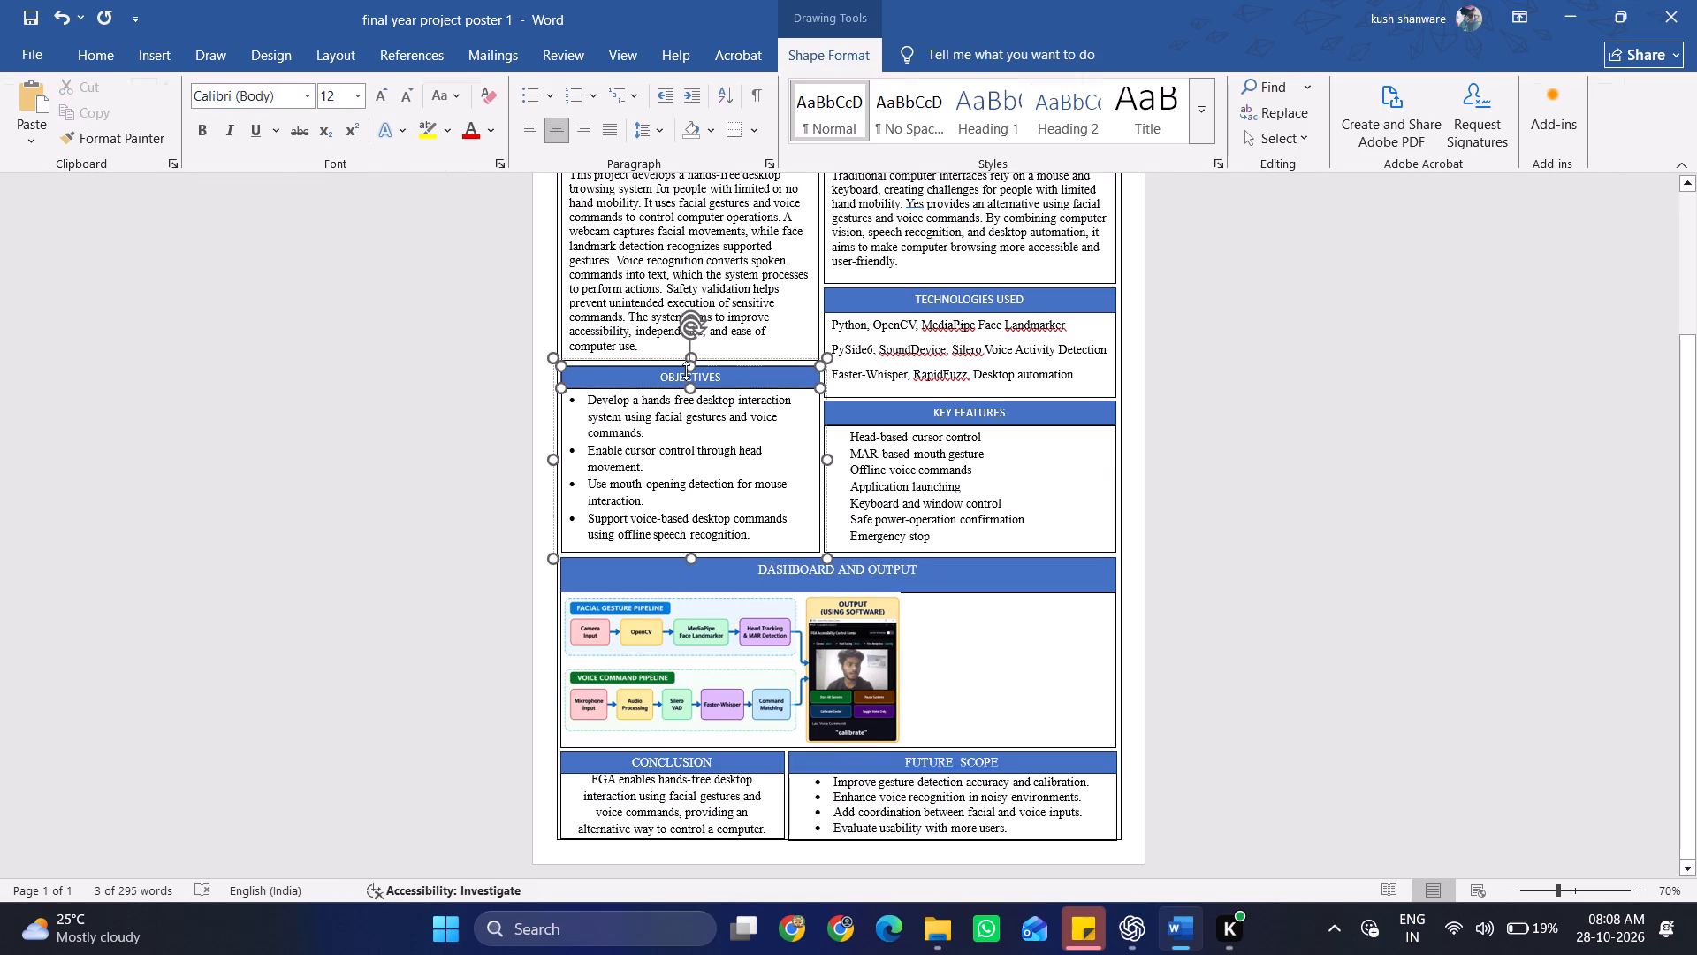
double_click(678, 377)
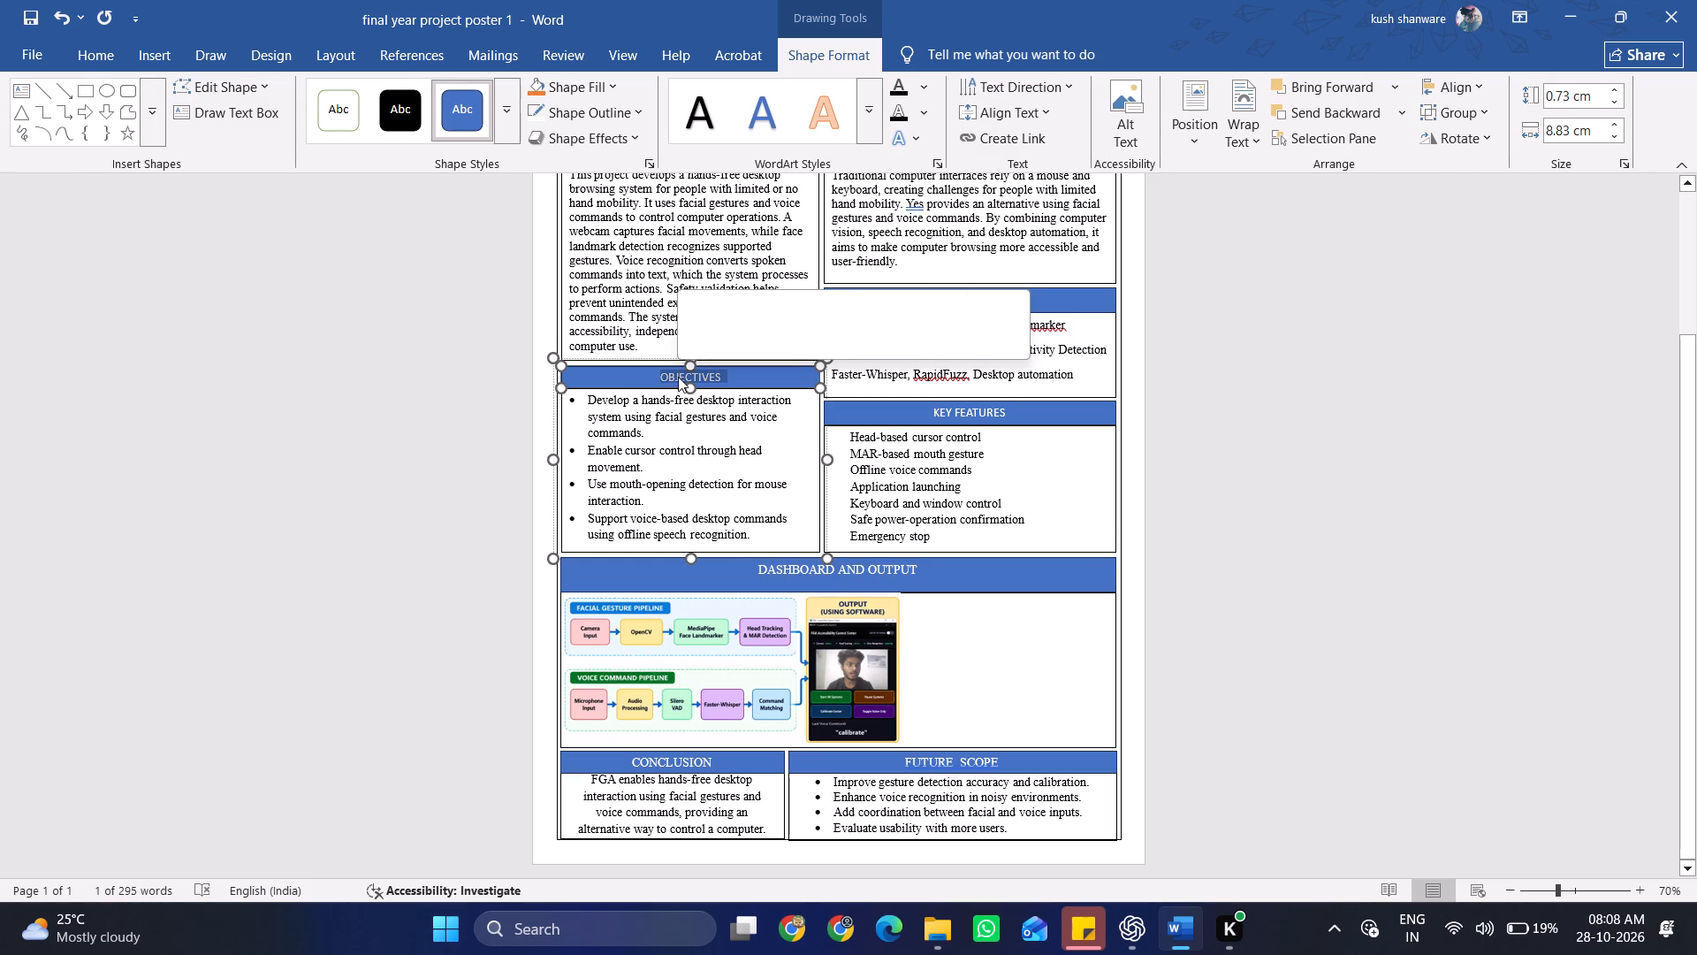
click(719, 295)
click(718, 304)
text(TIM)
key(Tab)
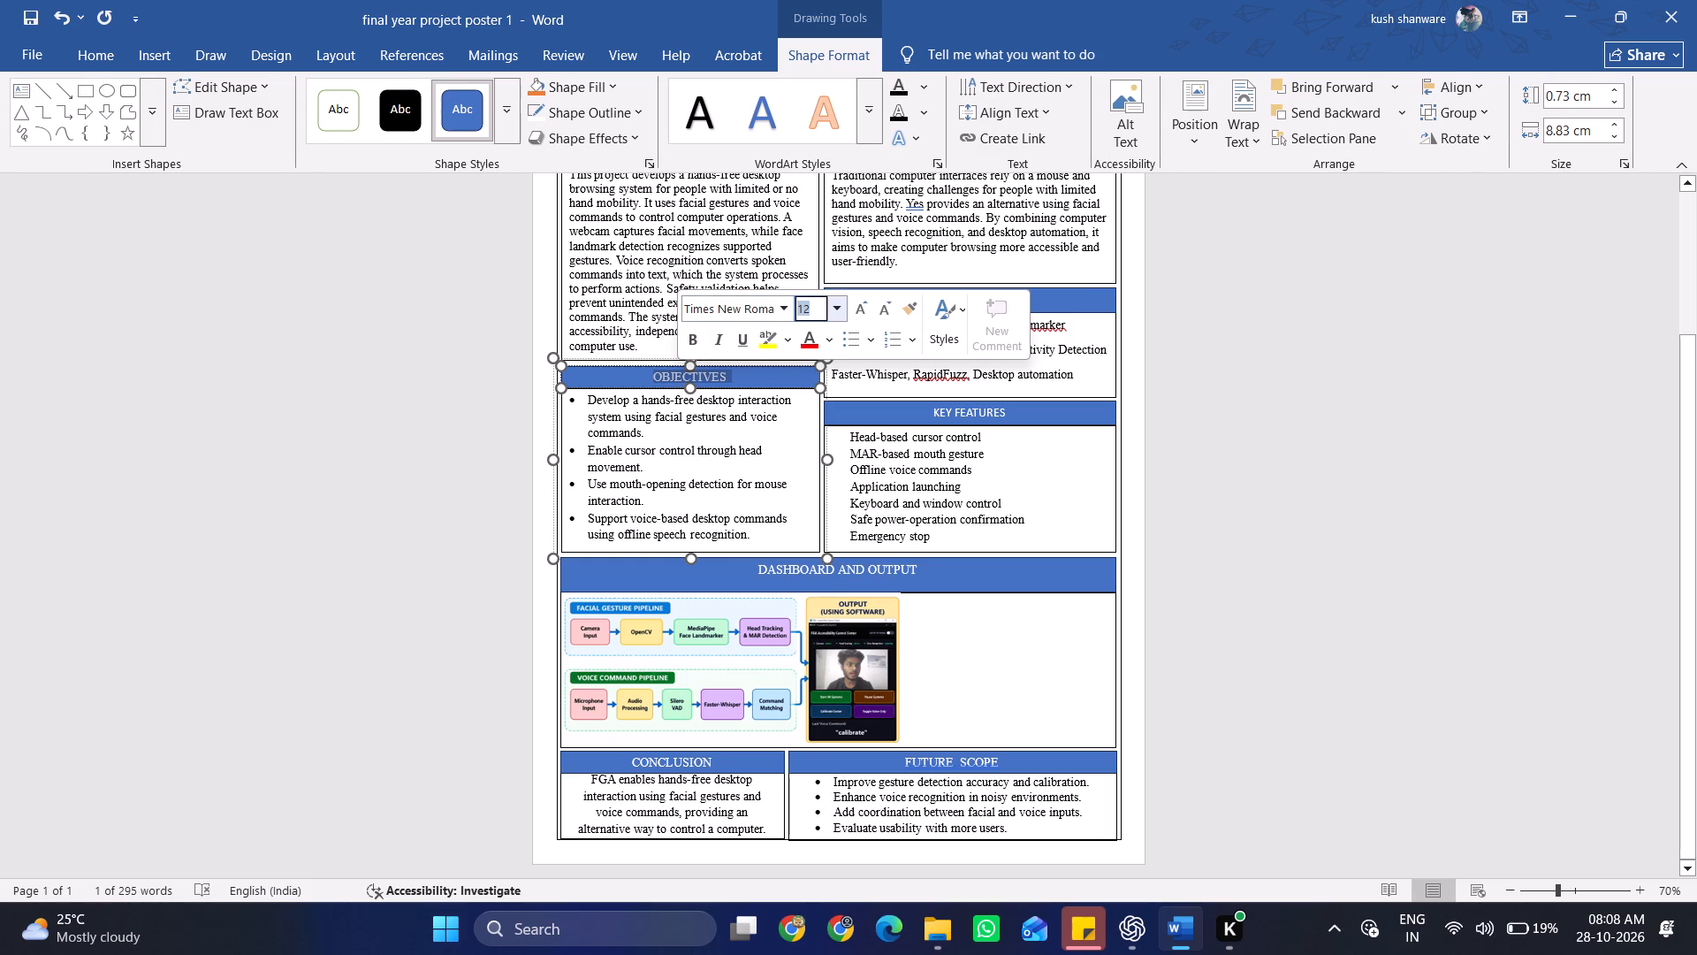
Set the KEY FEATURES heading's font to Times New Roman.
double_click(953, 408)
double_click(970, 409)
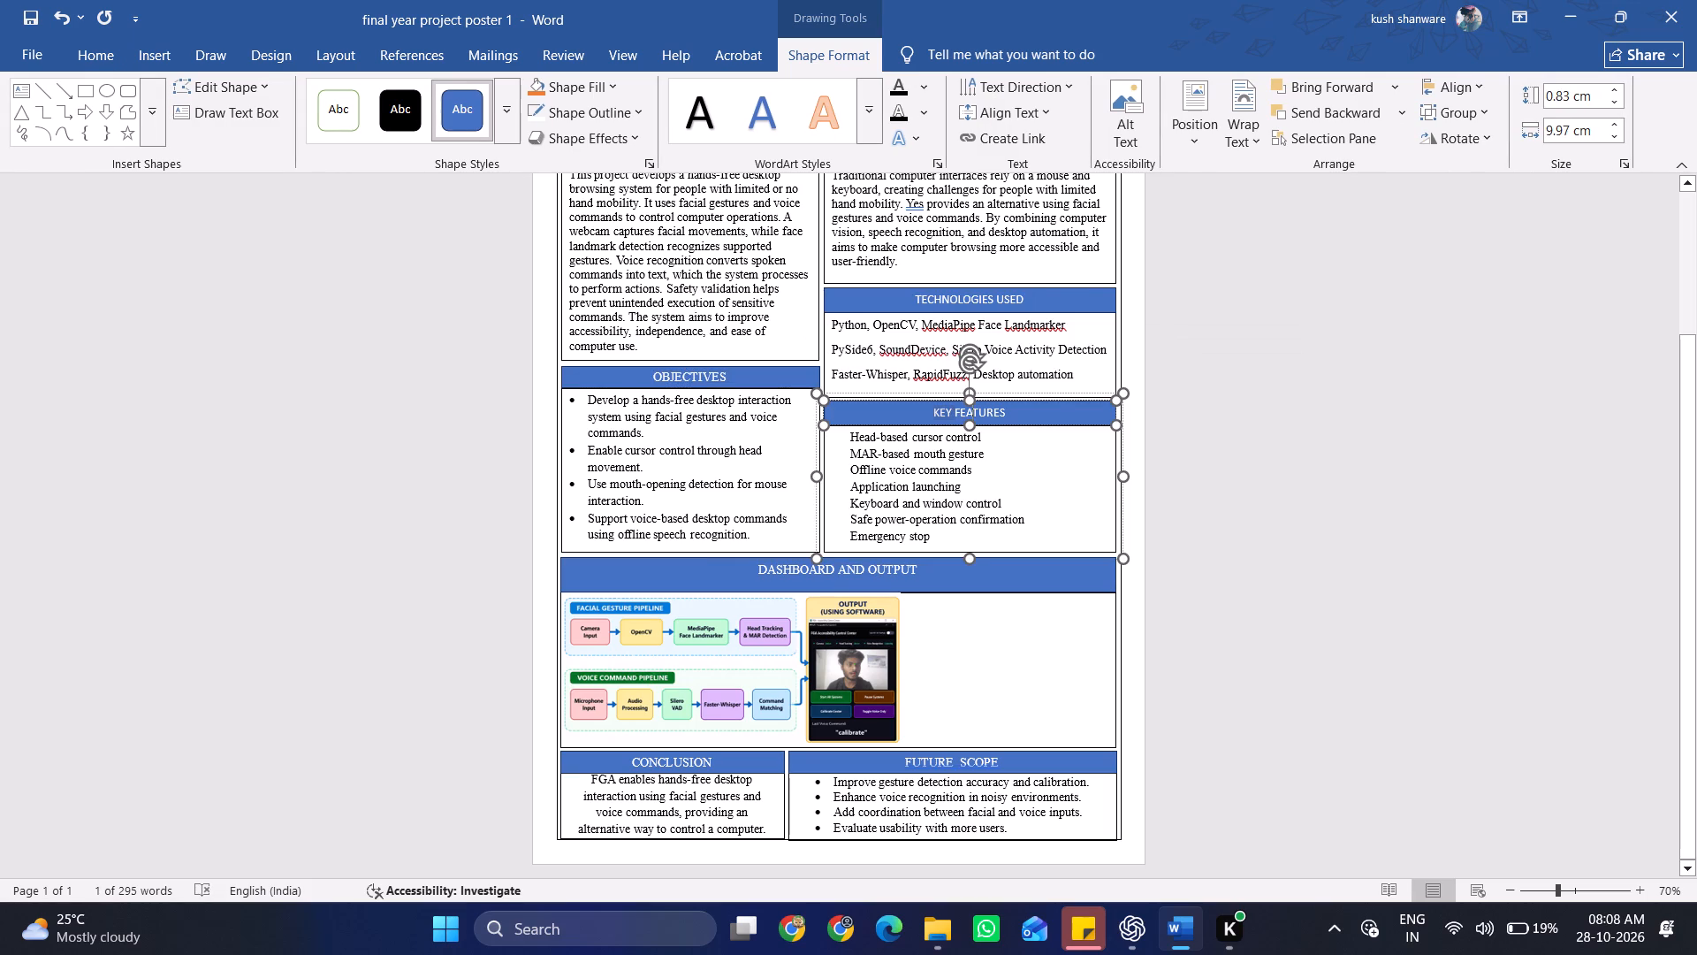
key(ctrl+a)
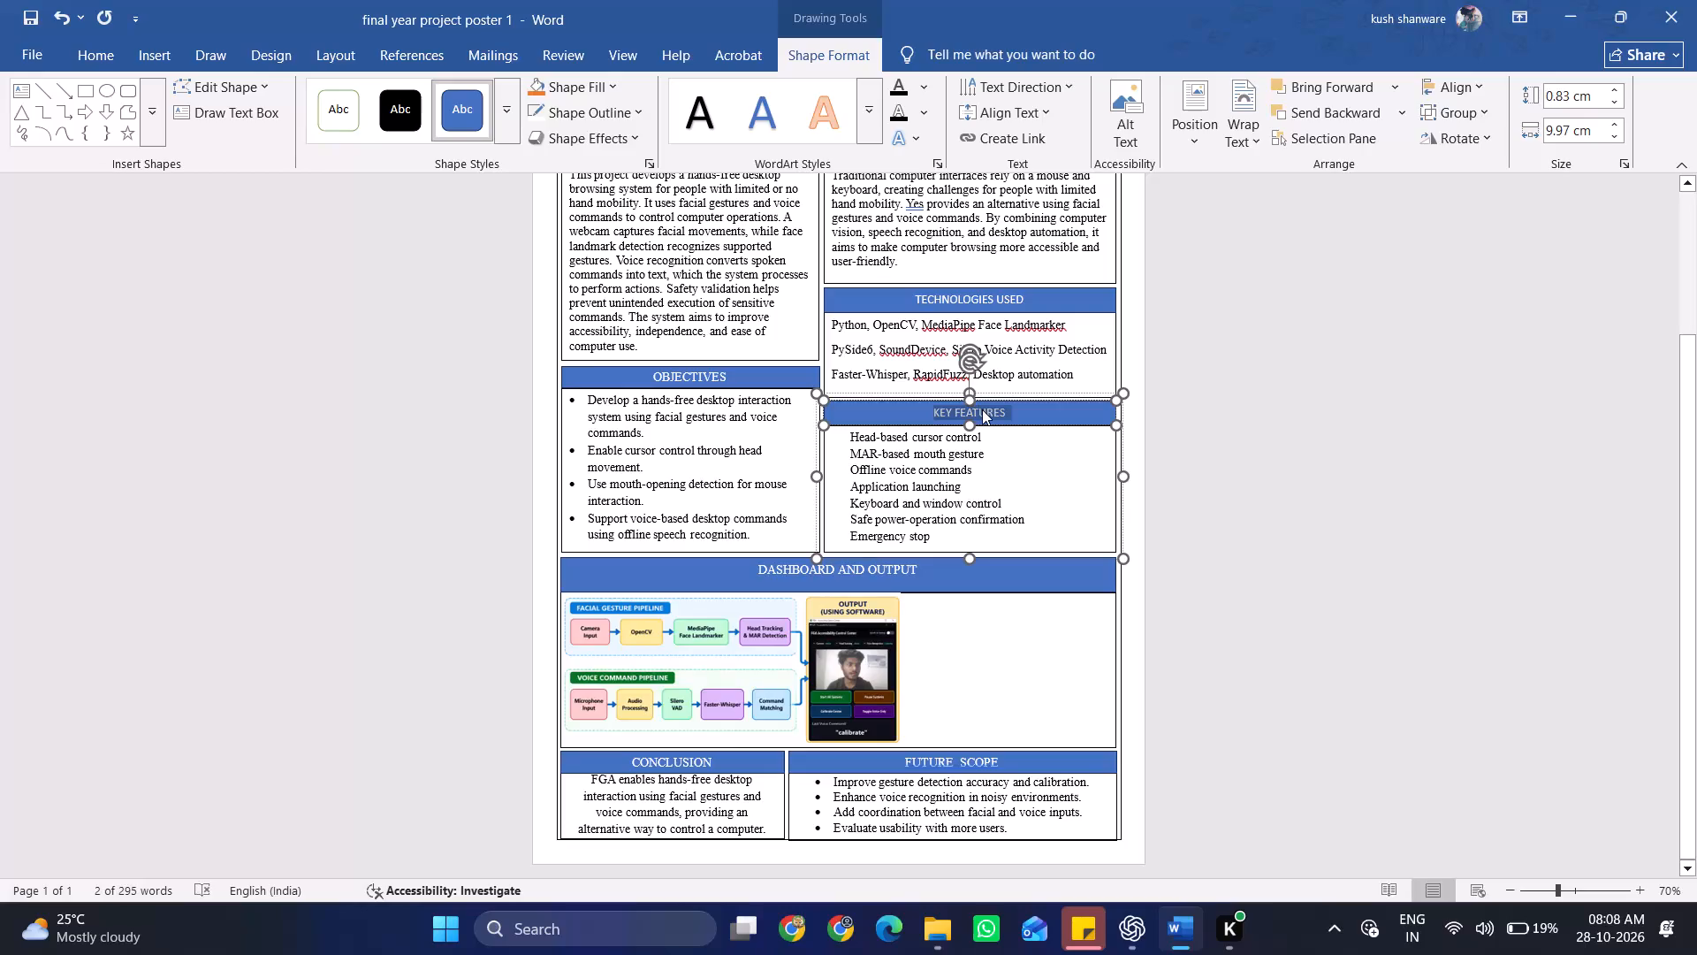
right_click(982, 409)
click(1046, 346)
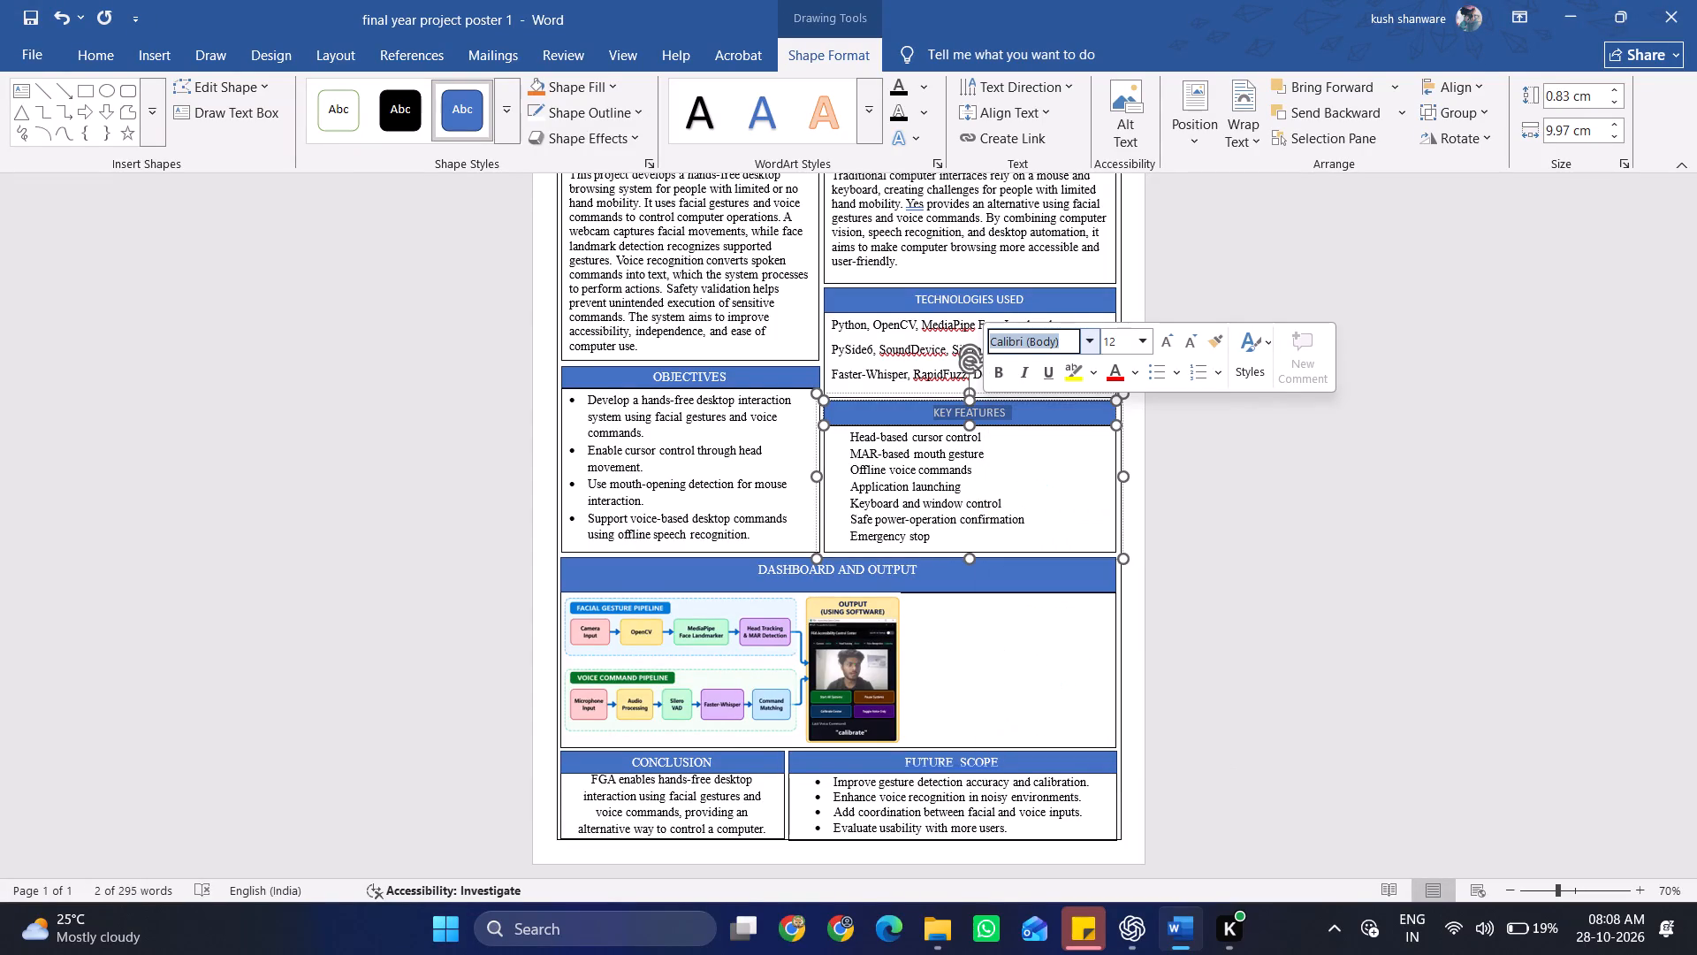
text(TIM)
key(Tab)
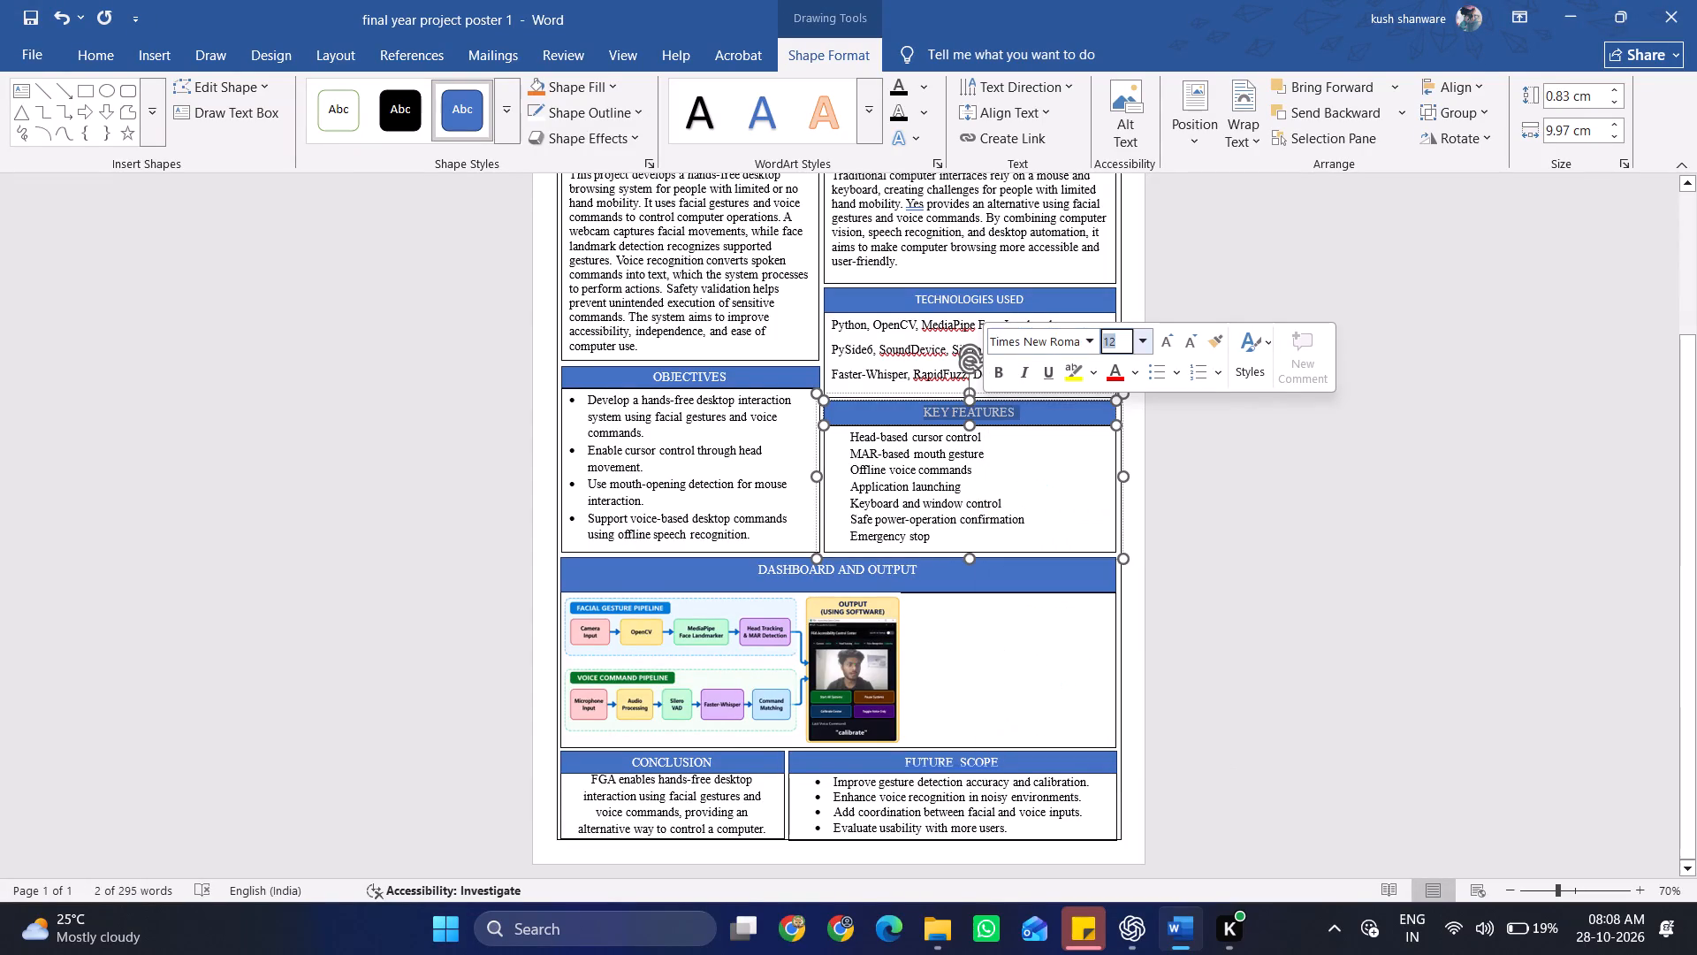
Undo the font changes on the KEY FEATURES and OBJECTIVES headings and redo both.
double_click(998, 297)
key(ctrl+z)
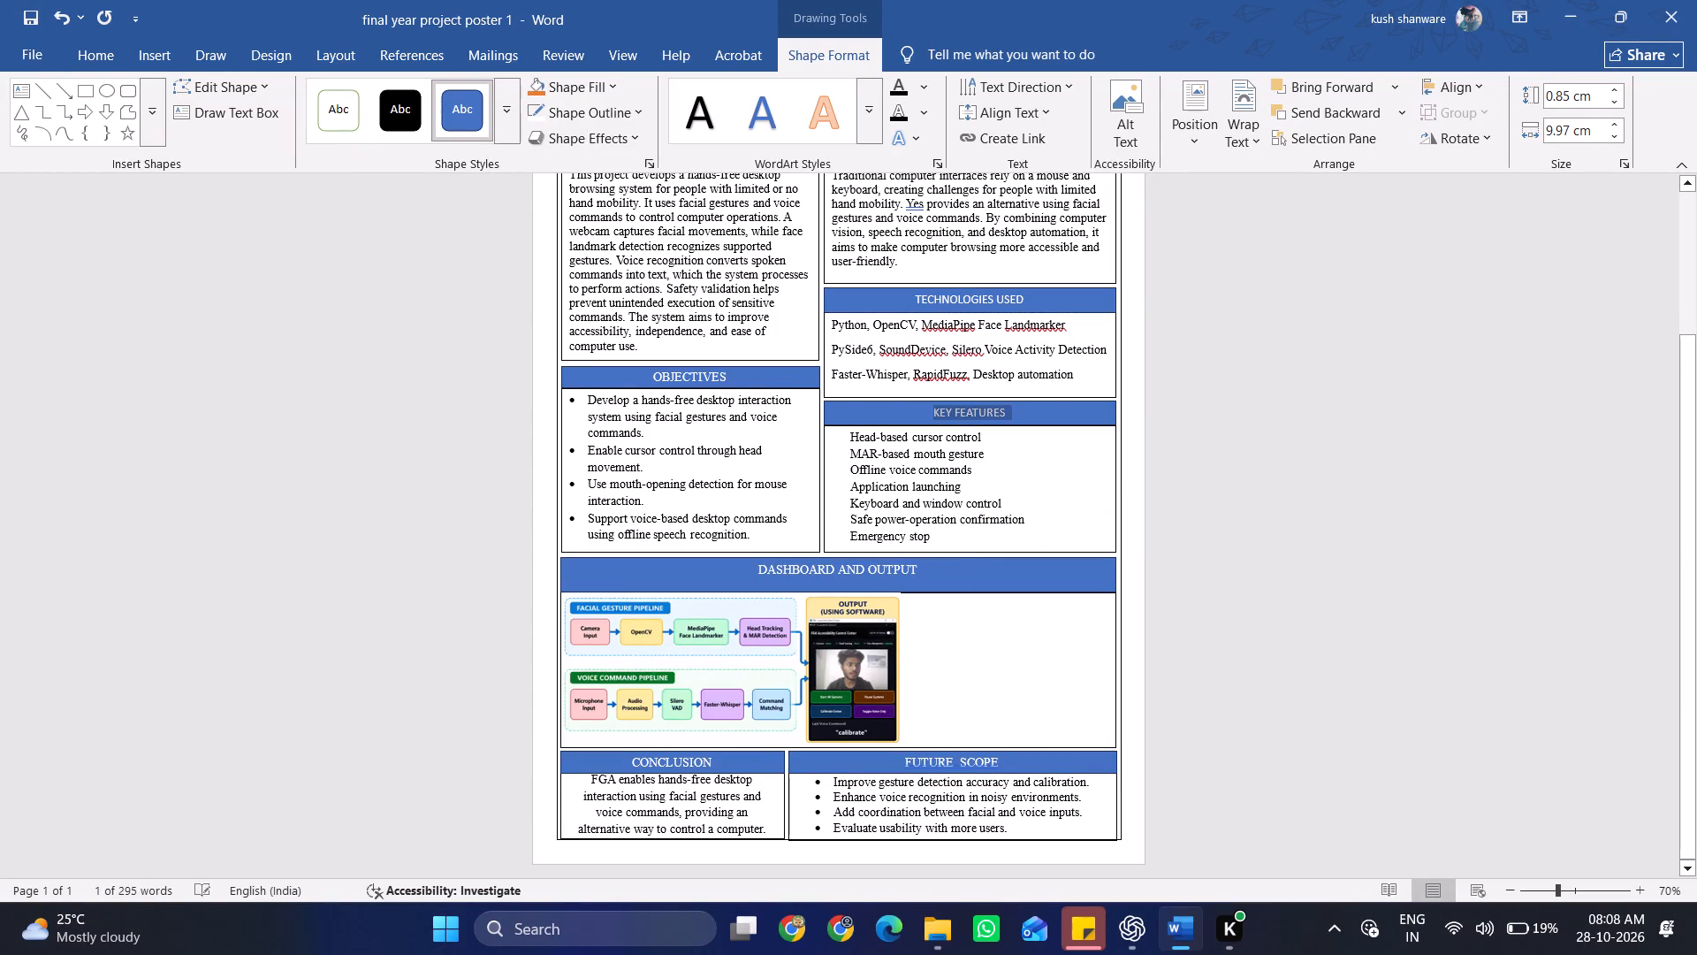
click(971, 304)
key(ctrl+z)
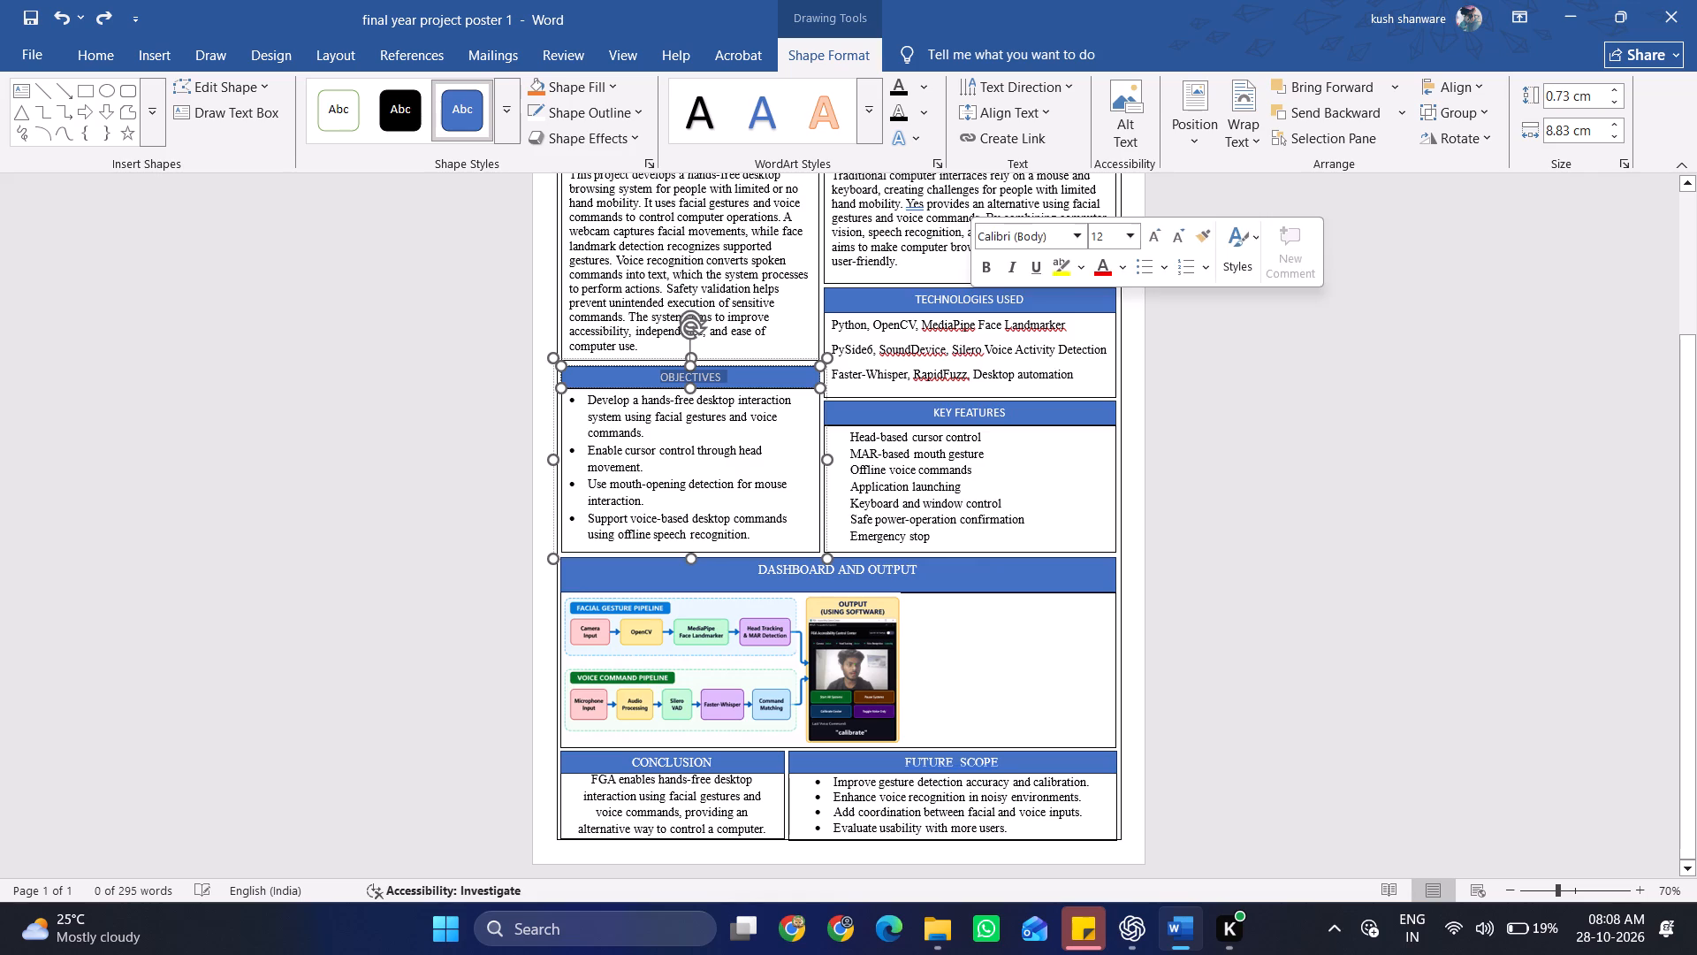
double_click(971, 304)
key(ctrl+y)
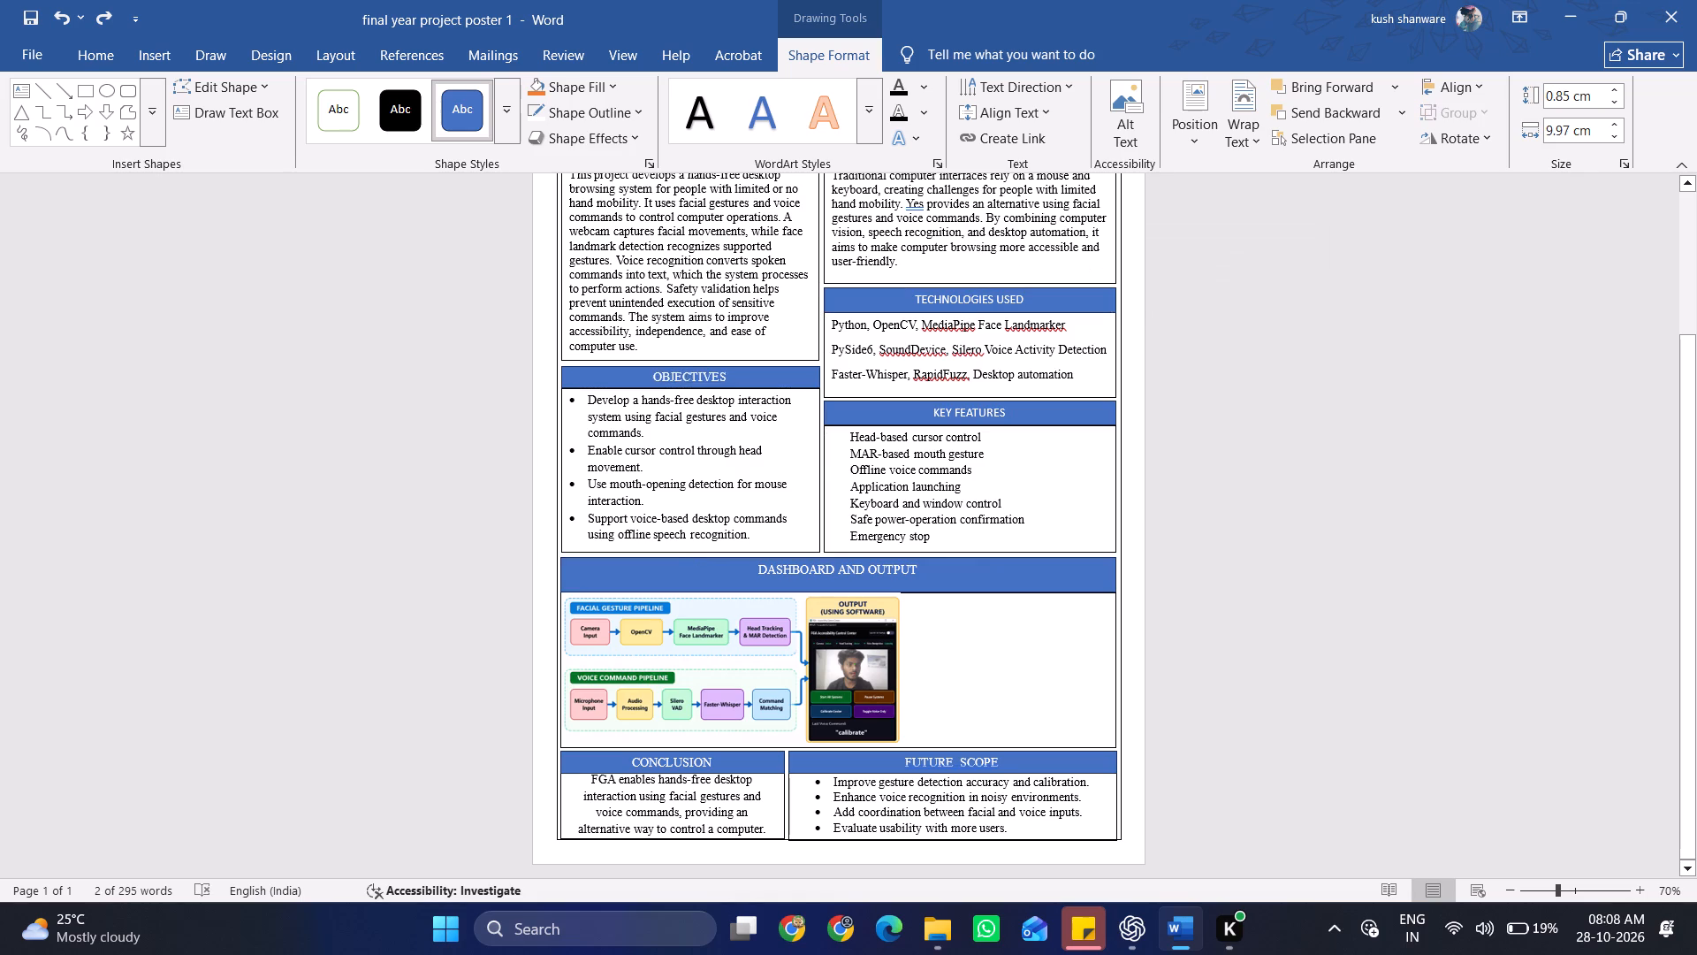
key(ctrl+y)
Set the whole TECHNOLOGIES USED heading's font to Times New Roman.
double_click(971, 304)
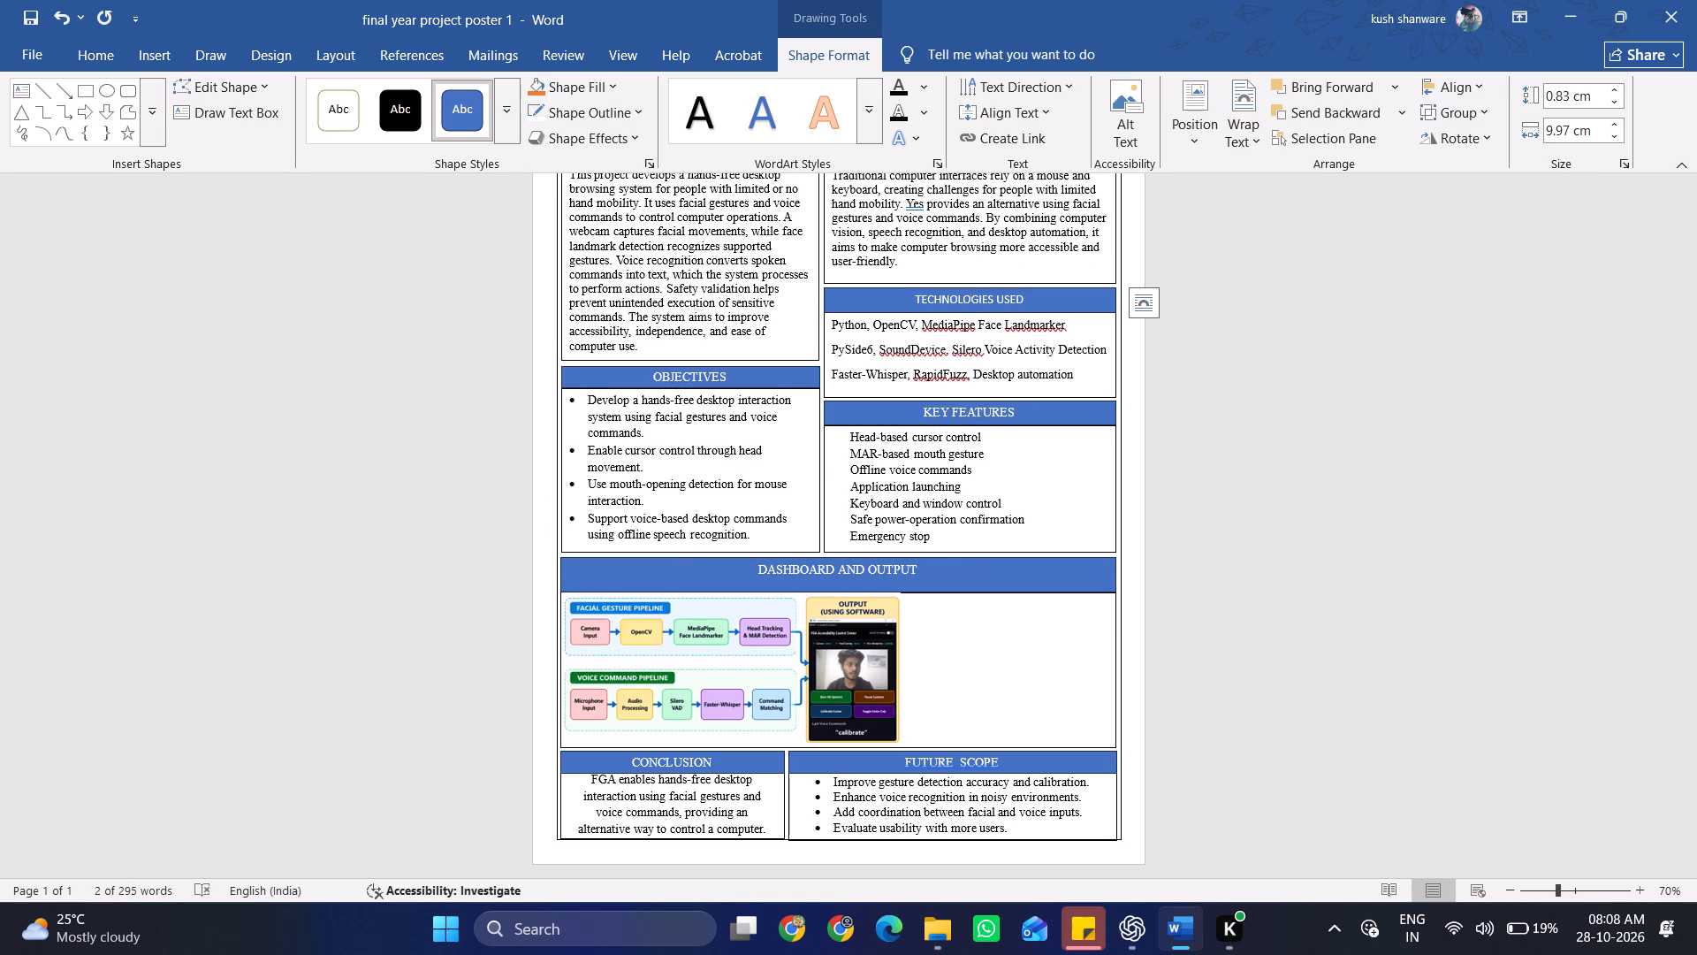
drag(1036, 299, 907, 300)
click(962, 233)
text(TIM)
key(Tab)
click(1153, 347)
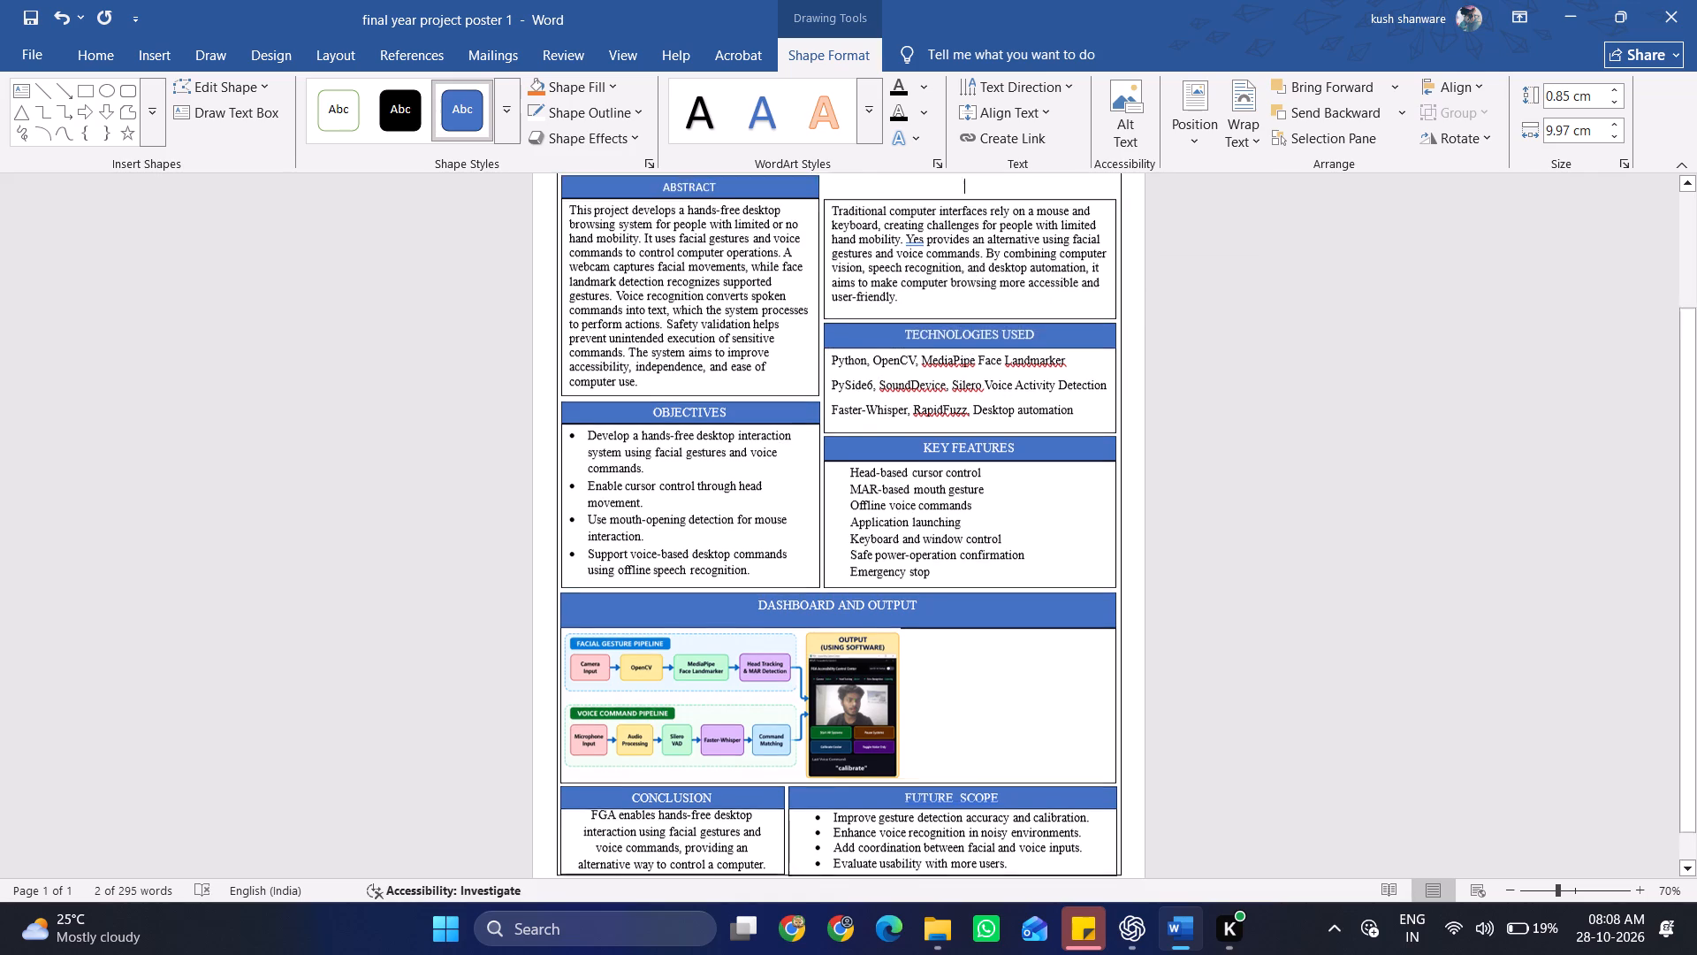
Set the INTRODUCTION heading's font to Times New Roman.
scroll(1153, 347, up, 2)
double_click(968, 340)
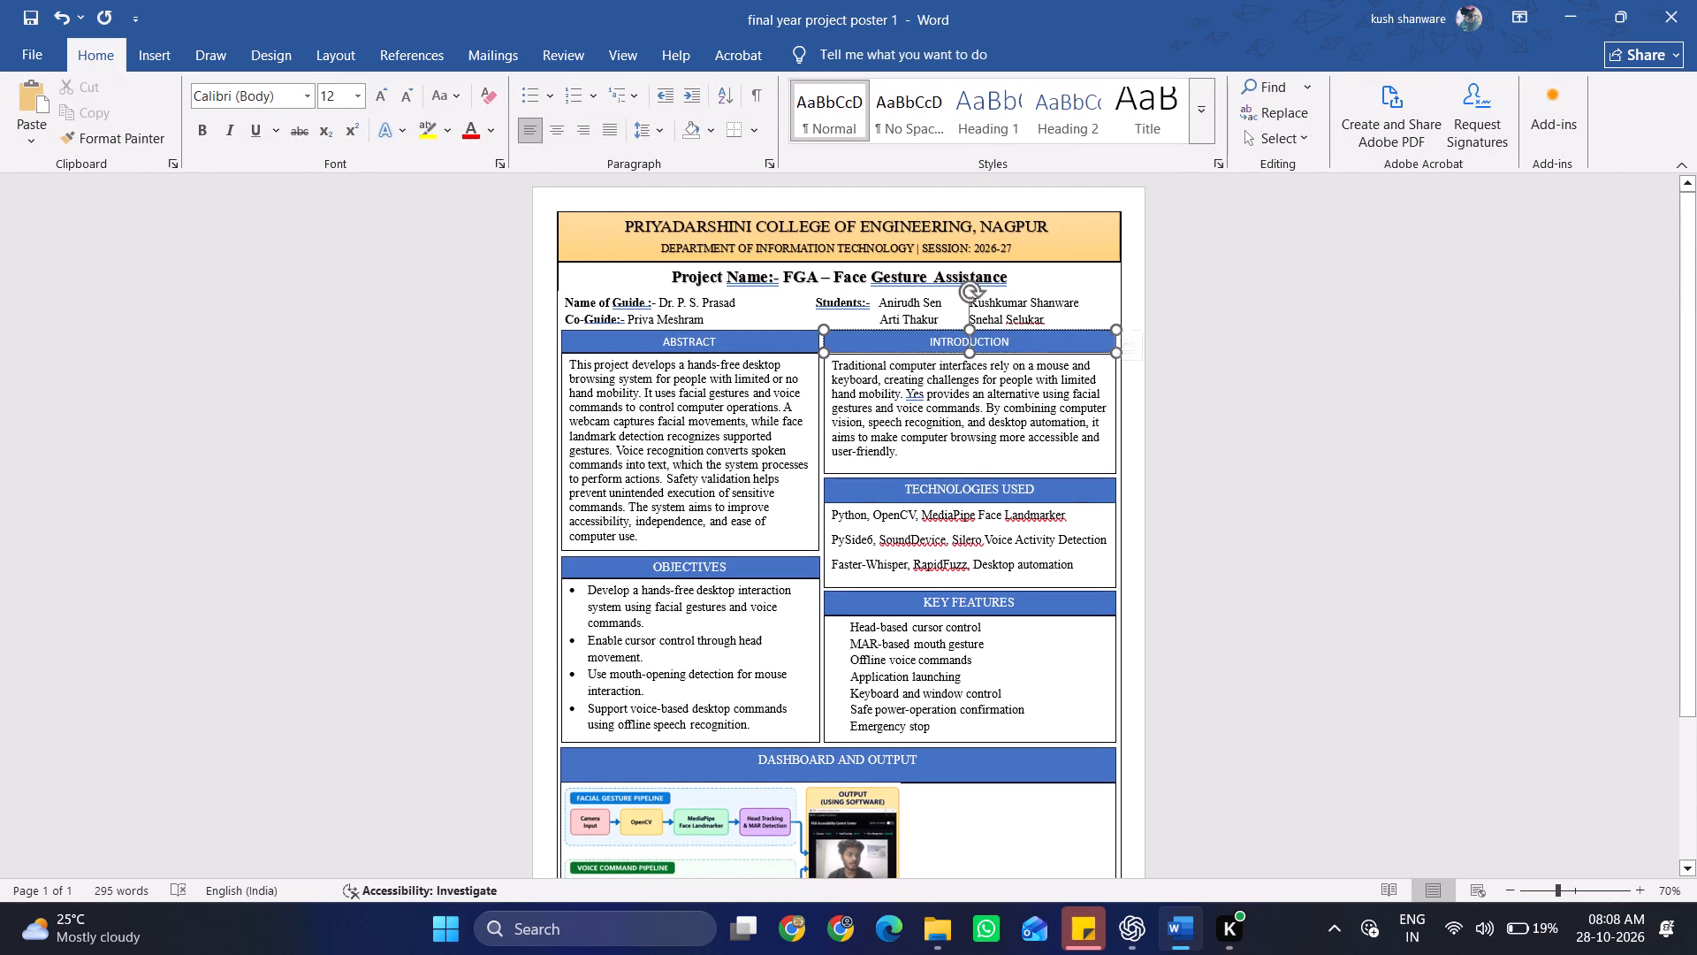
click(1027, 272)
text(TIM)
key(Tab)
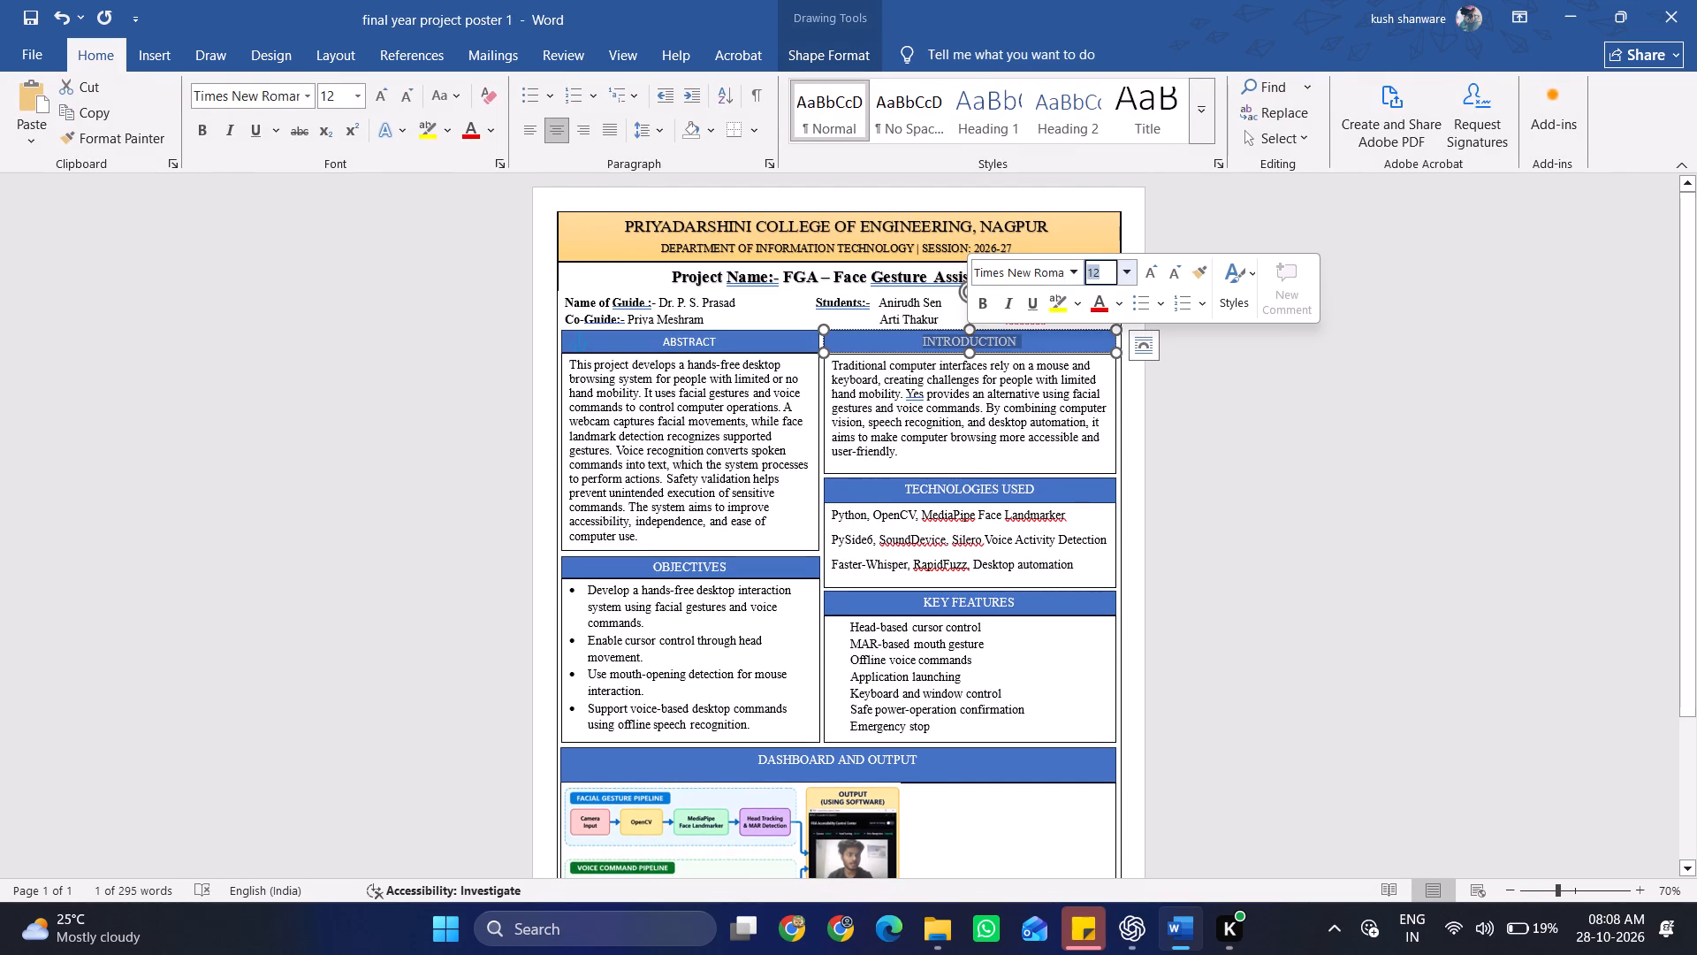
Set the ABSTRACT heading's font to Times New Roman.
double_click(685, 348)
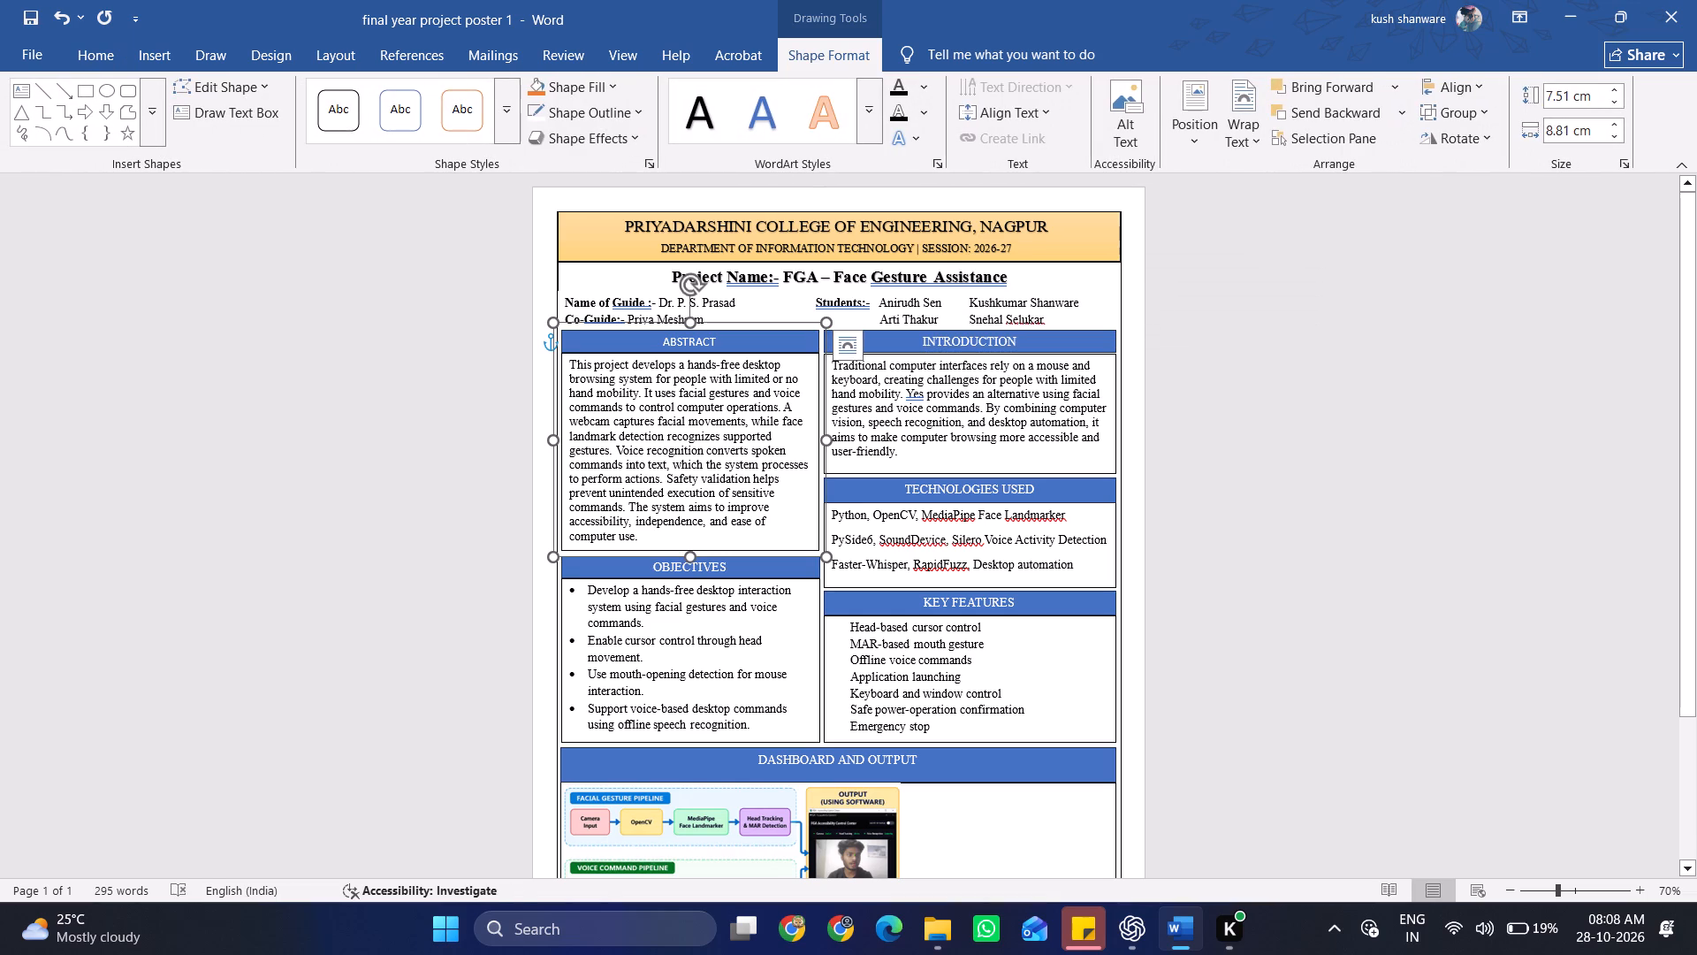
double_click(703, 340)
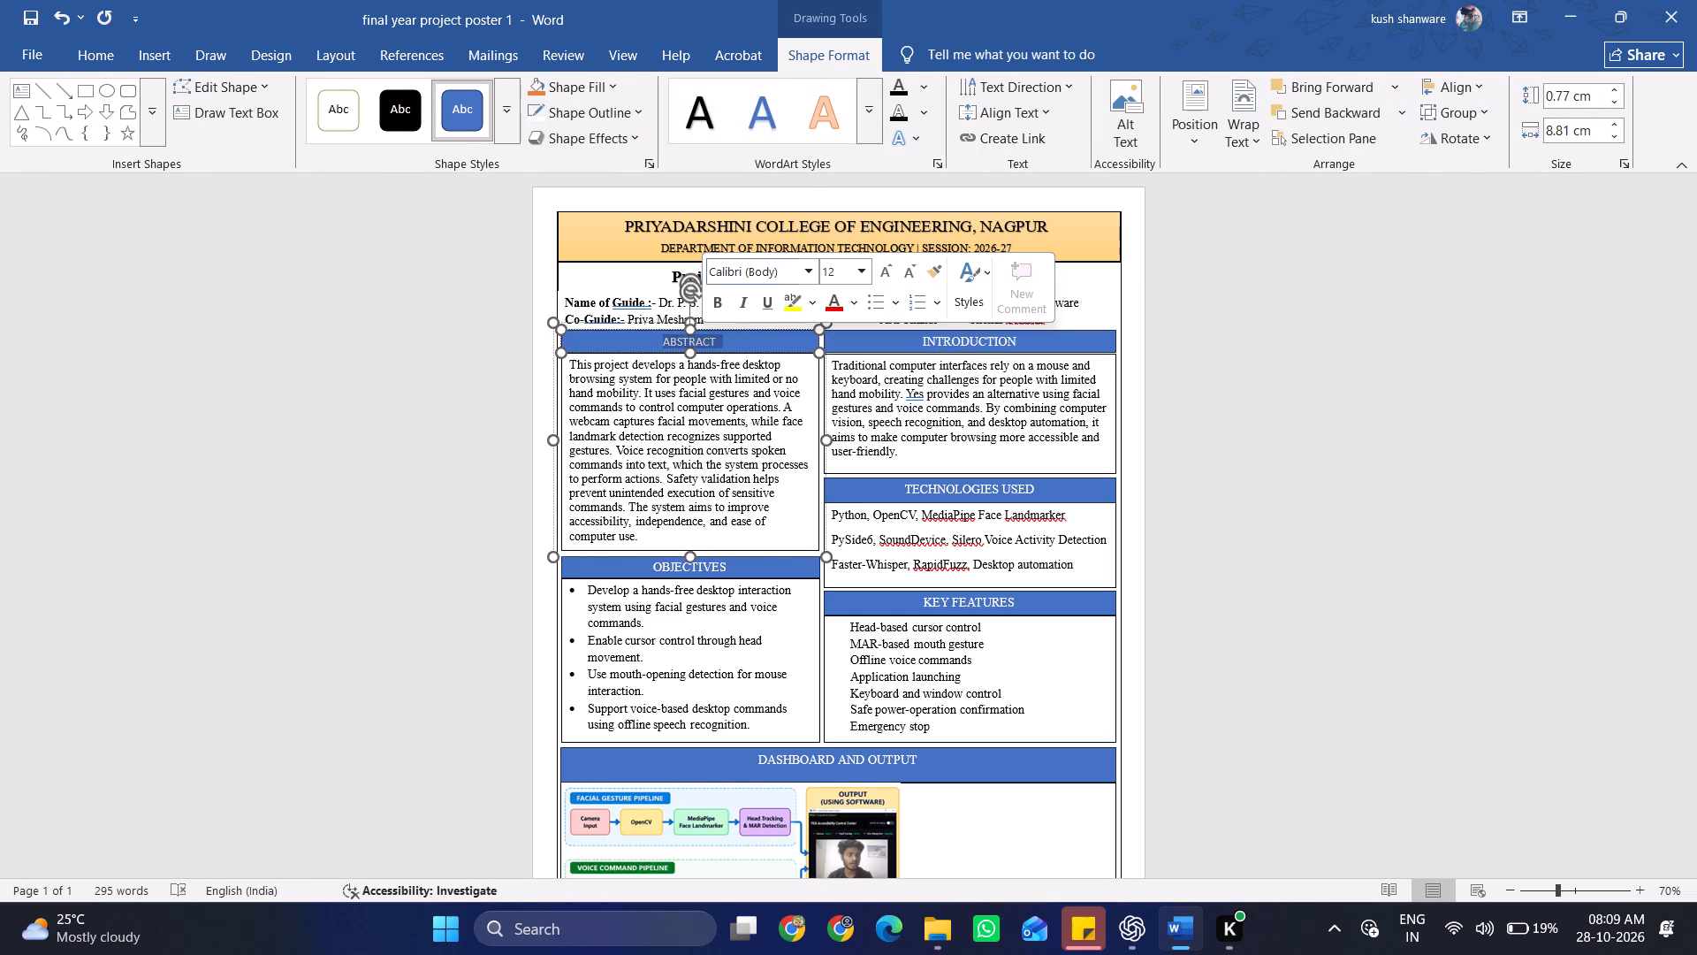
click(755, 268)
text(TIME)
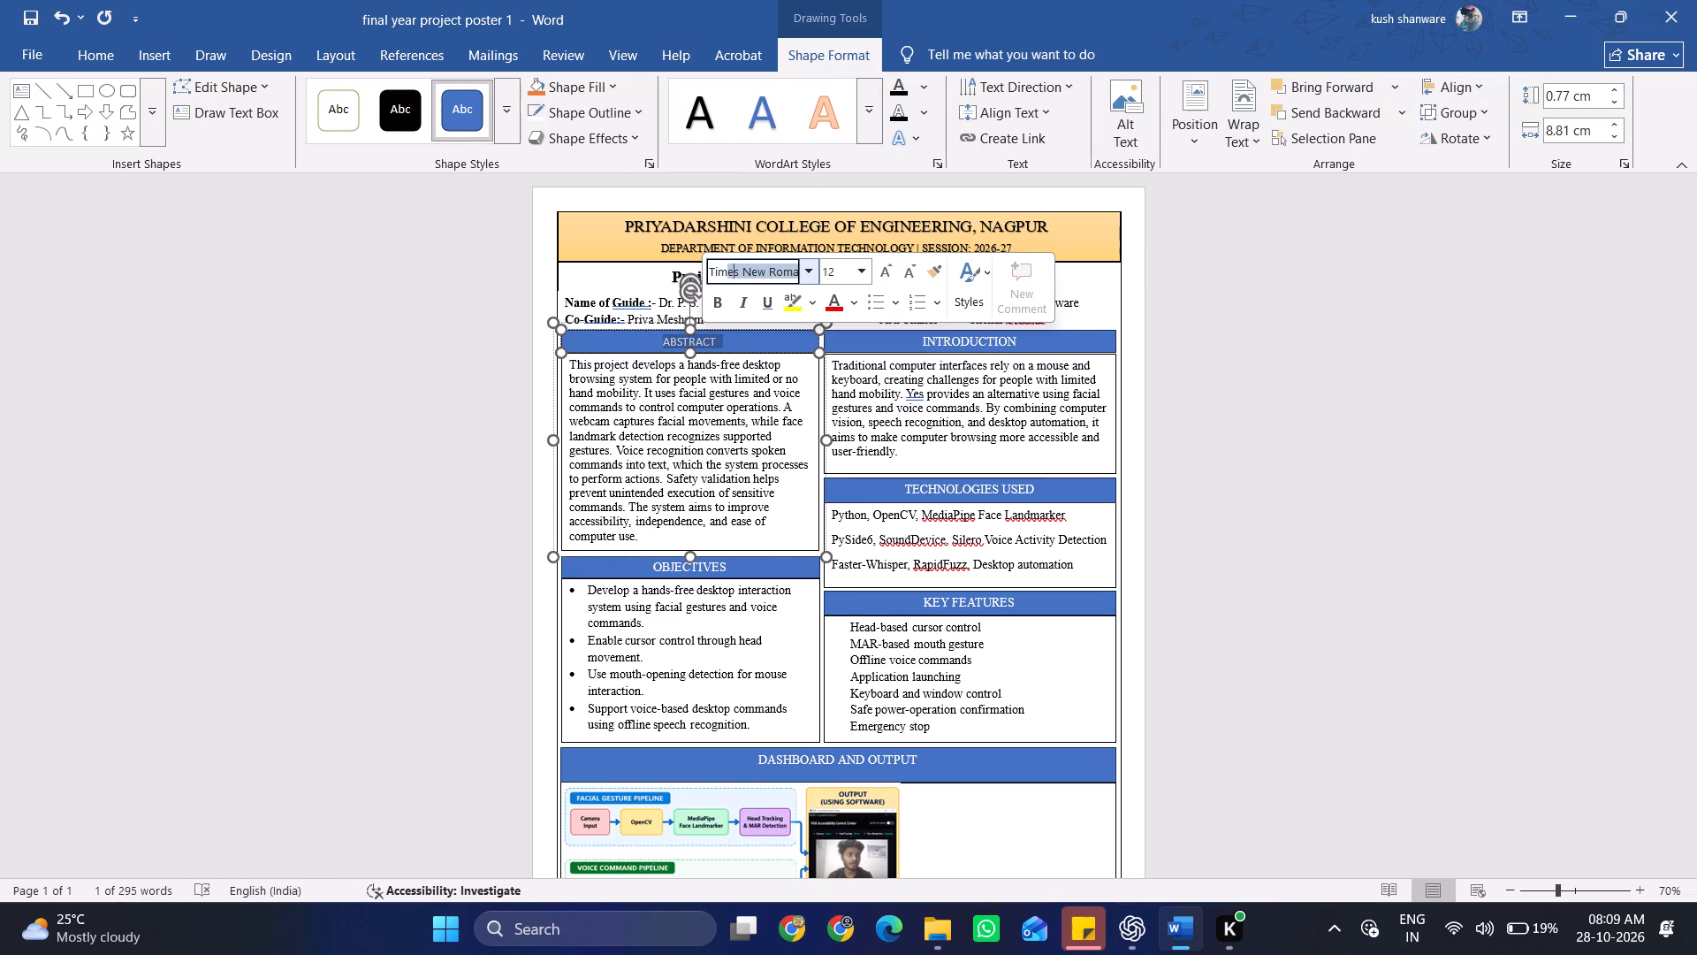
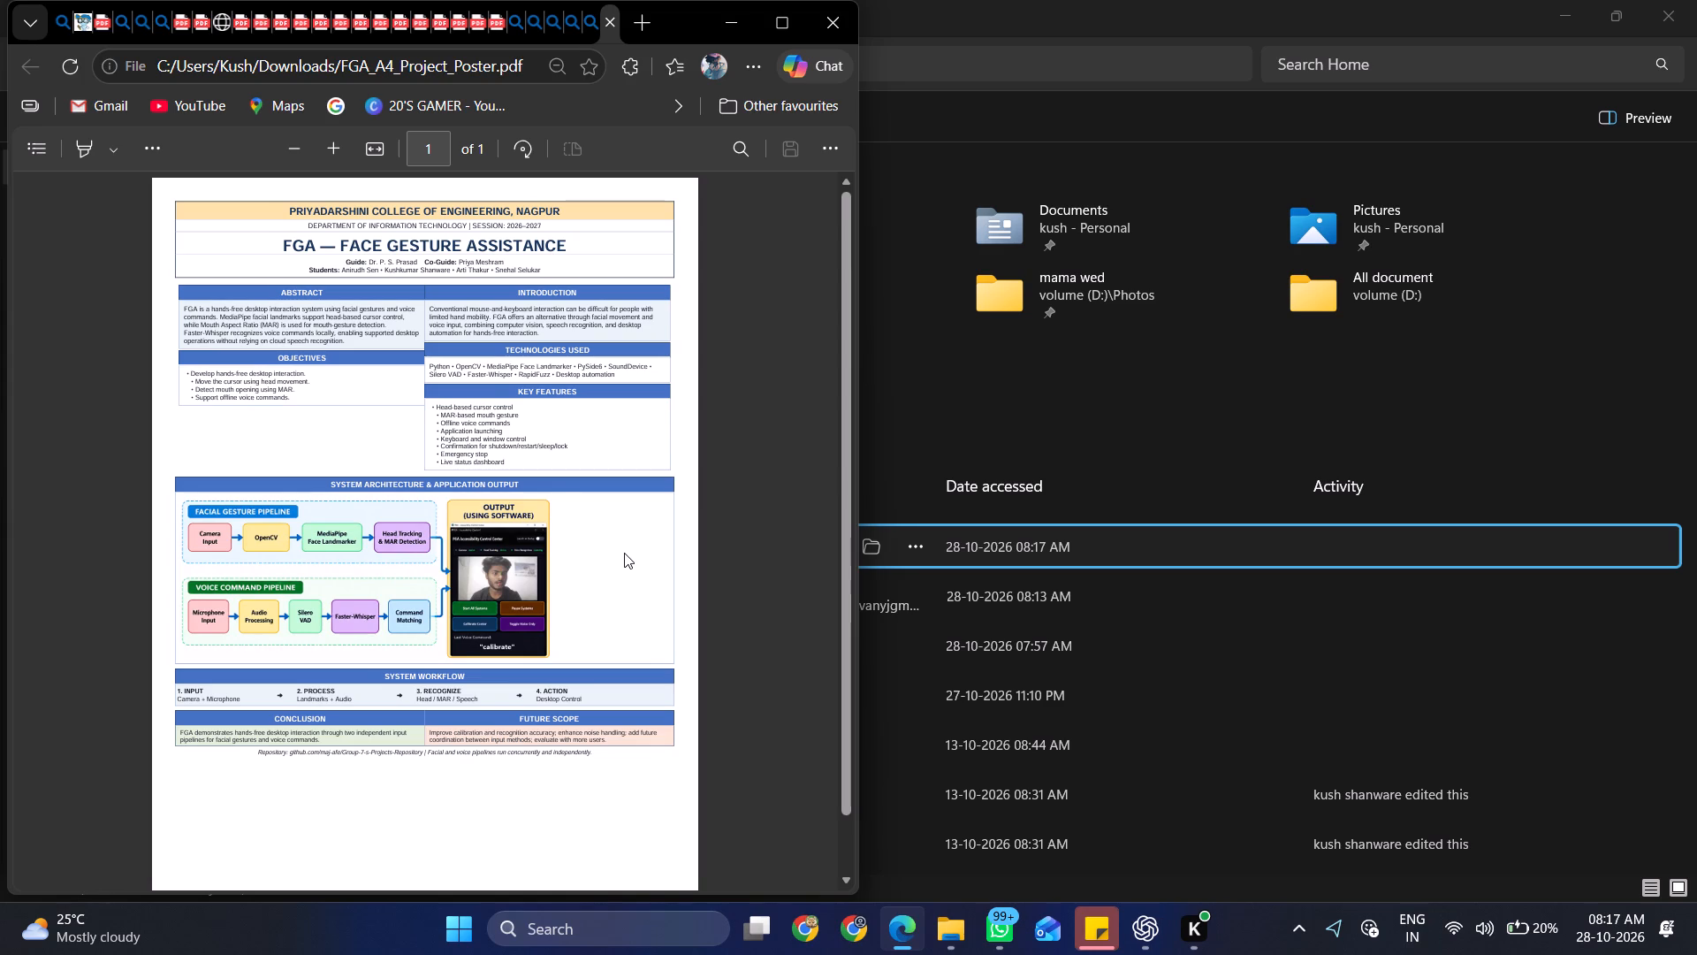
drag(624, 553, 613, 594)
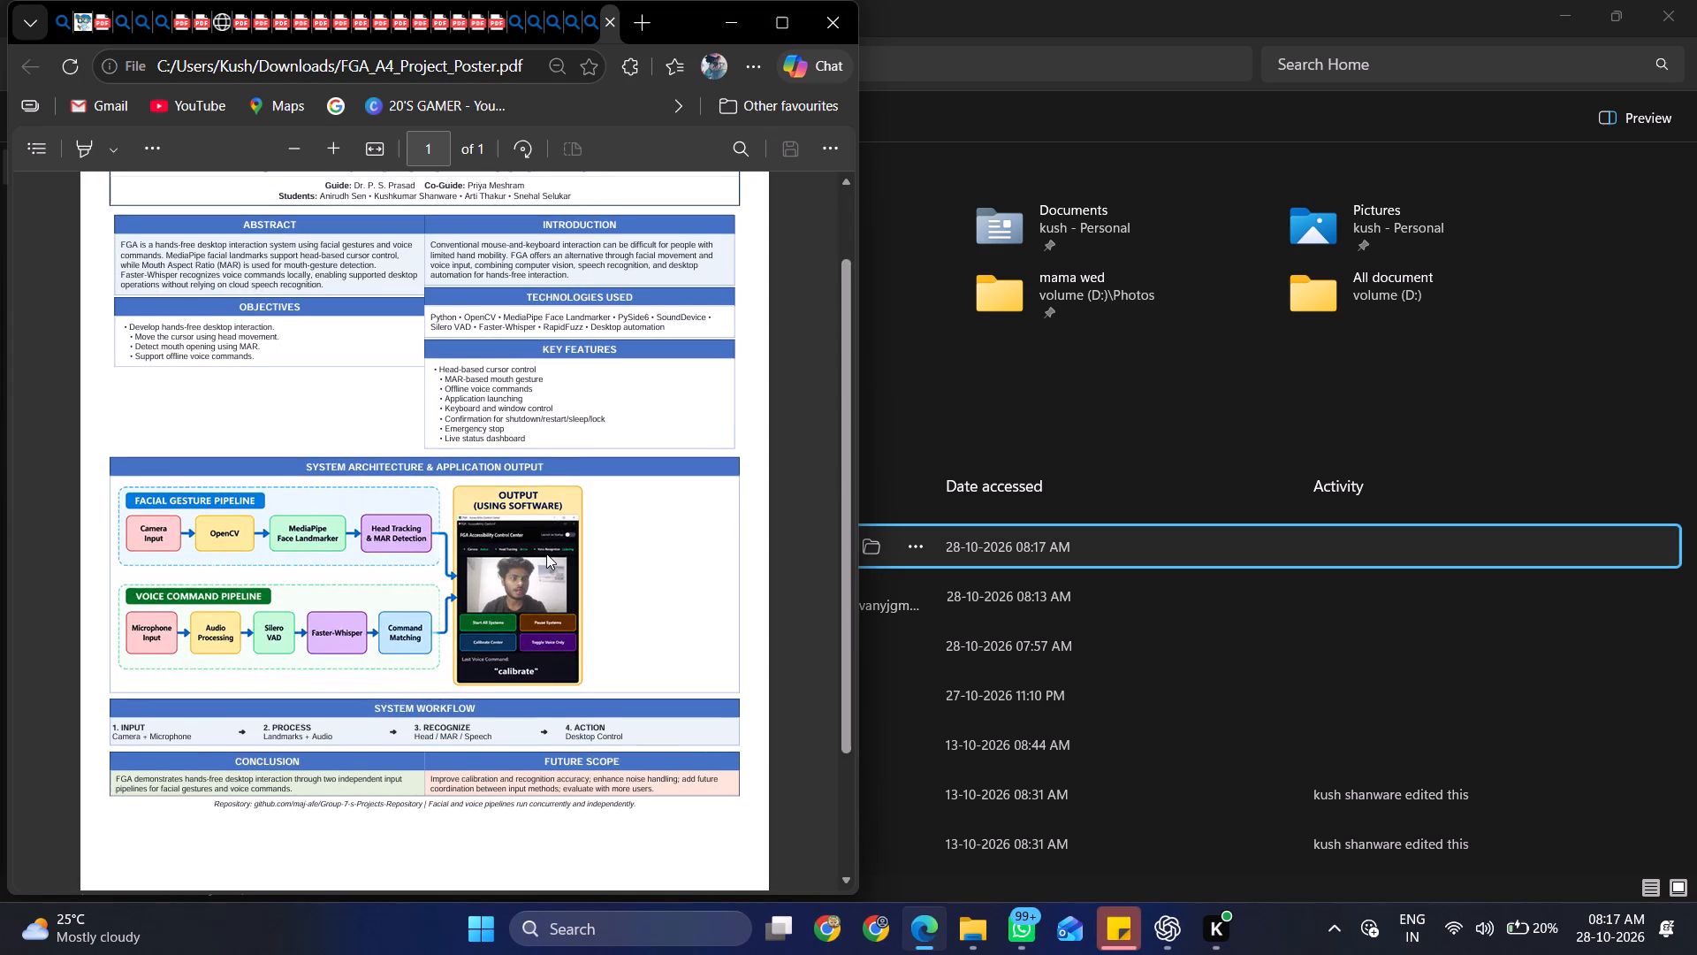
scroll(546, 554, up, 1)
scroll(546, 554, down, 1)
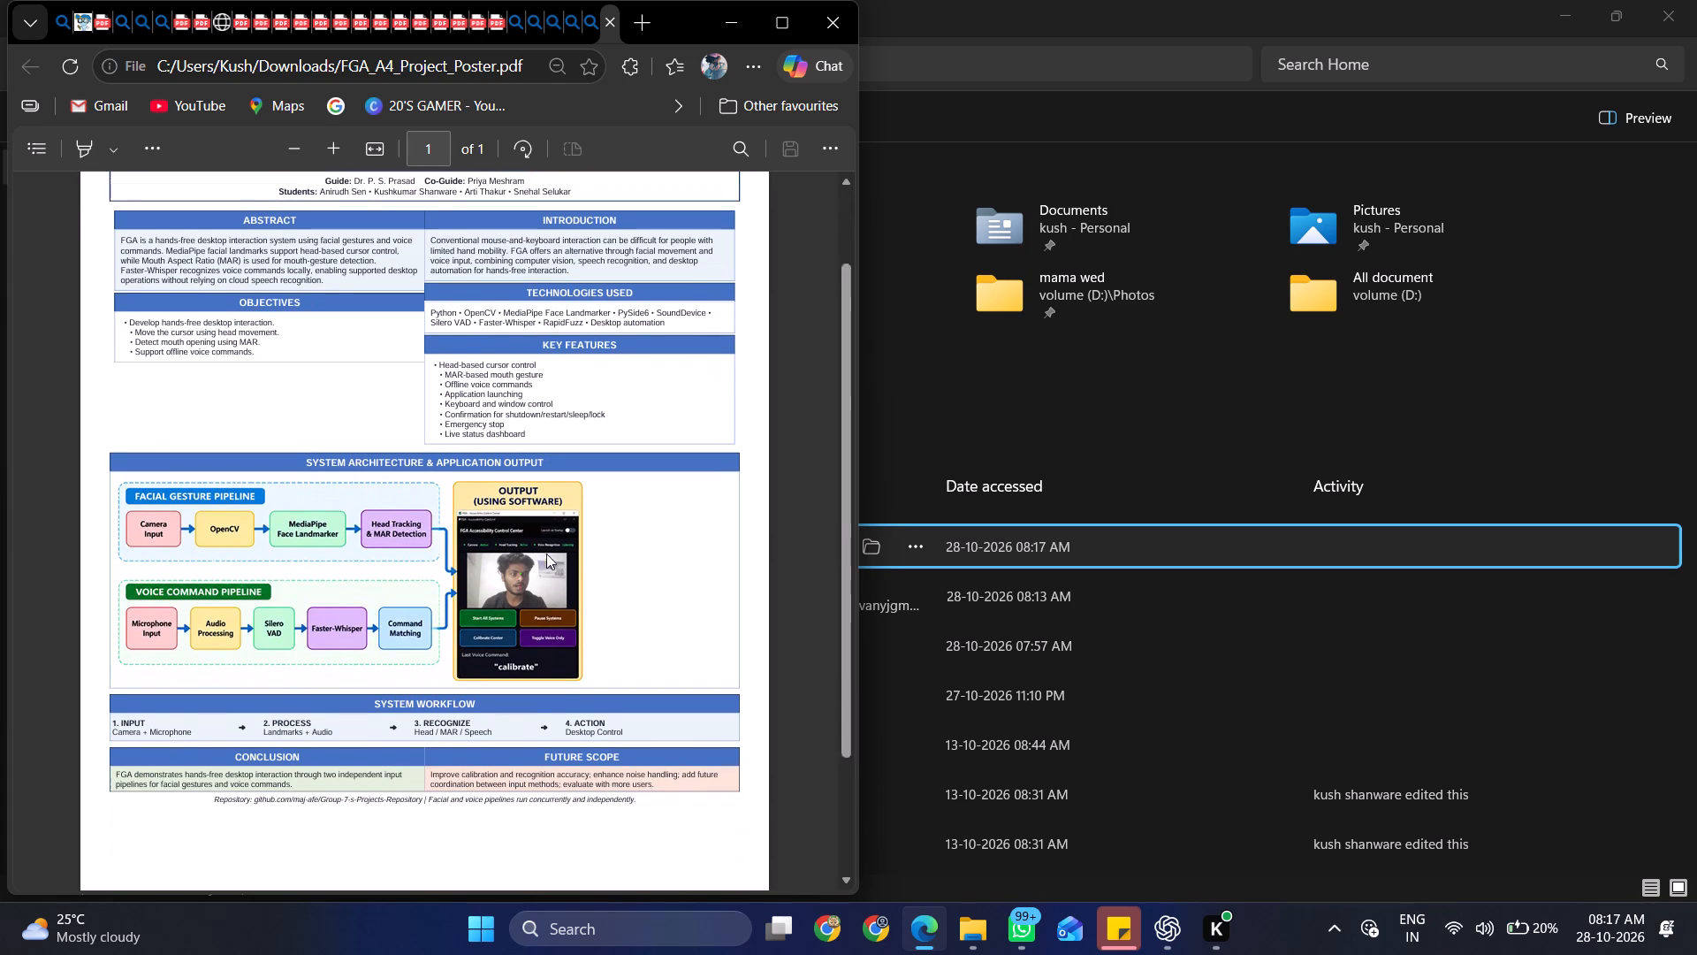
scroll(546, 554, down, 1)
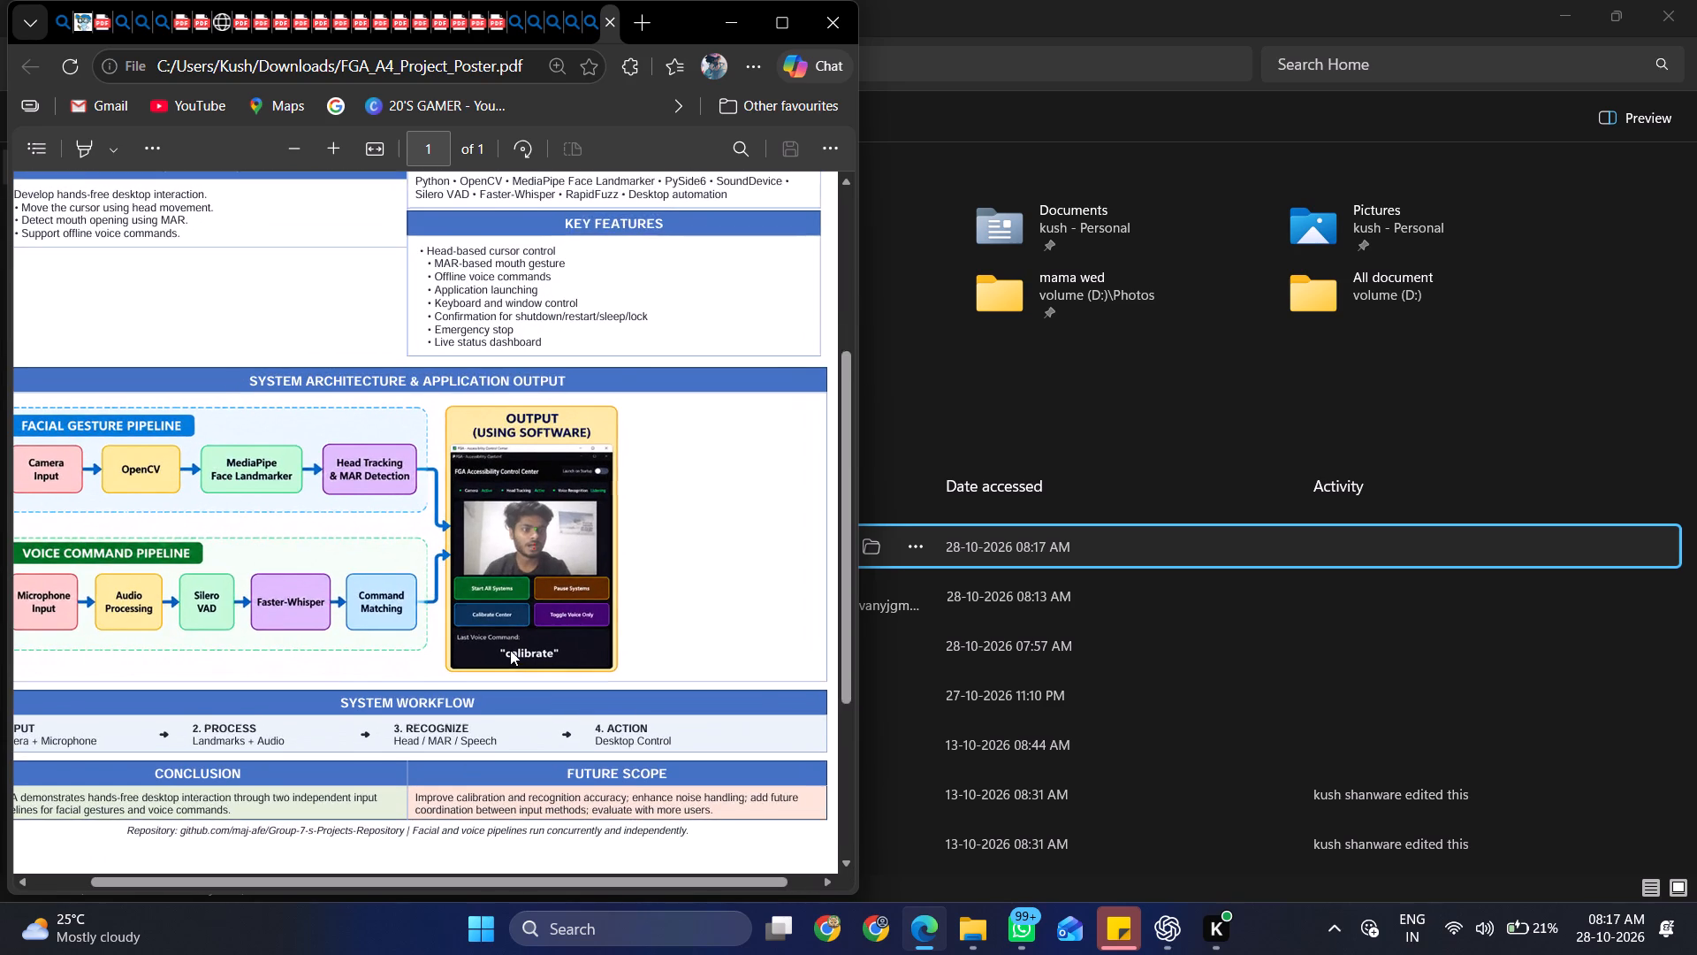
scroll(510, 650, down, 1)
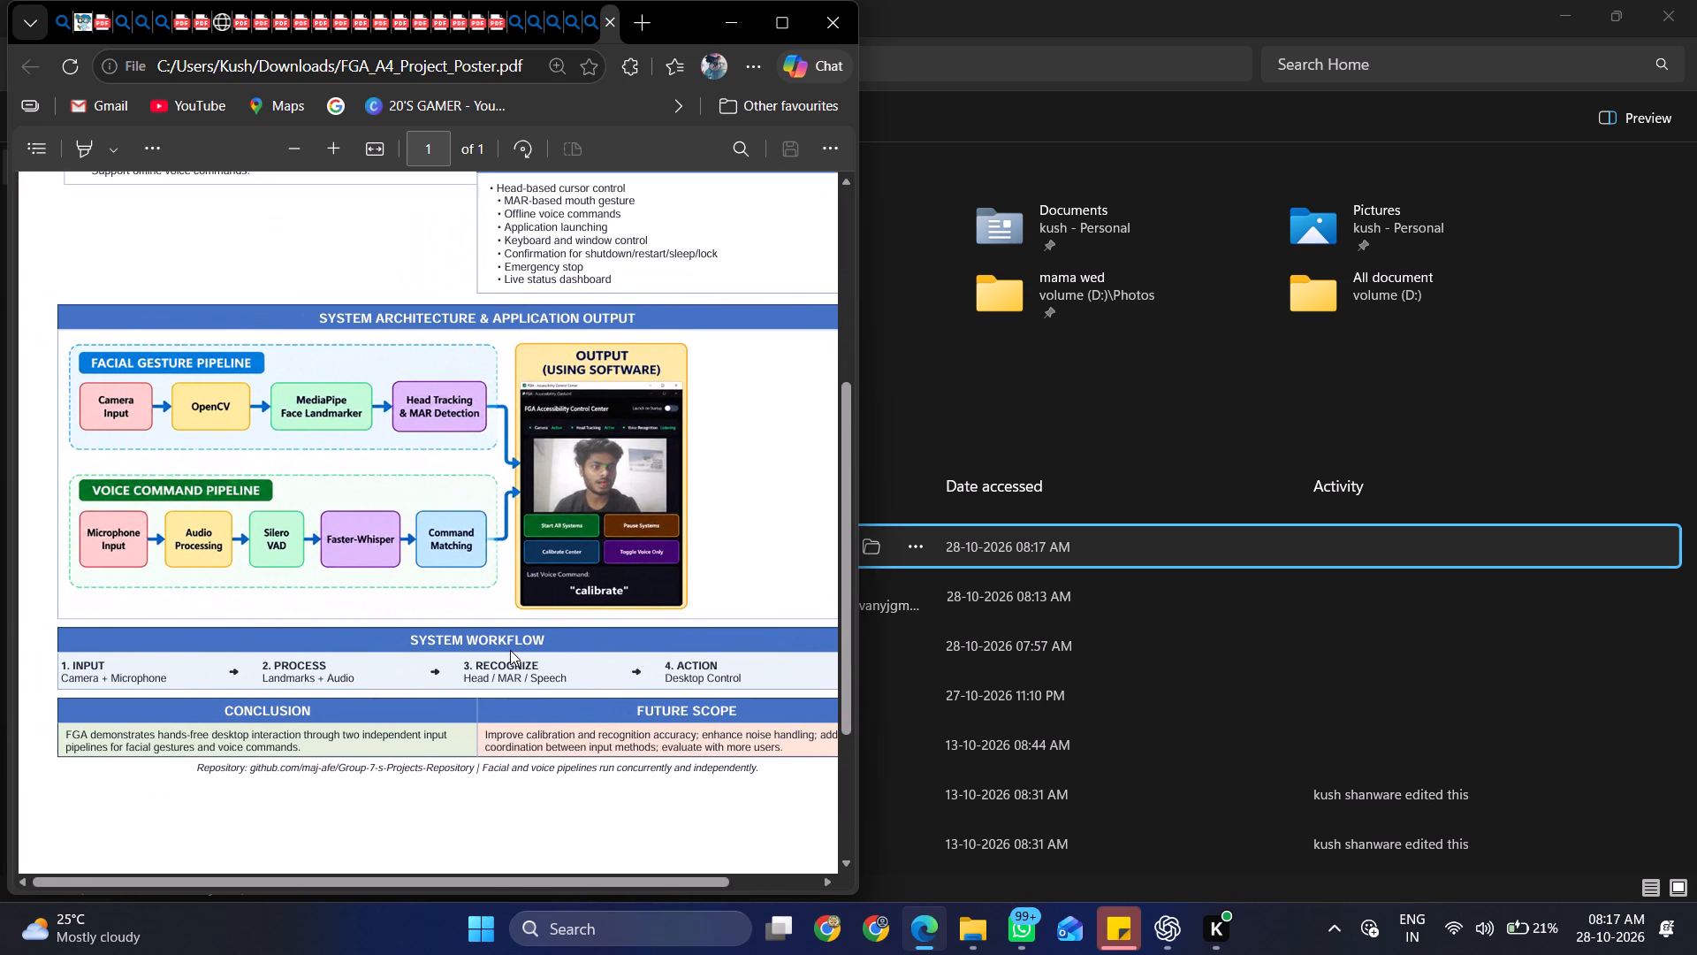
Close File Explorer and open the final year project poster Word document from the Desktop.
key(alt+Tab)
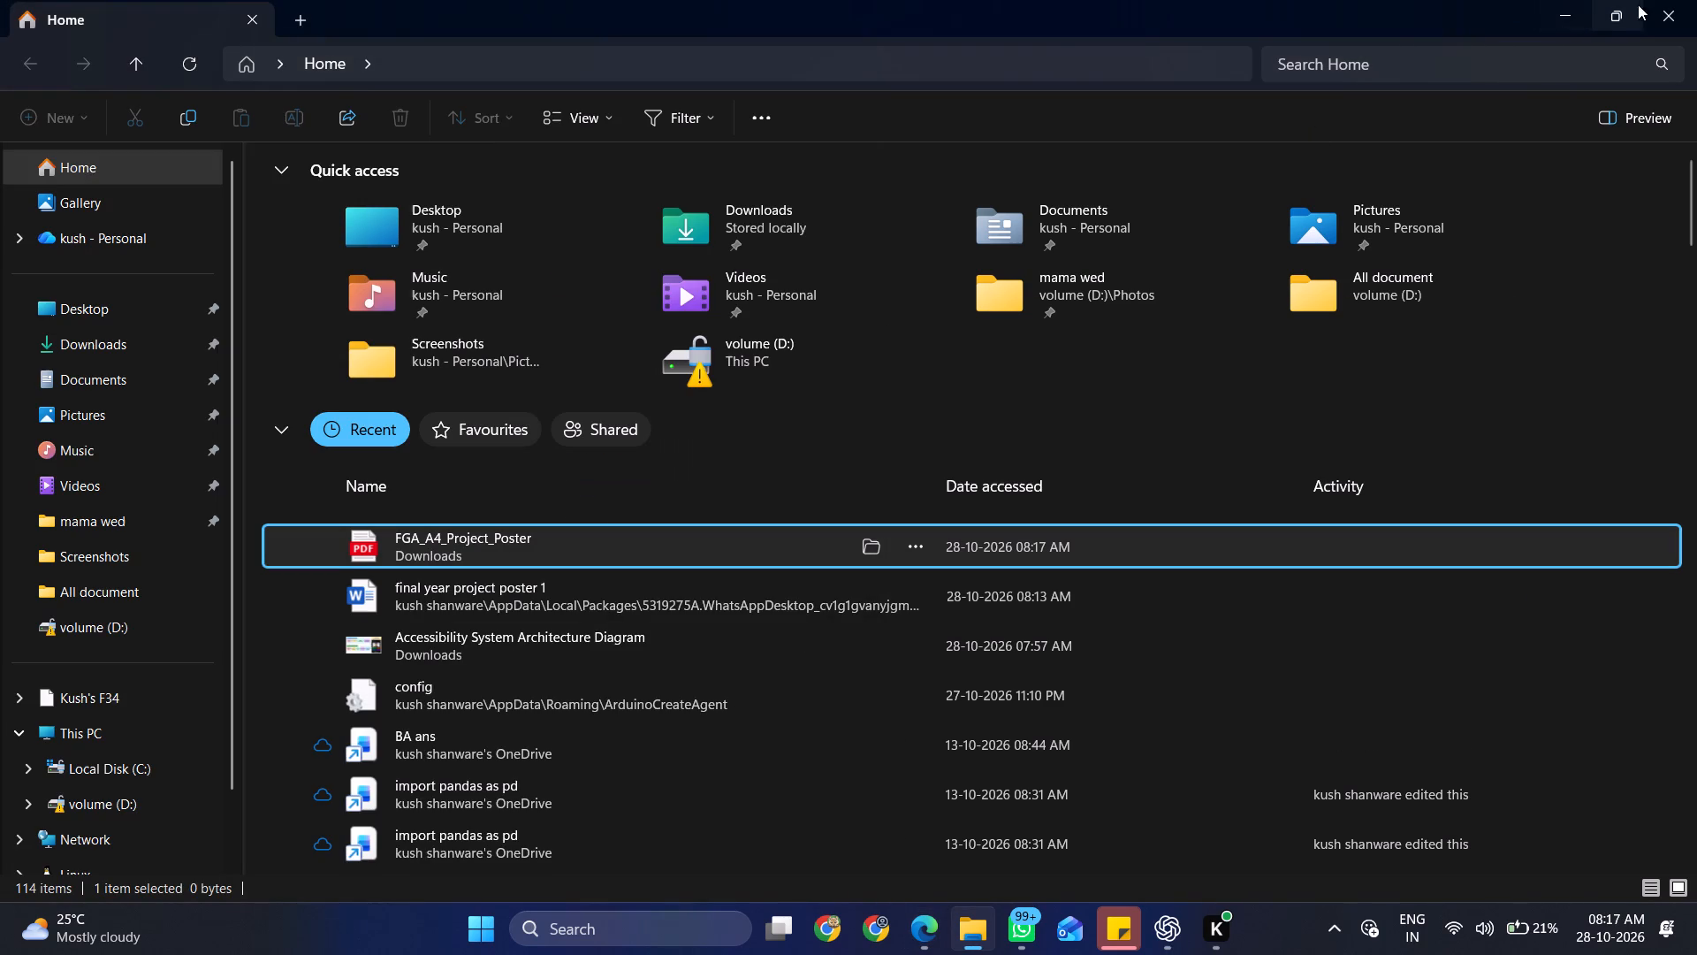
click(1661, 6)
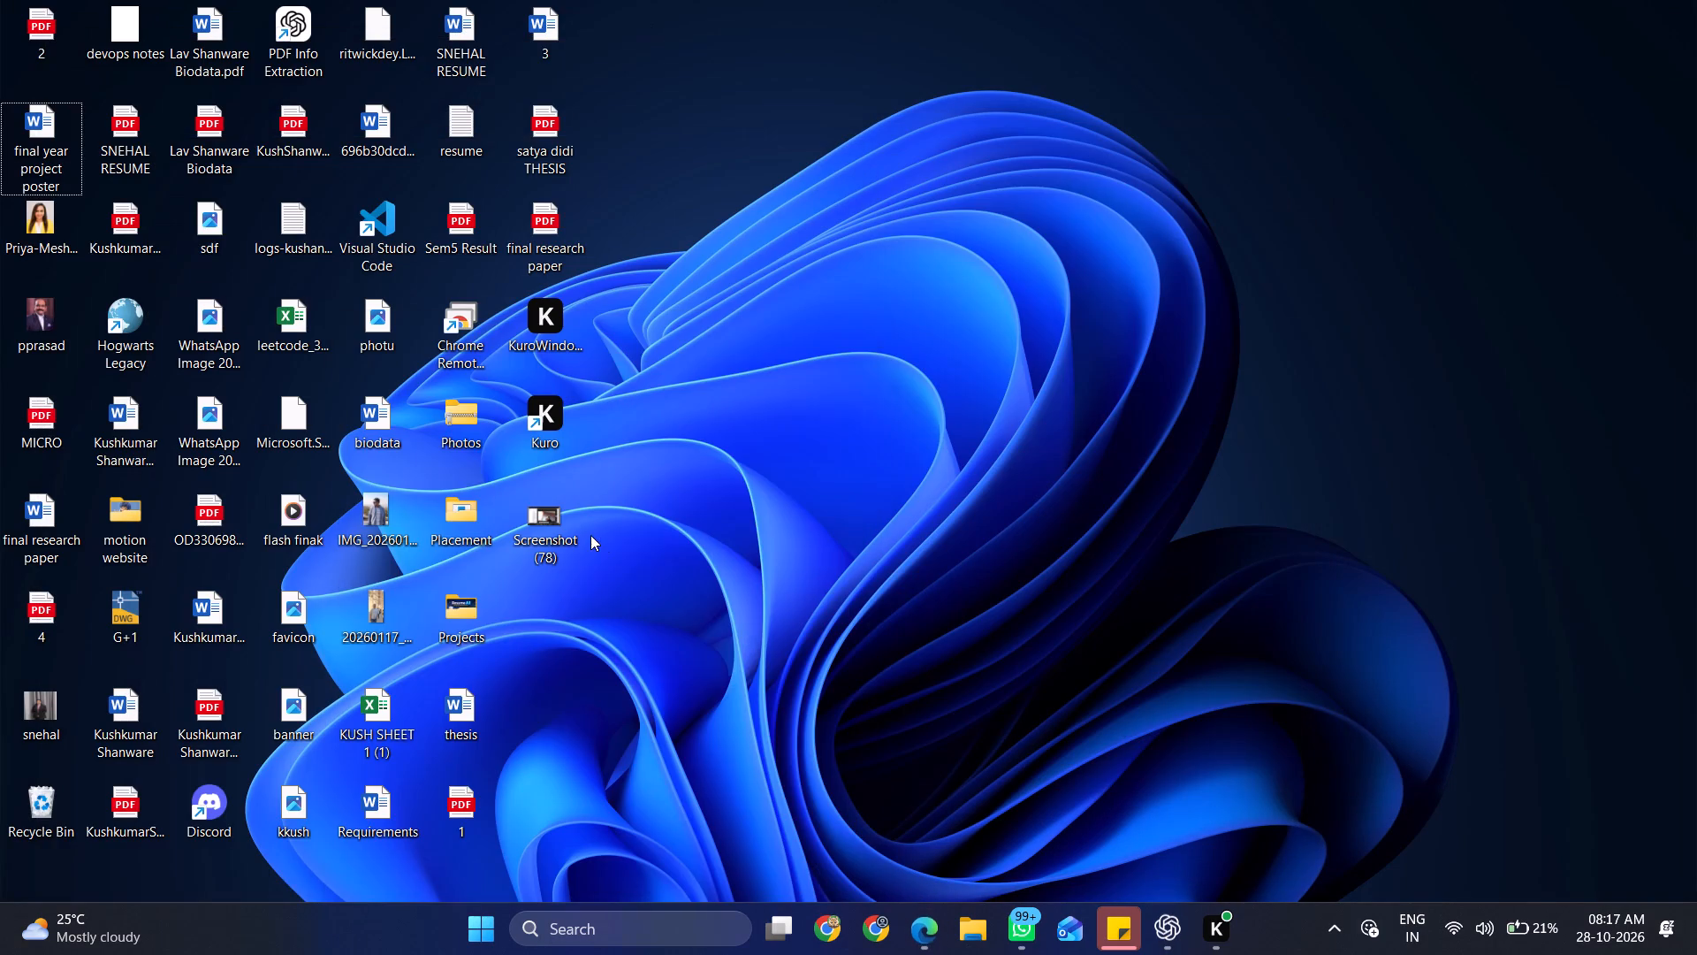
double_click(50, 124)
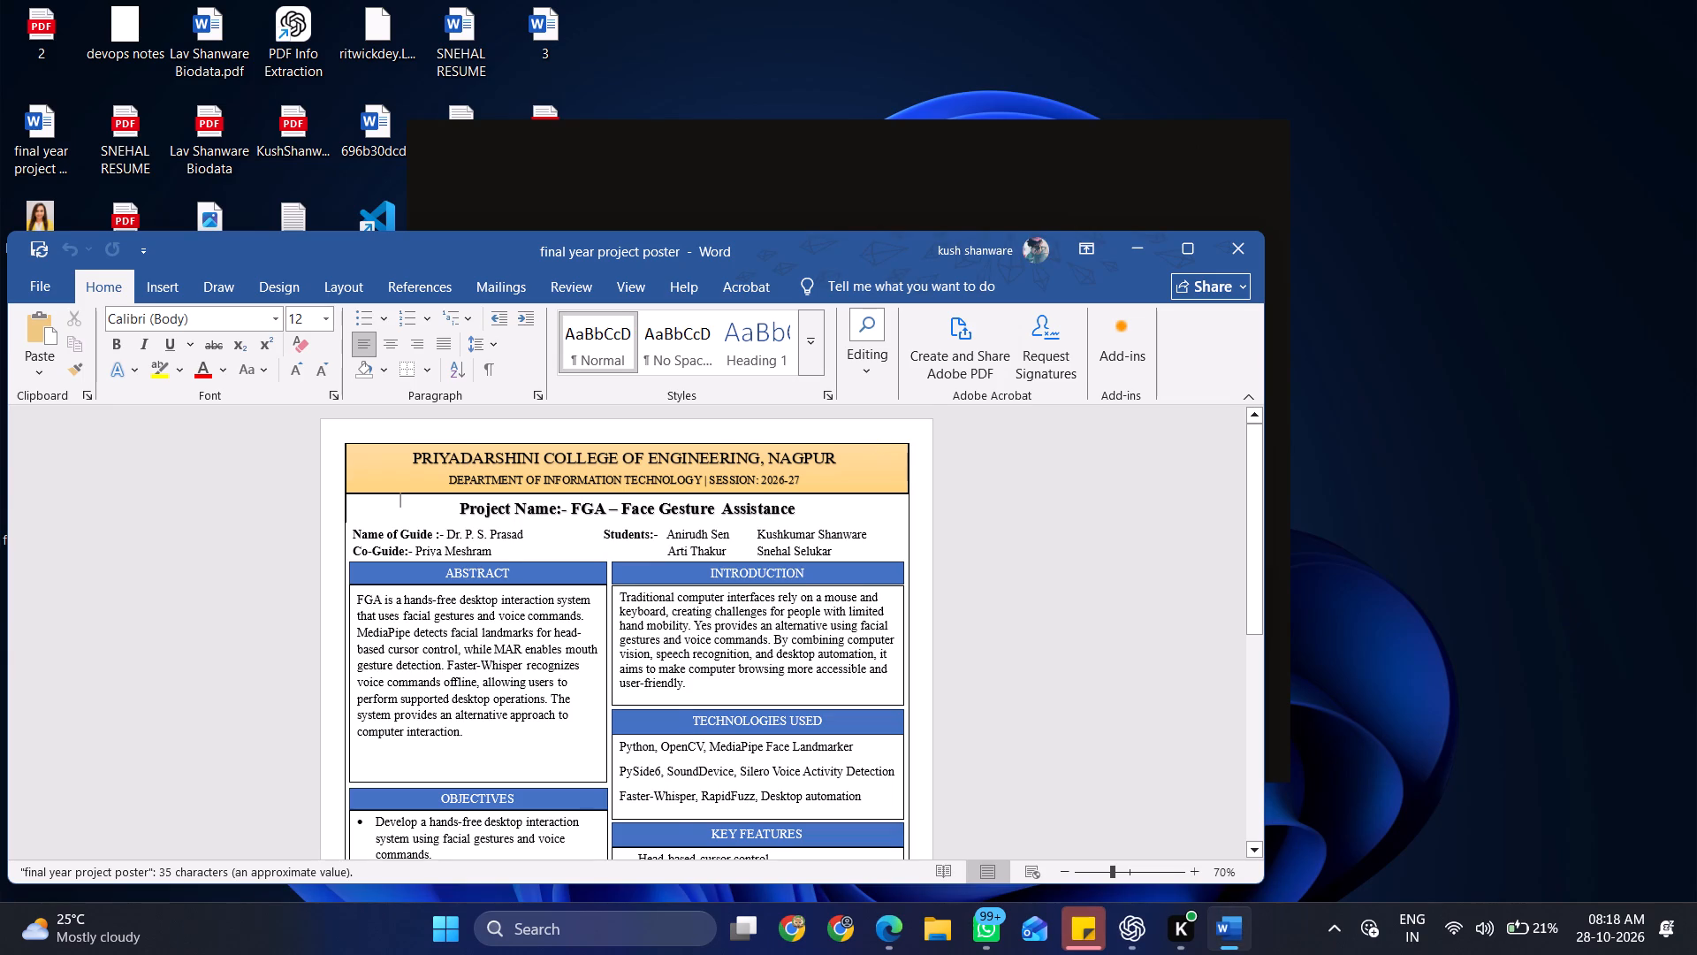
Insert a Vertical Process SmartArt graphic from the Process category into the poster document.
scroll(1062, 575, down, 4)
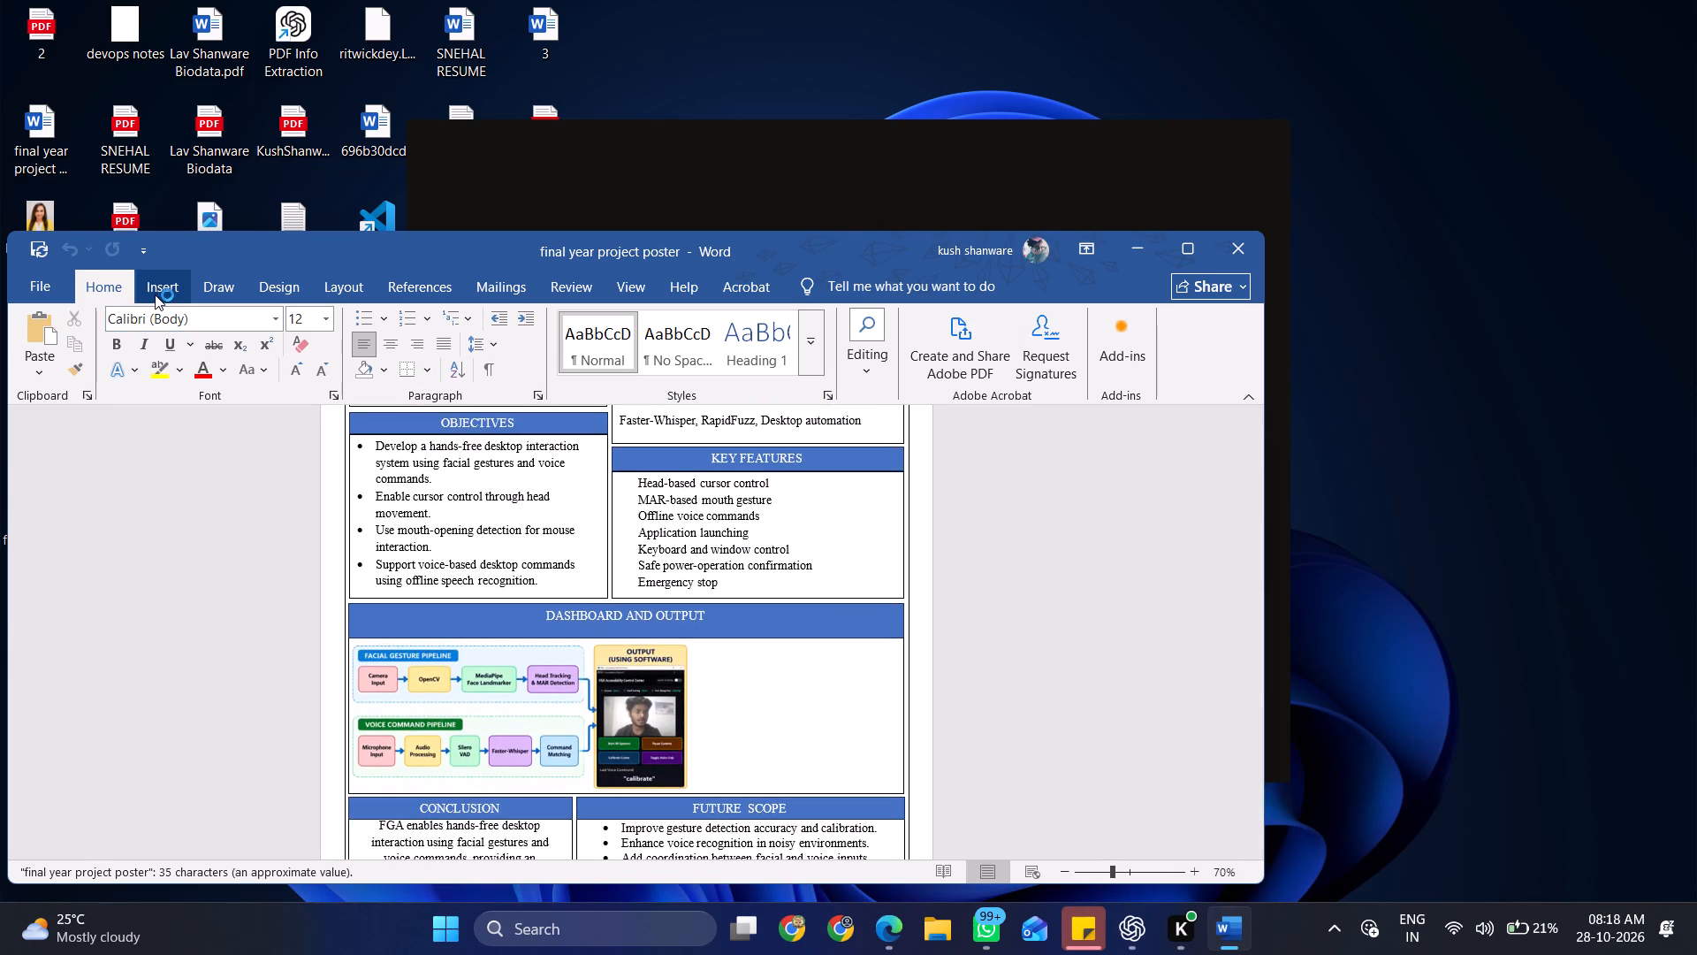
click(155, 294)
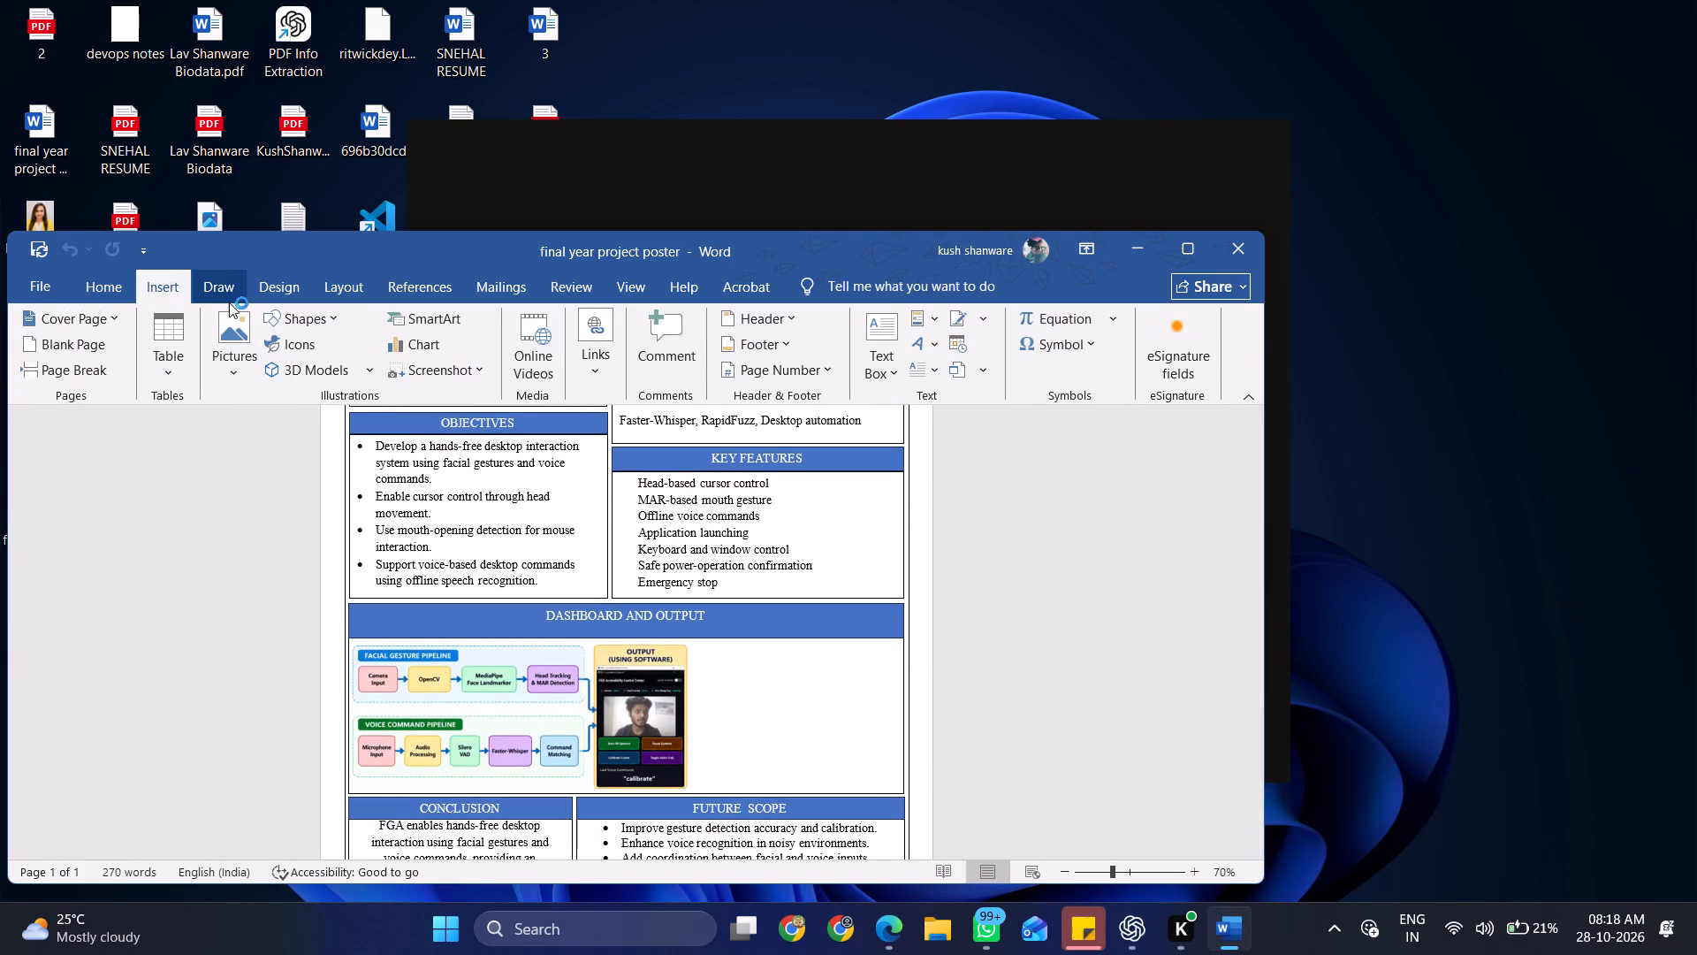
click(422, 331)
key(alt+Tab)
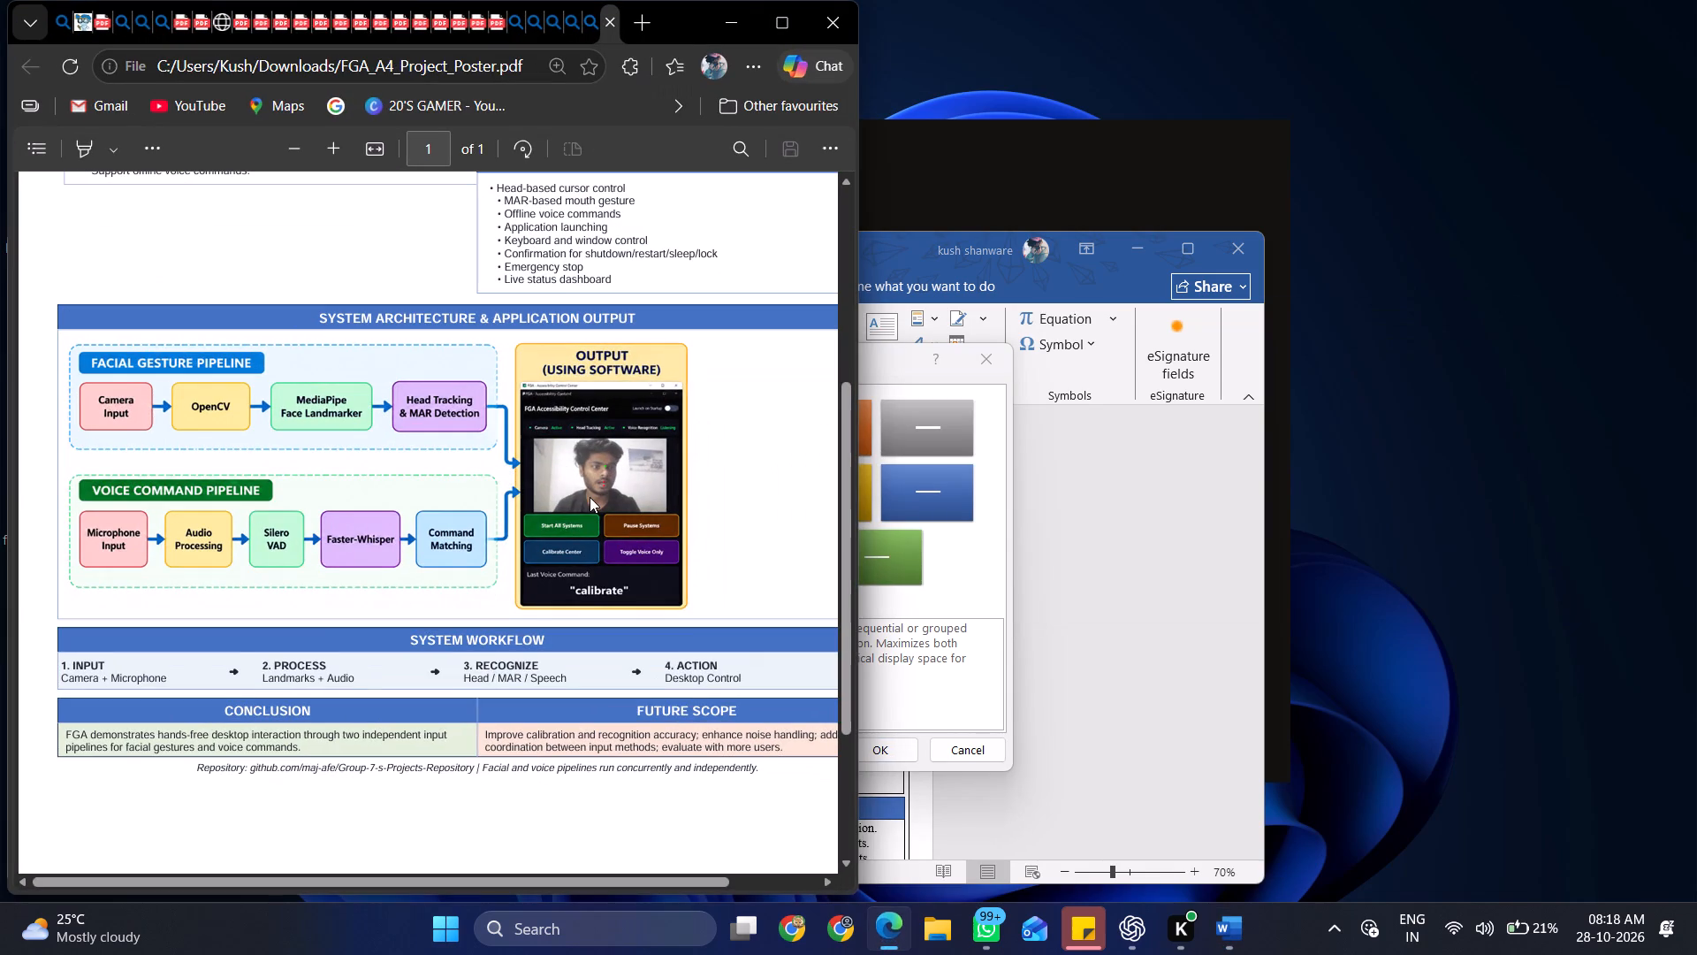
key(alt+Tab)
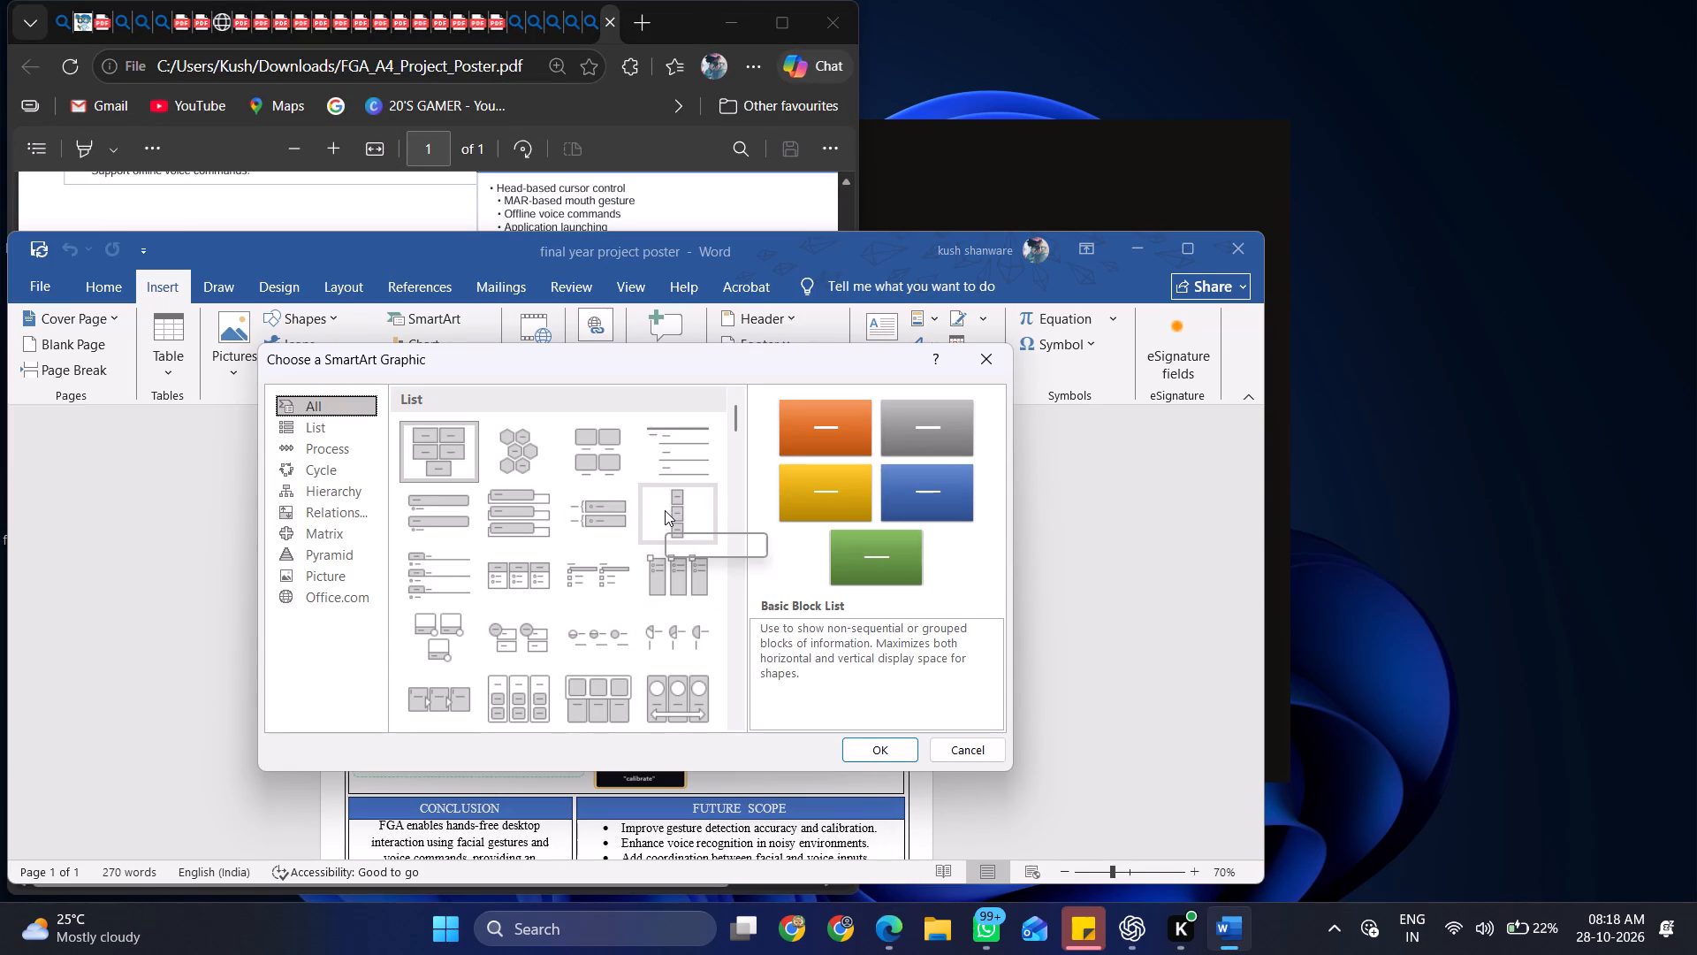
click(336, 460)
click(343, 455)
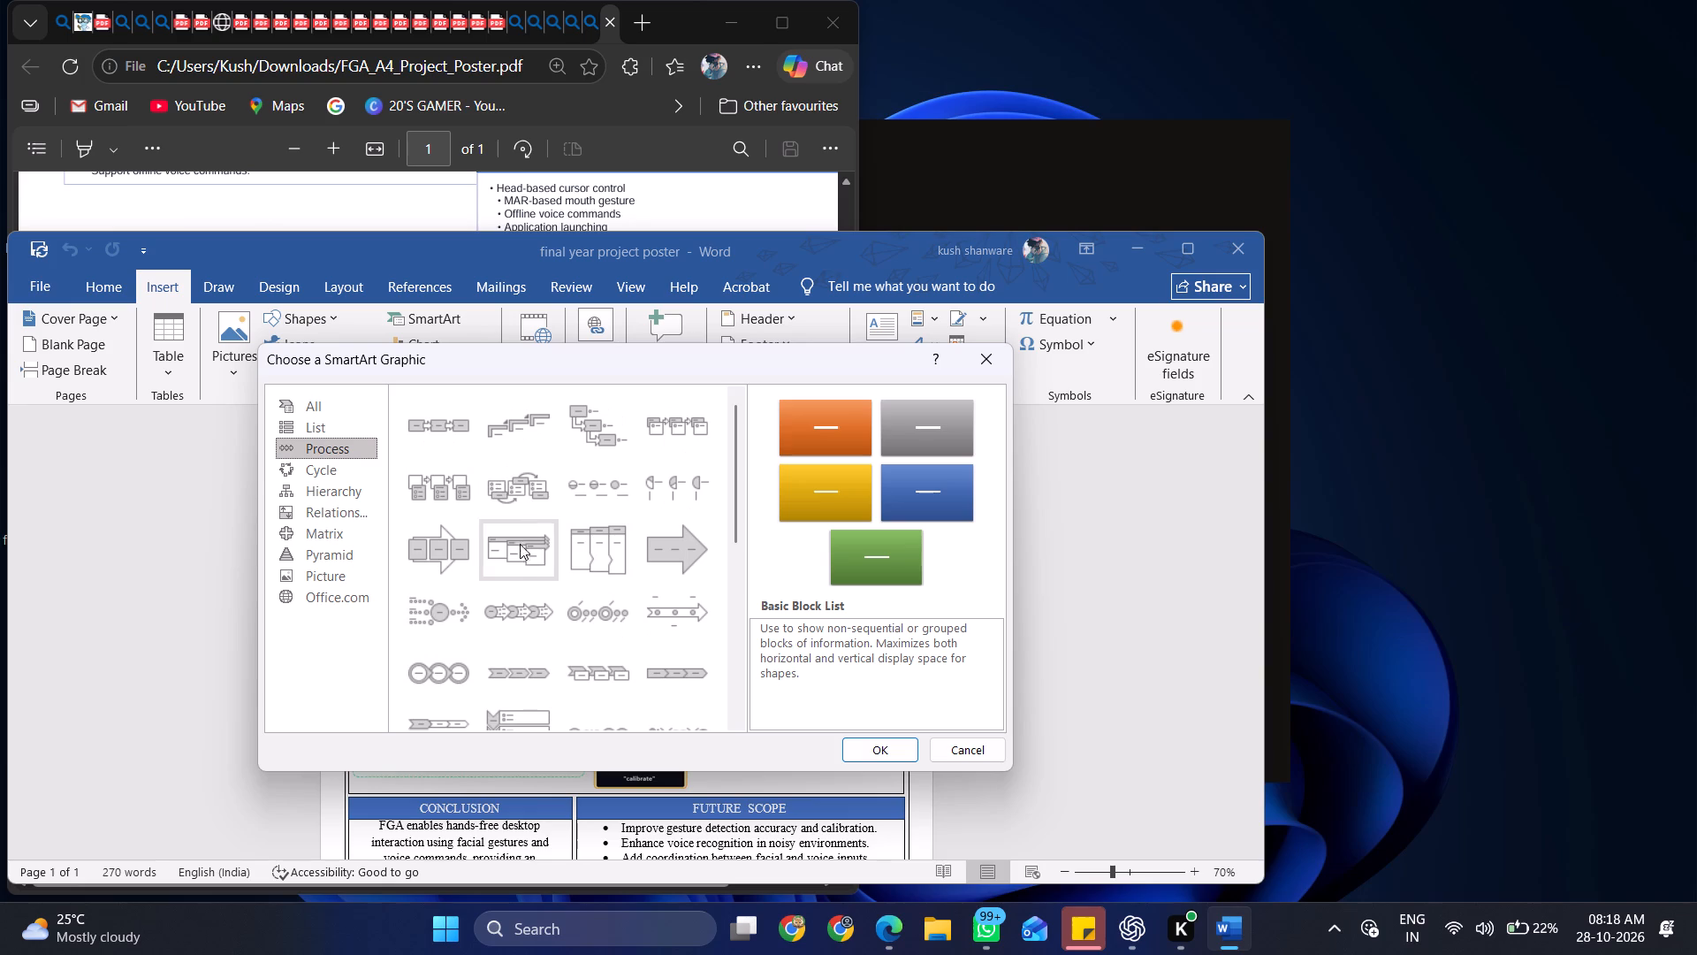
scroll(510, 603, down, 1)
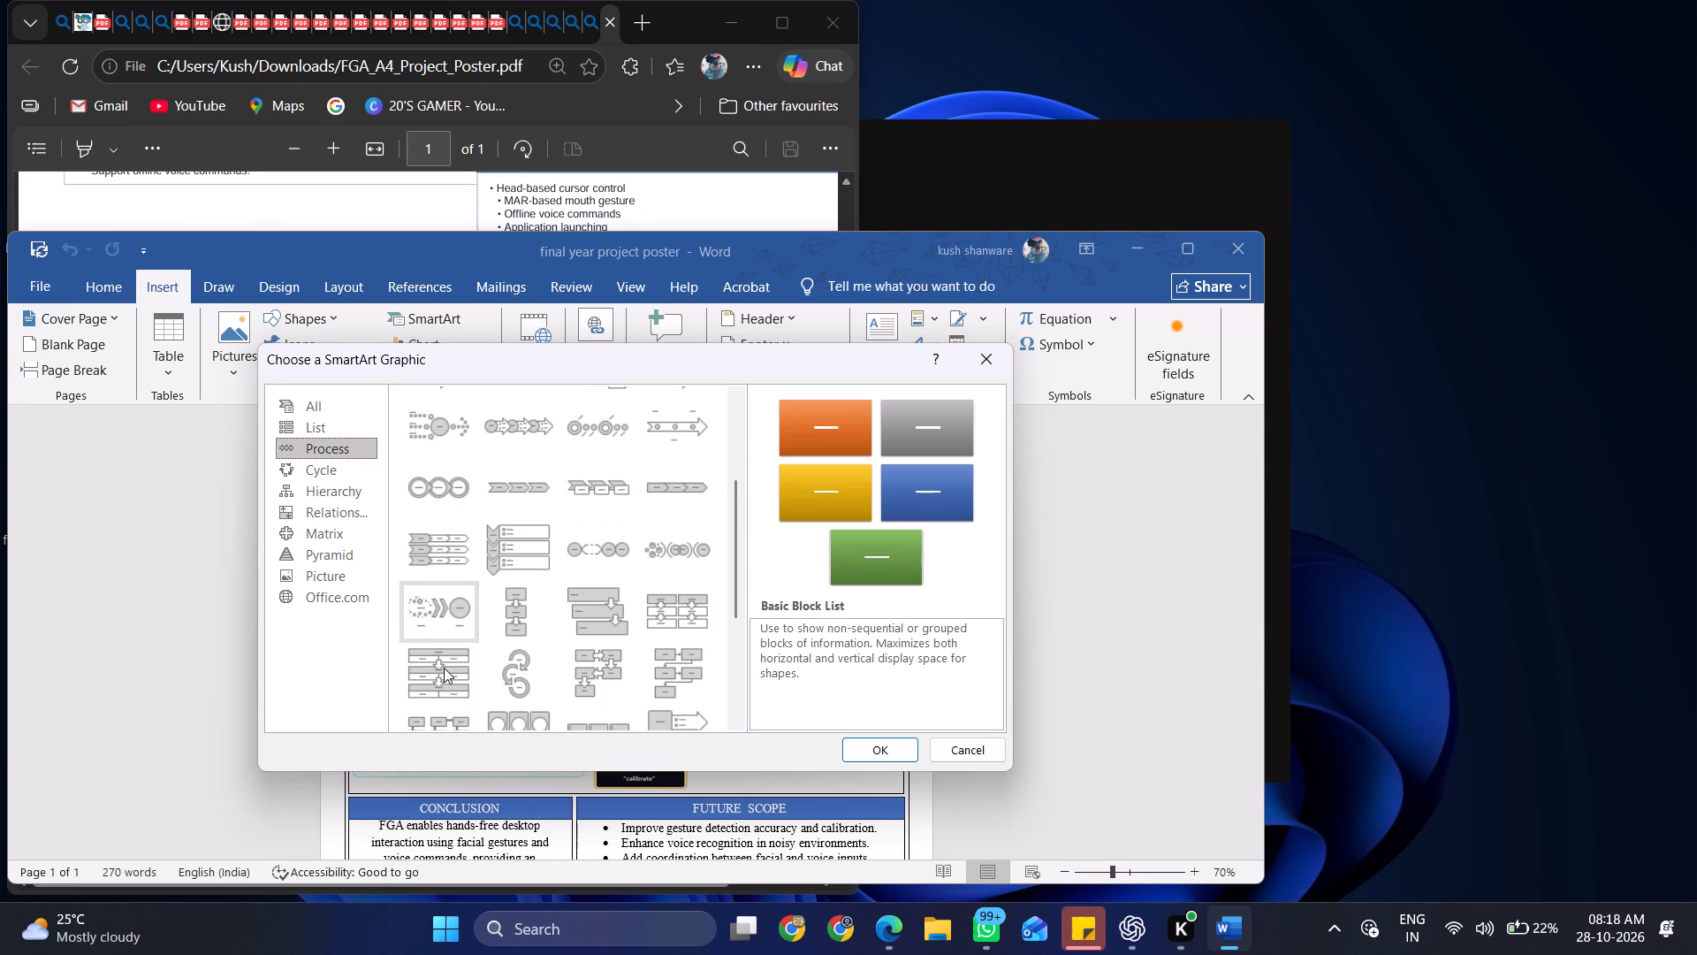
scroll(444, 668, down, 1)
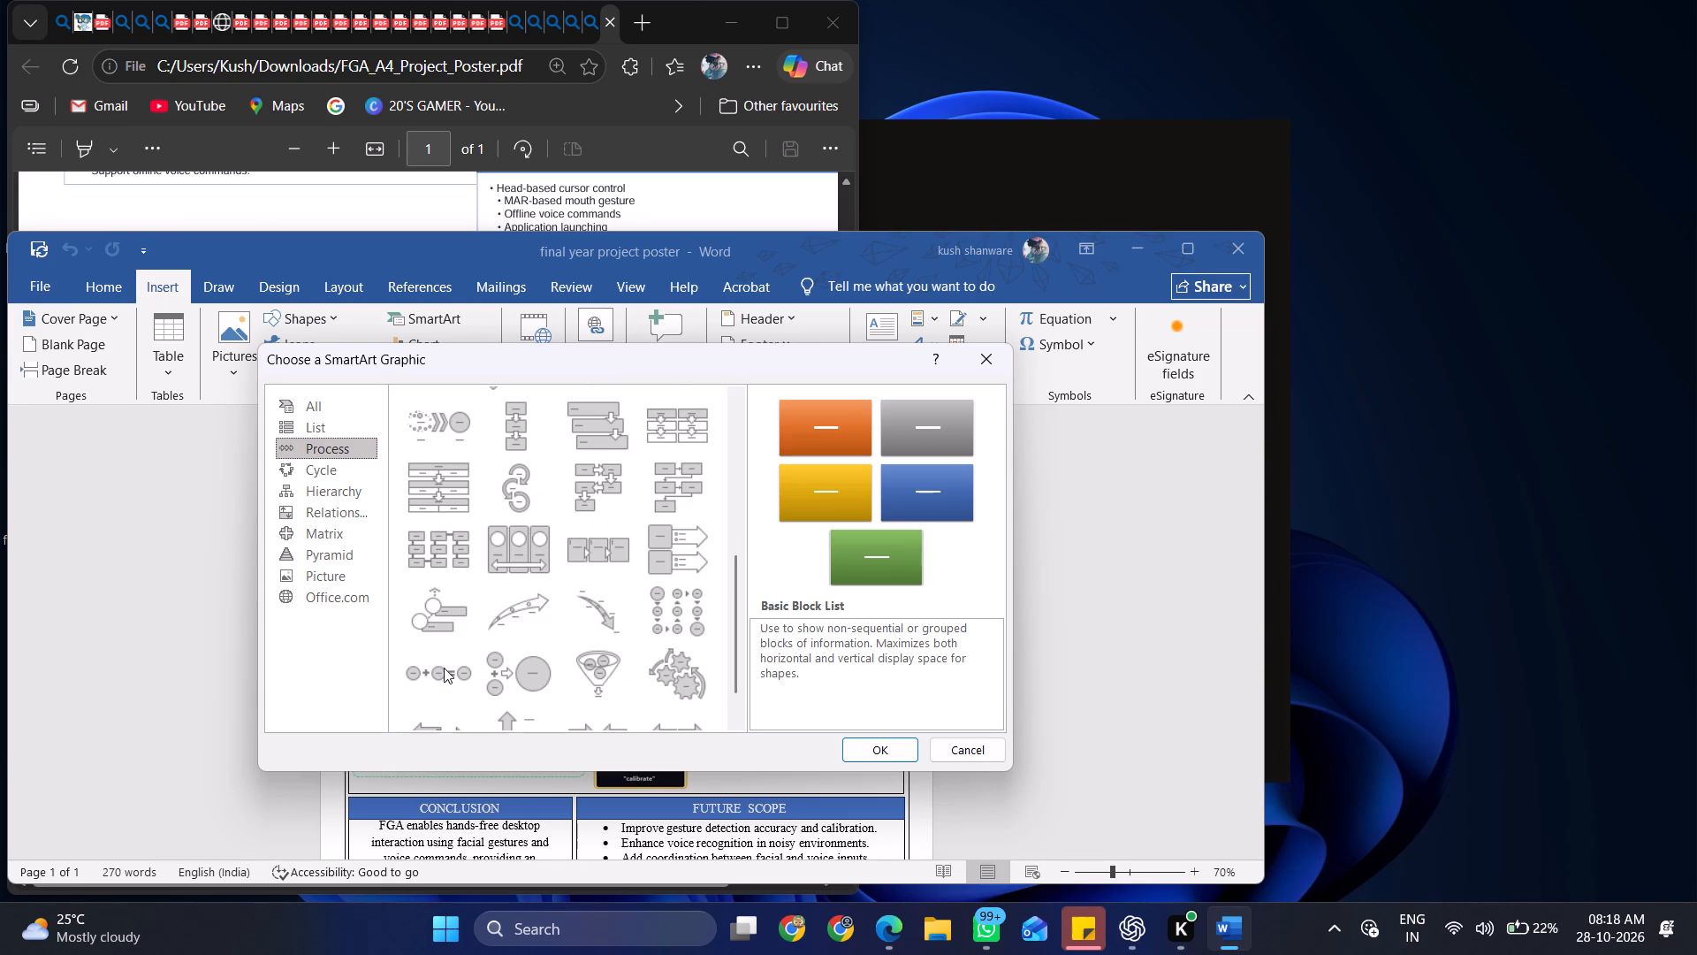
click(522, 429)
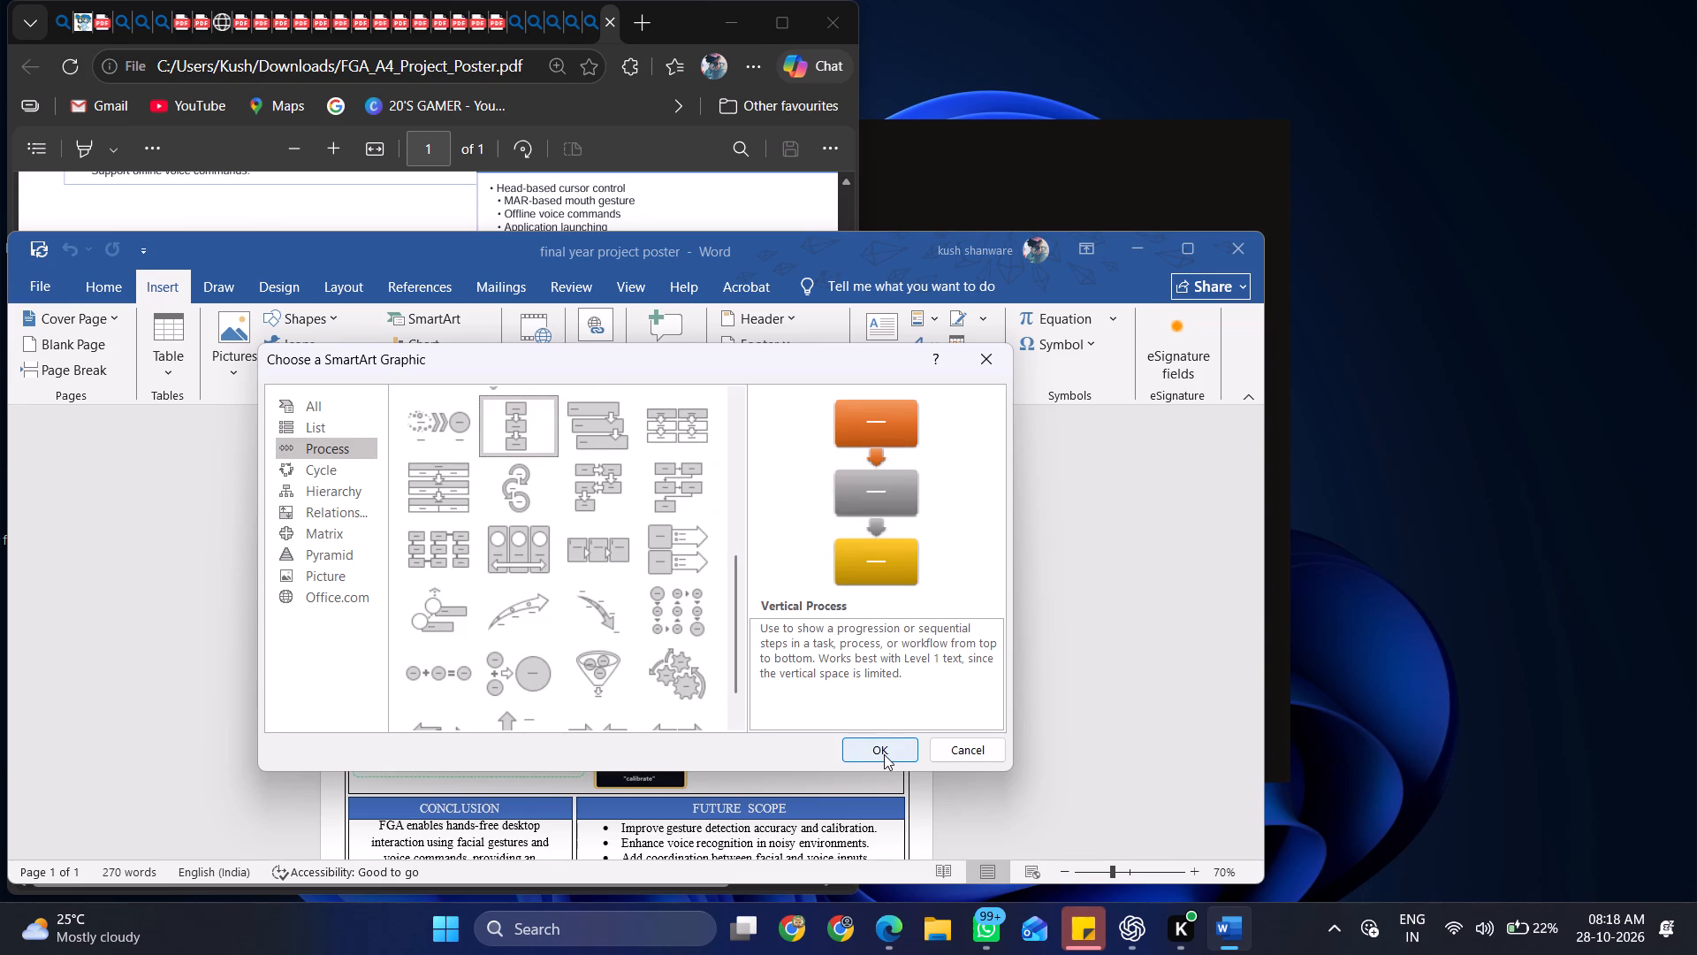
click(893, 743)
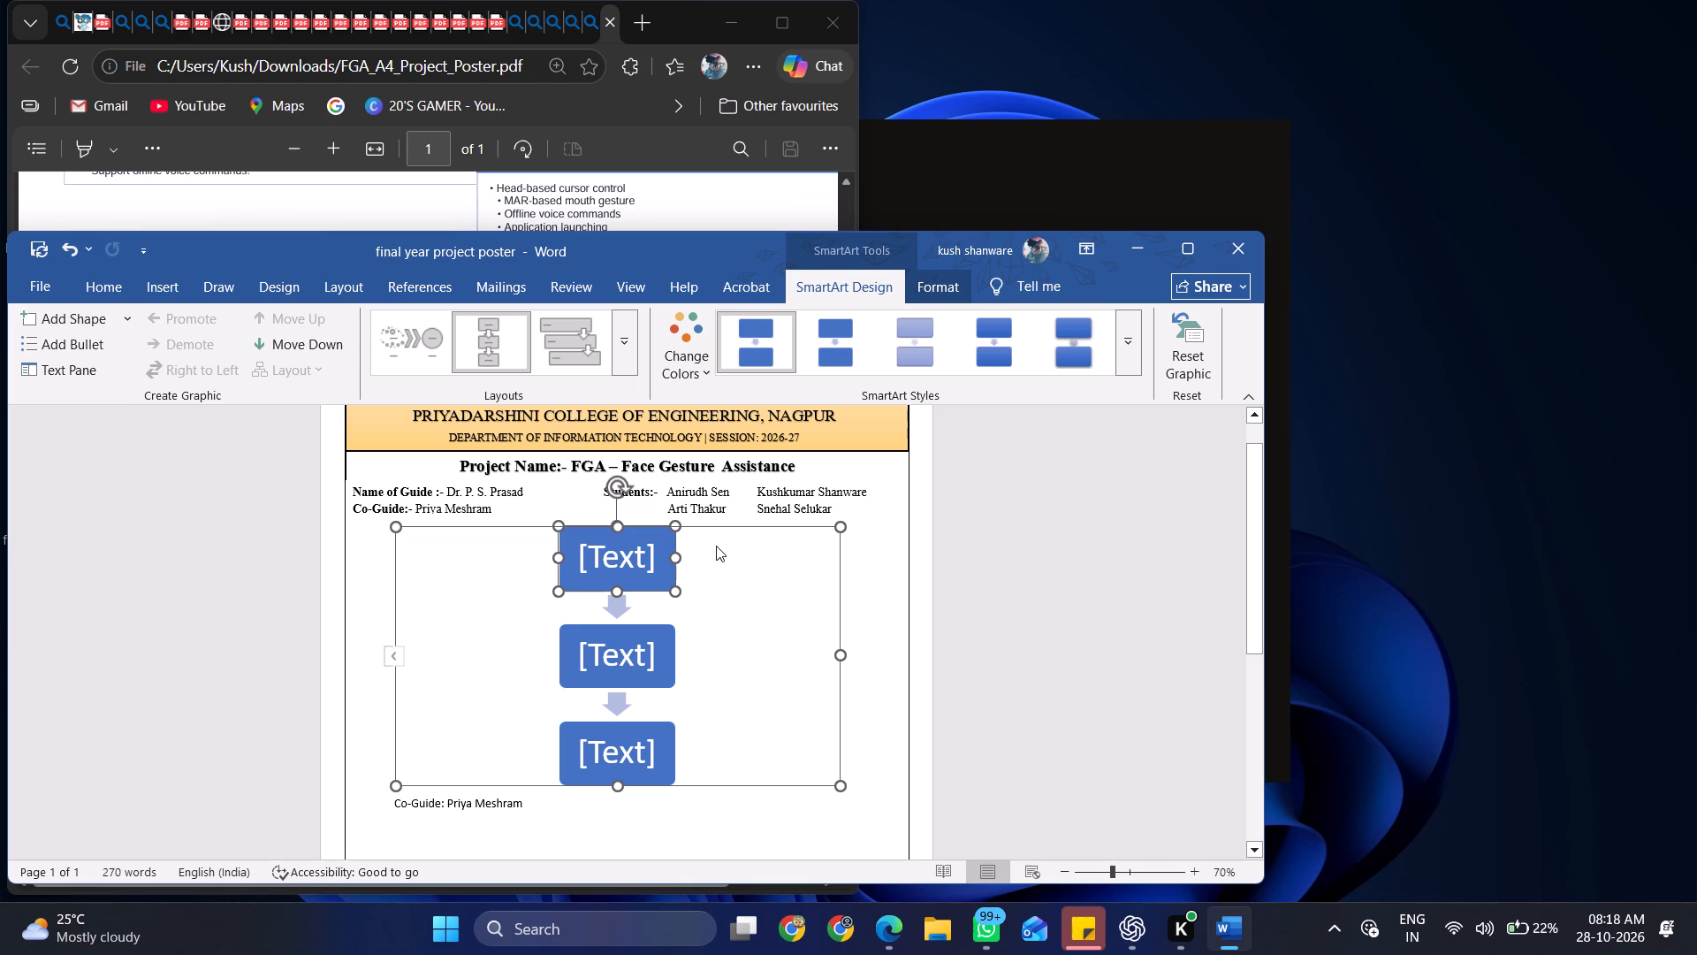
Set the SmartArt graphic's text wrapping to Through so it can be positioned freely over the poster.
click(734, 524)
drag(734, 524, 760, 531)
click(856, 539)
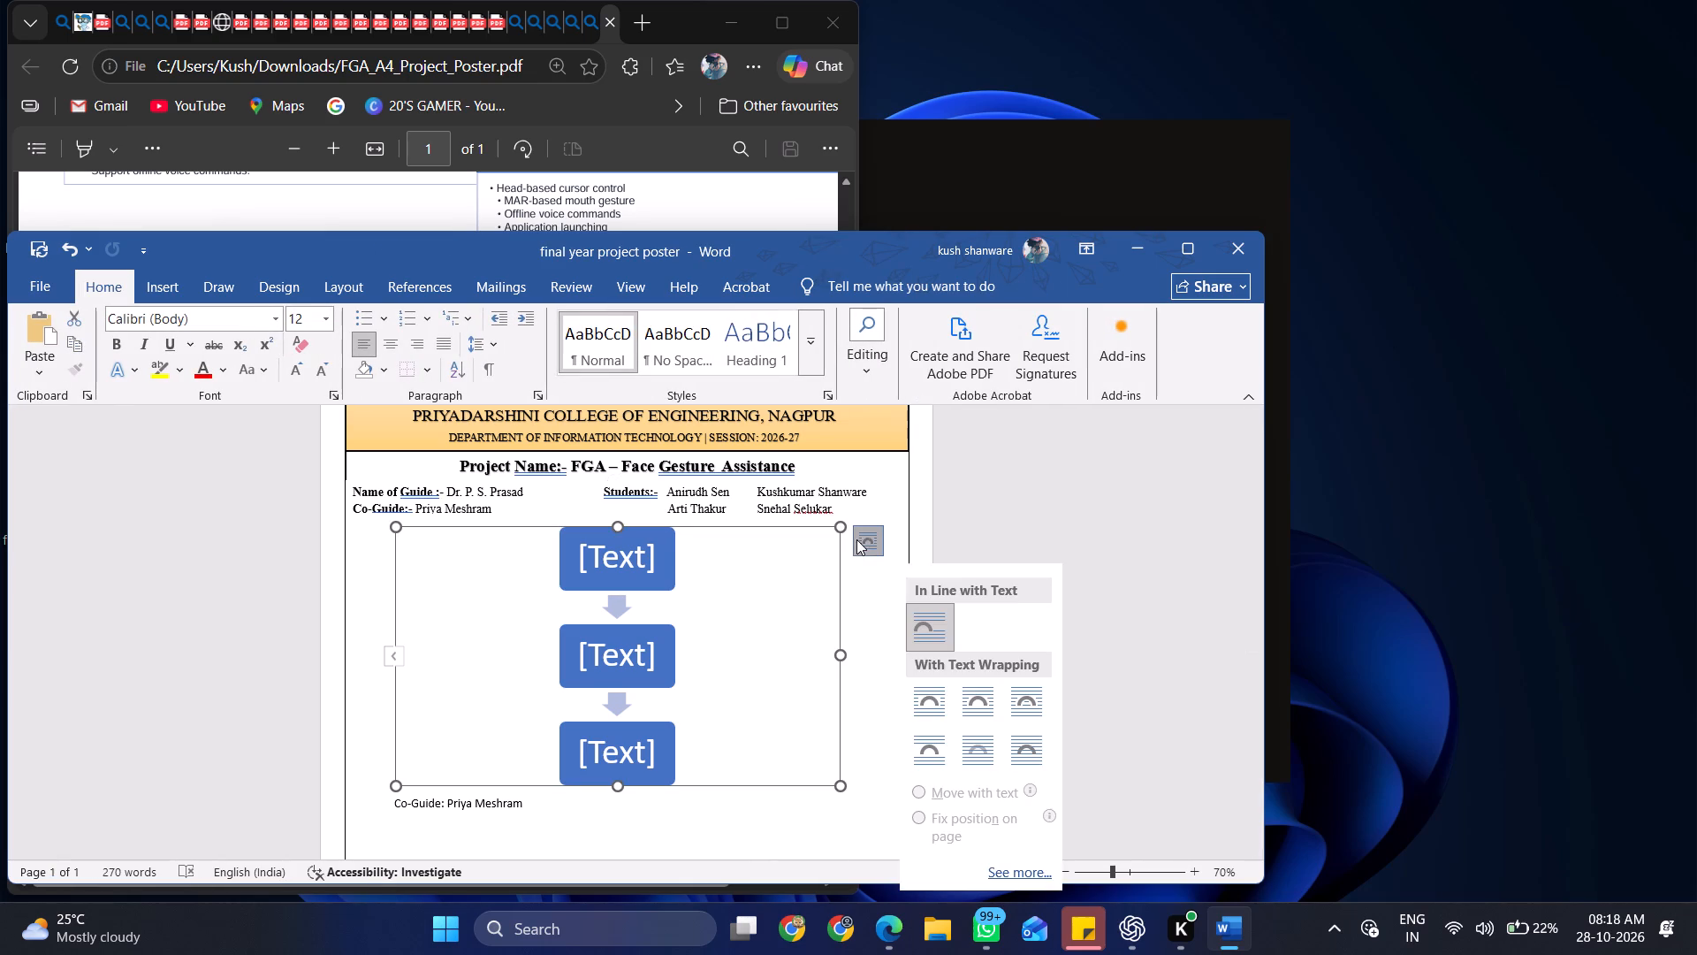
click(1024, 702)
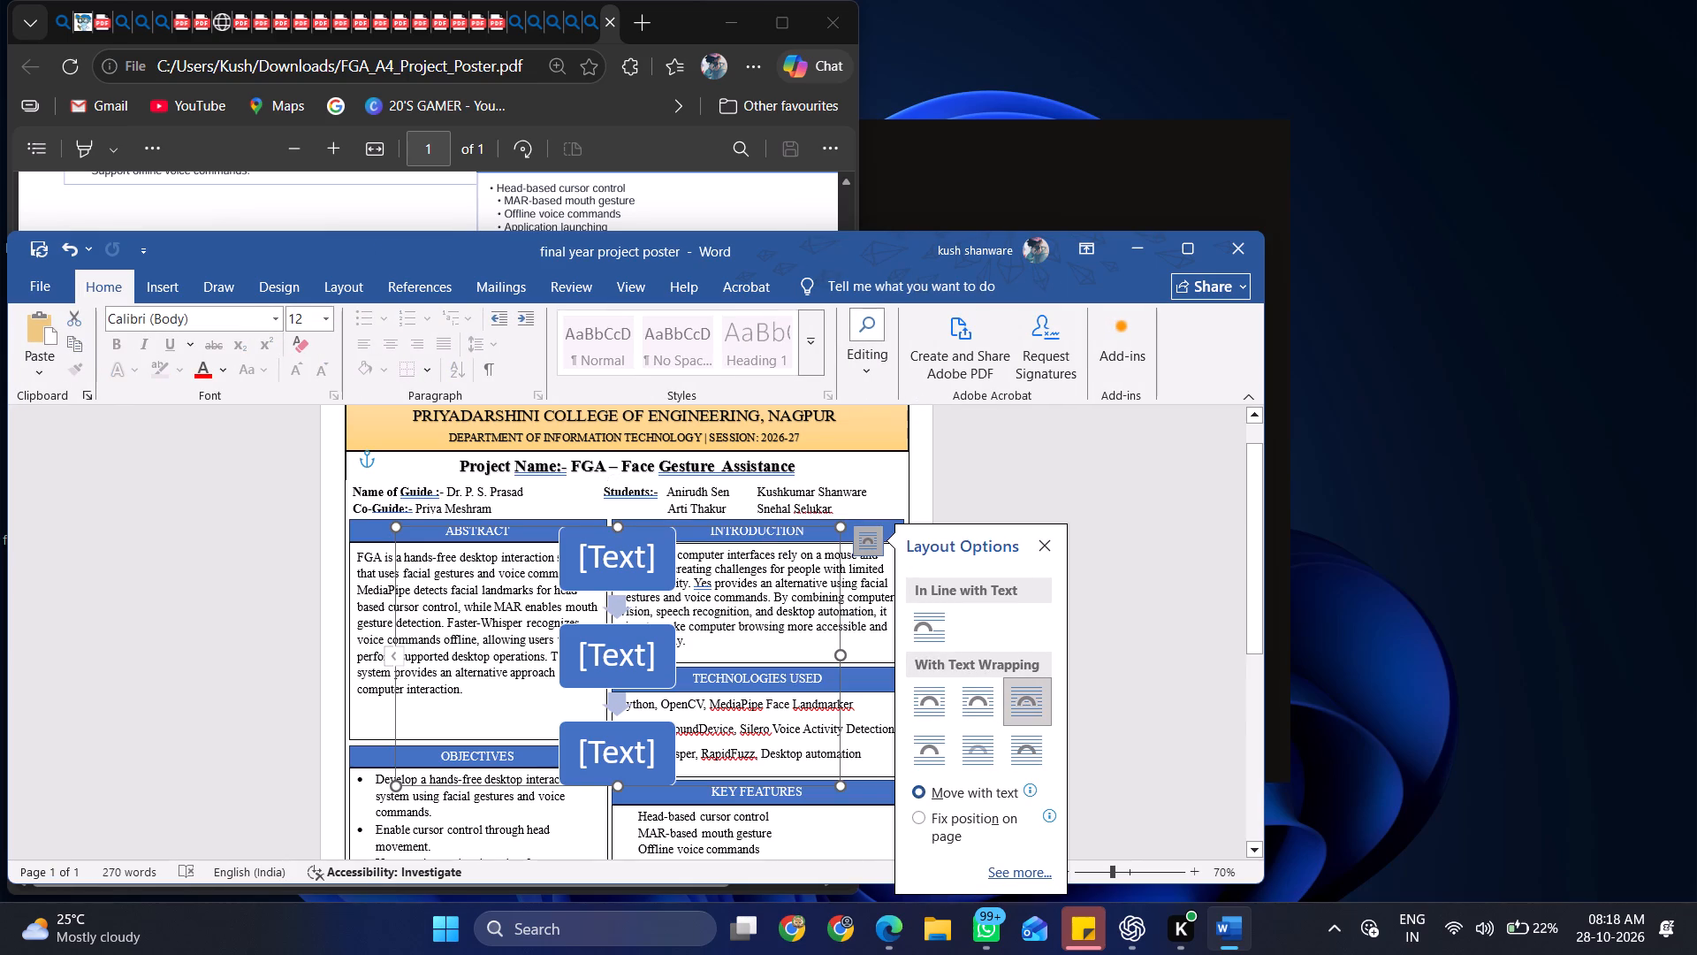
Move and shrink the SmartArt graphic to fit the empty space beside the output image in the Dashboard and Output section.
drag(772, 523, 884, 693)
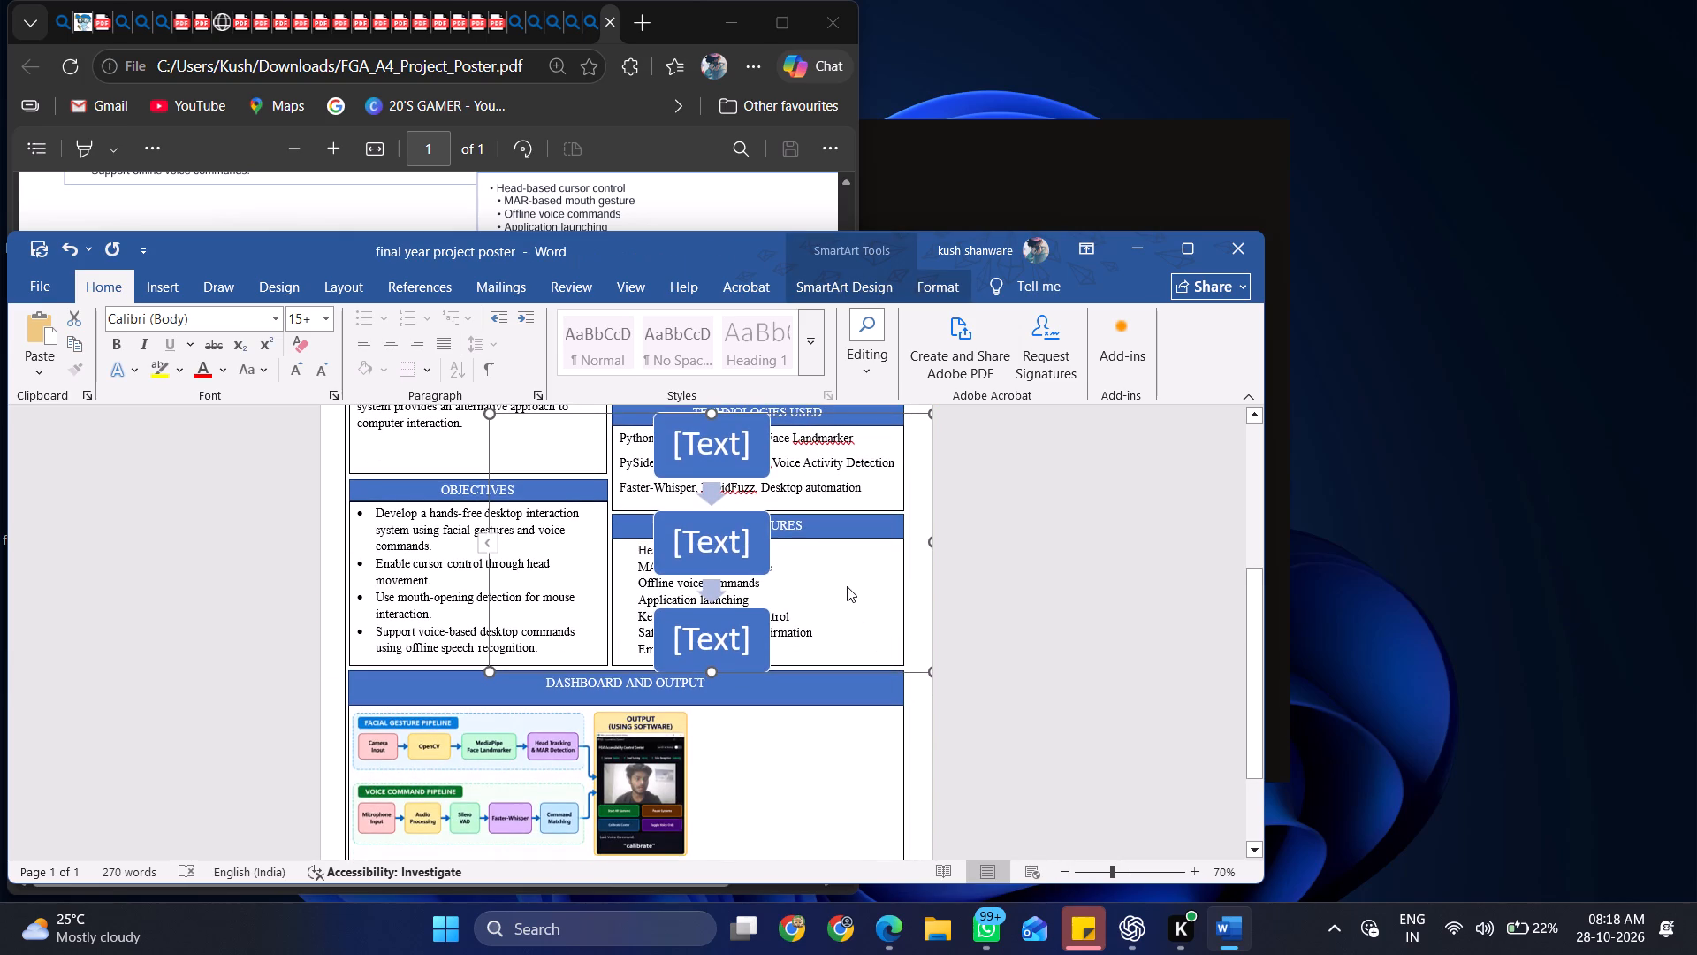
scroll(830, 563, up, 1)
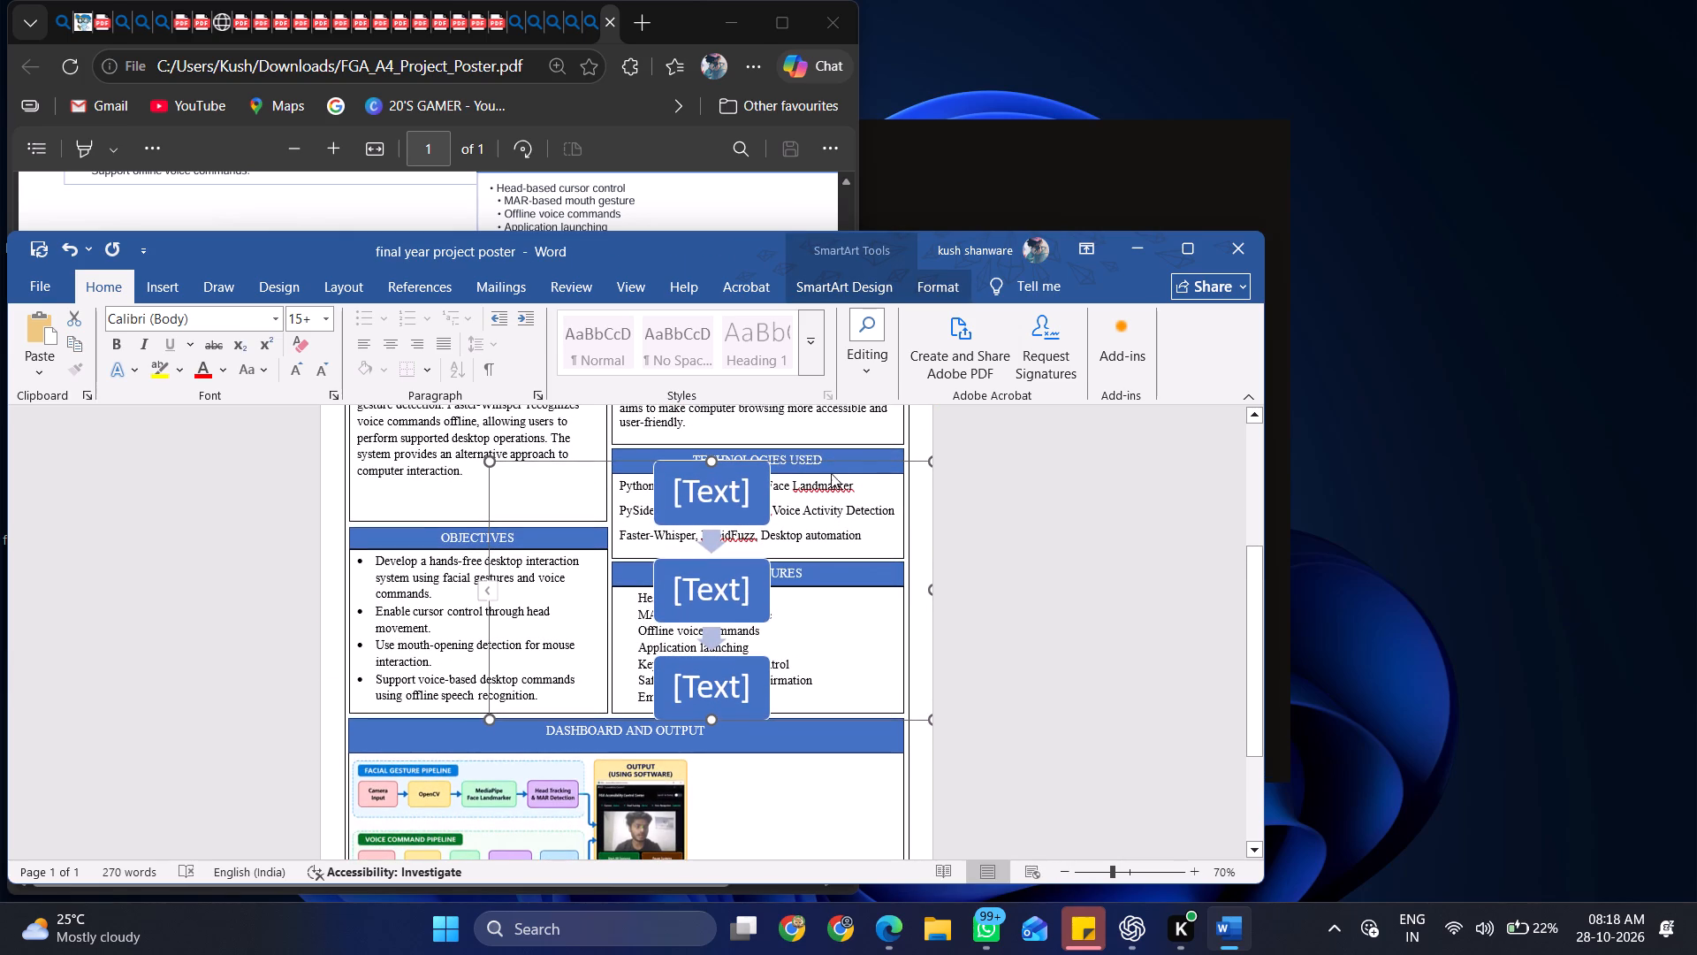
drag(865, 459, 870, 768)
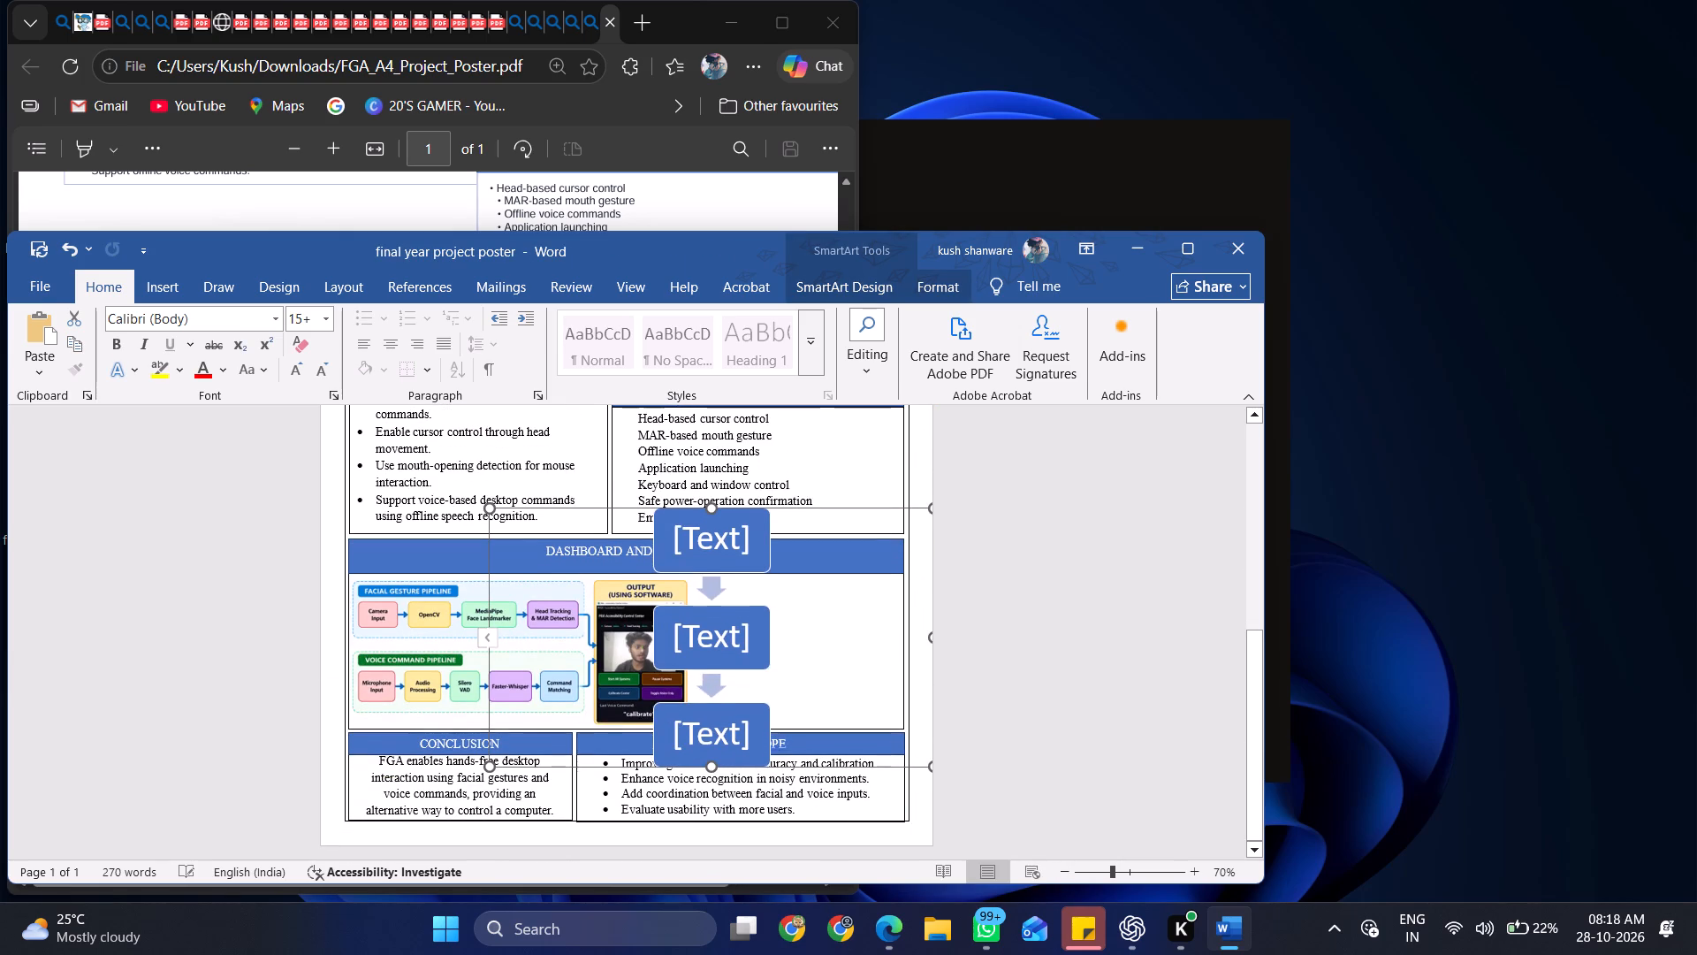
scroll(870, 768, down, 1)
drag(487, 504, 488, 504)
drag(488, 504, 749, 616)
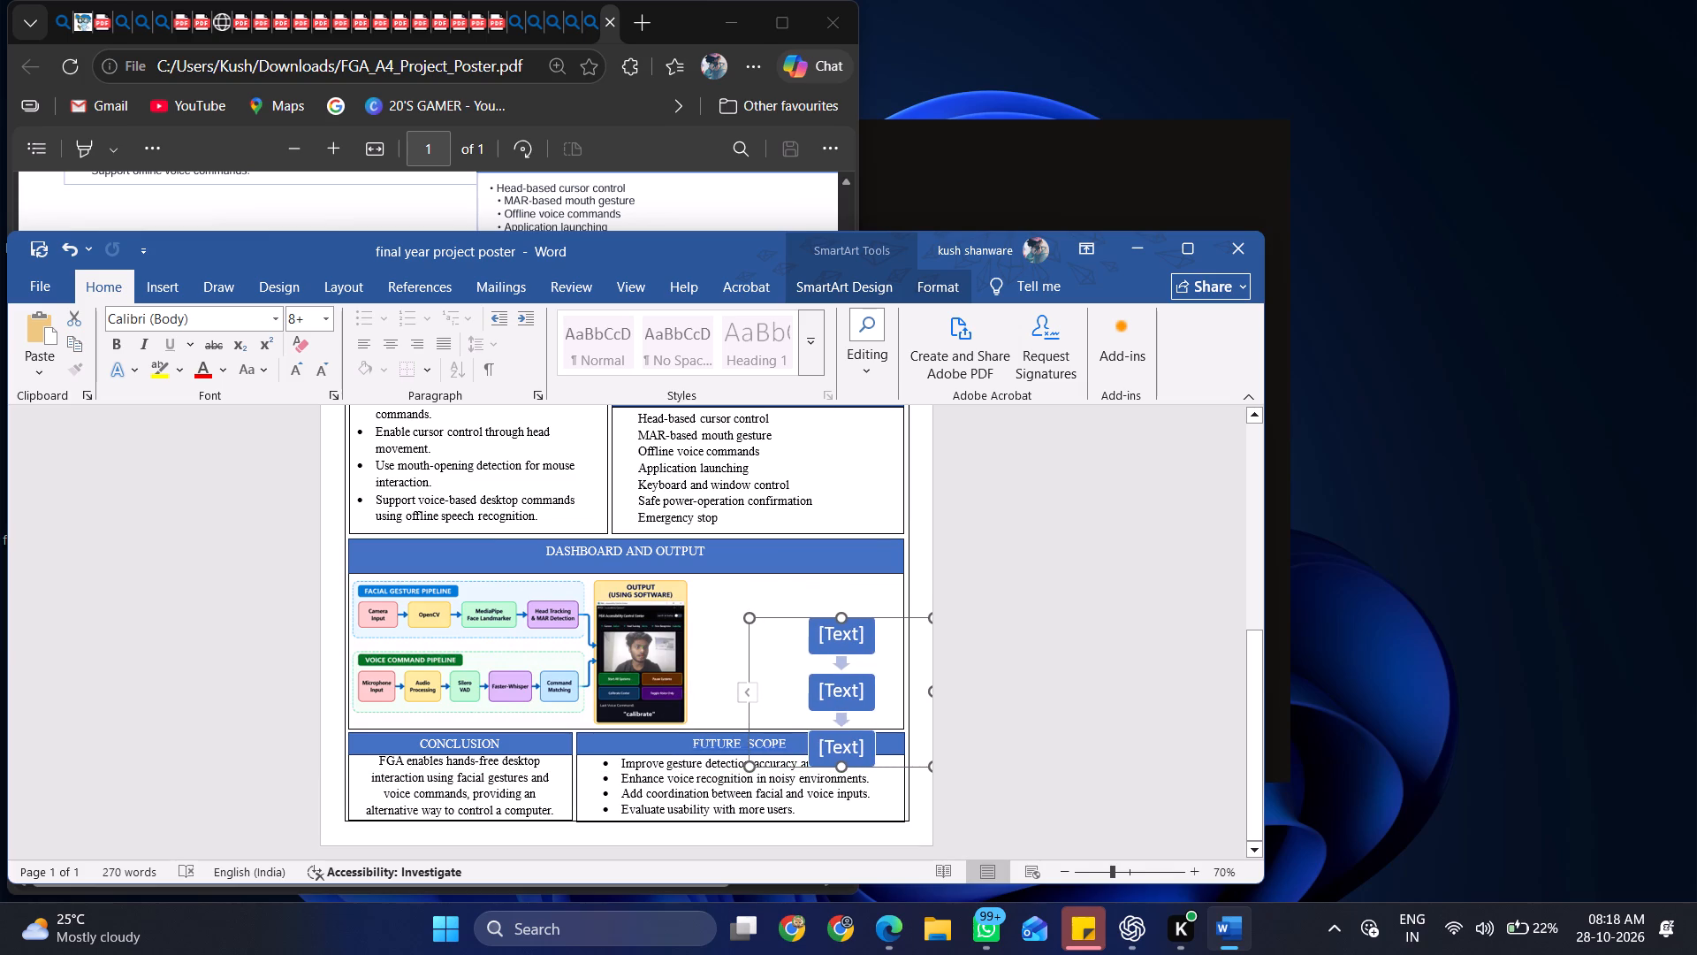
drag(780, 618, 731, 581)
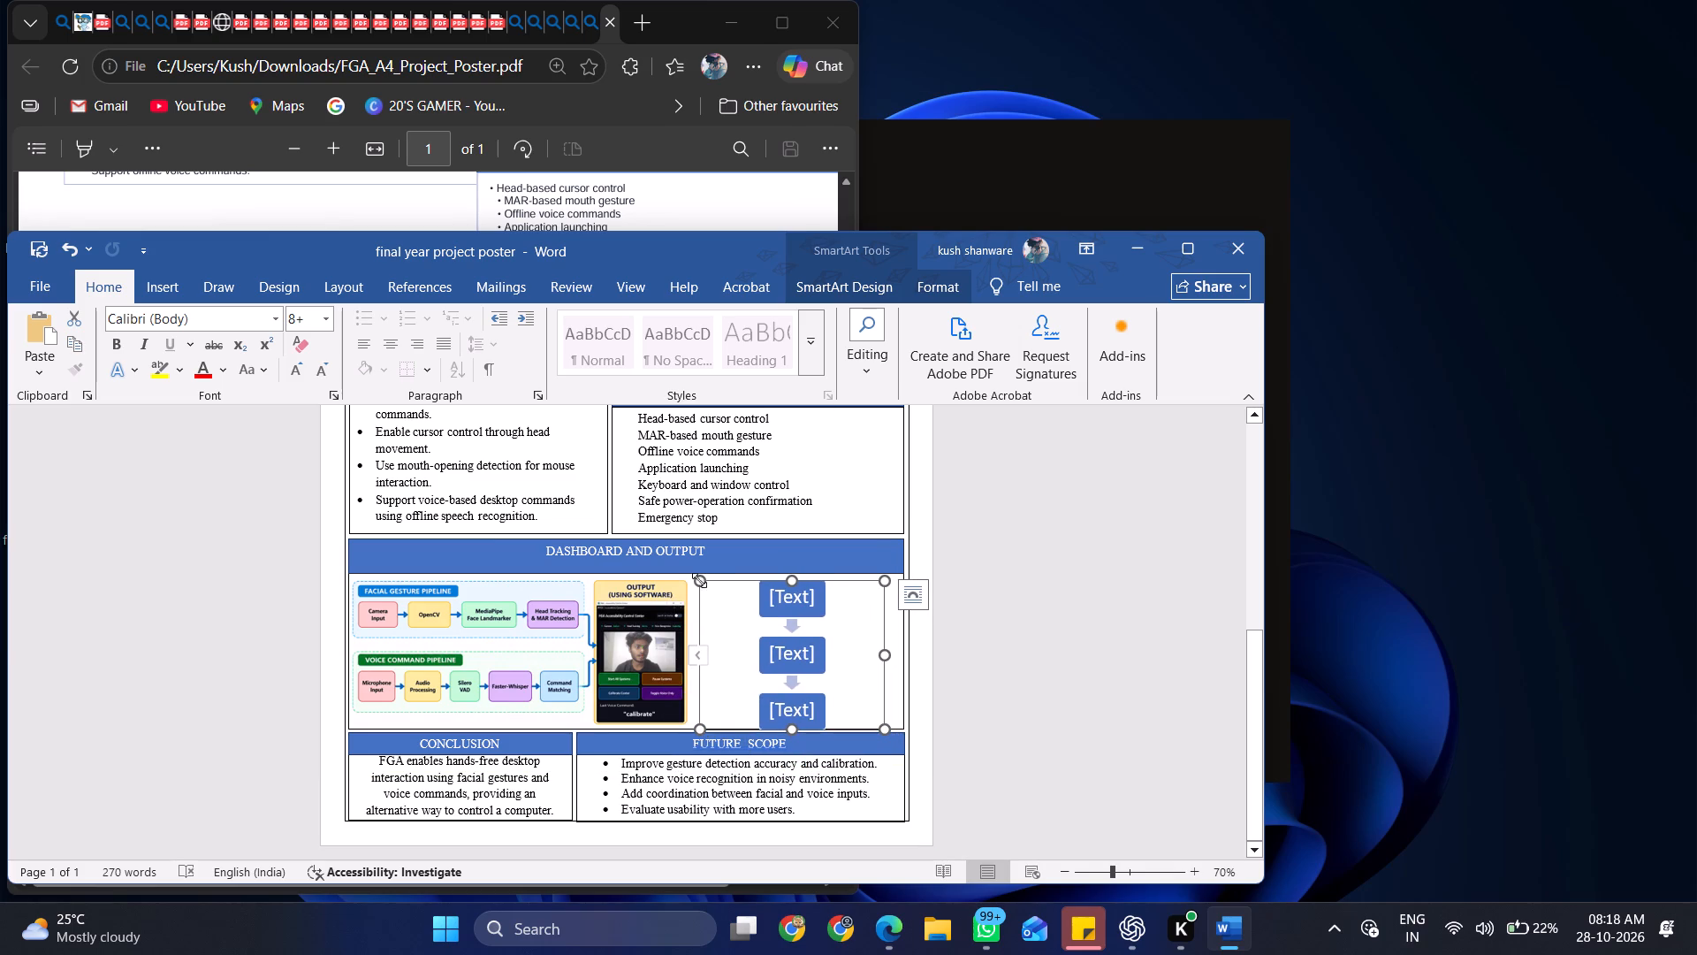
drag(696, 578, 742, 598)
click(765, 603)
drag(766, 599, 747, 582)
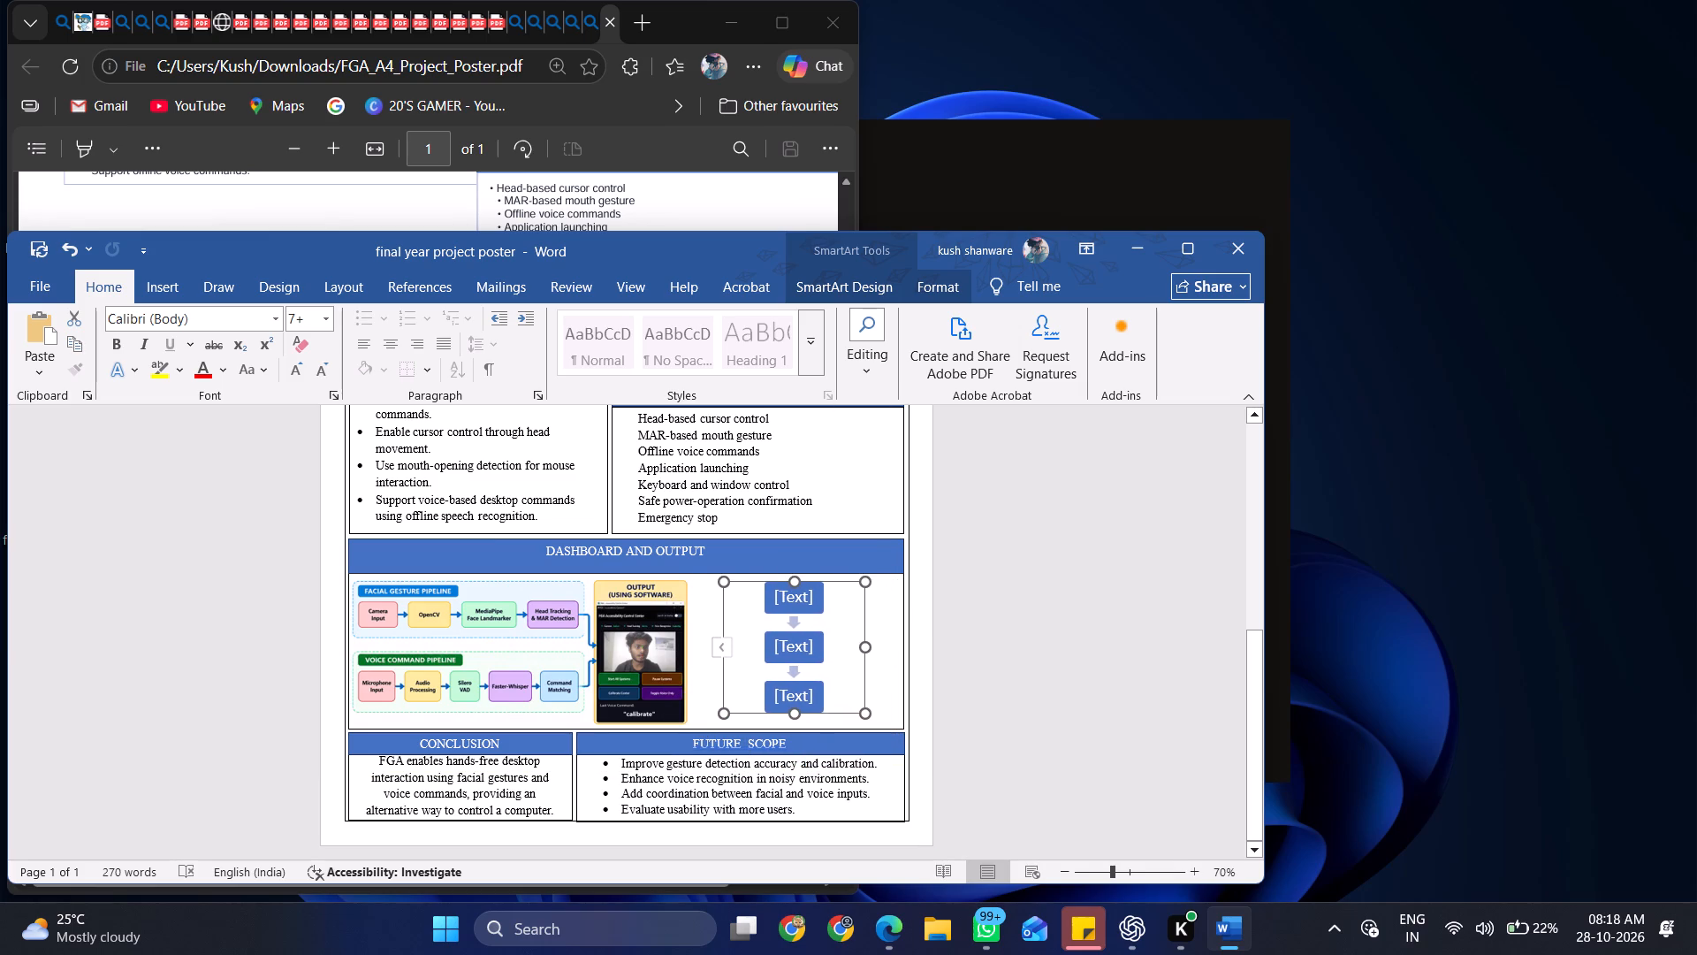
drag(747, 582, 746, 582)
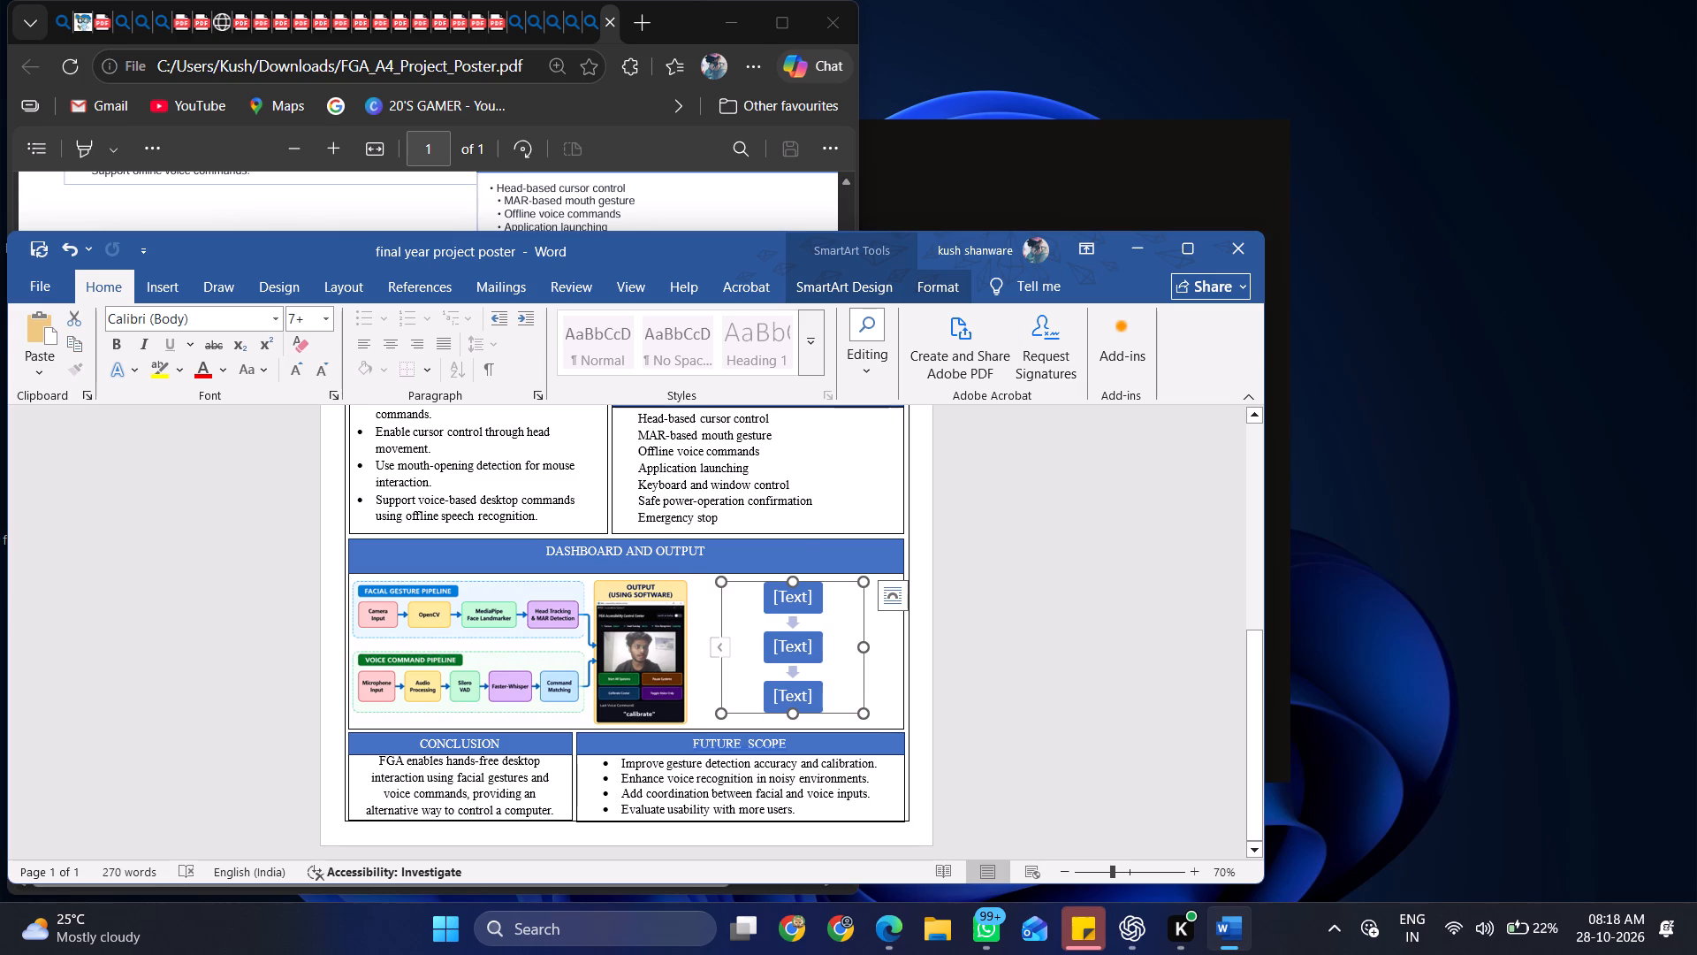
Label the first SmartArt box INPUT, following step 1 of the PDF poster's System Workflow.
double_click(803, 600)
key(alt+Tab)
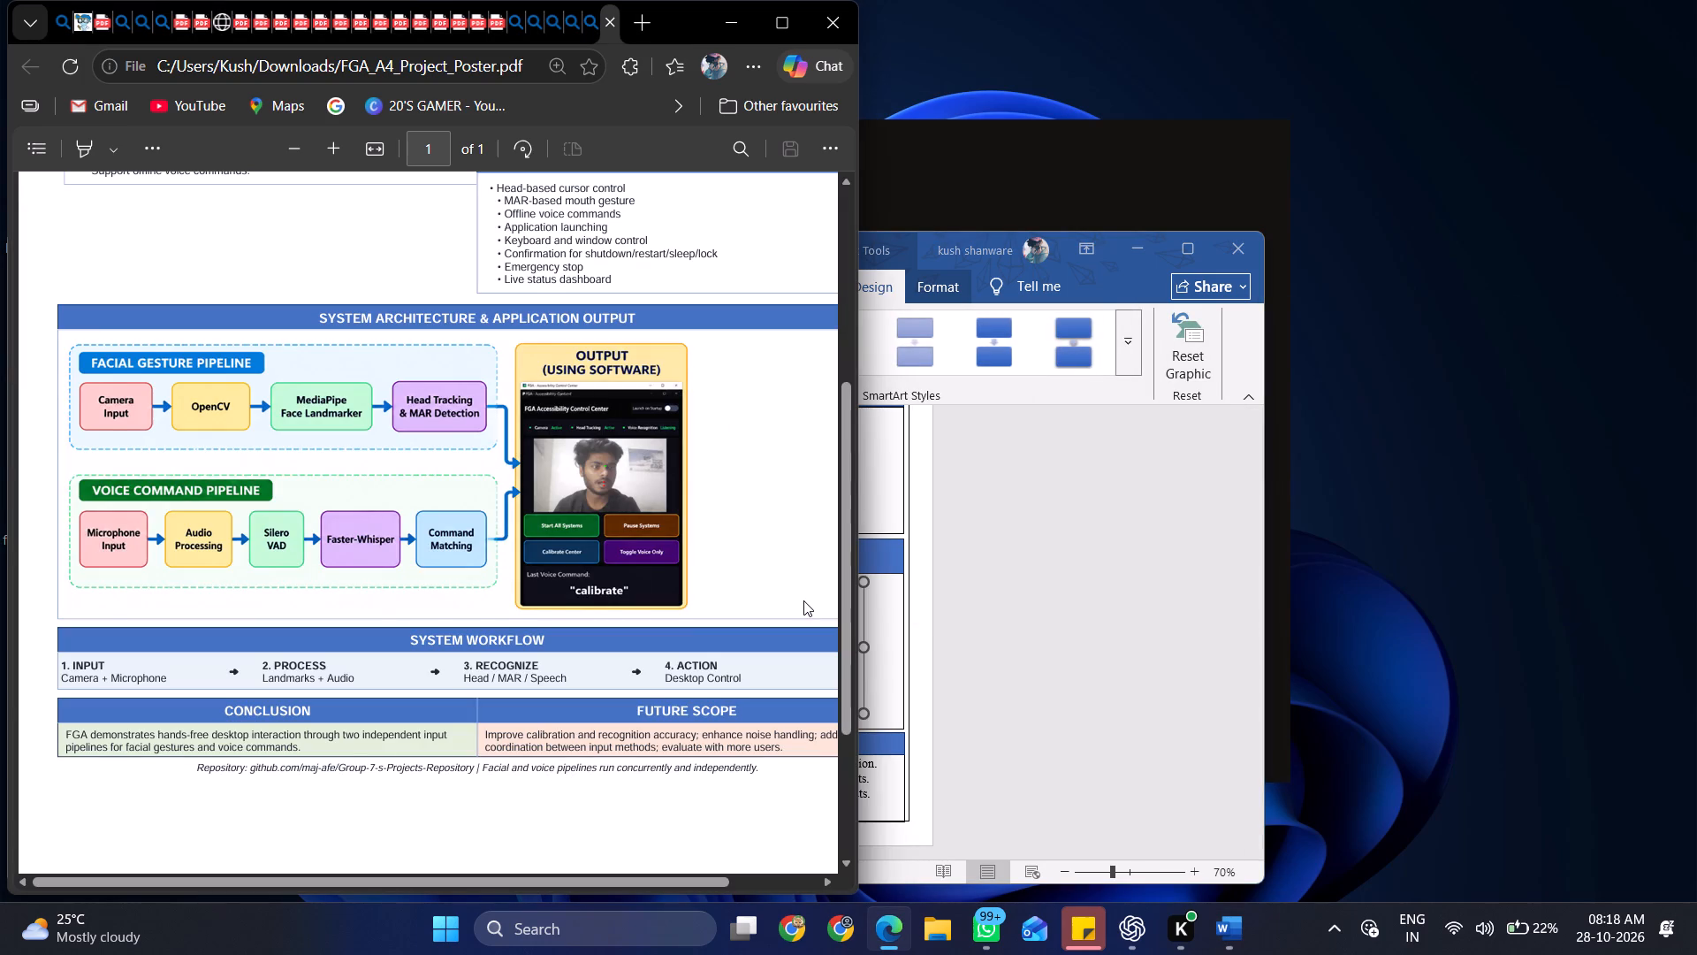
key(alt+Tab)
double_click(803, 600)
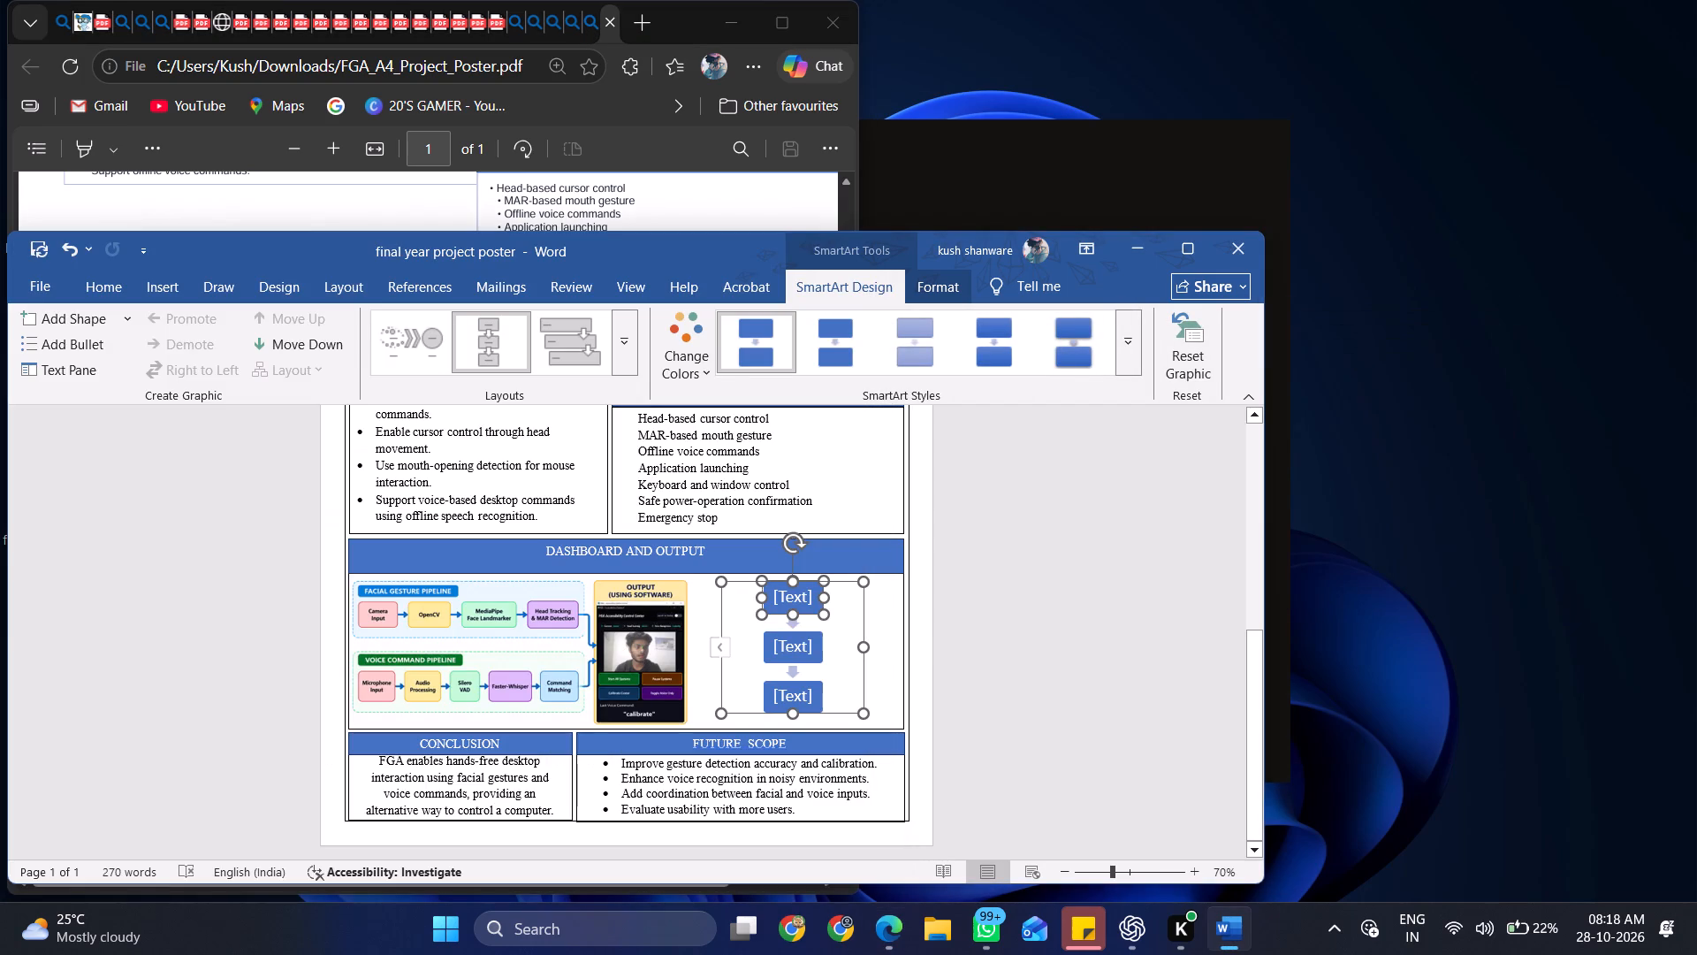
click(803, 600)
key(i)
key(n)
text(PUT)
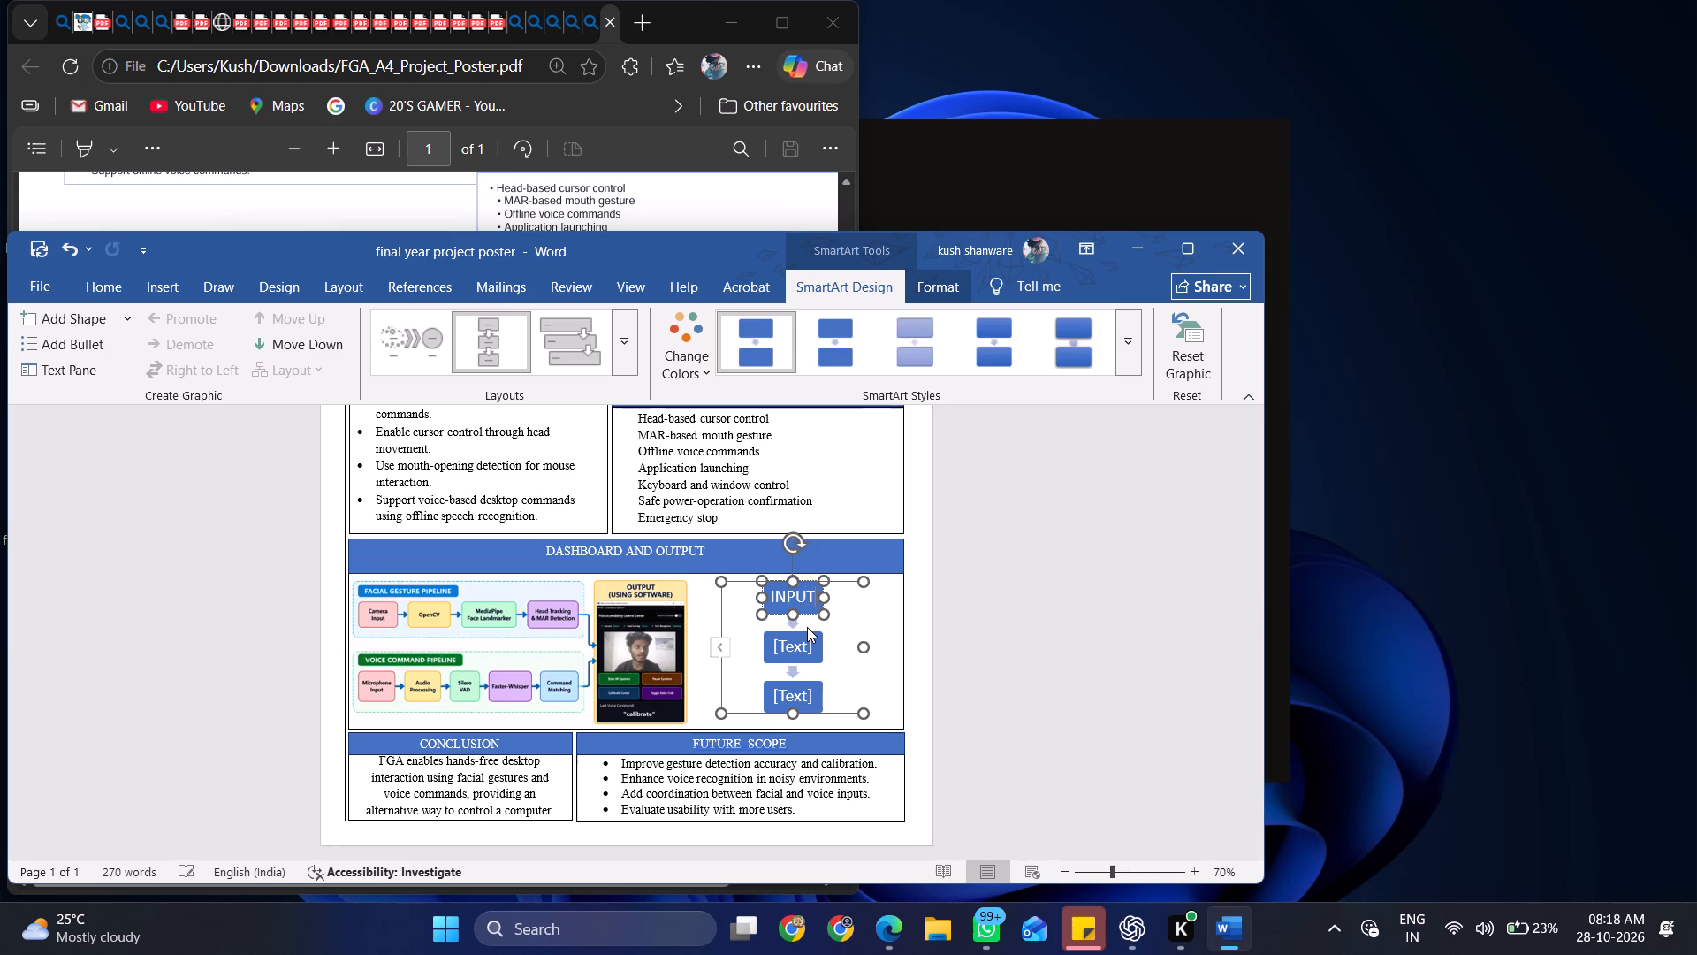
Add a second line reading "(Camera + Microphone)" below INPUT in the first SmartArt box.
key(Return)
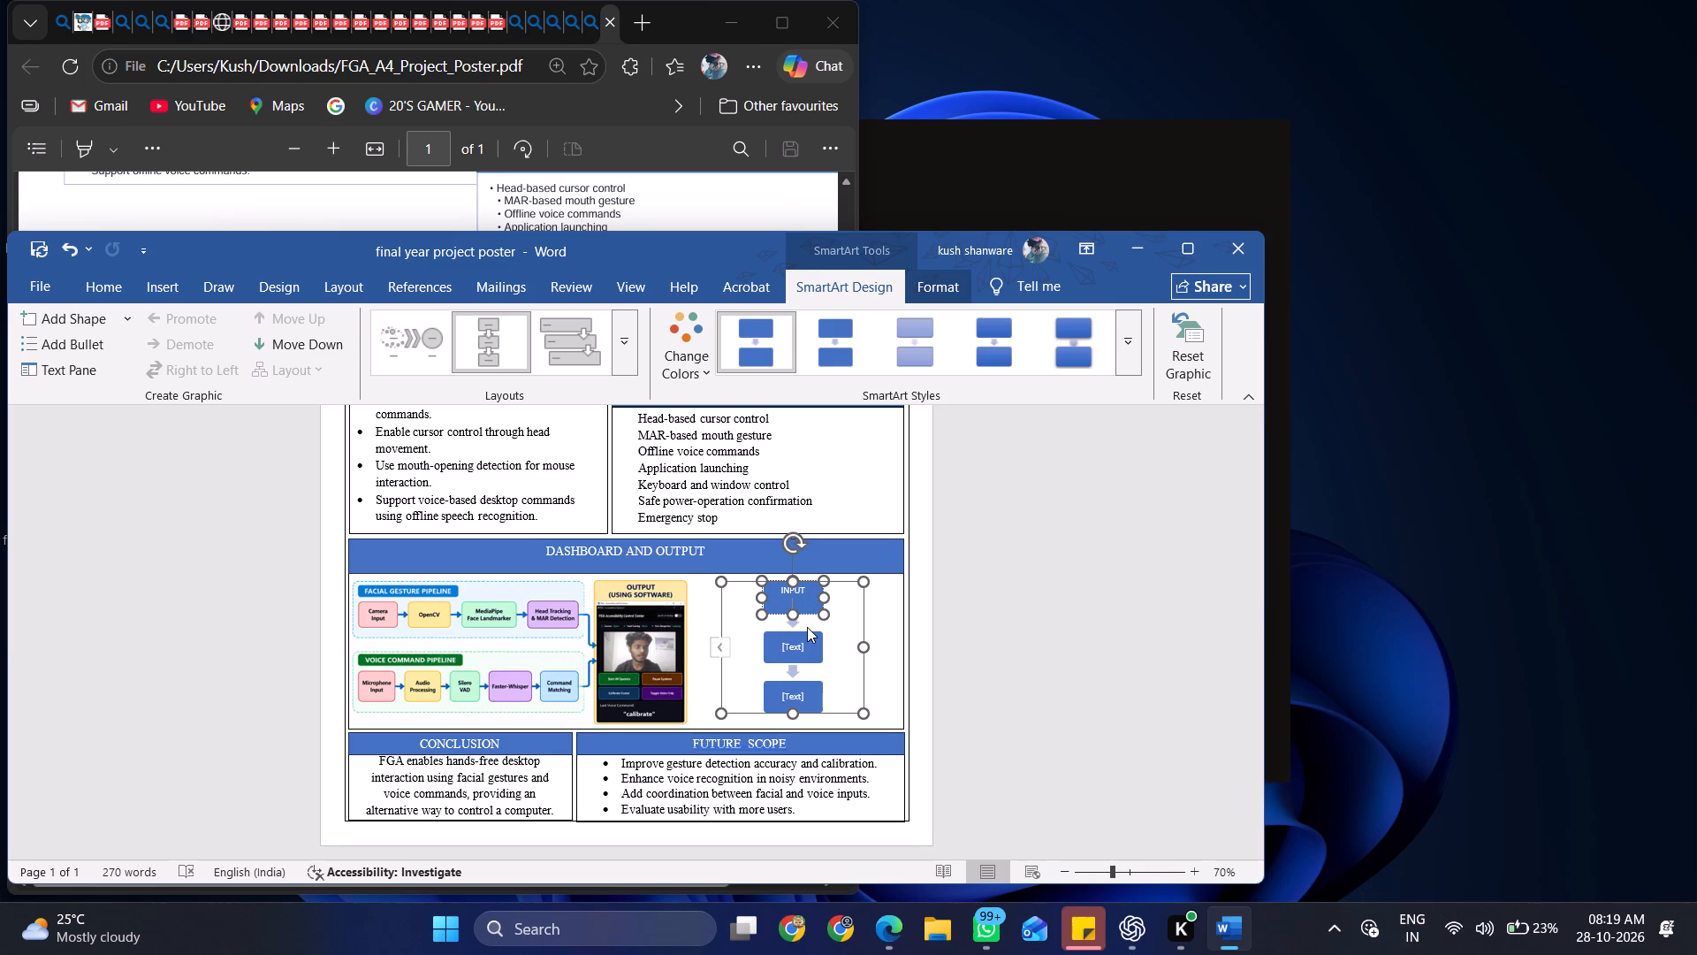
text((CAMER)
key(BackSpace)
key(BackSpace)
key(BackSpace)
key(BackSpace)
text(amera)
key(space)
text(+ Micro)
text(phone)
key(shift+parenright)
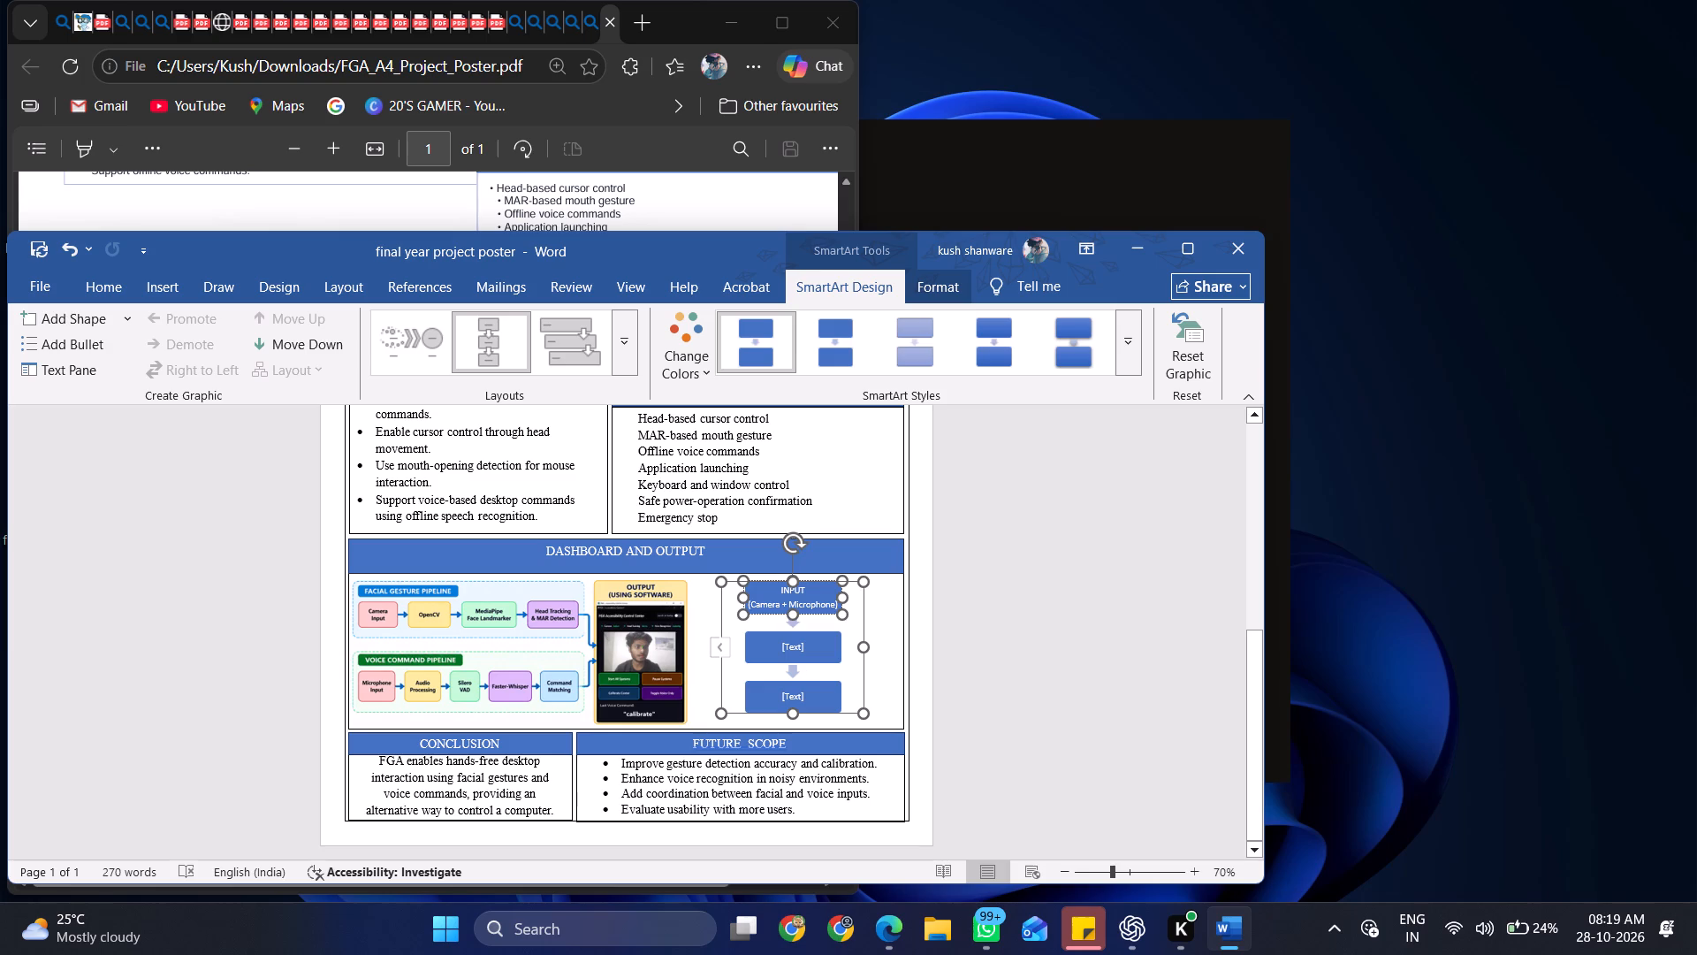
Label the middle SmartArt box PROCESS, following step 2 of the PDF poster's System Workflow.
click(805, 646)
key(alt+Tab)
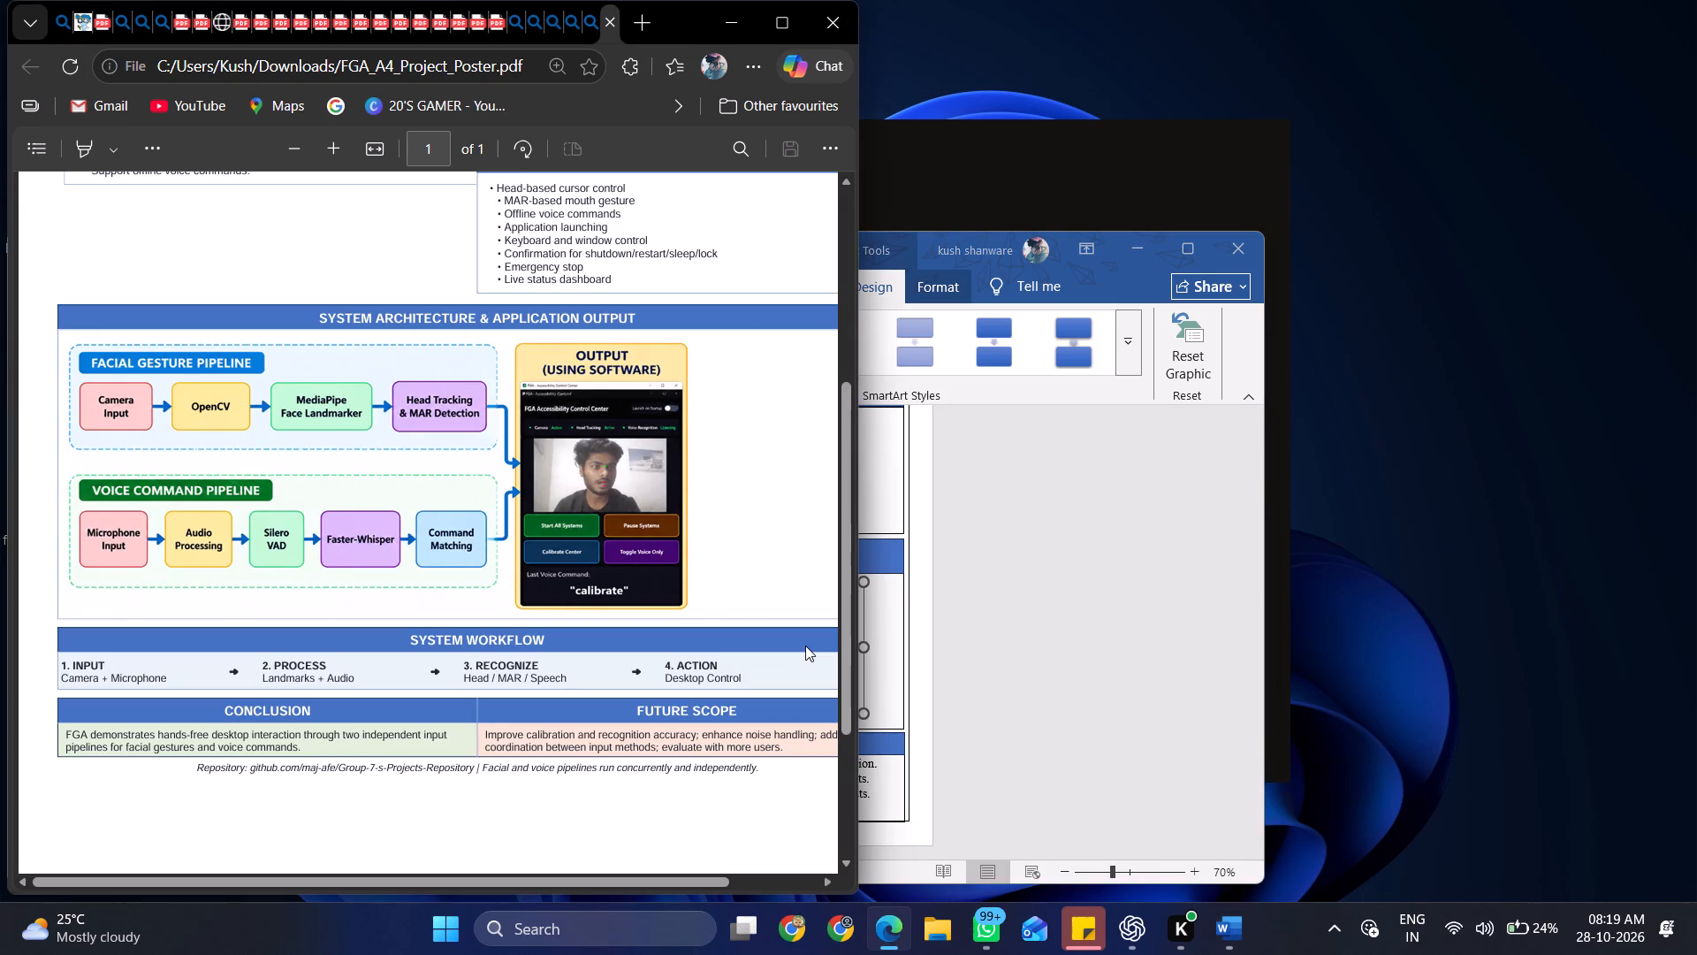
key(alt+Tab)
double_click(805, 646)
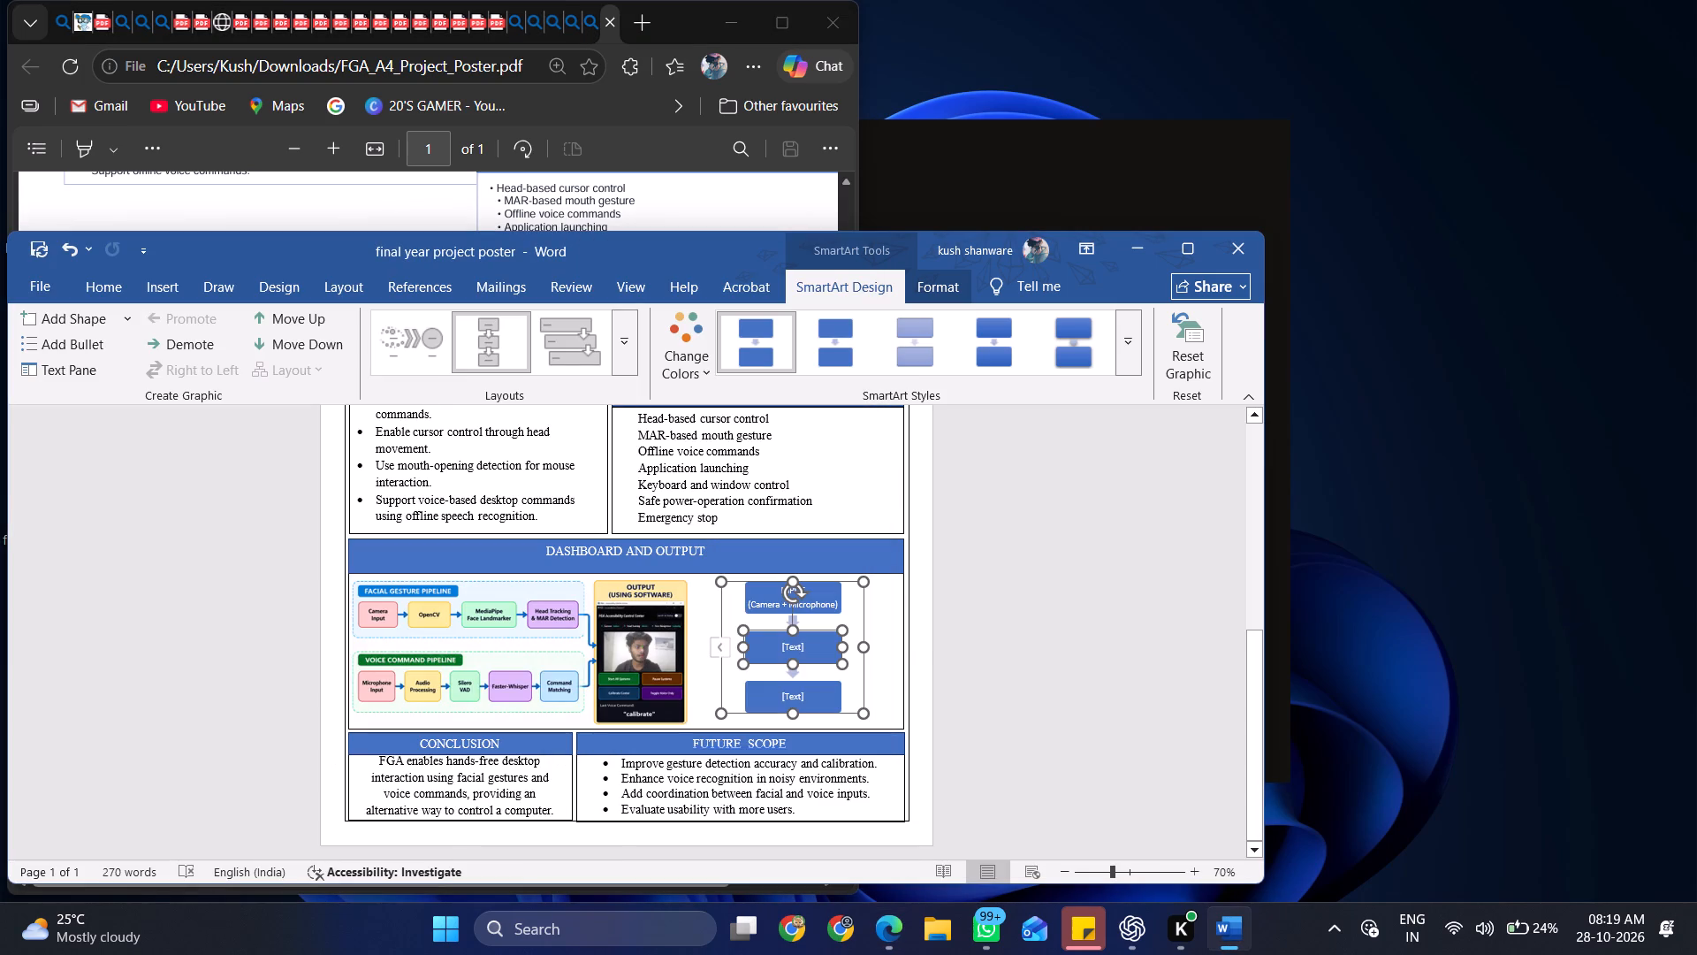
double_click(786, 646)
click(786, 646)
key(alt+Tab)
key(alt+Tab)
text(PROCESS)
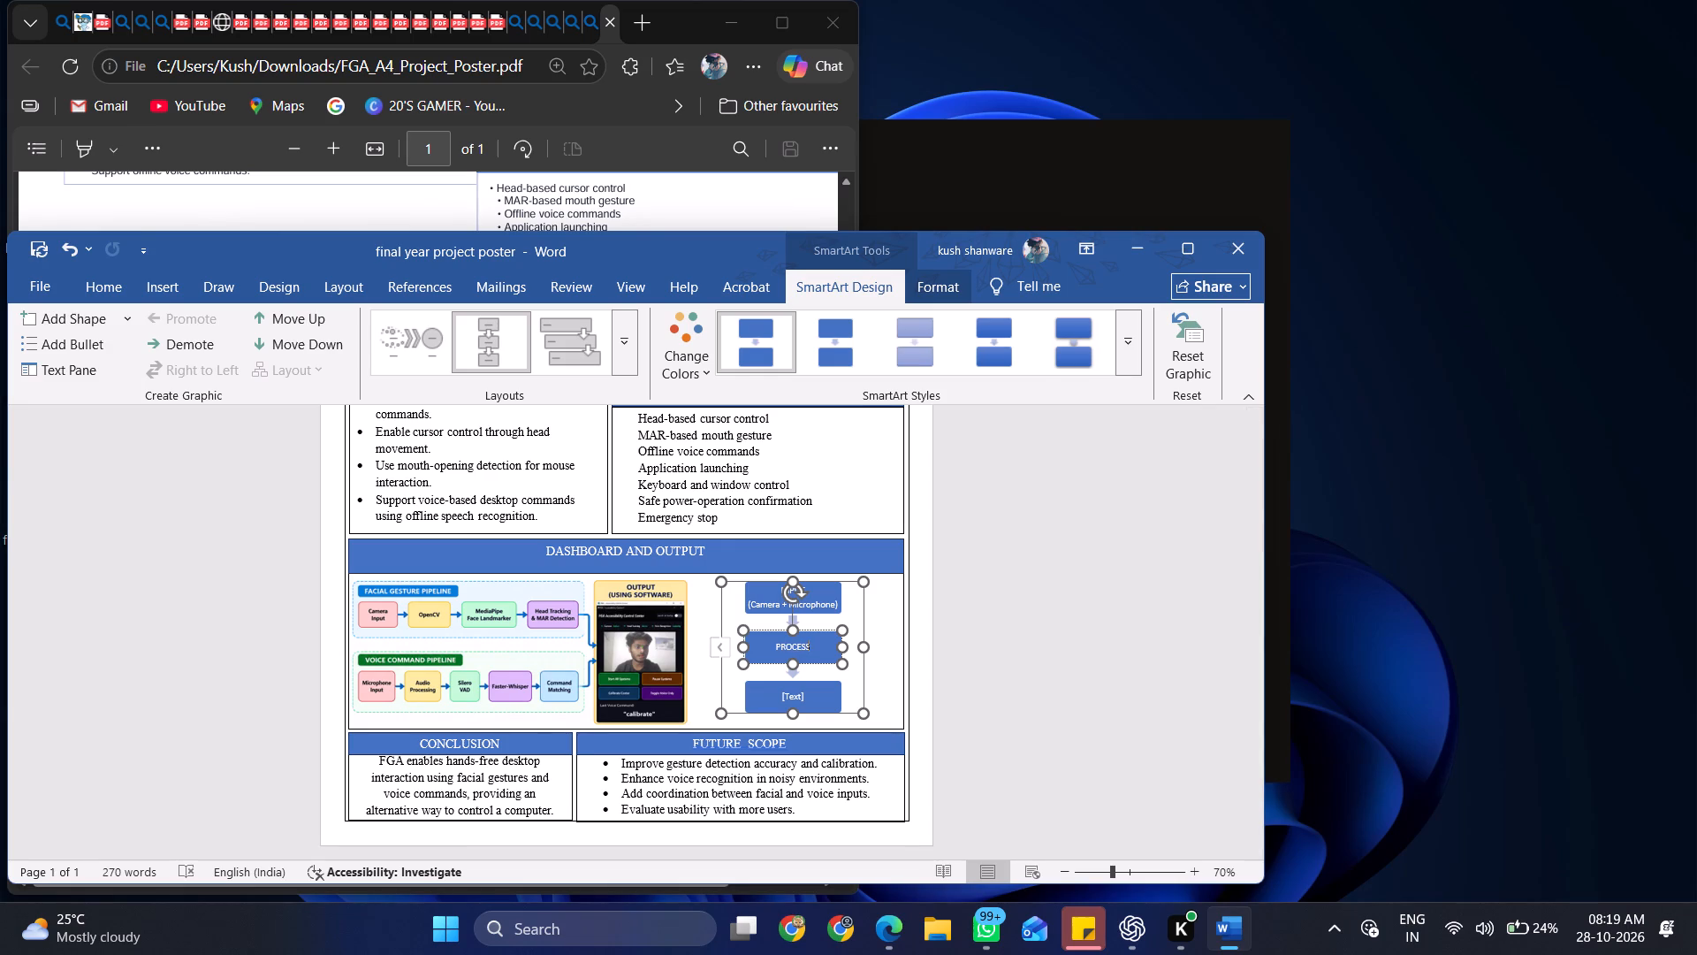
Add a second line reading "(Landmarks + Audio)" below PROCESS in the middle SmartArt box, checking the wording against the PDF poster.
key(Return)
key(alt+Tab)
key(alt+Tab)
key(shift+parenleft)
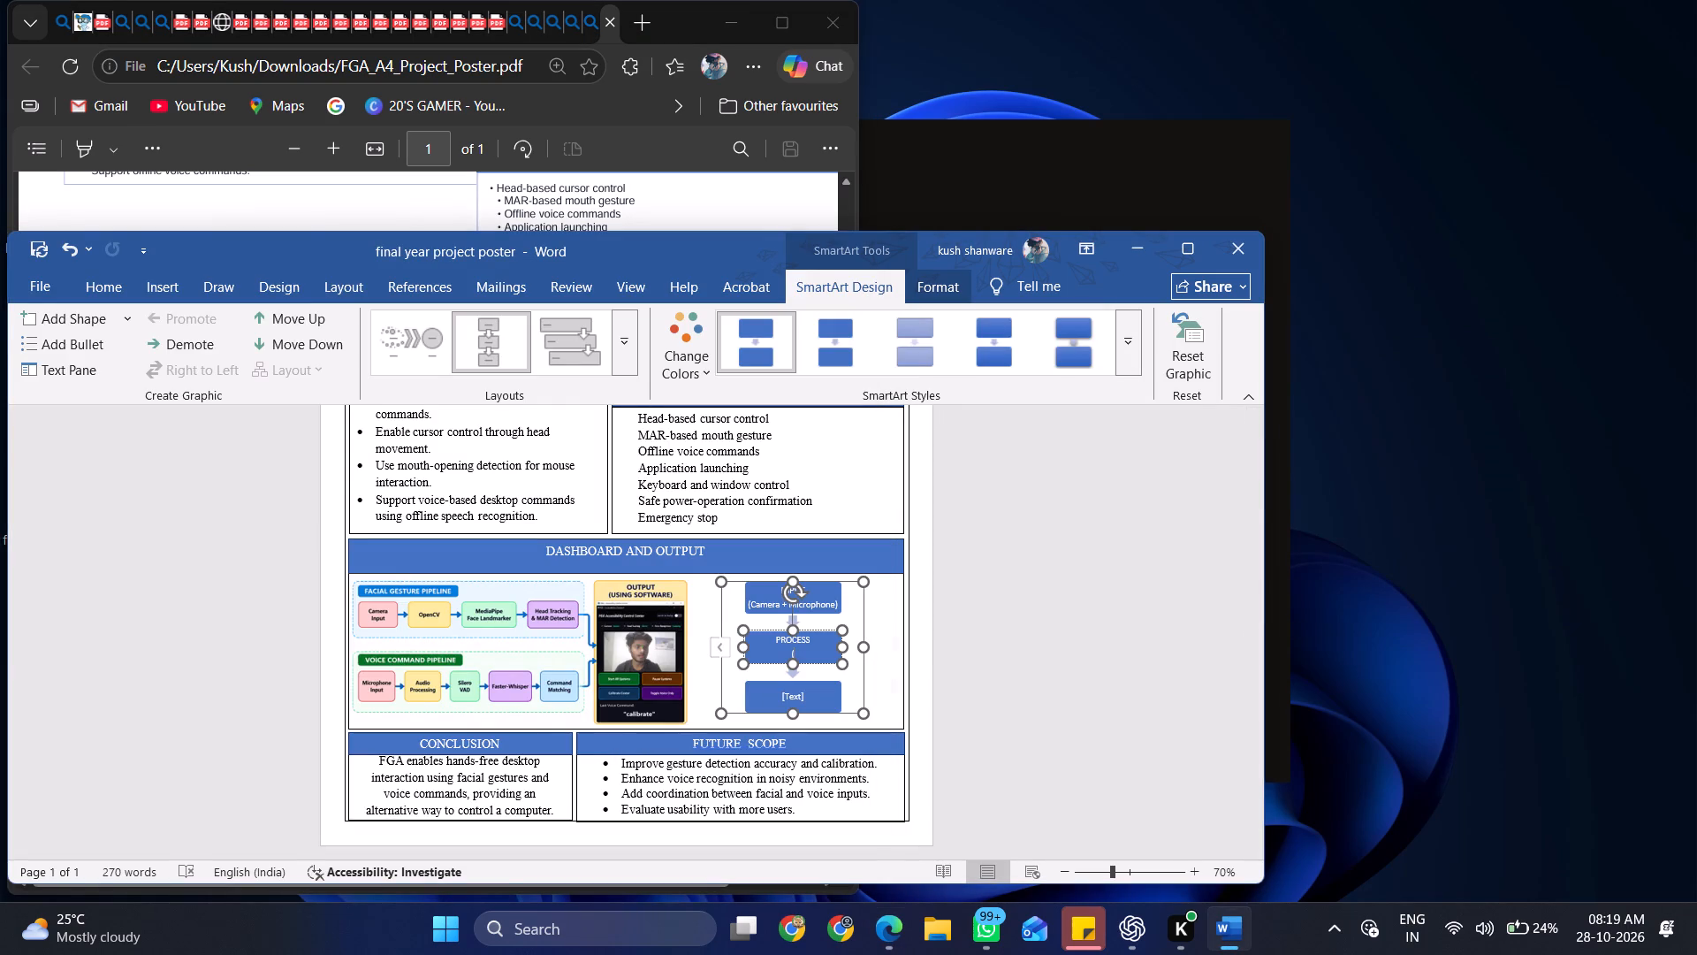
text(Lan)
key(d)
key(alt+Tab)
key(alt+Tab)
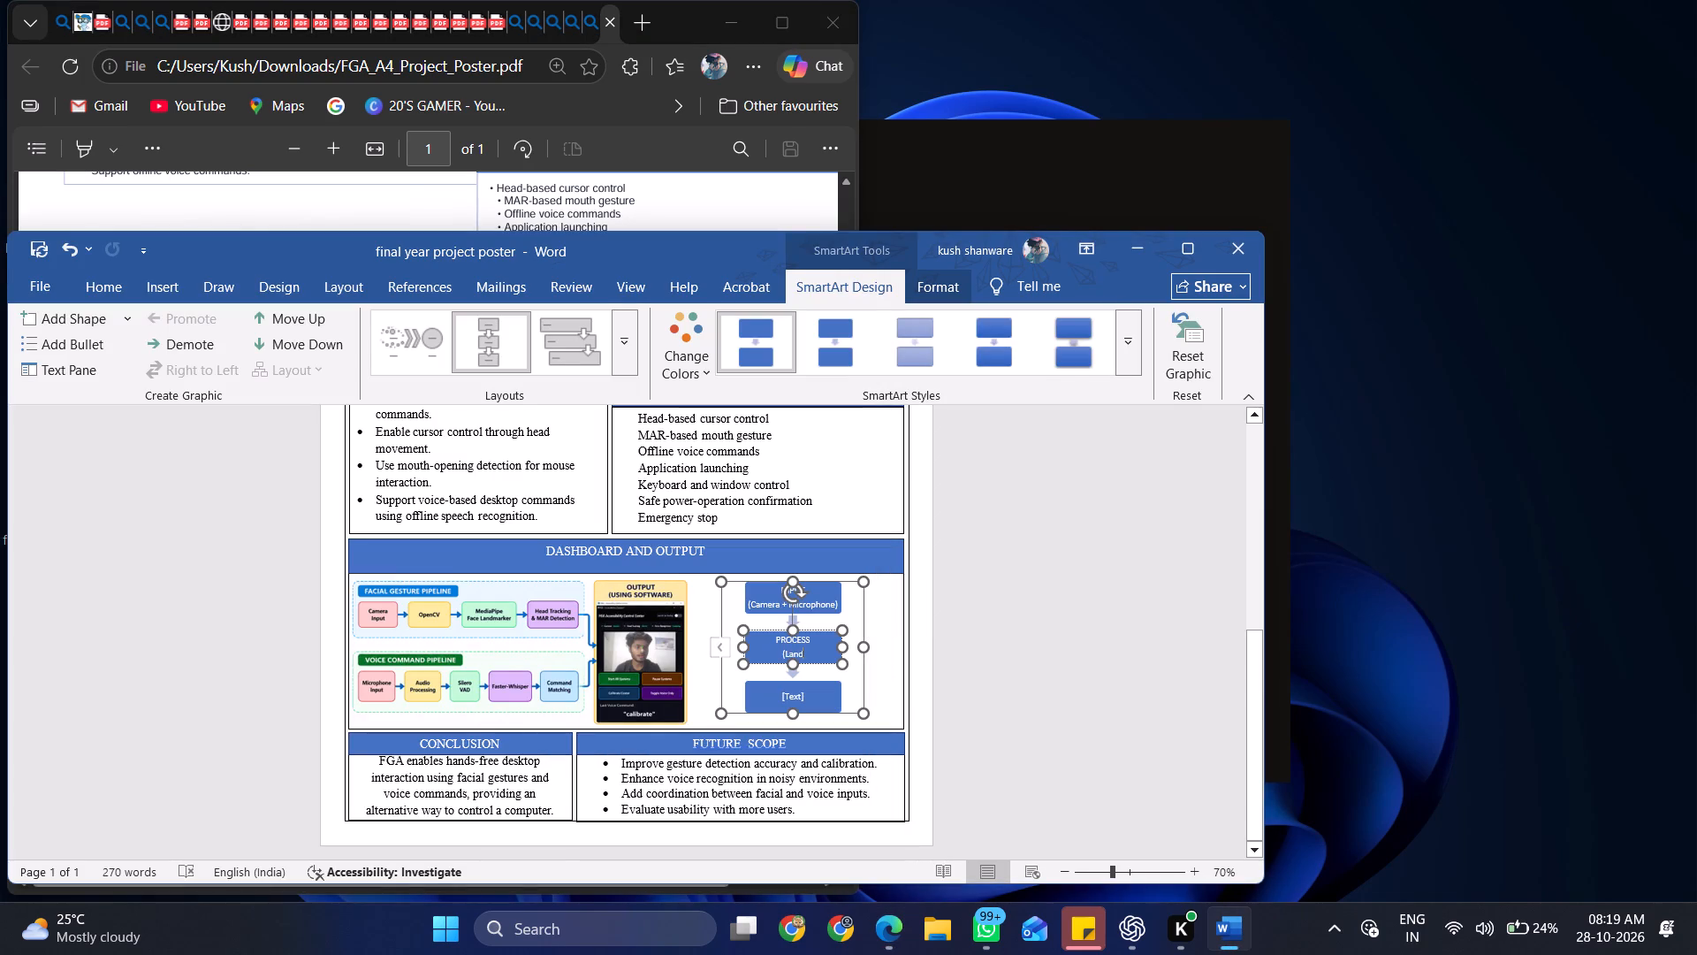
text(marks)
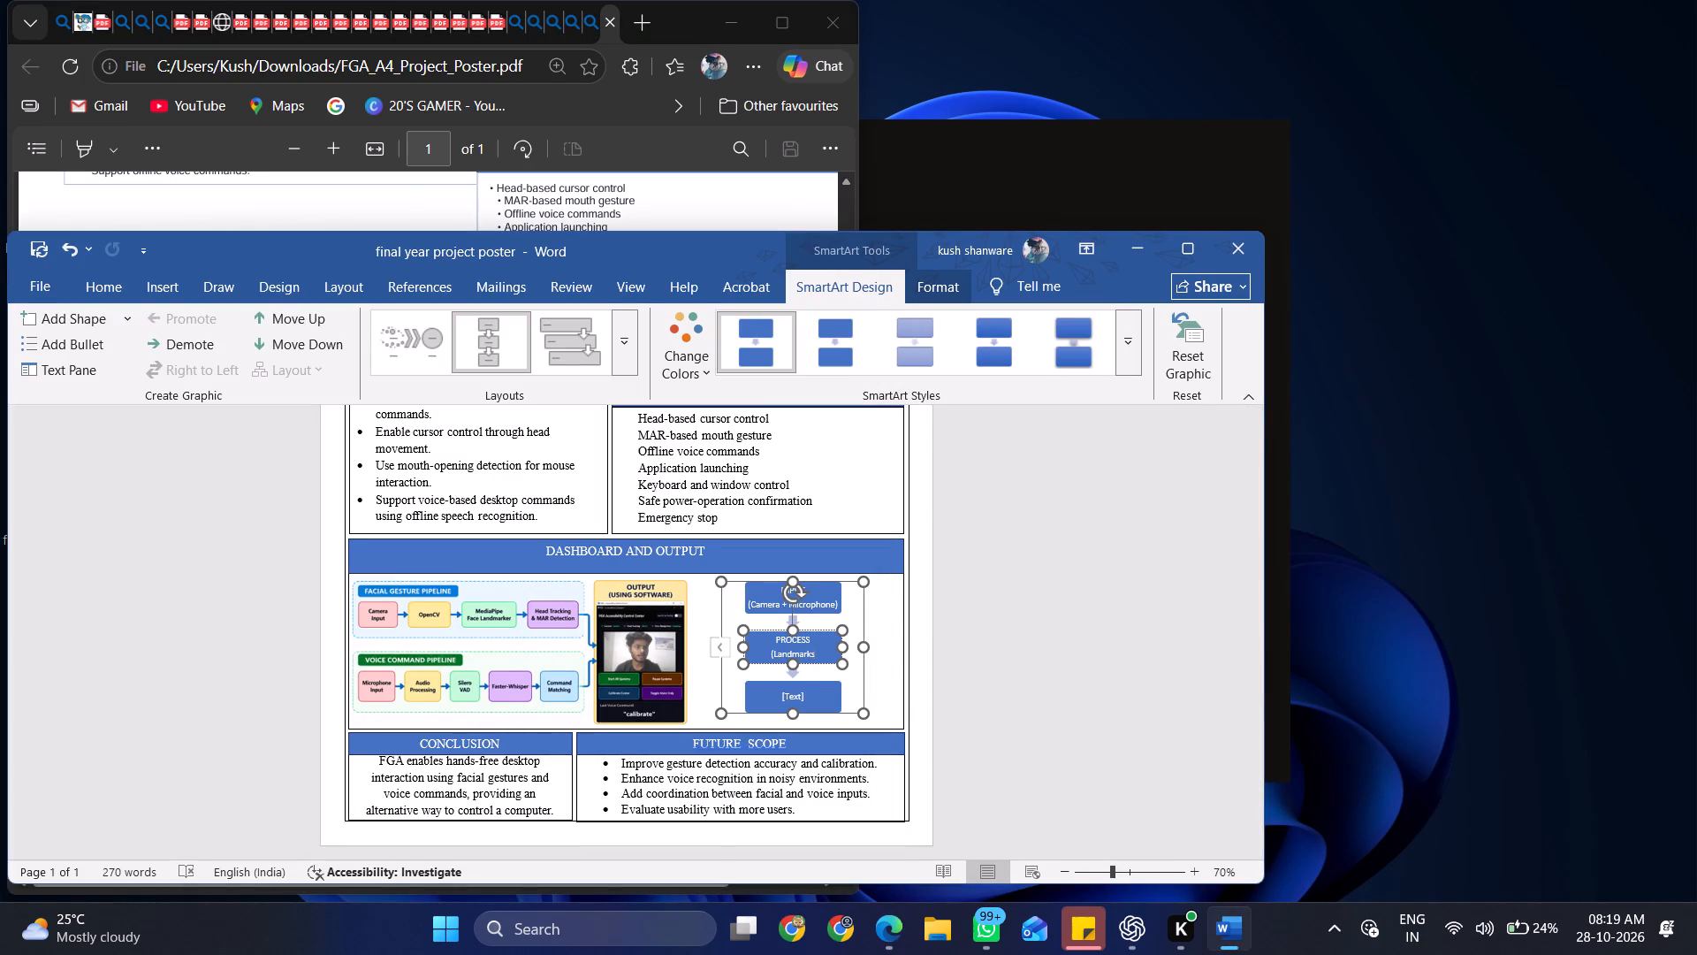
key(space)
text(+)
key(space)
key(alt+Tab)
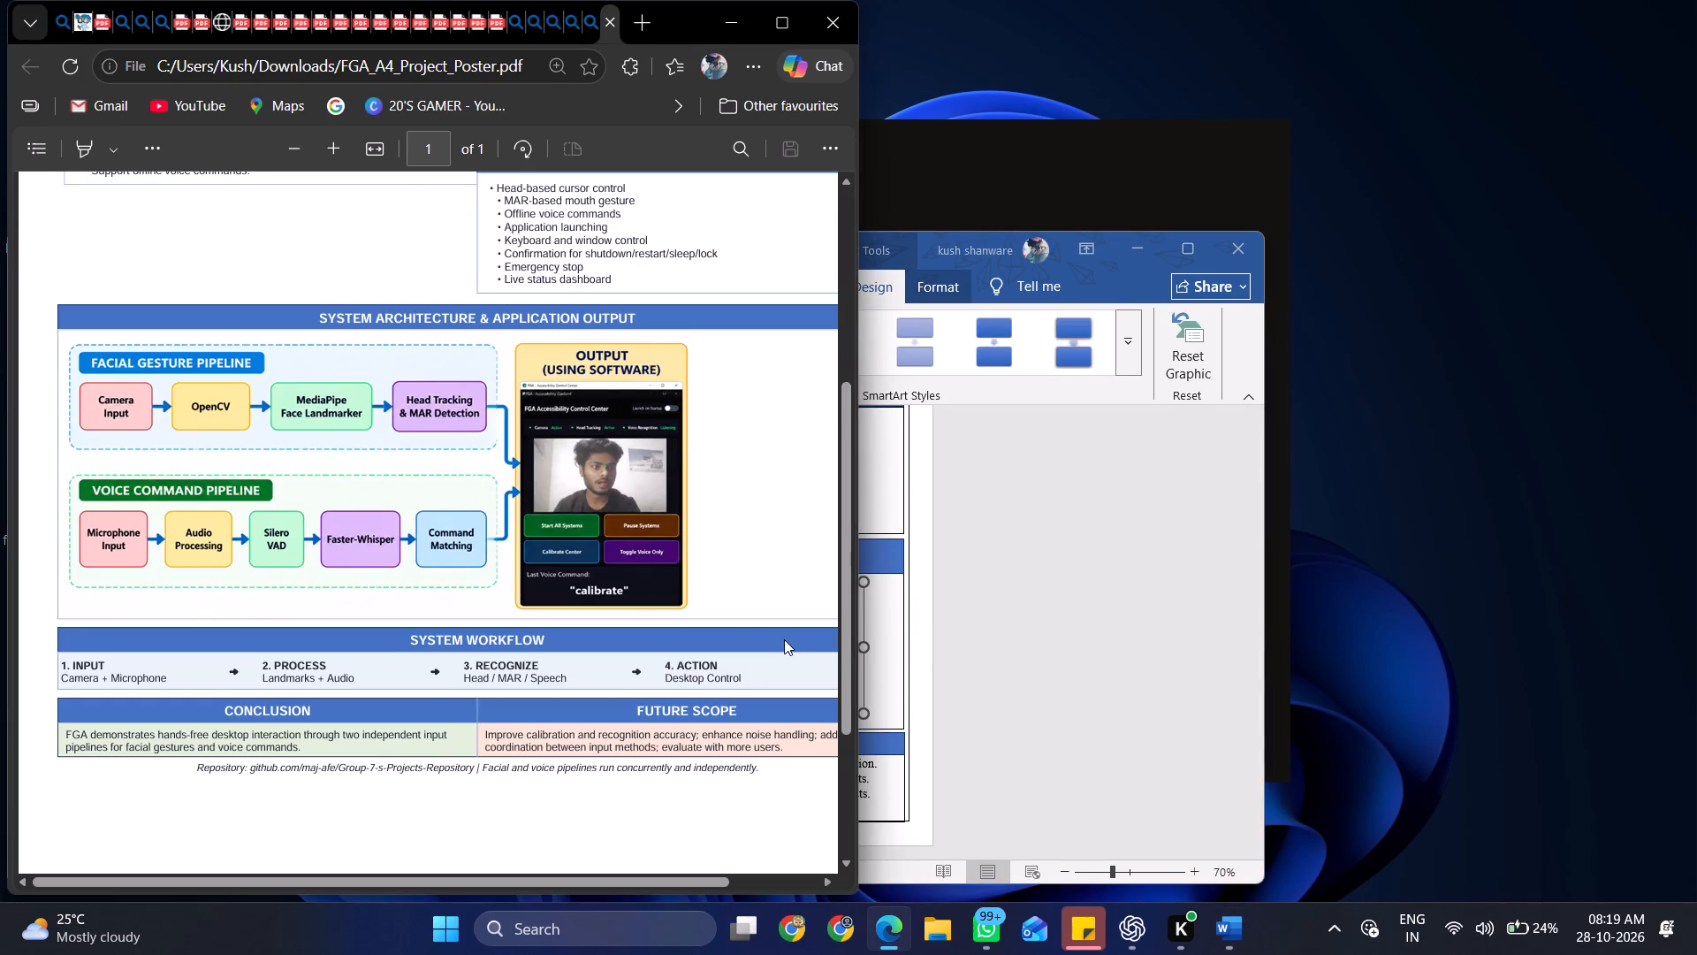
key(alt+Tab)
key(shift+a)
text(udio)
key(alt+Tab)
key(alt+Tab)
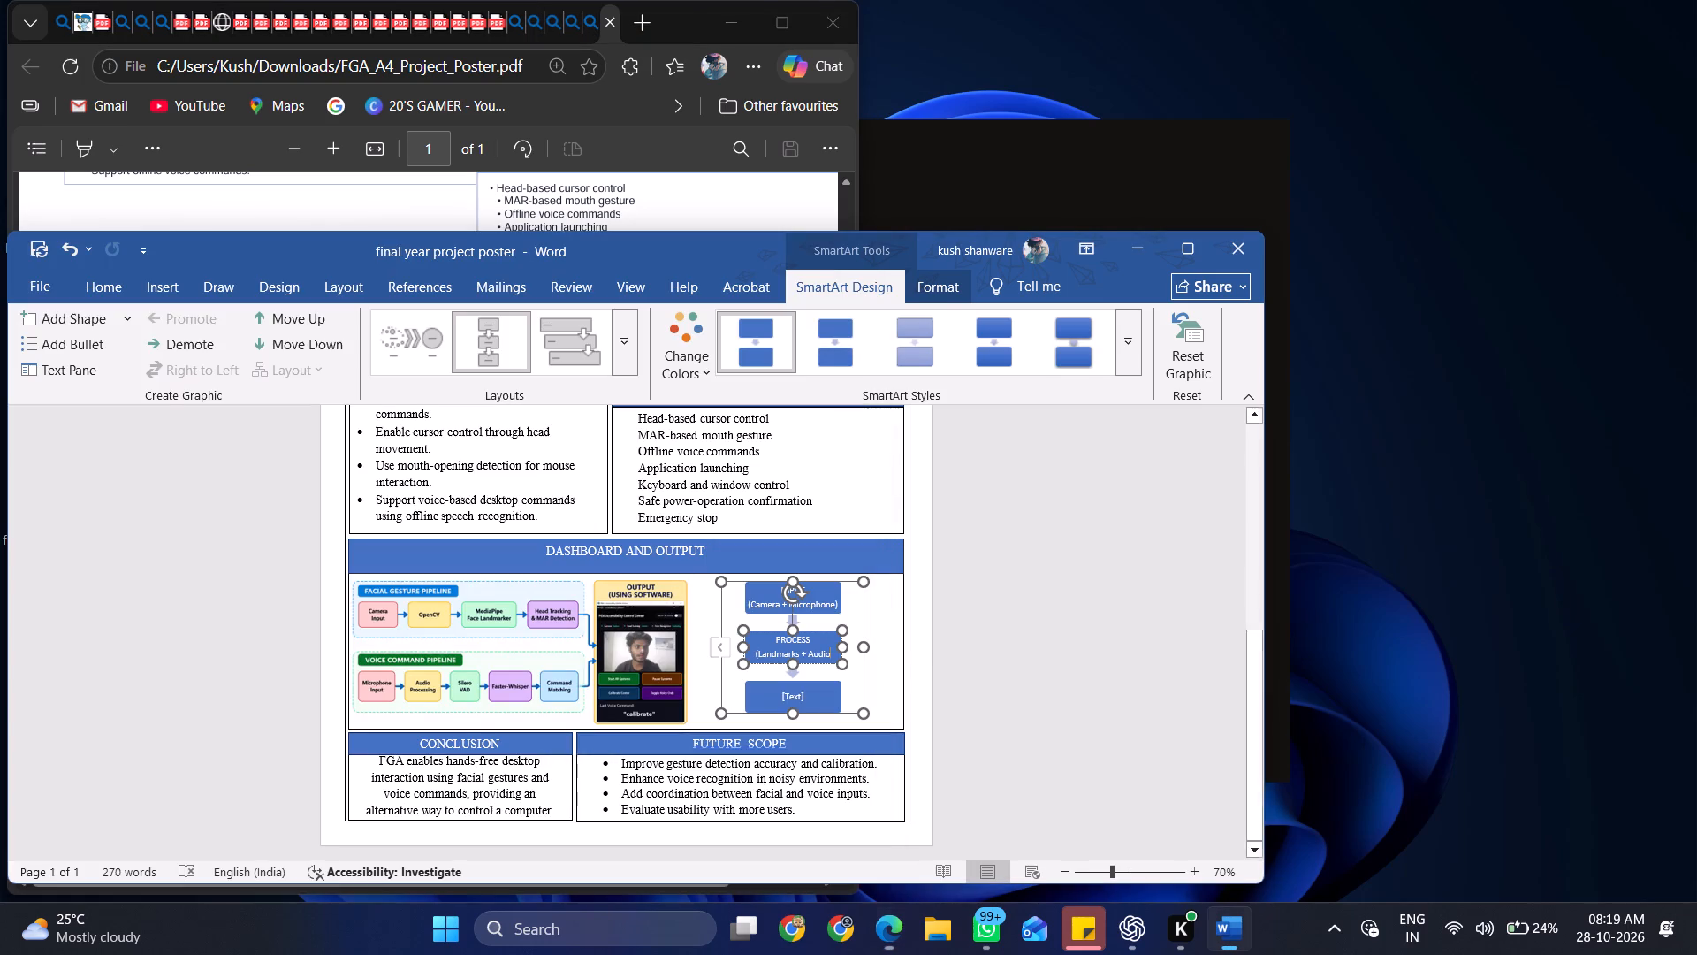
key(shift+parenright)
Label the third SmartArt box RECOGNIZE, following step 3 of the PDF poster's System Workflow.
key(alt+Tab)
key(alt+Tab)
double_click(794, 699)
key(alt+Tab)
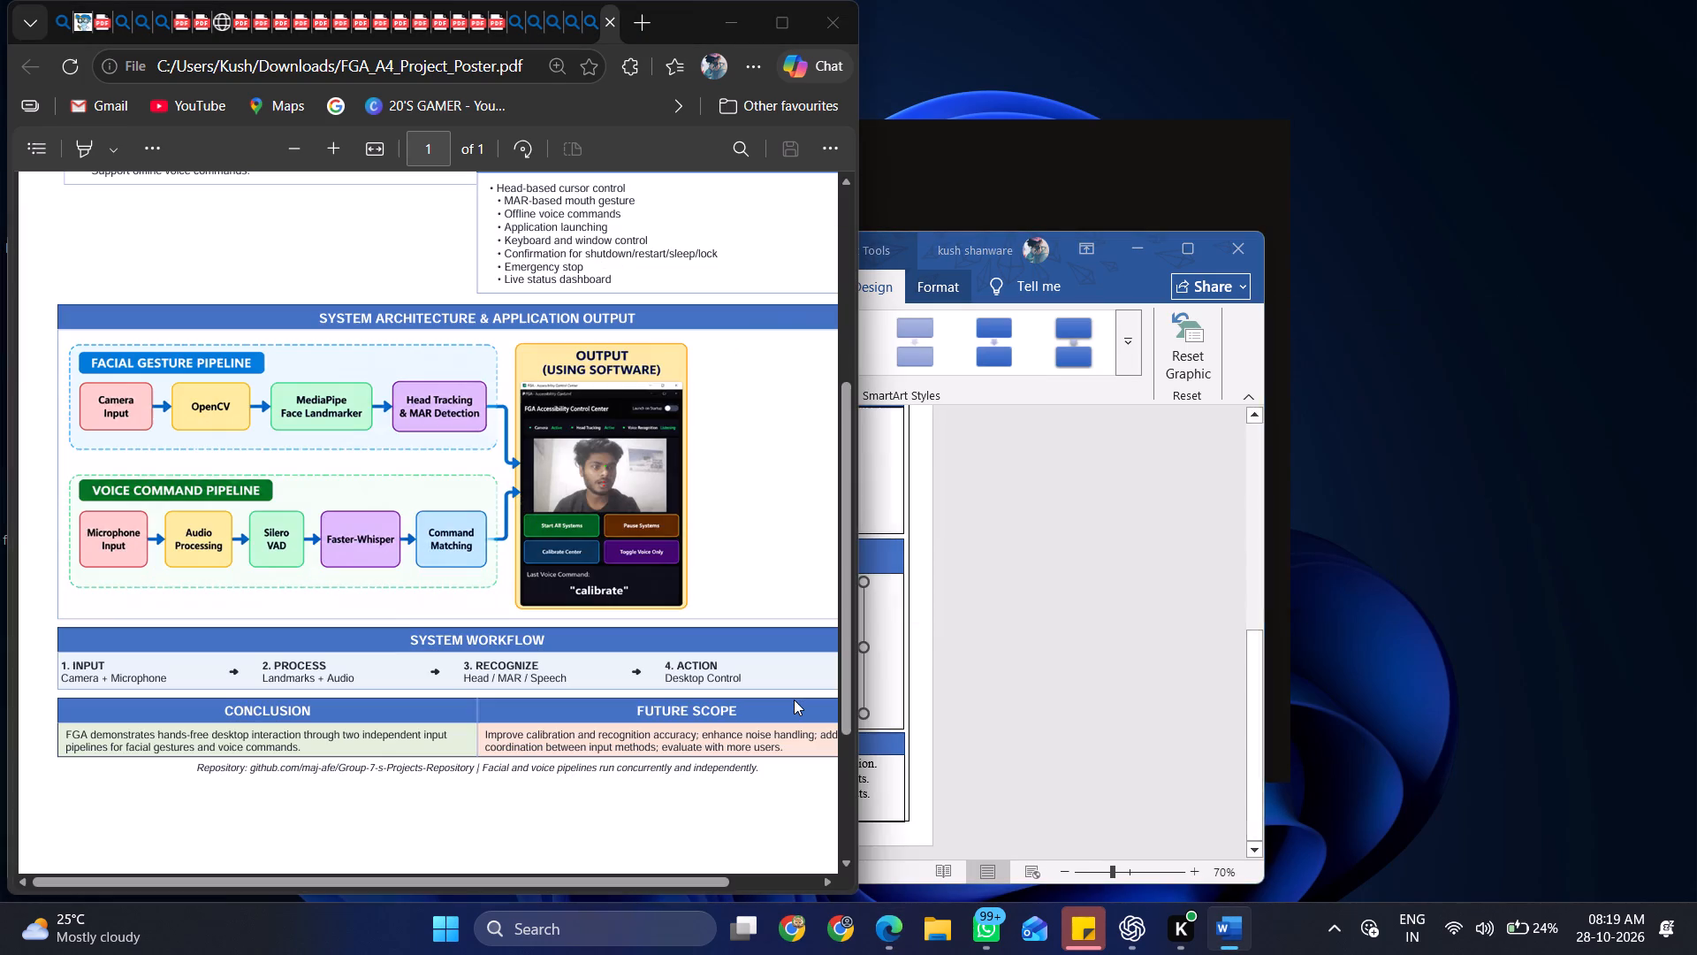
key(alt+Tab)
double_click(794, 699)
click(794, 699)
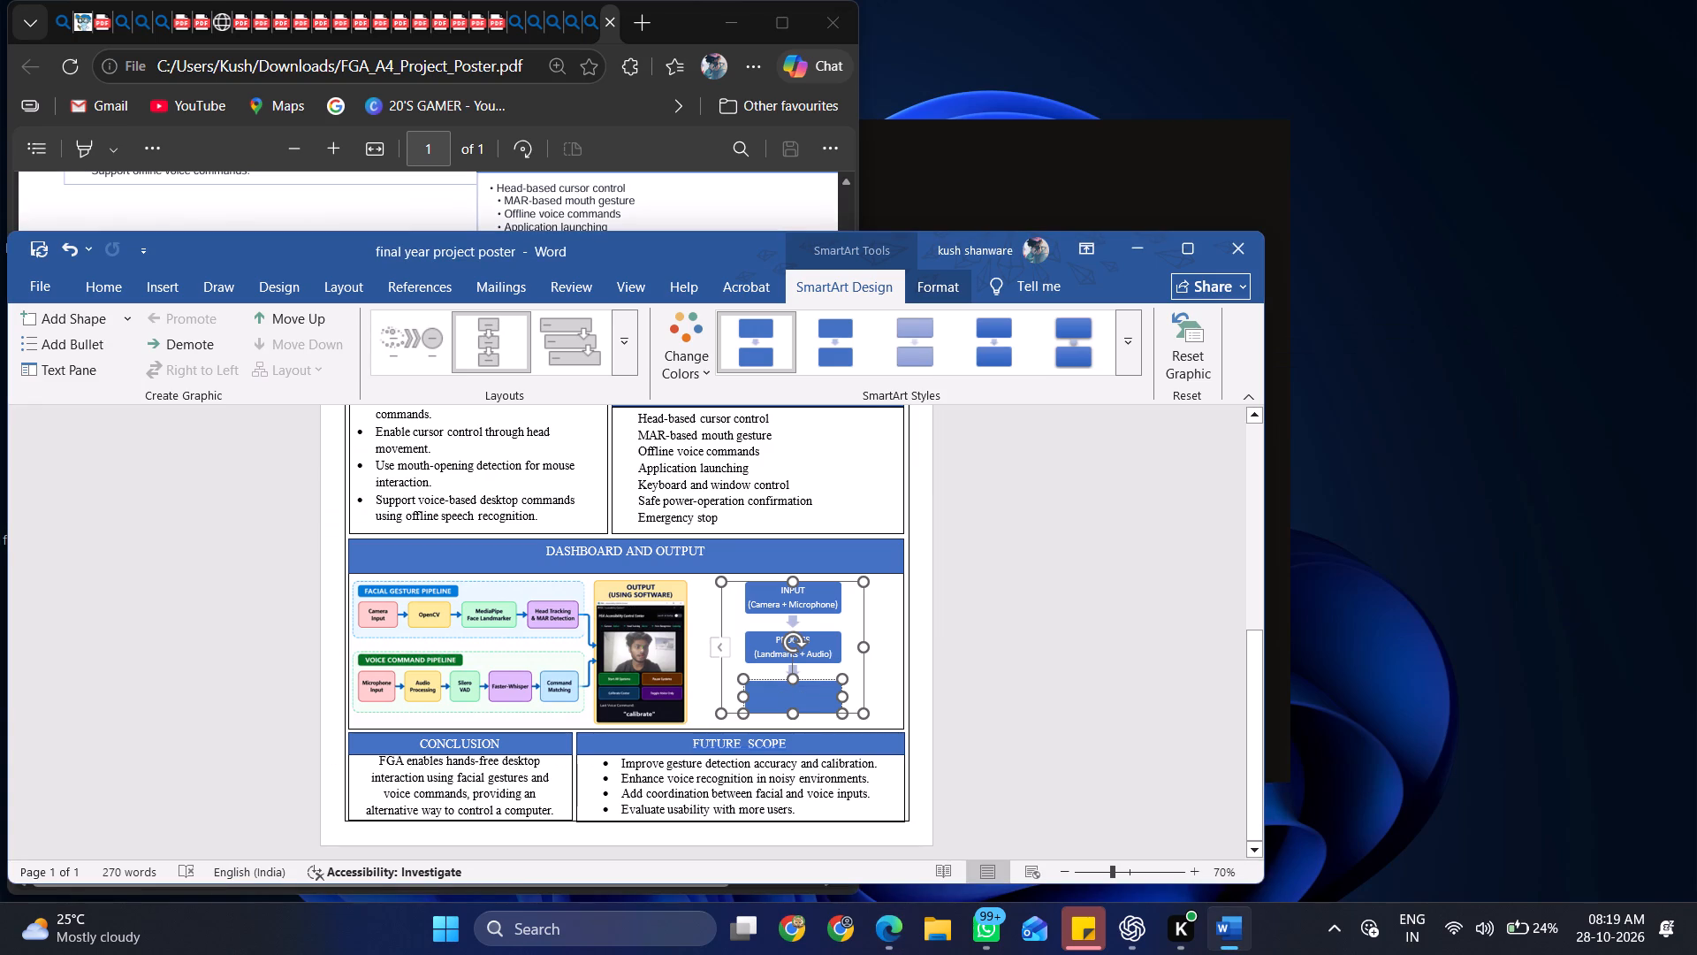
text(RECO)
key(alt+Tab)
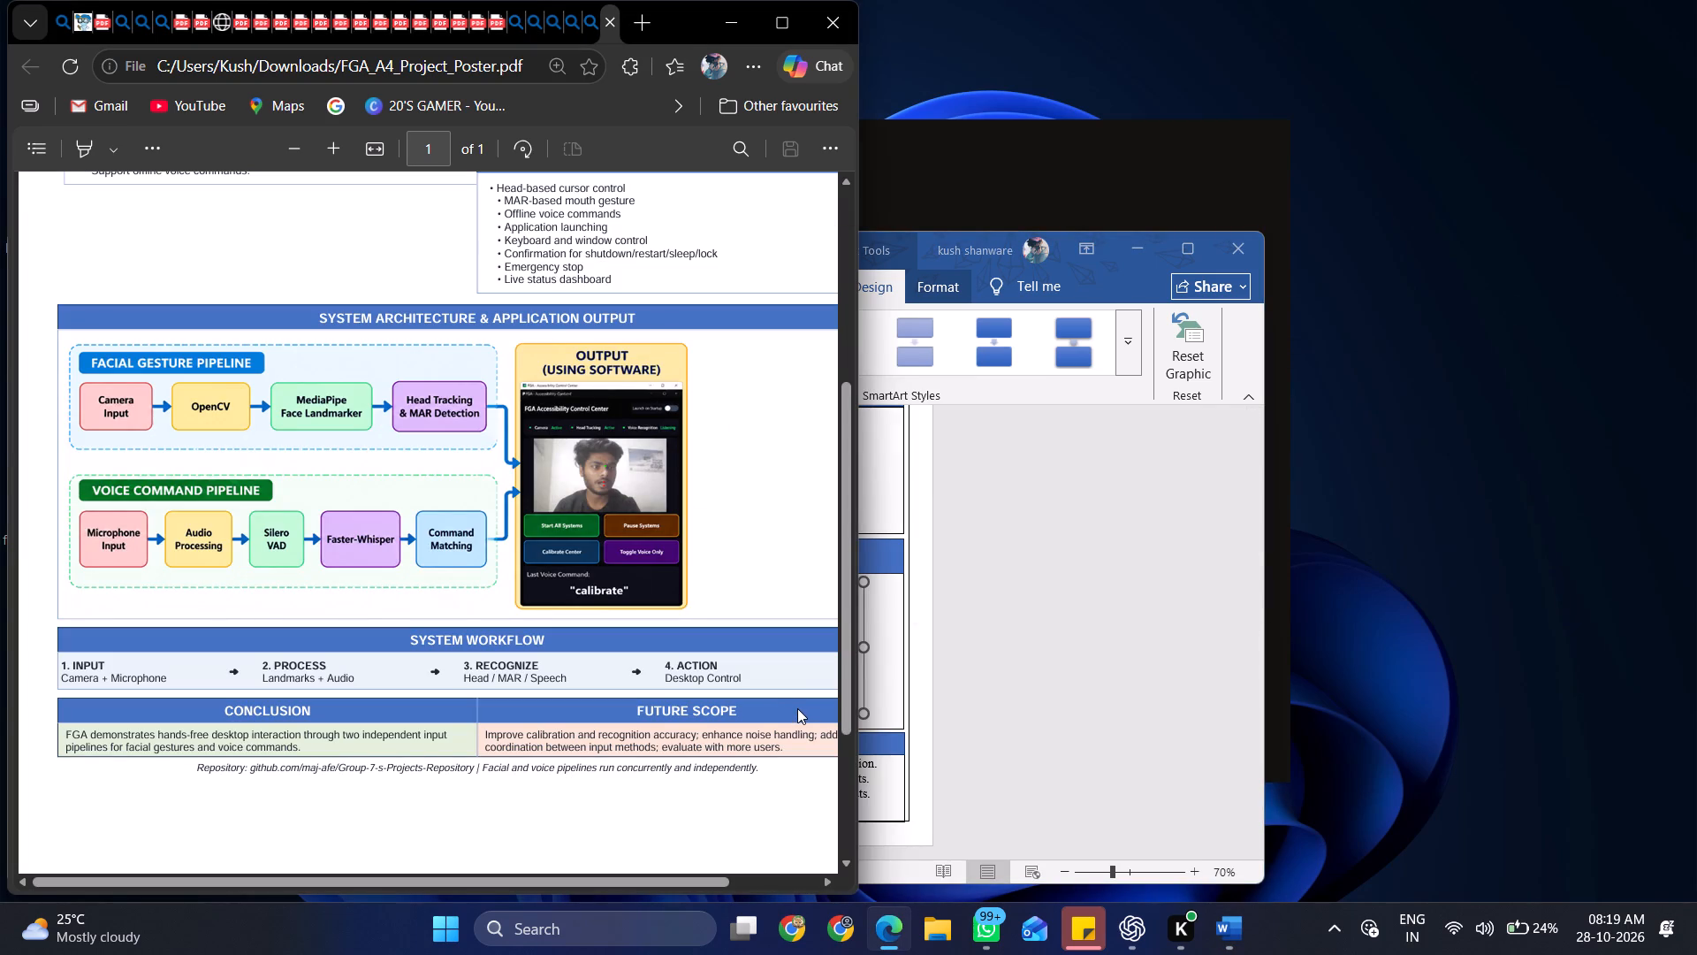
key(alt+Tab)
text(GNI)
text(ZE)
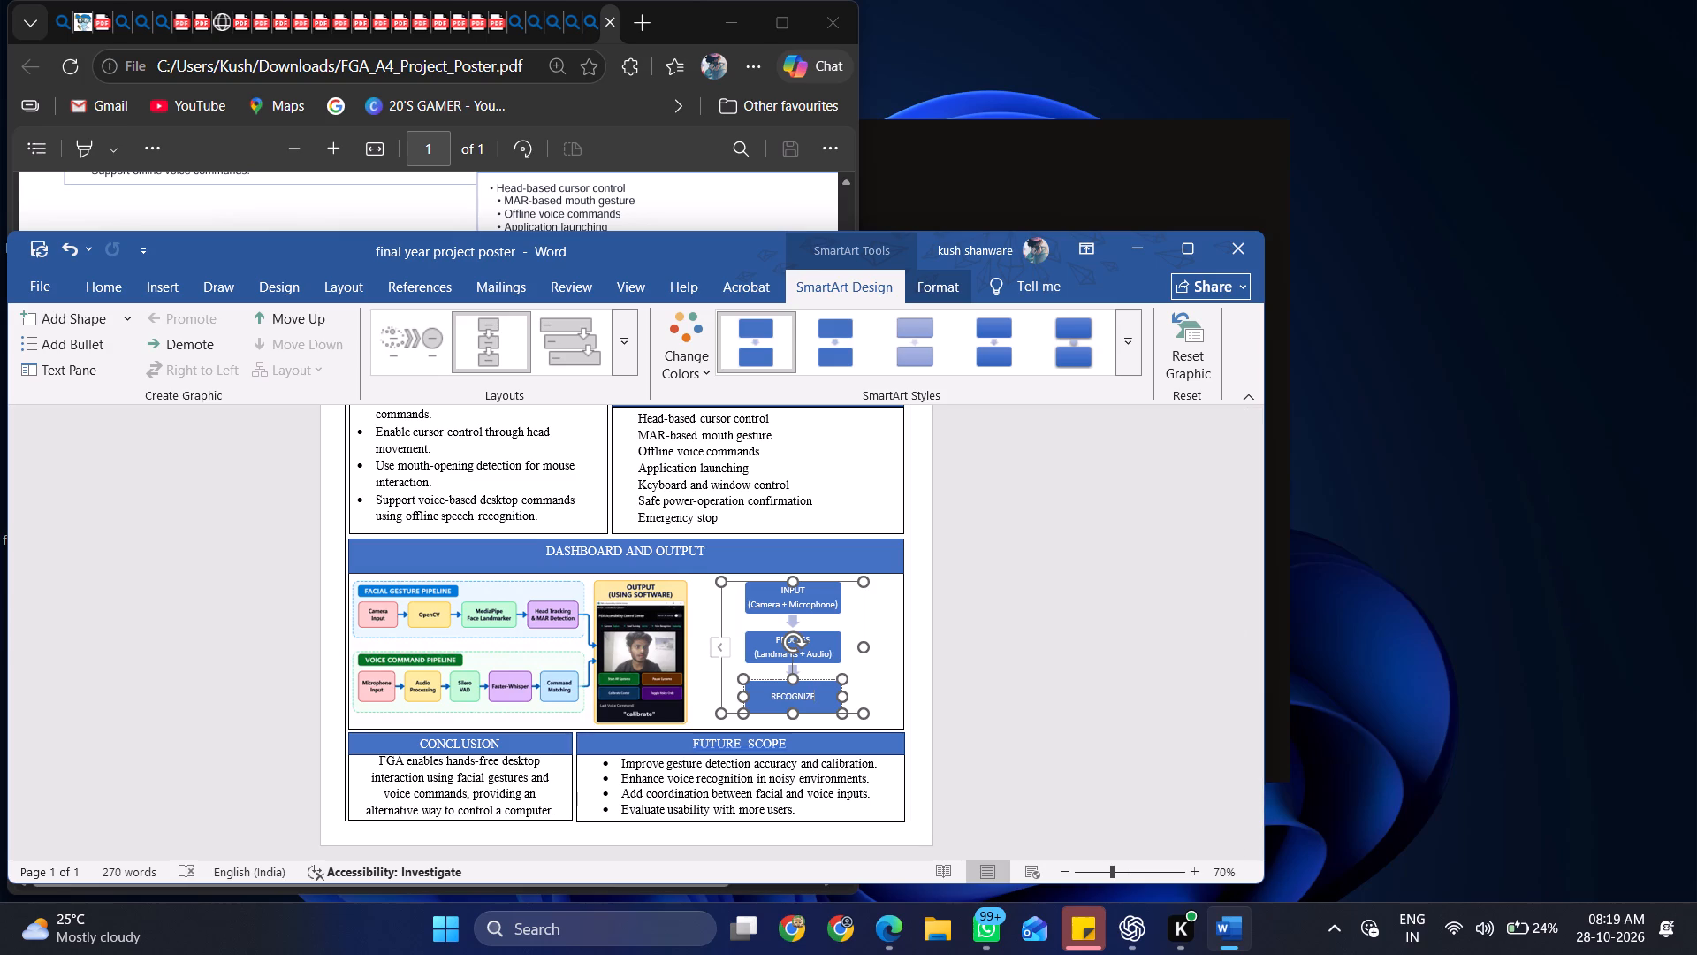
Add a second line reading "(Head/MAR/Speech" below RECOGNIZE in the third SmartArt box, checking the wording against the PDF poster.
key(Return)
key(alt+Tab)
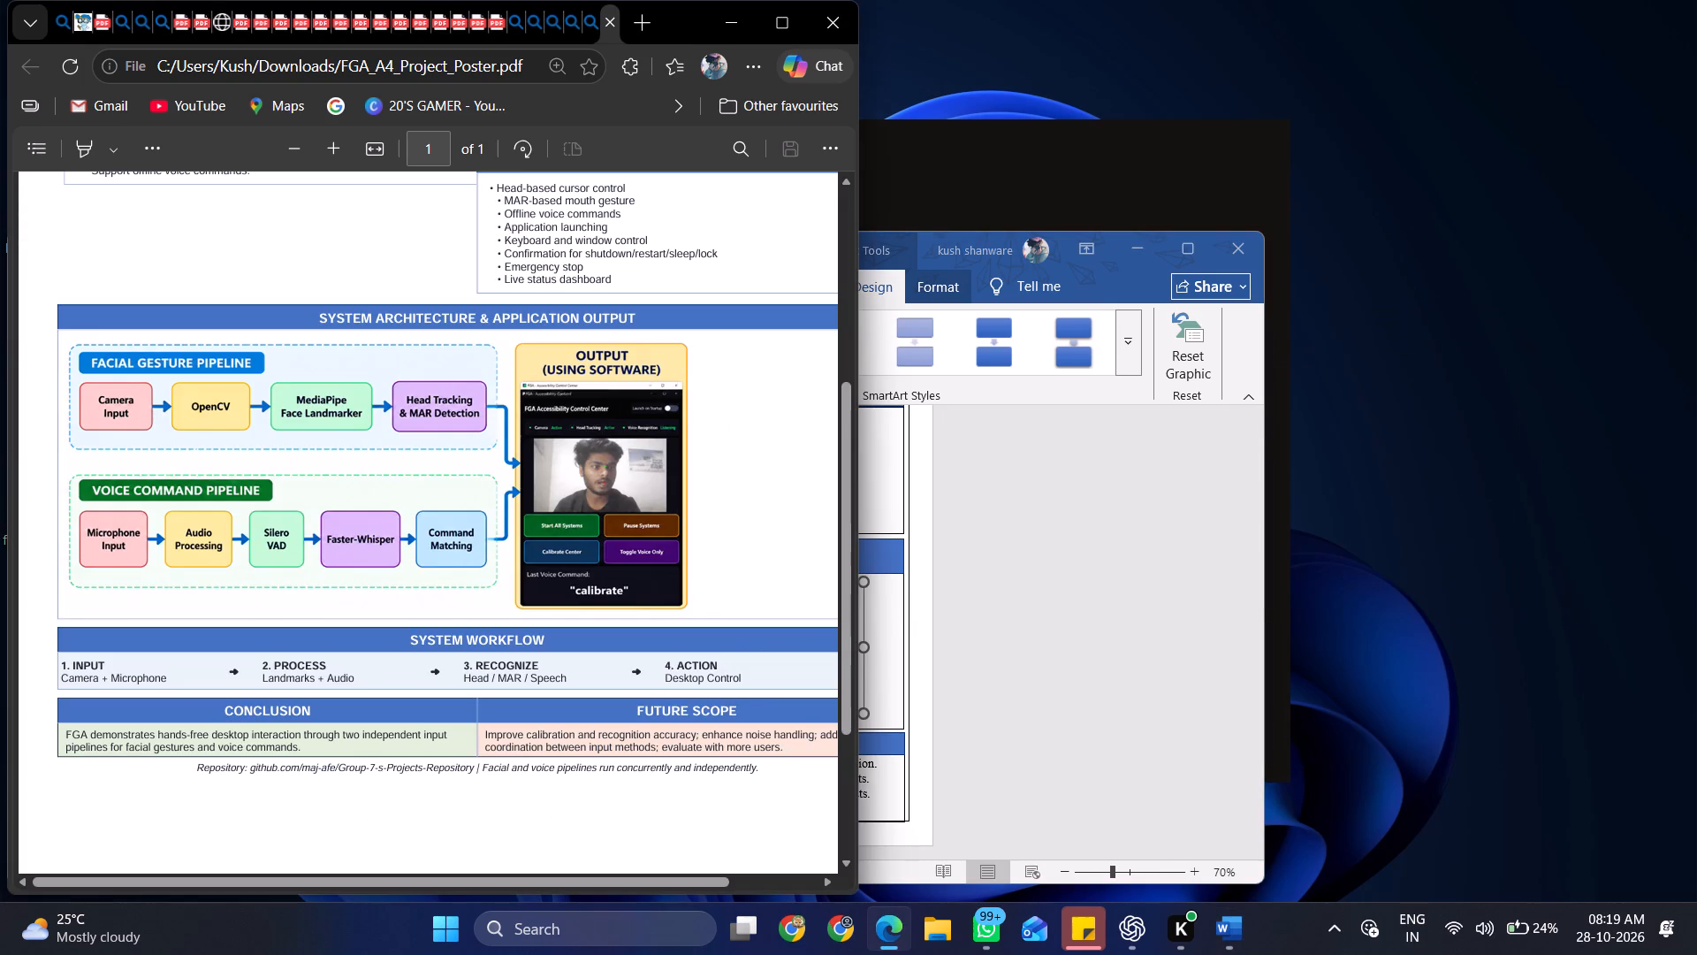
key(alt+Tab)
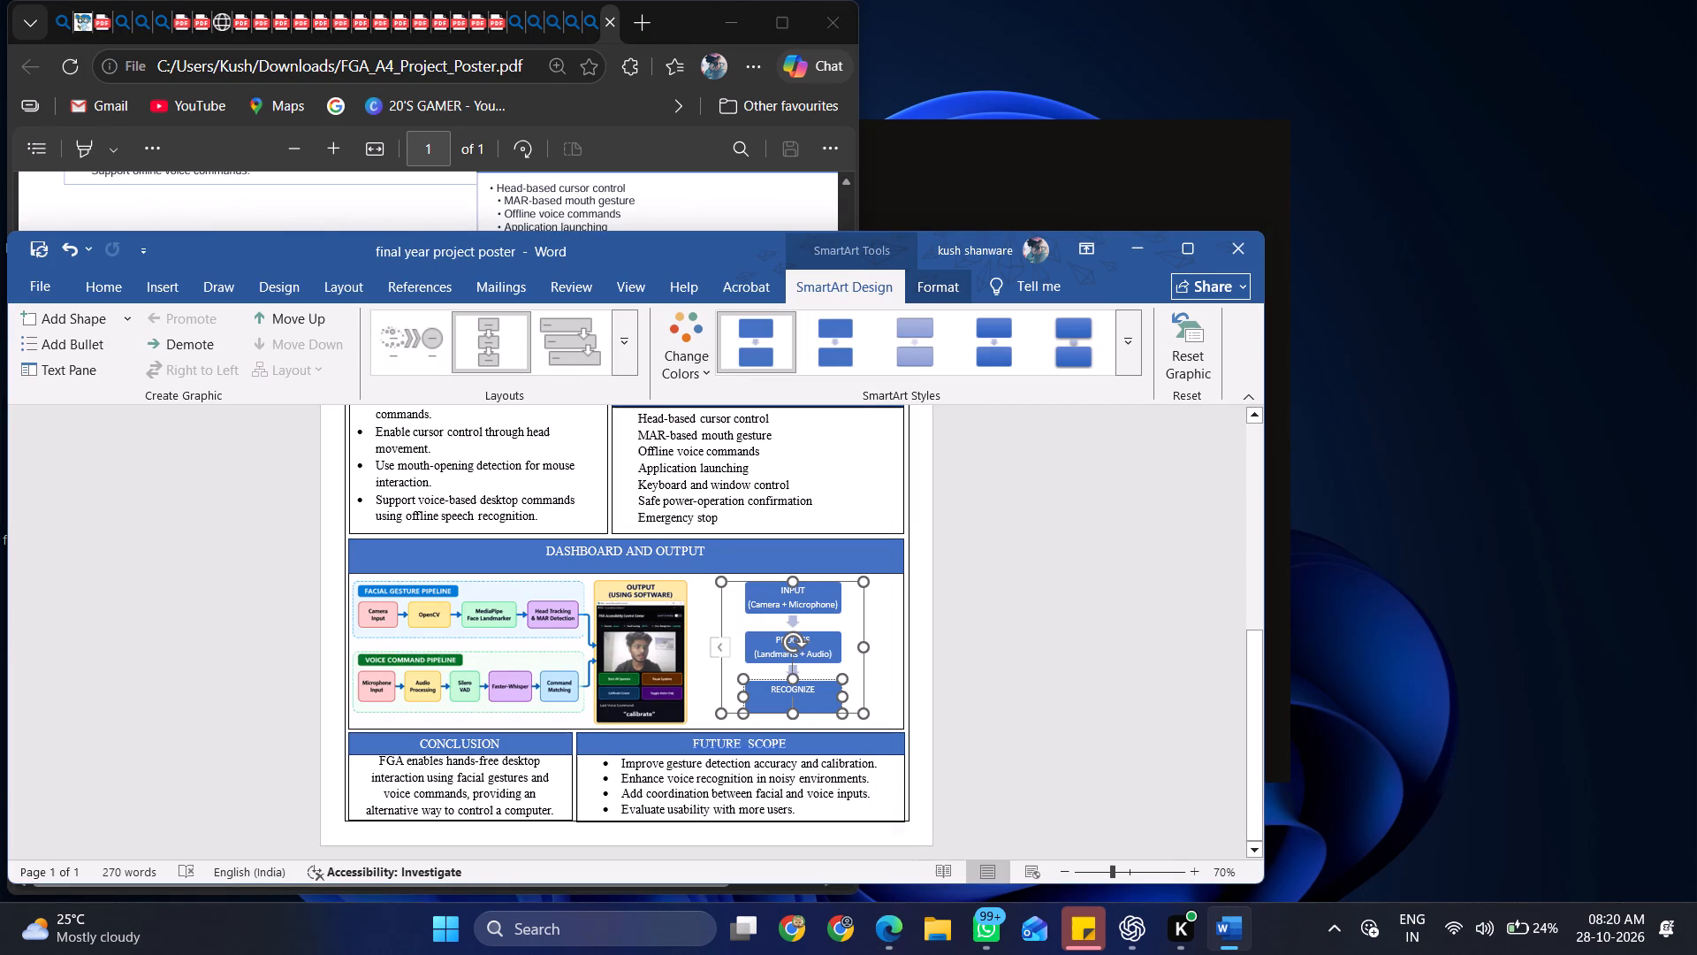
key(h)
text(ead)
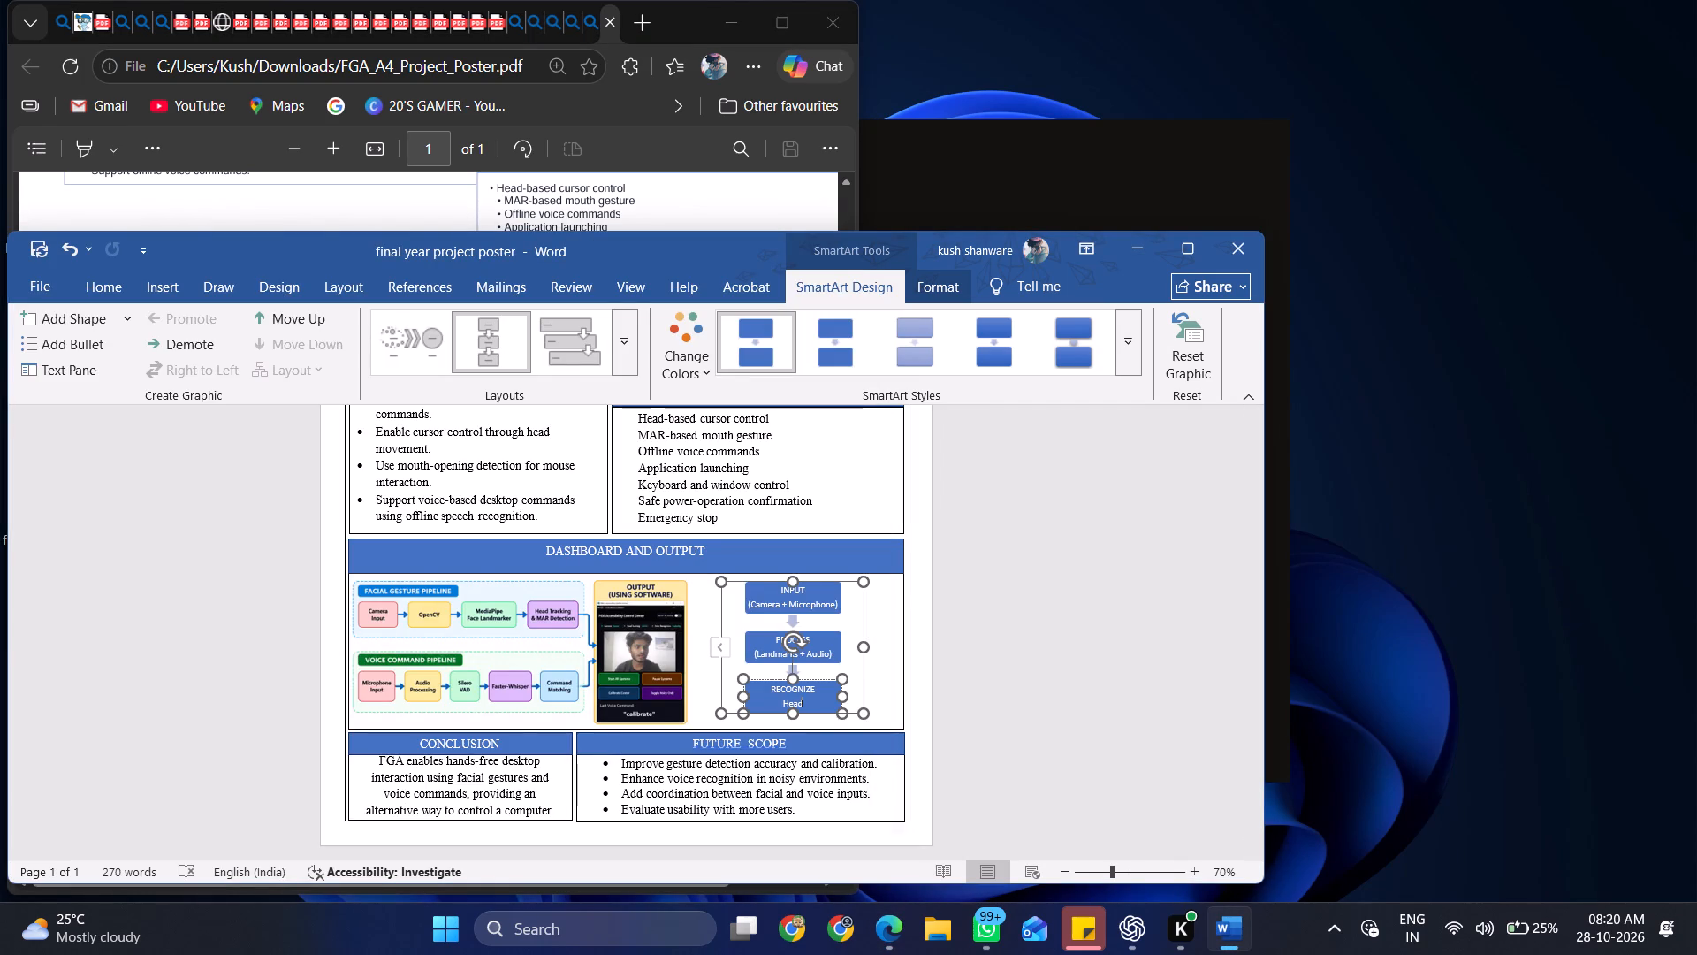
key(Left)
key(Left)
key(Left)
key(Left)
key(shift+parenleft)
key(Right)
key(Right)
key(Right)
key(Right)
key(alt+Tab)
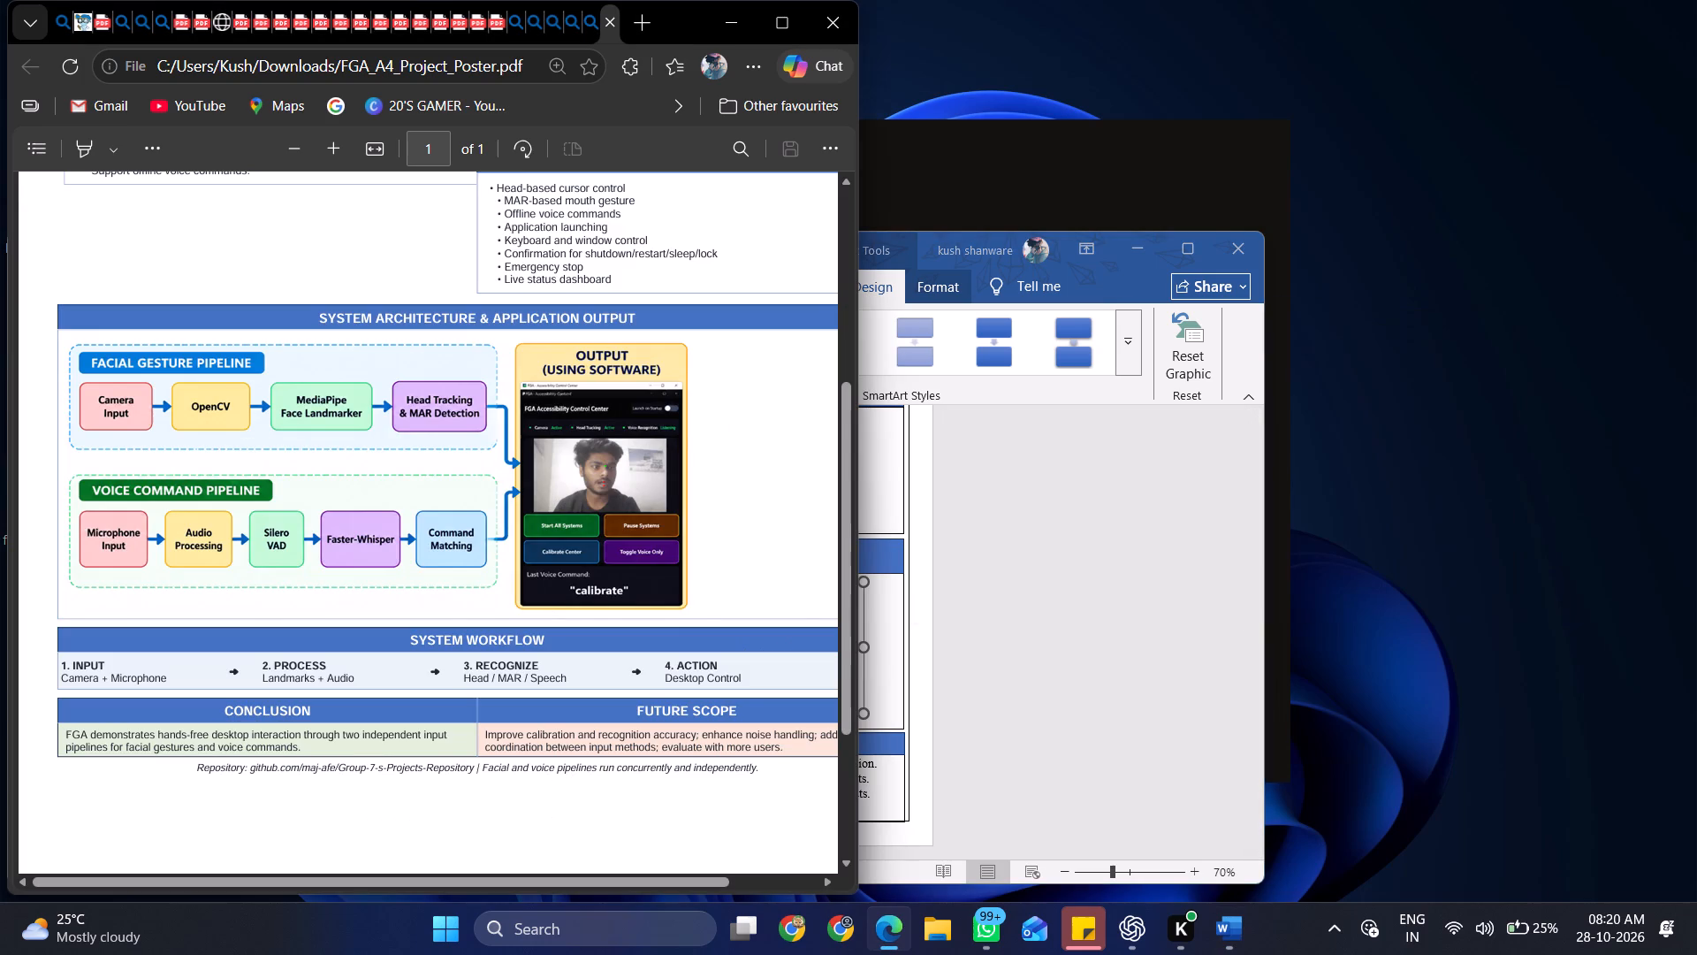
key(alt+Tab)
key(slash)
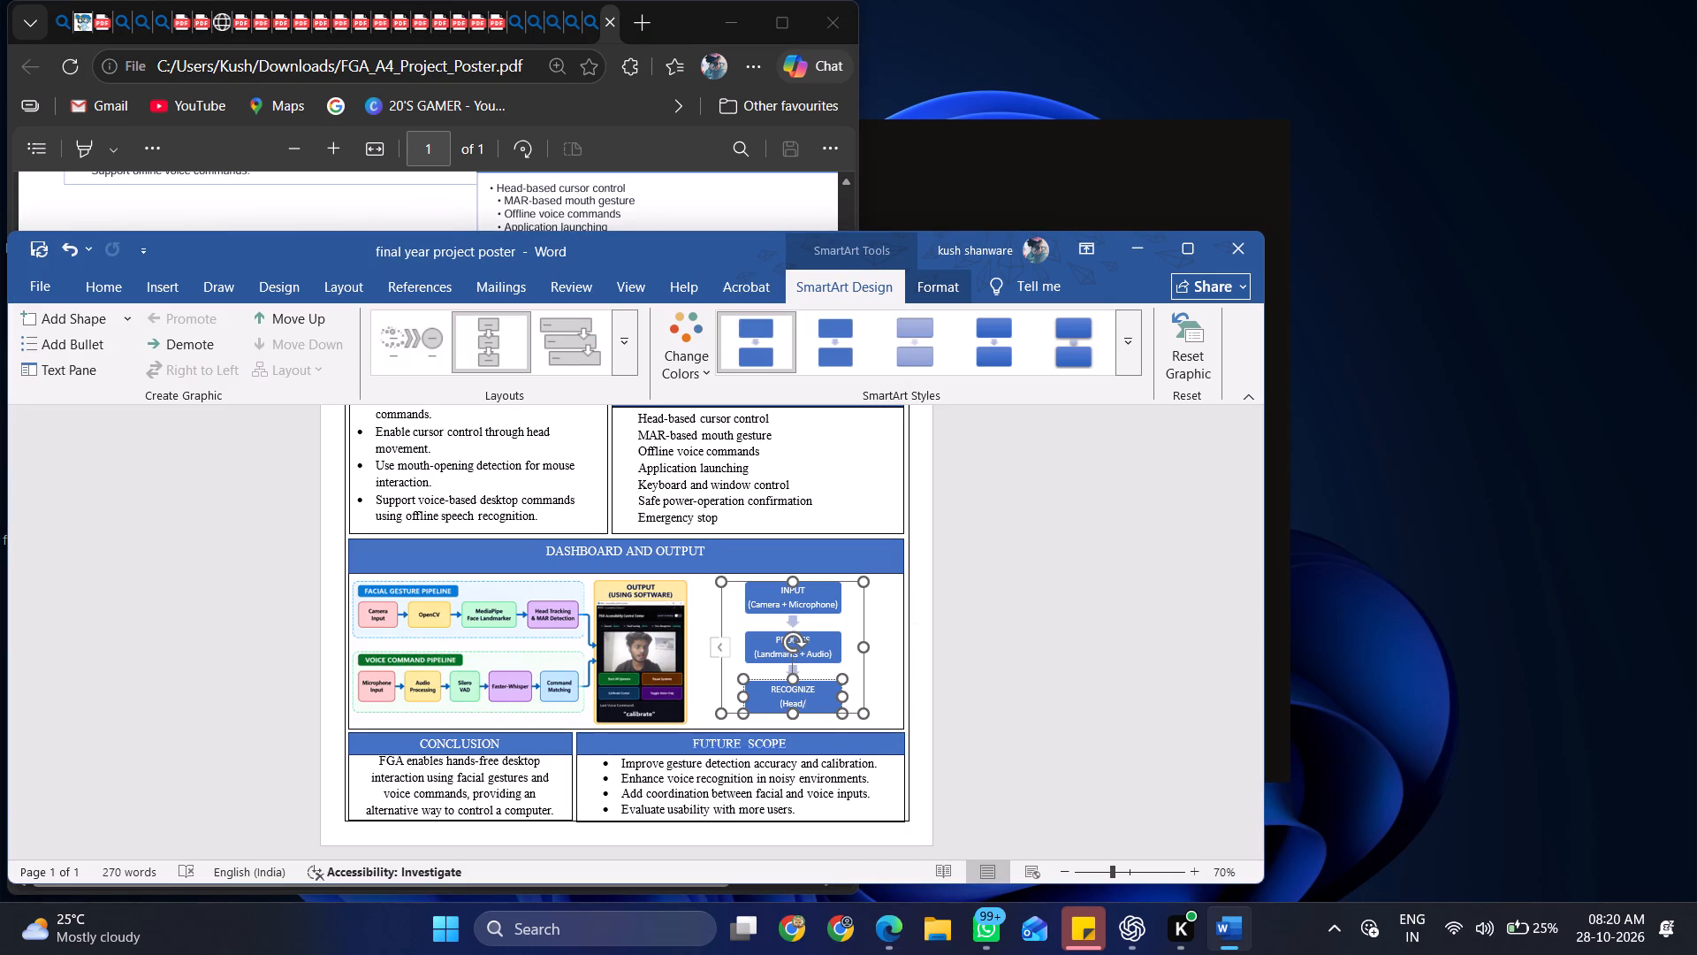
text(MAR)
key(slash)
key(alt+Tab)
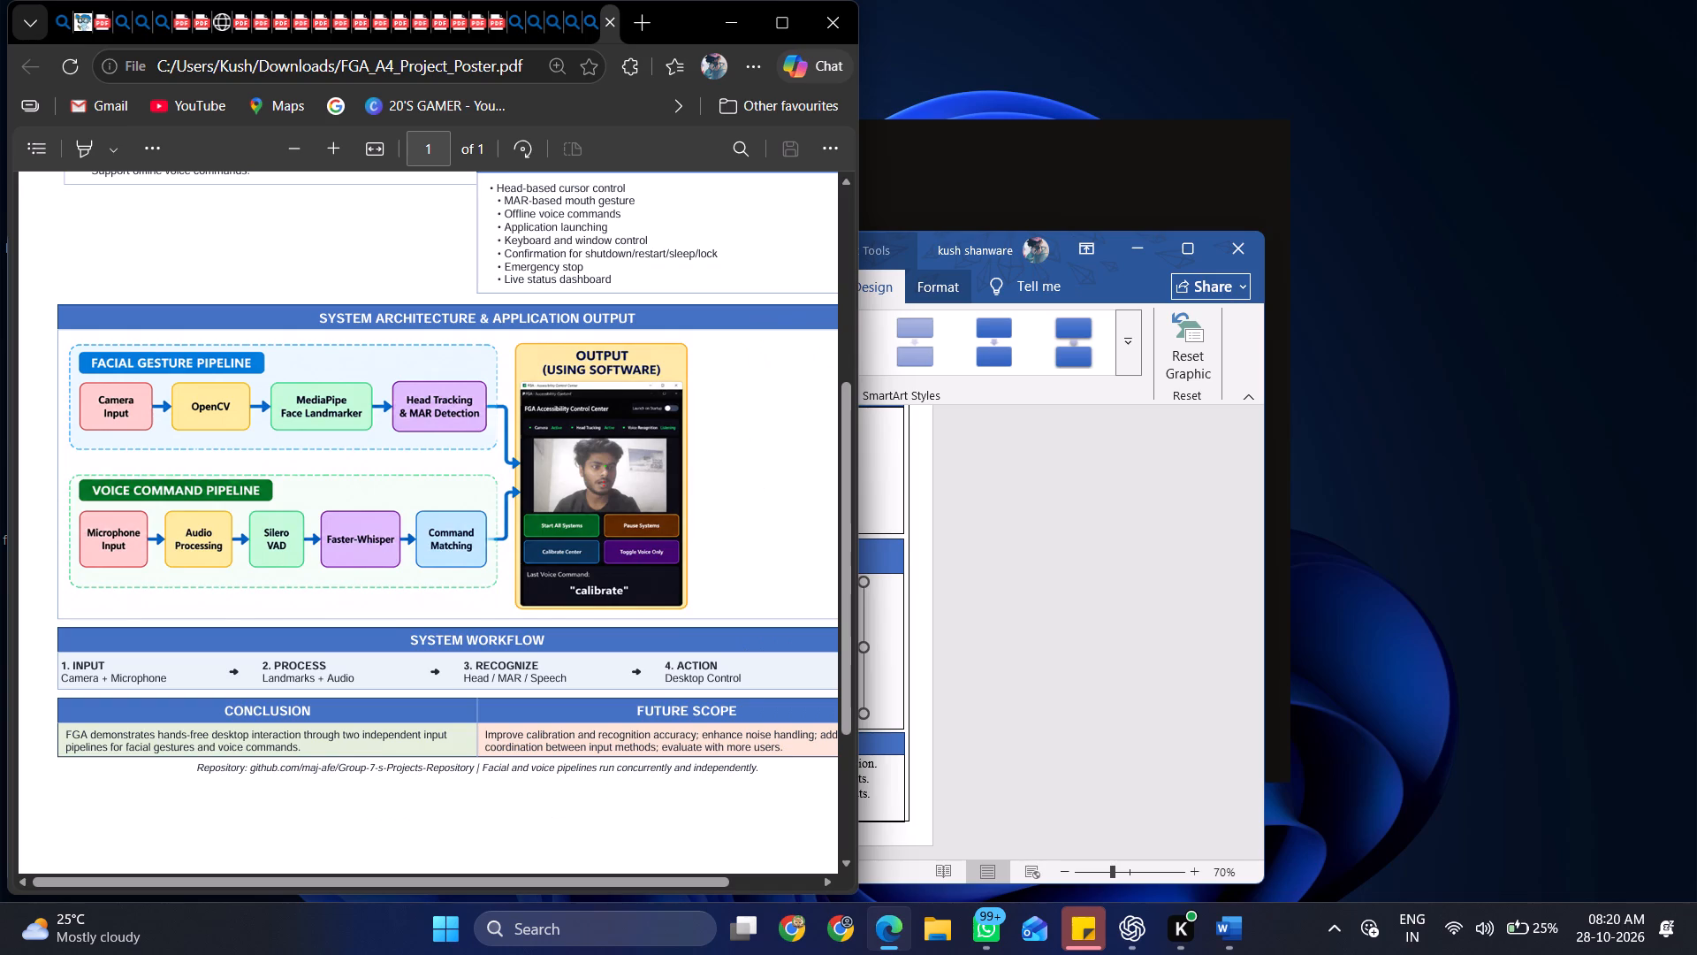
key(alt+Tab)
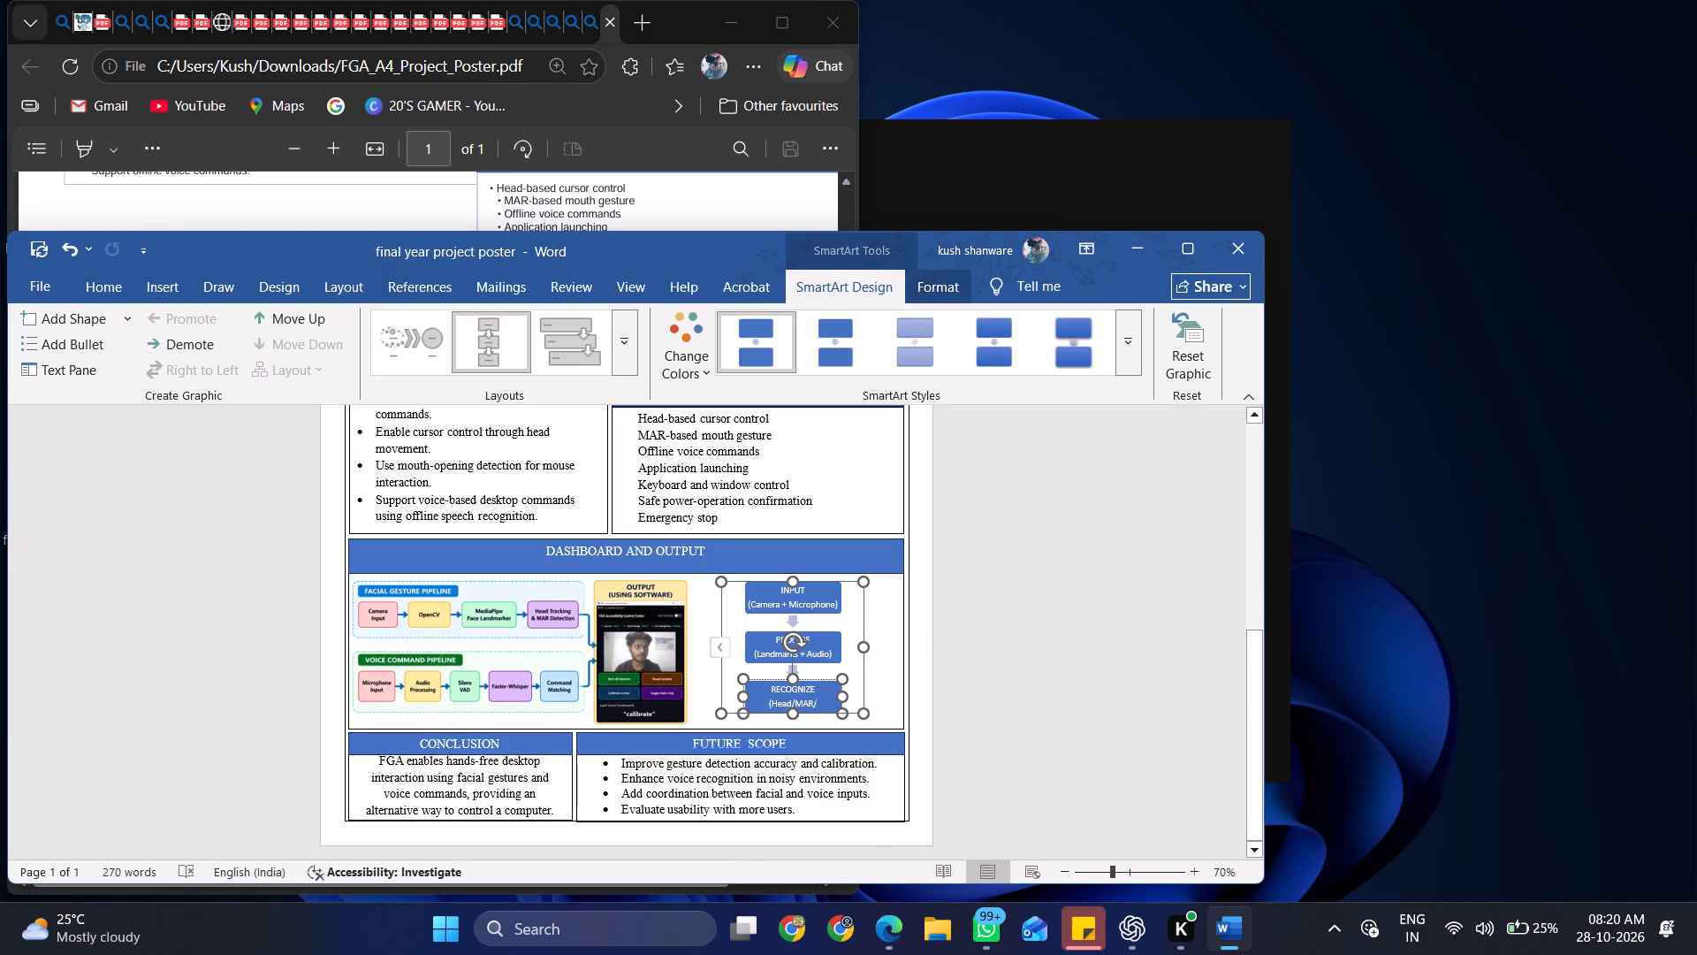
key(s)
text(pp)
key(BackSpace)
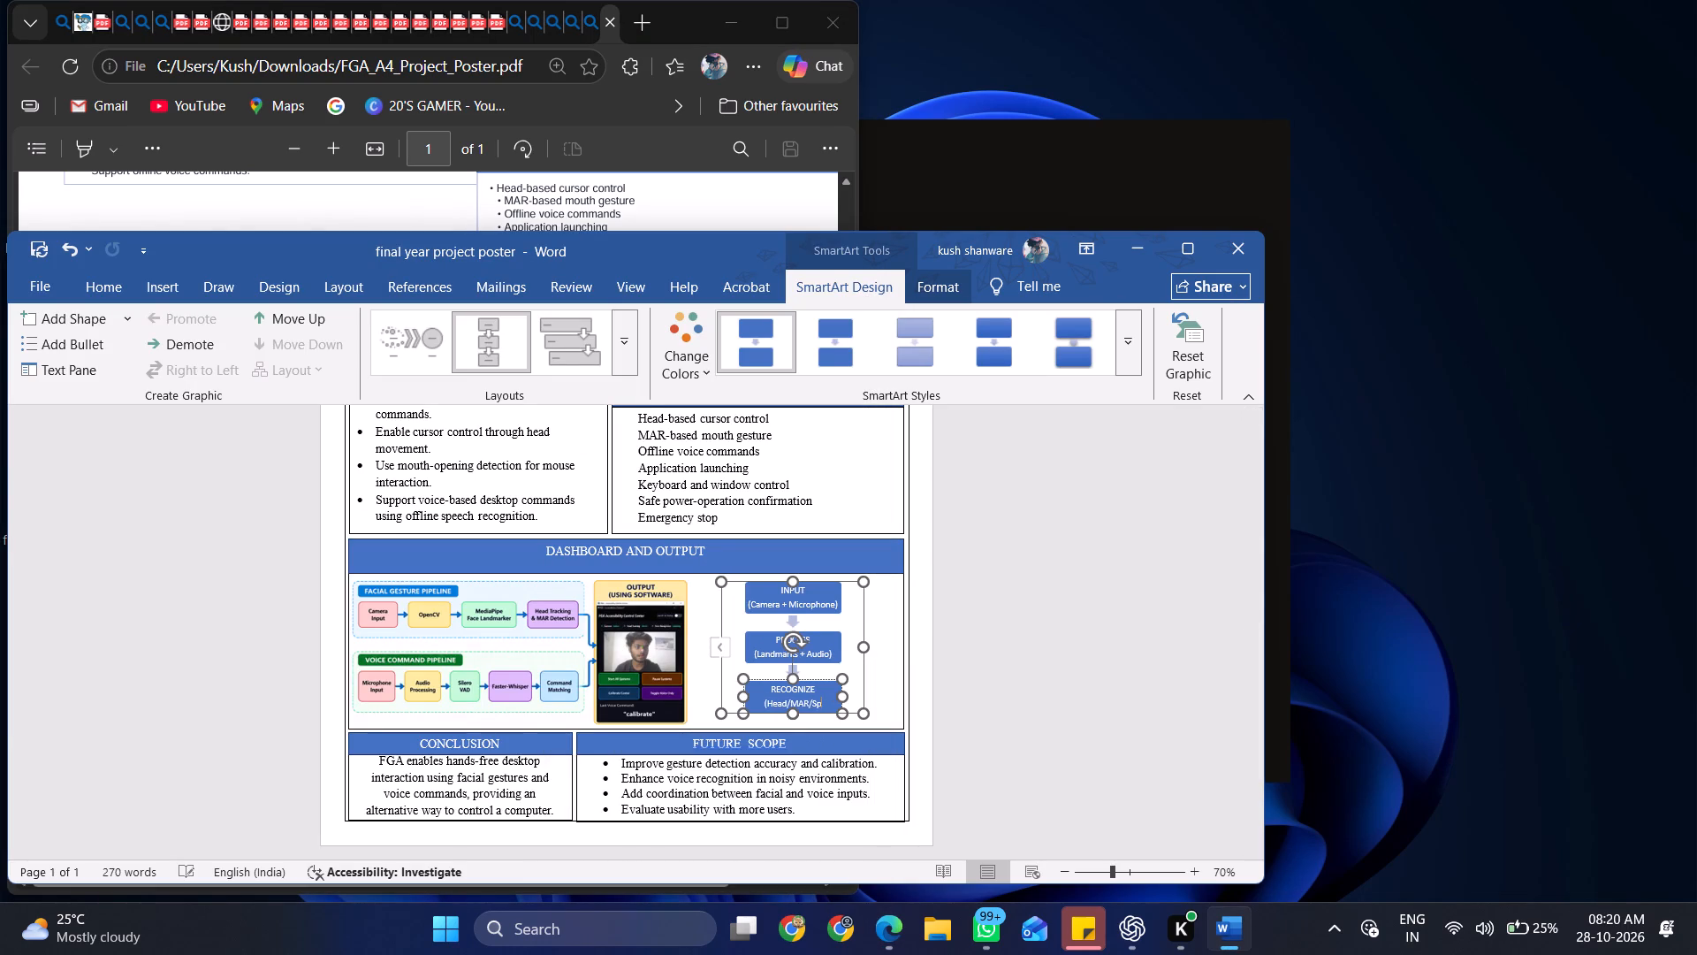
text(eech)
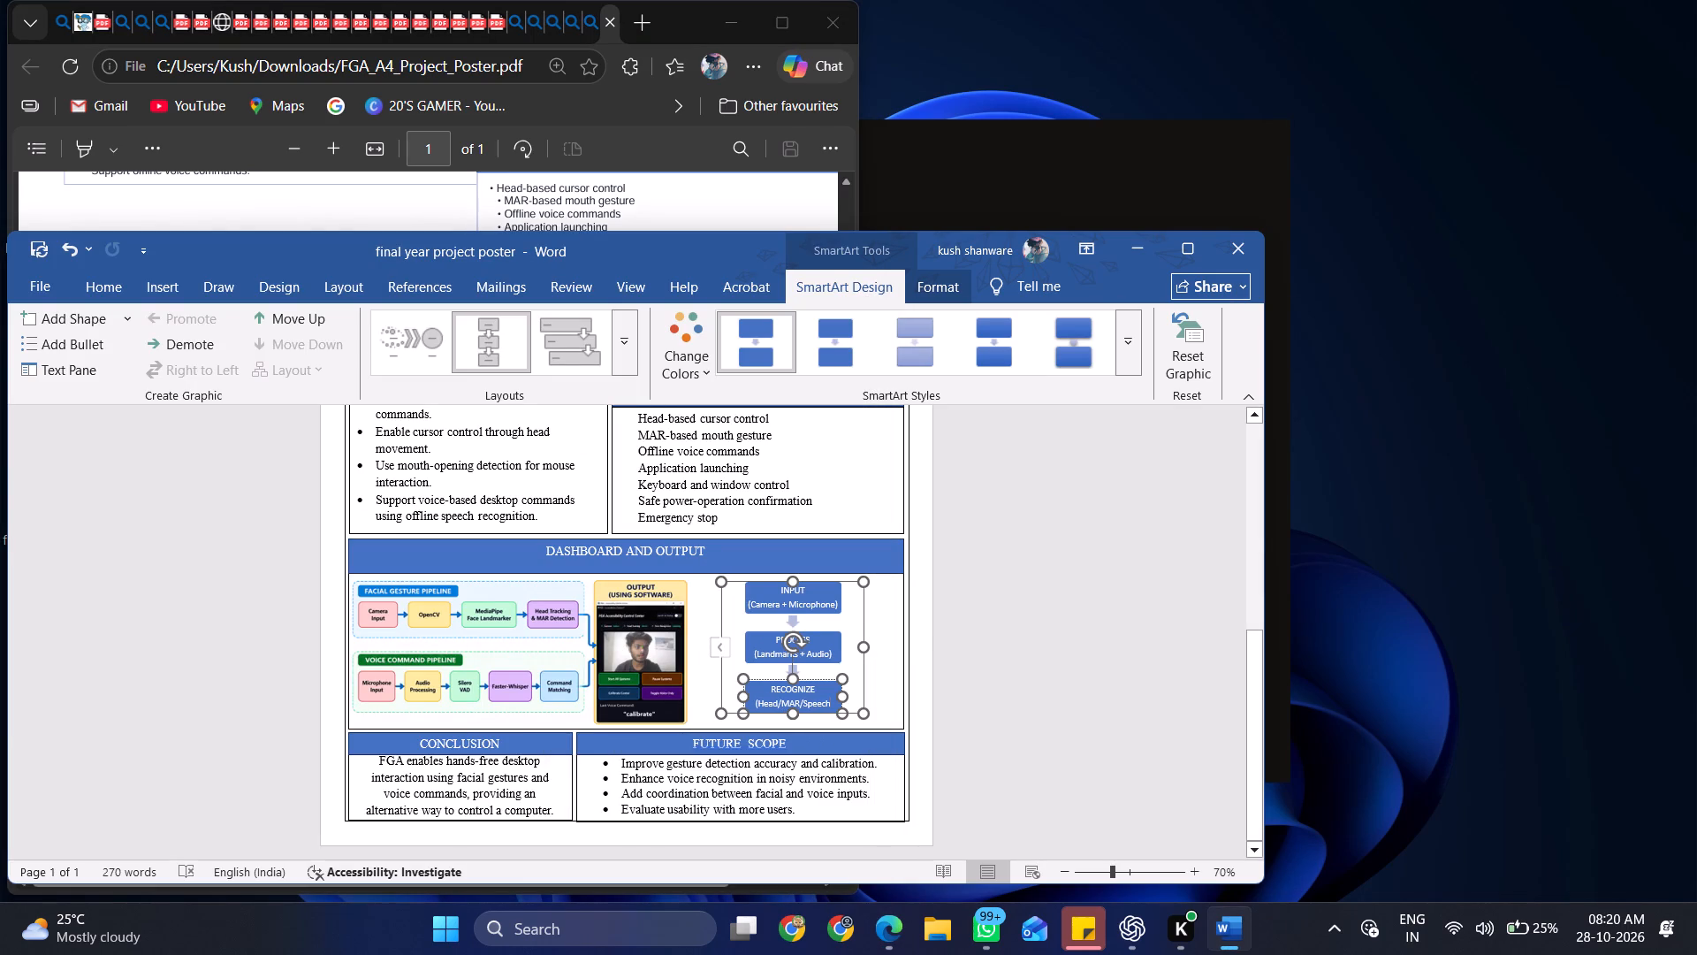
key(Return)
key(BackSpace)
Add a fourth, empty box after the RECOGNIZE box in the workflow SmartArt.
click(856, 692)
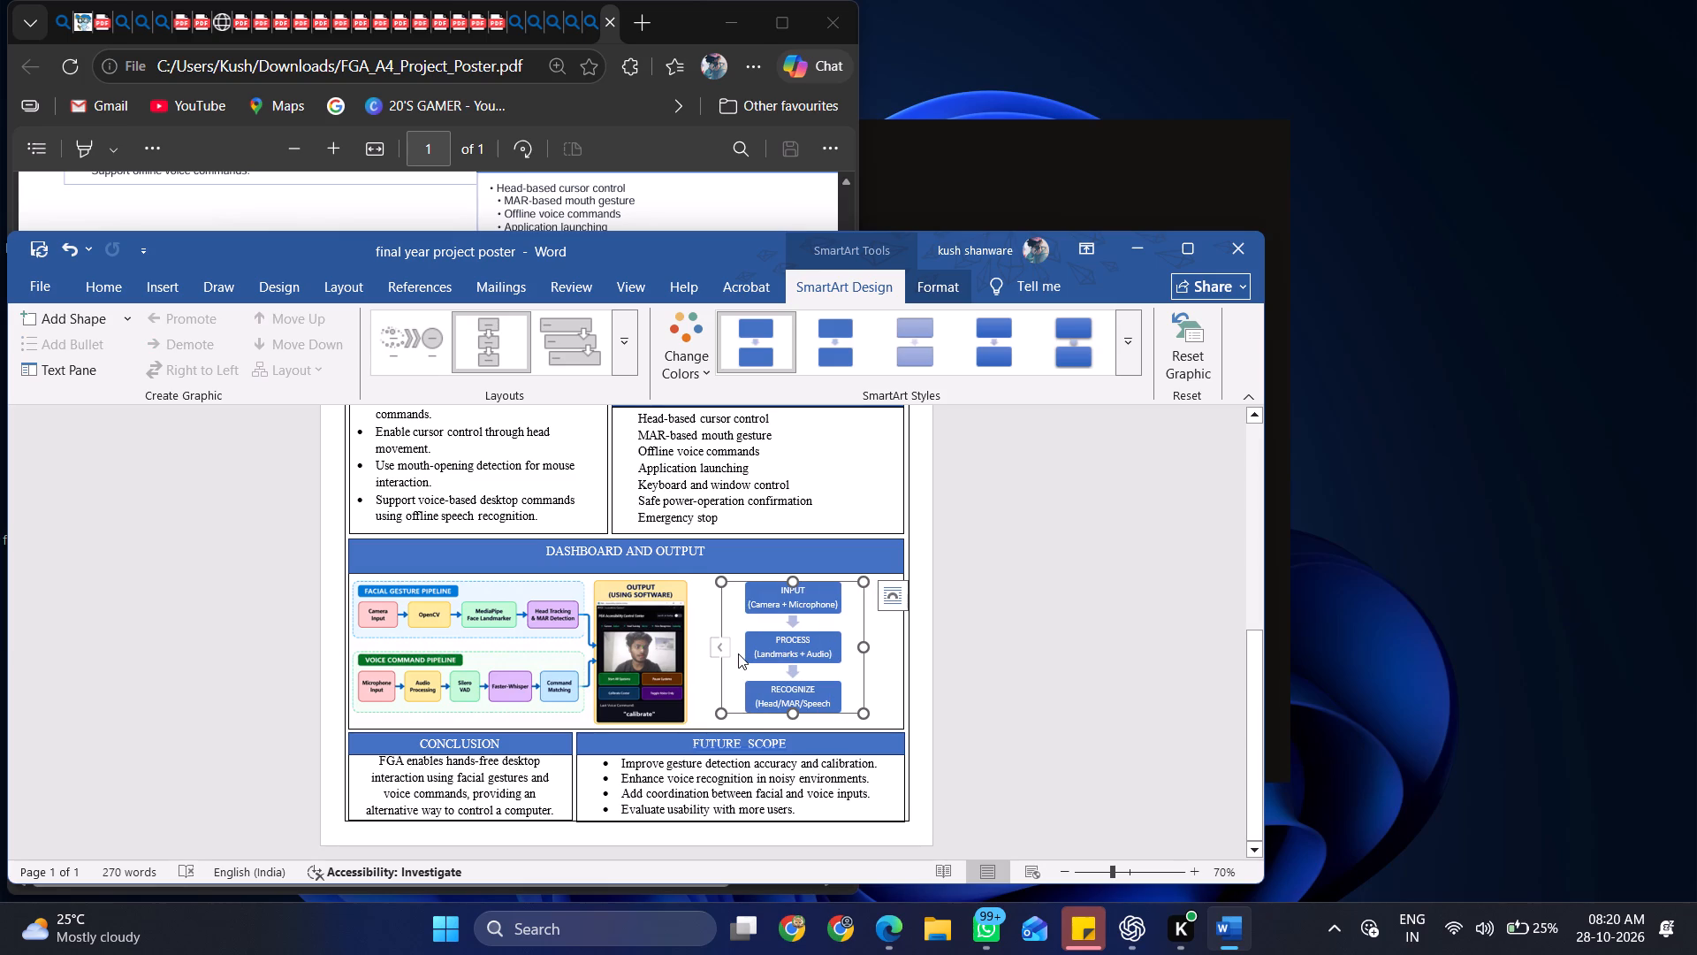
drag(733, 647, 724, 647)
click(724, 647)
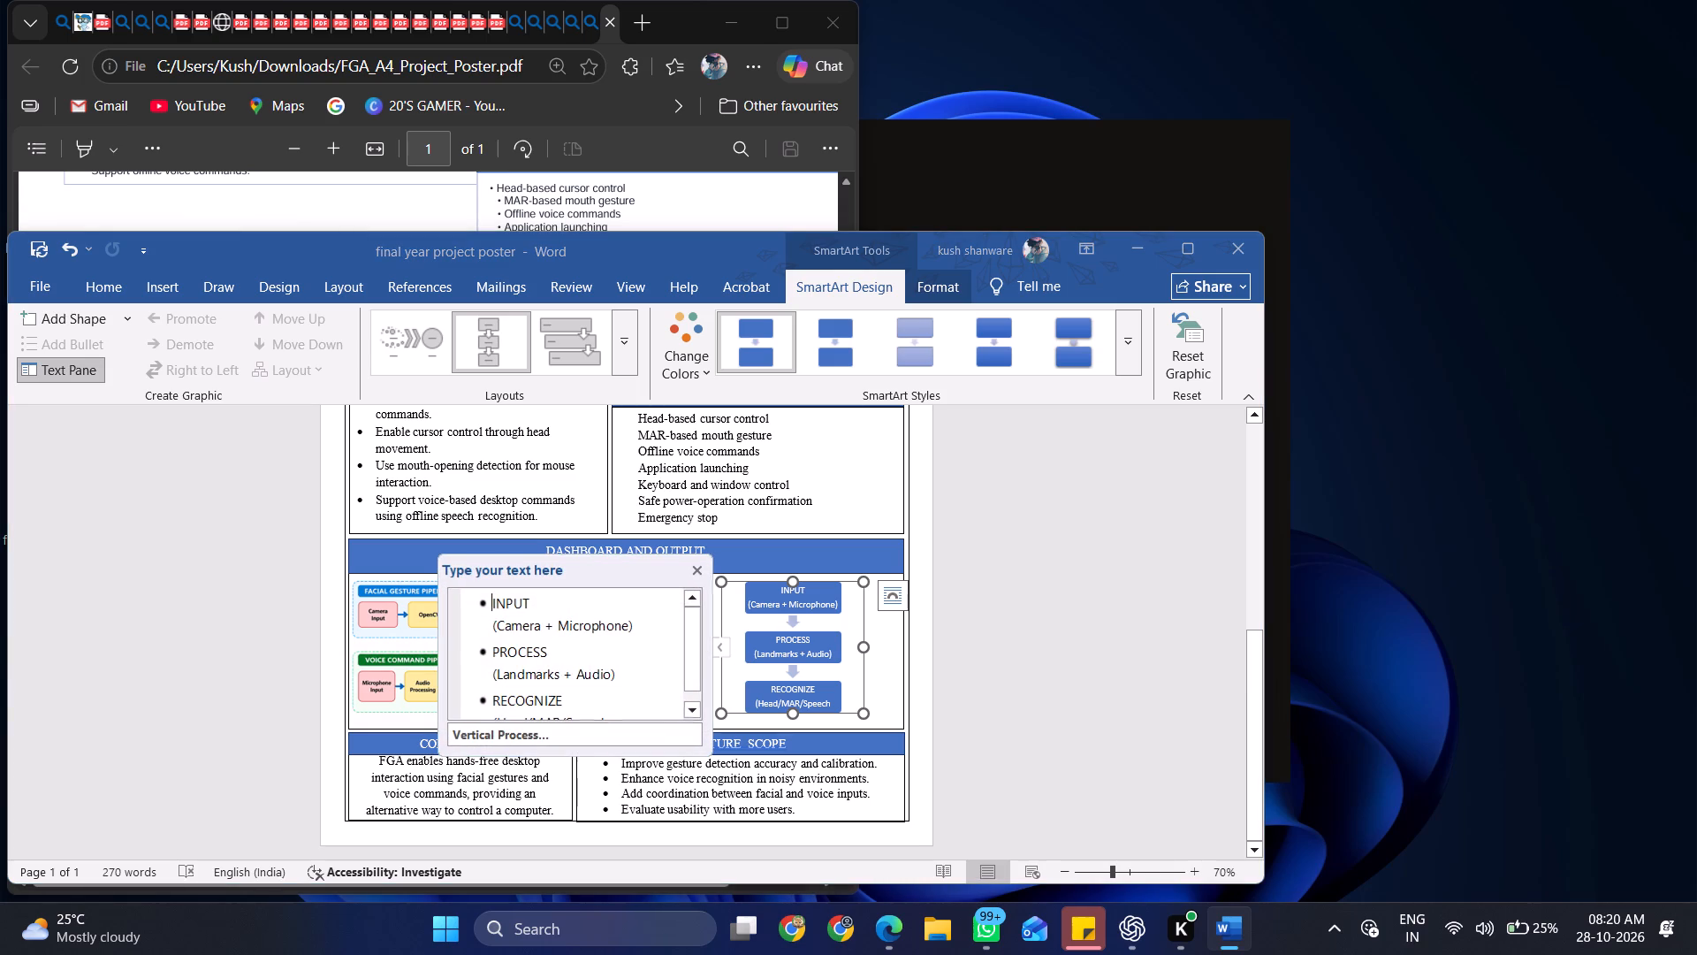
scroll(609, 670, down, 3)
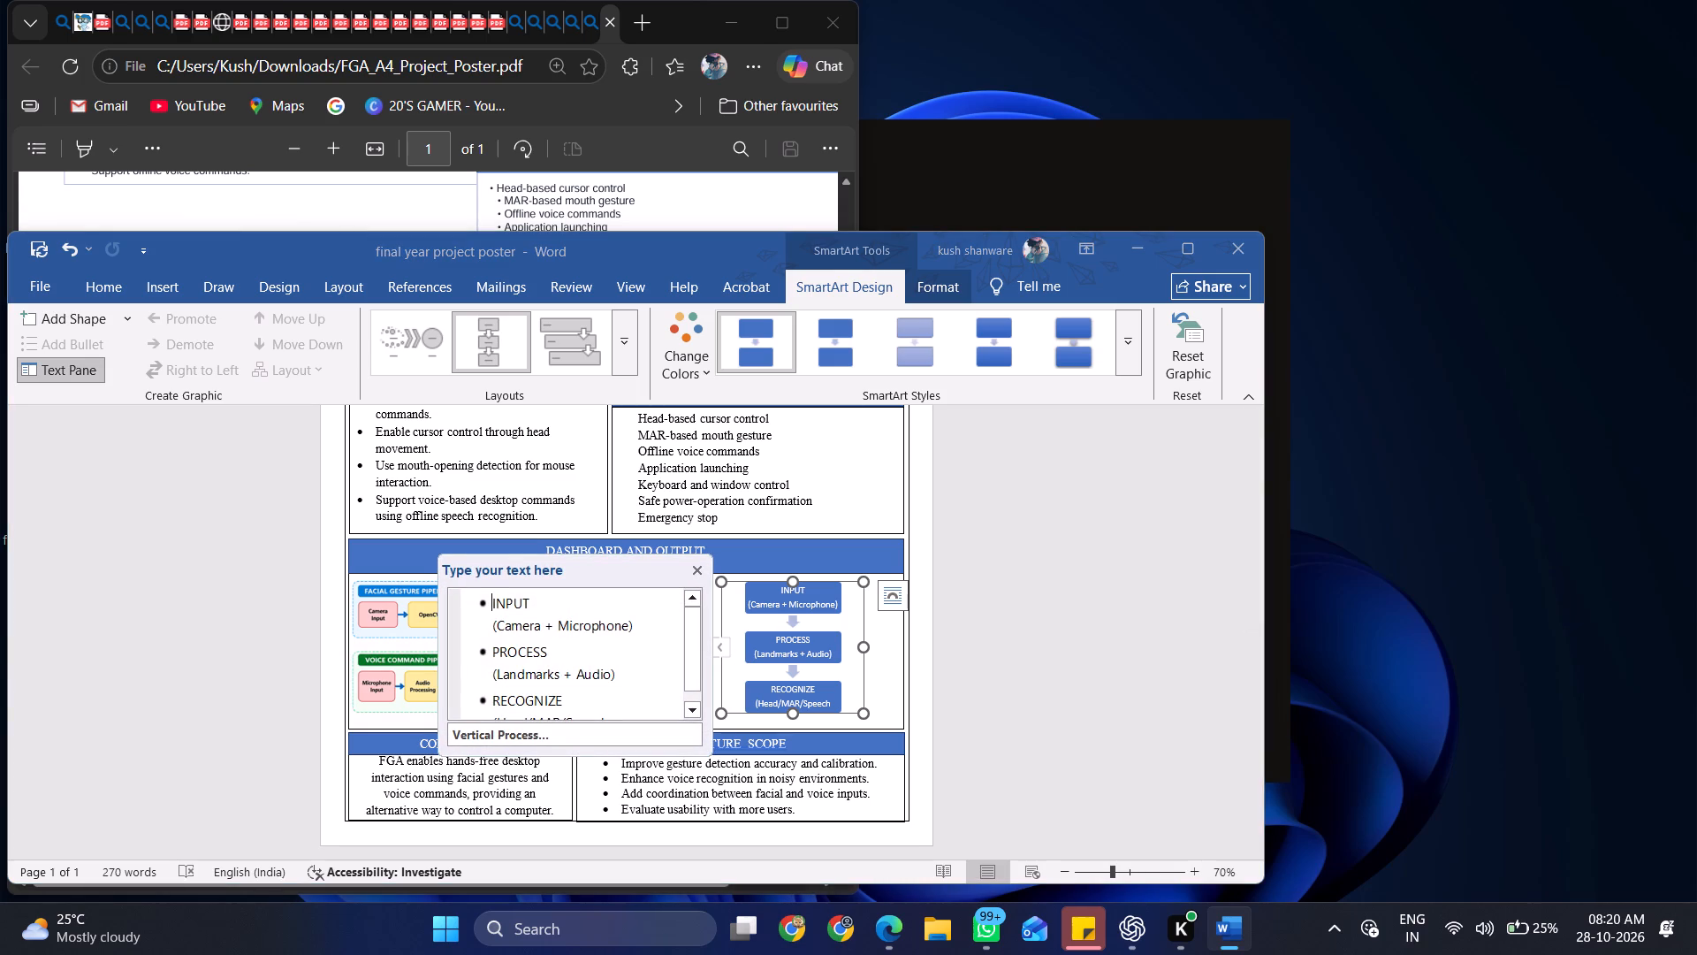
scroll(609, 670, down, 1)
click(567, 683)
drag(693, 652, 692, 653)
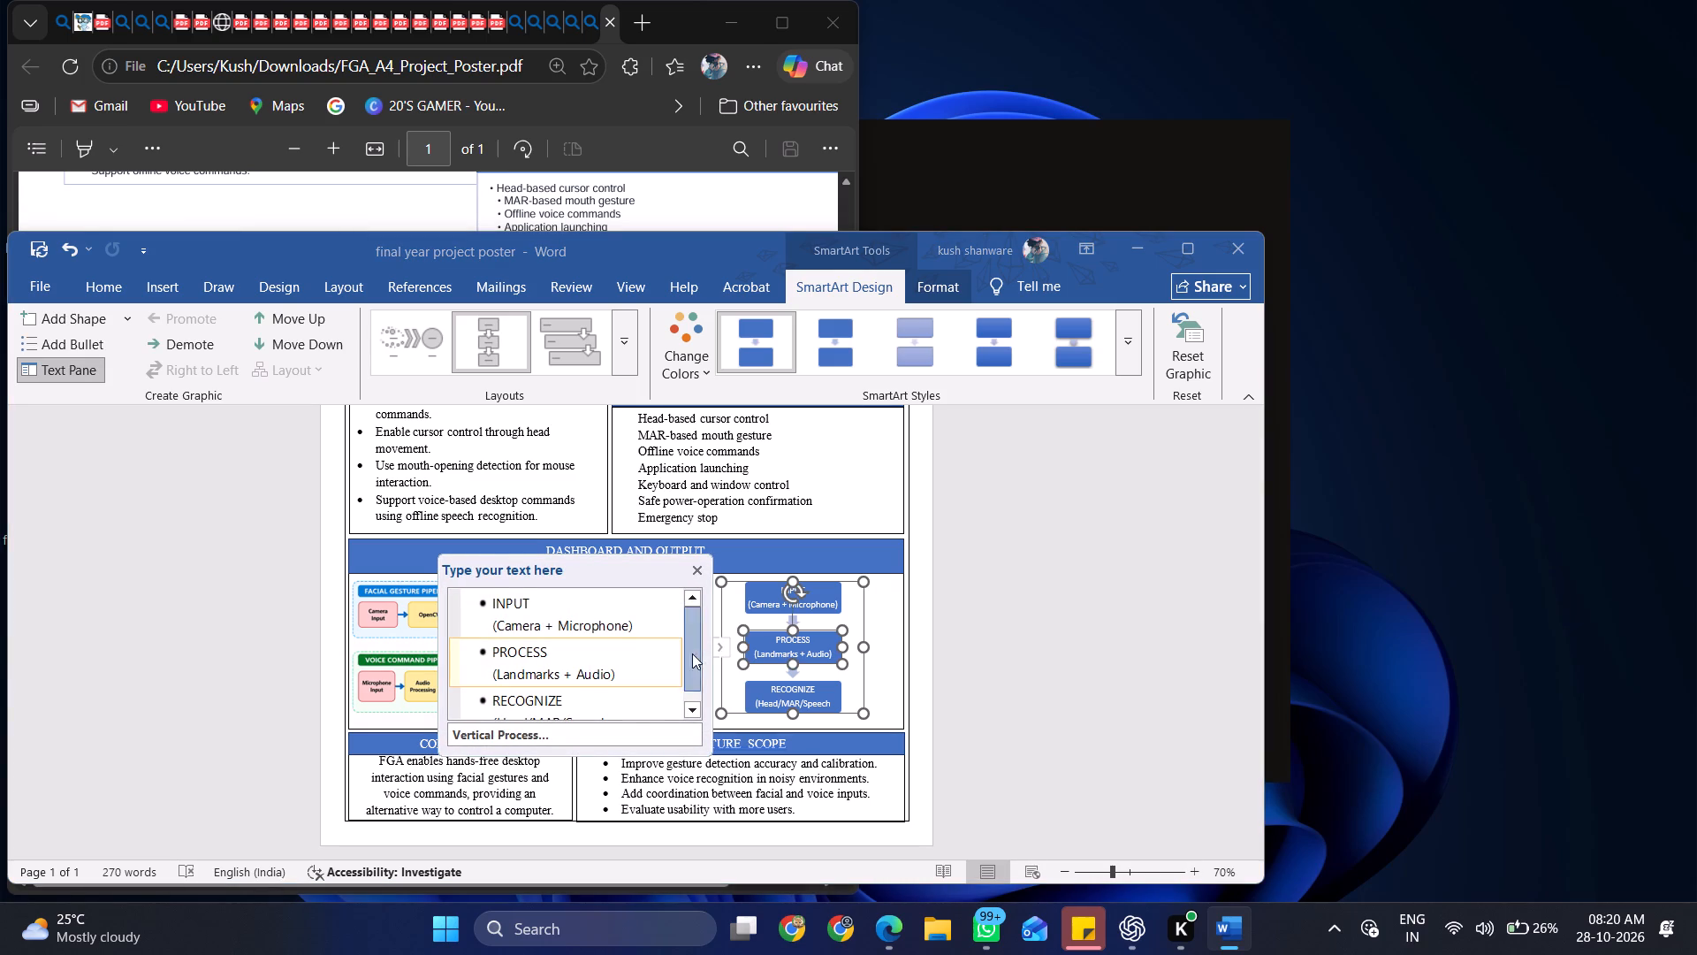
drag(692, 653, 692, 720)
click(618, 707)
key(Return)
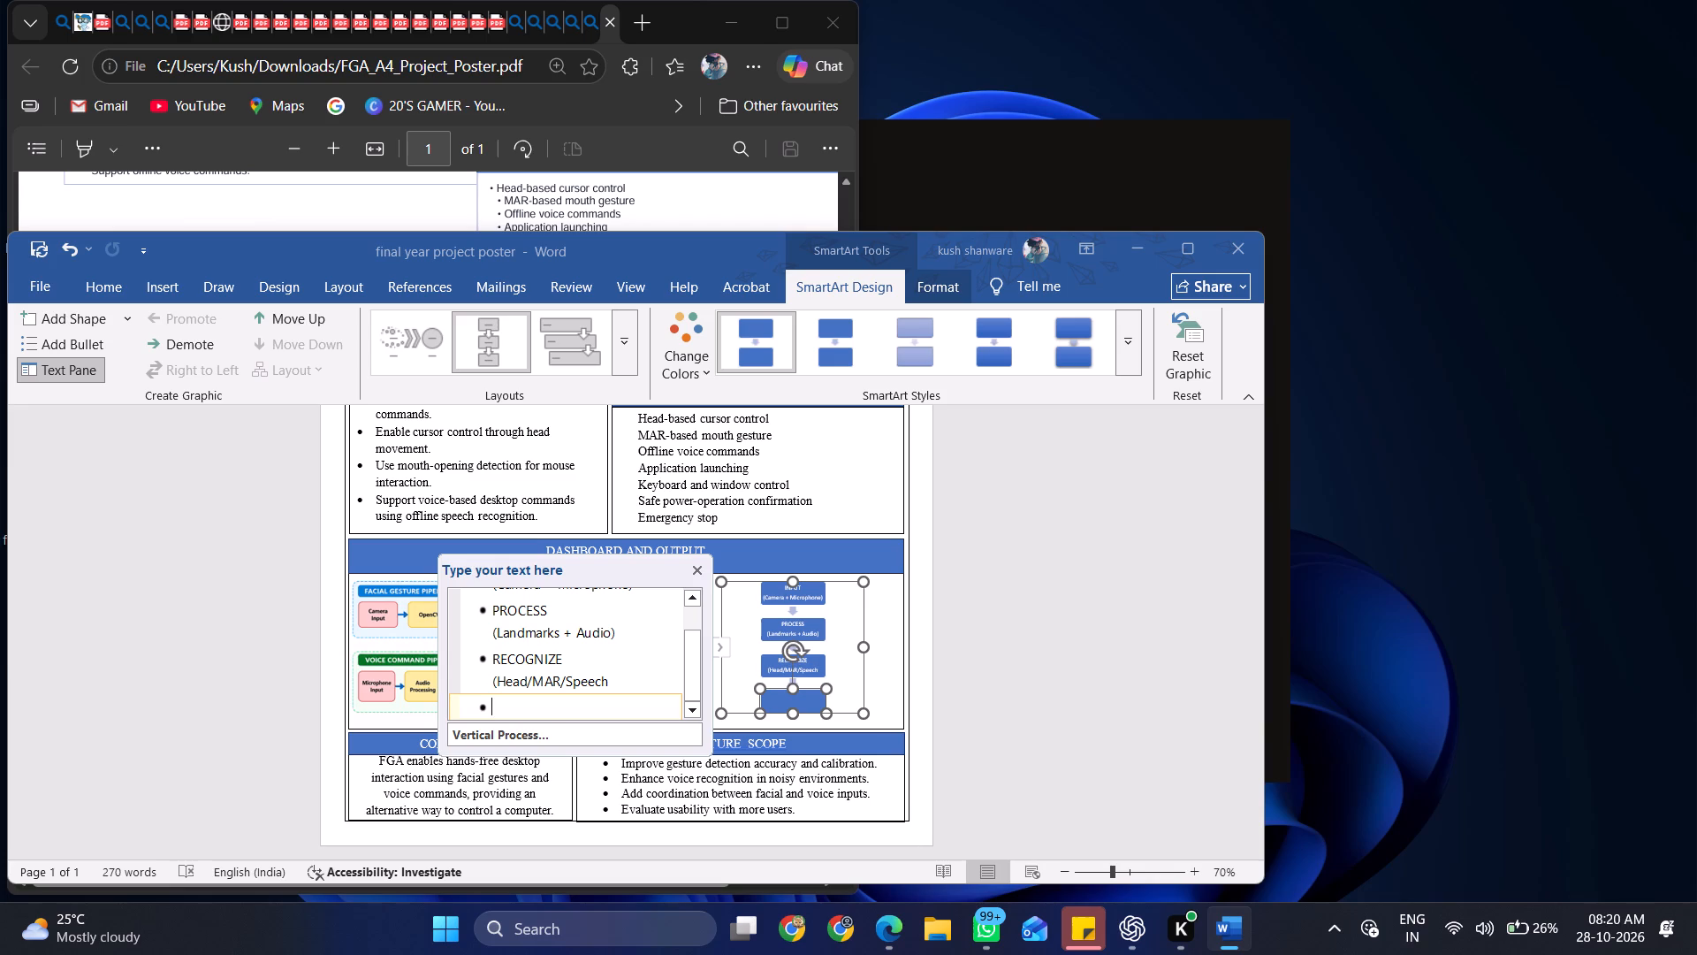
Label the fourth SmartArt box ACTION, following step 4 of the PDF poster's System Workflow.
key(alt+Tab)
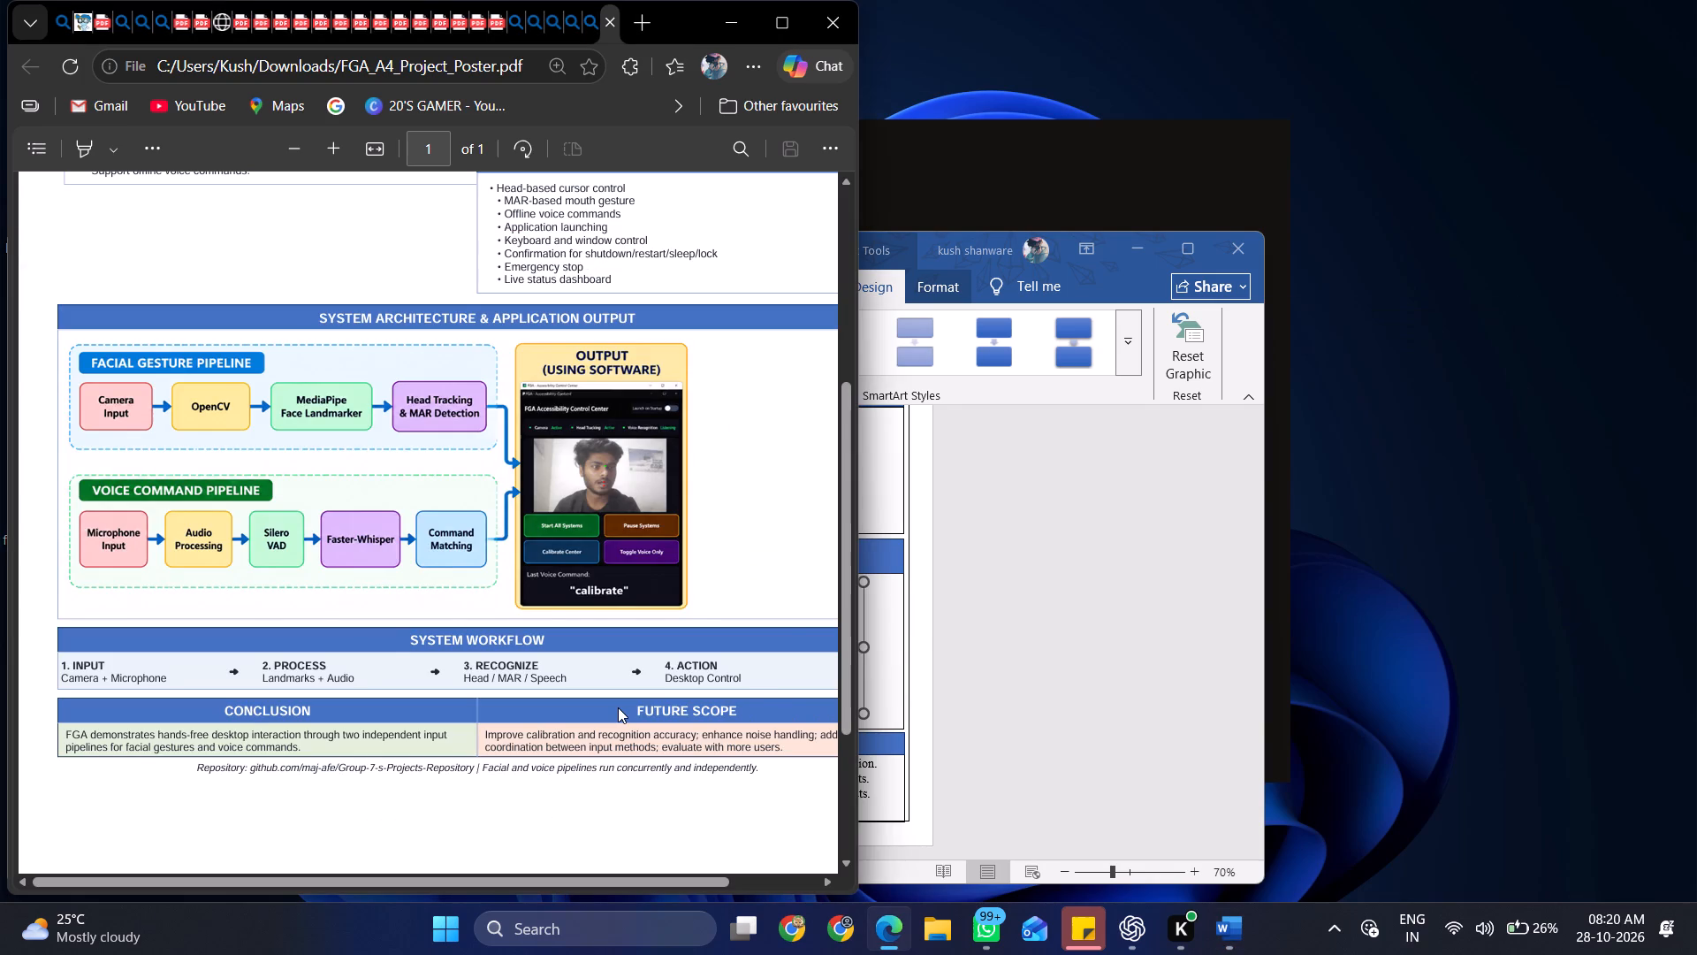
key(alt+Tab)
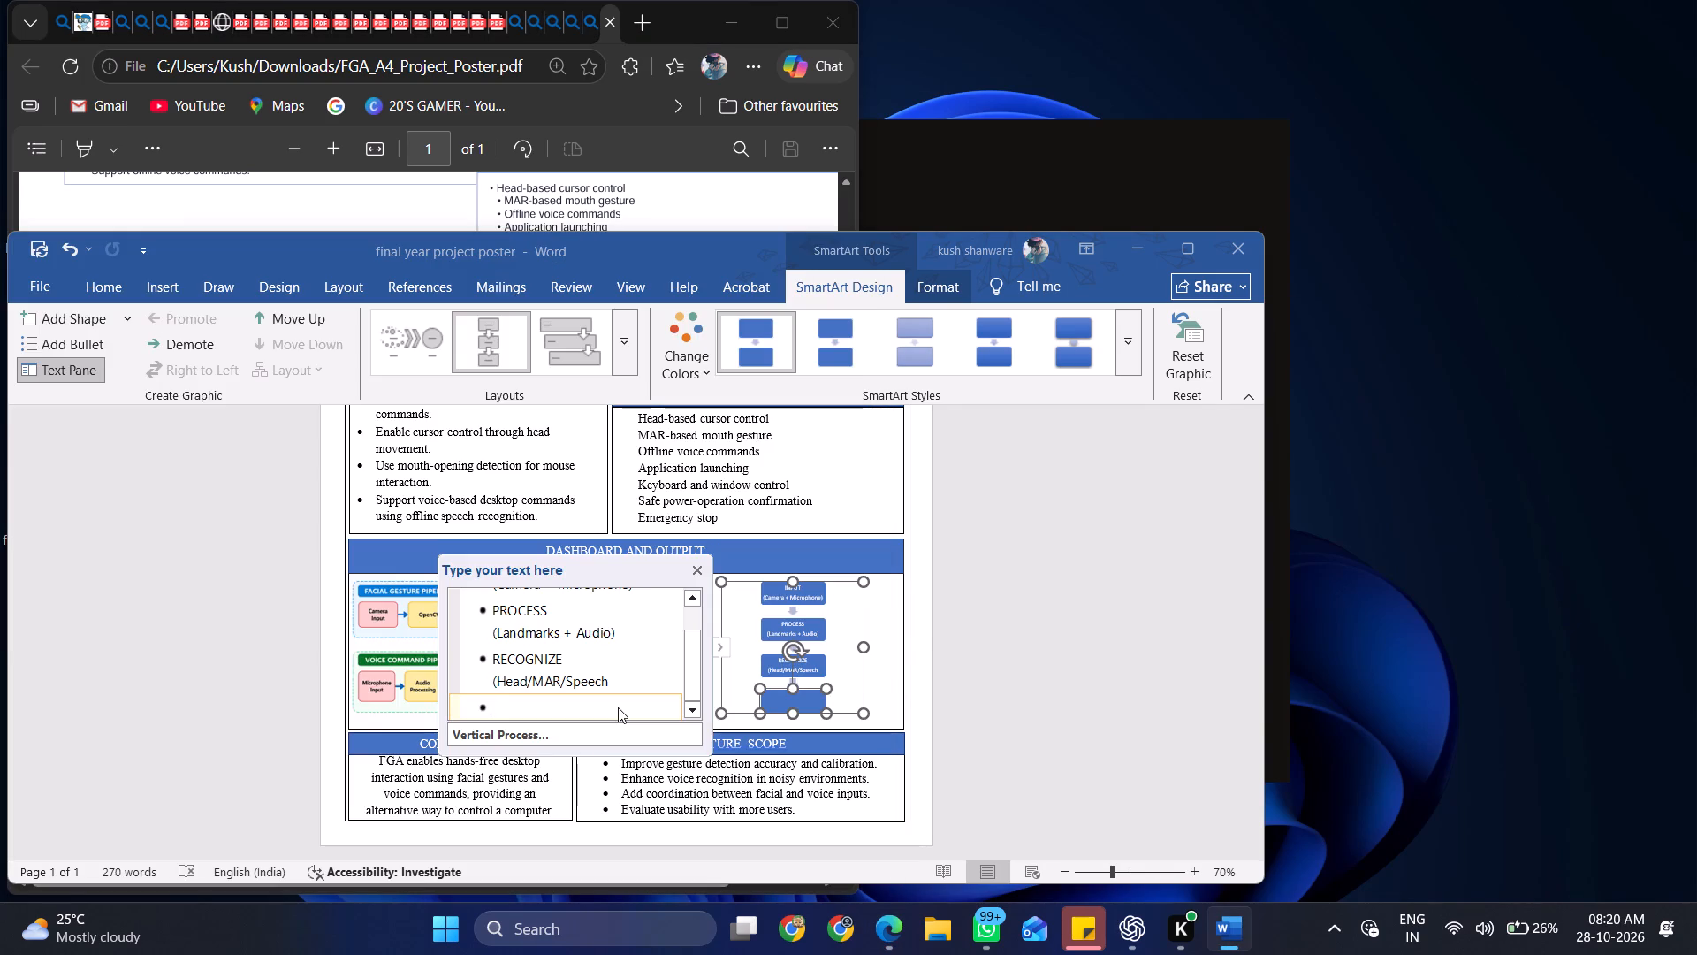
text(ACTIO)
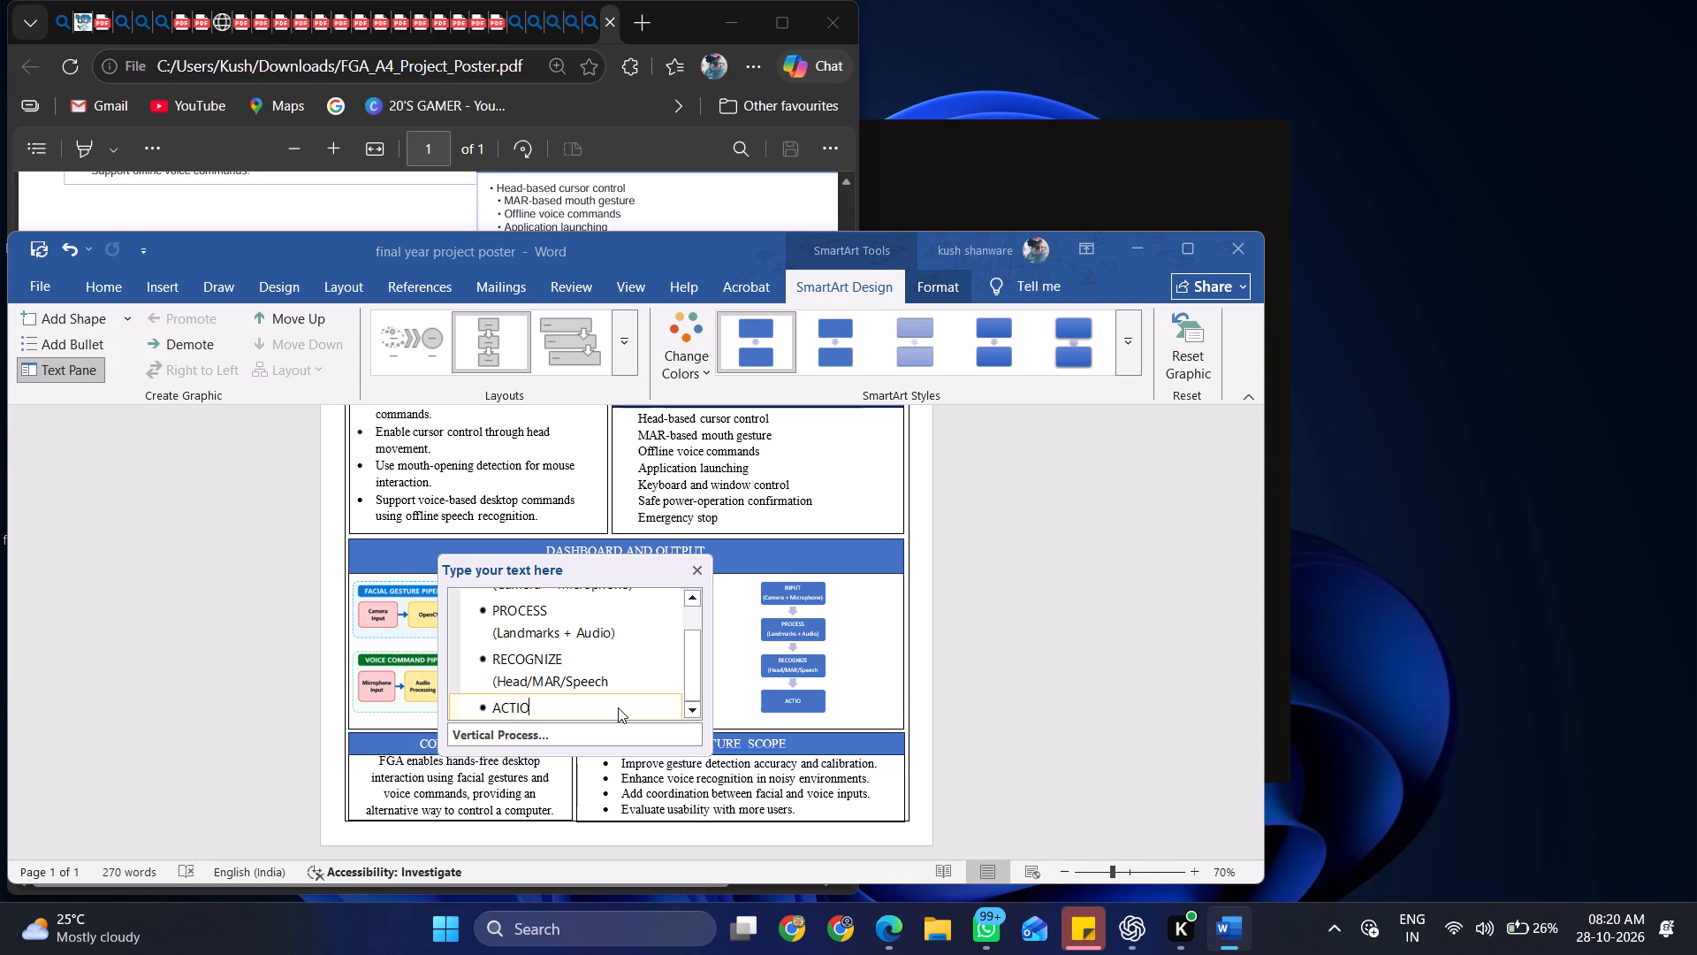
key(BackSpace)
key(BackSpace)
text(ION)
Add a second line reading "(Desktop Control)" below ACTION in the fourth SmartArt box, checking the wording against the PDF poster.
key(alt+Tab)
key(alt+Tab)
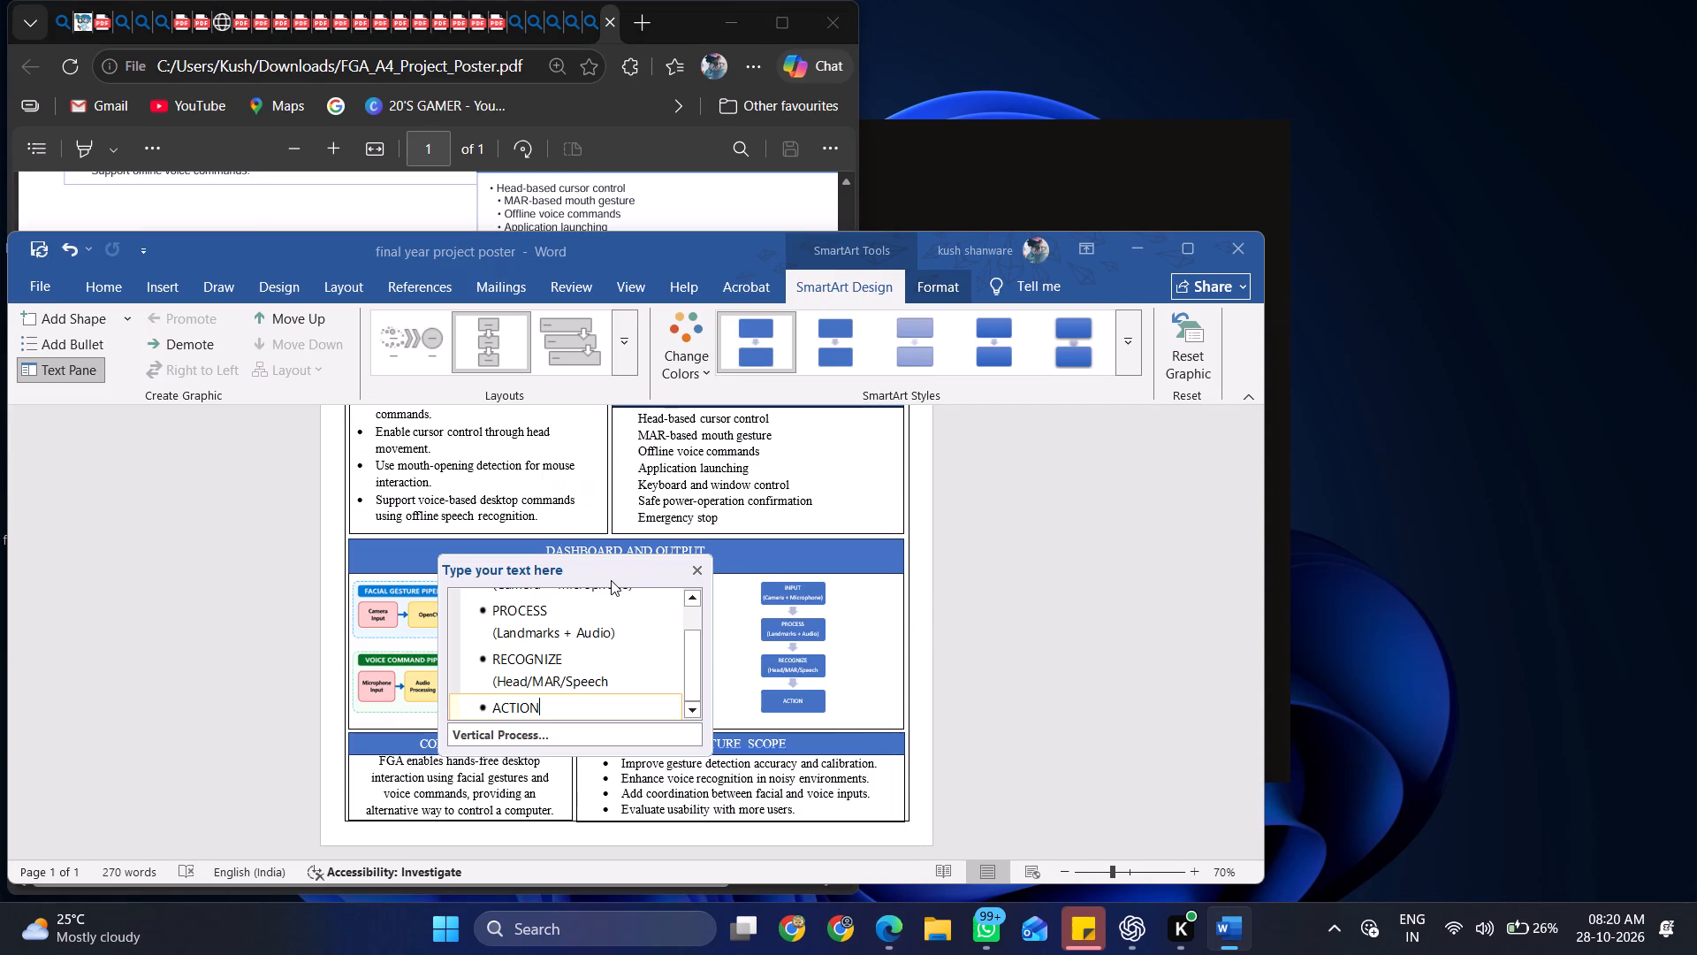
key(Return)
key(BackSpace)
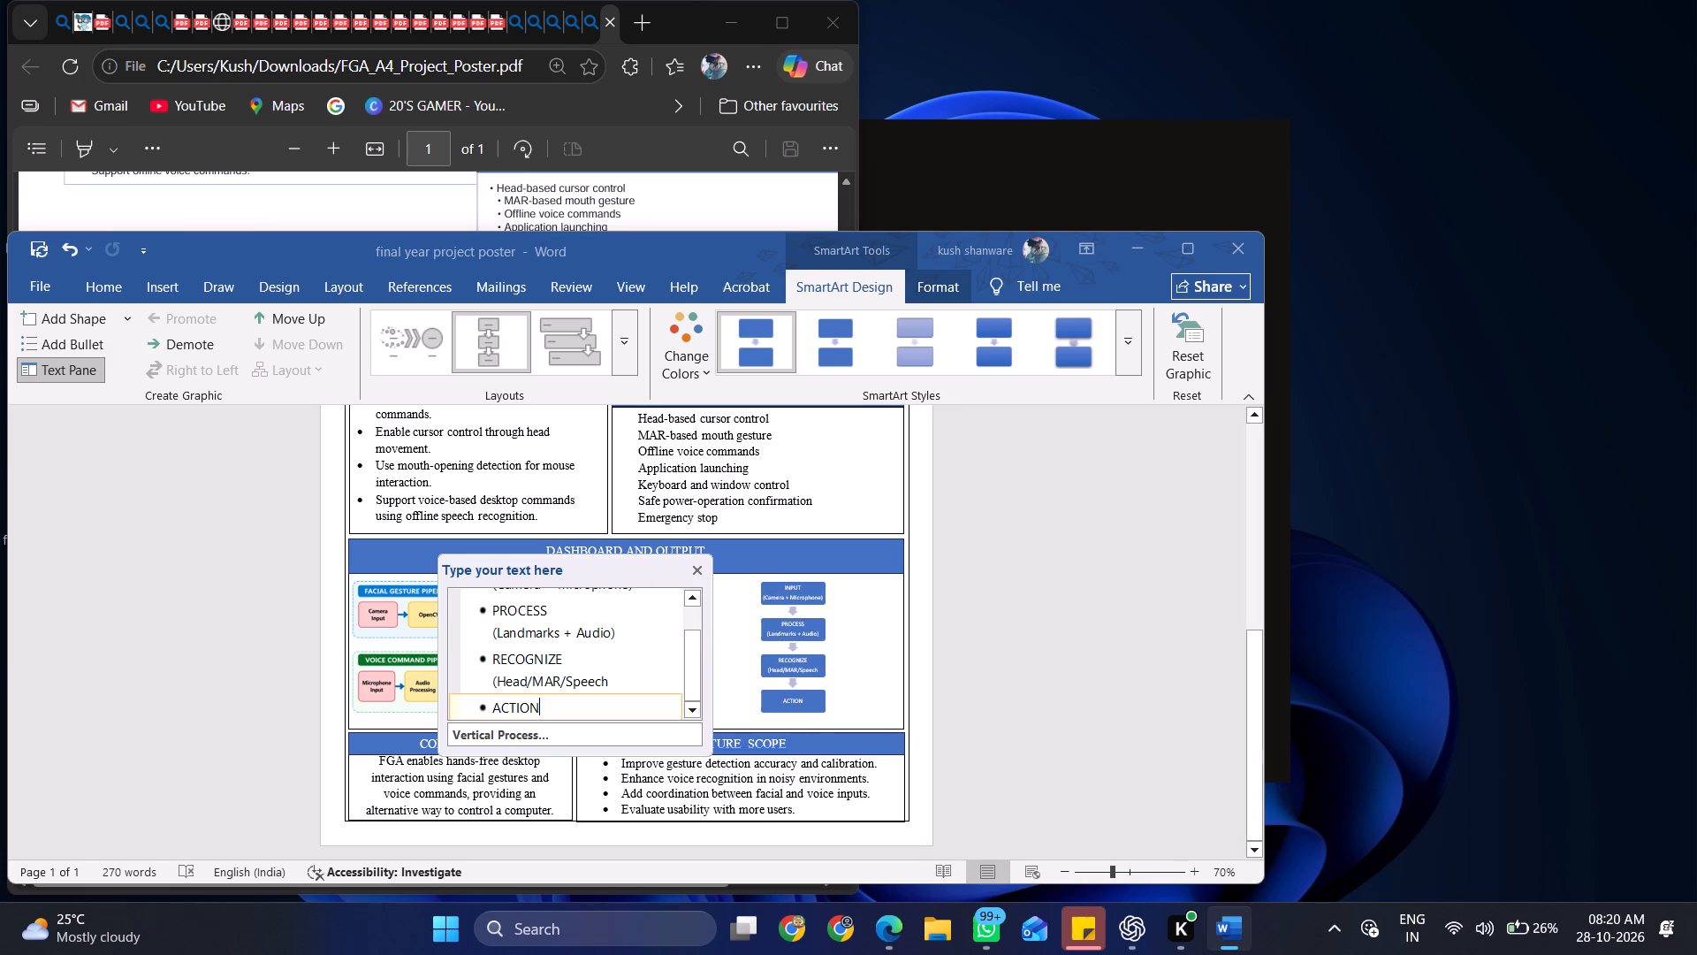
click(816, 699)
key(Return)
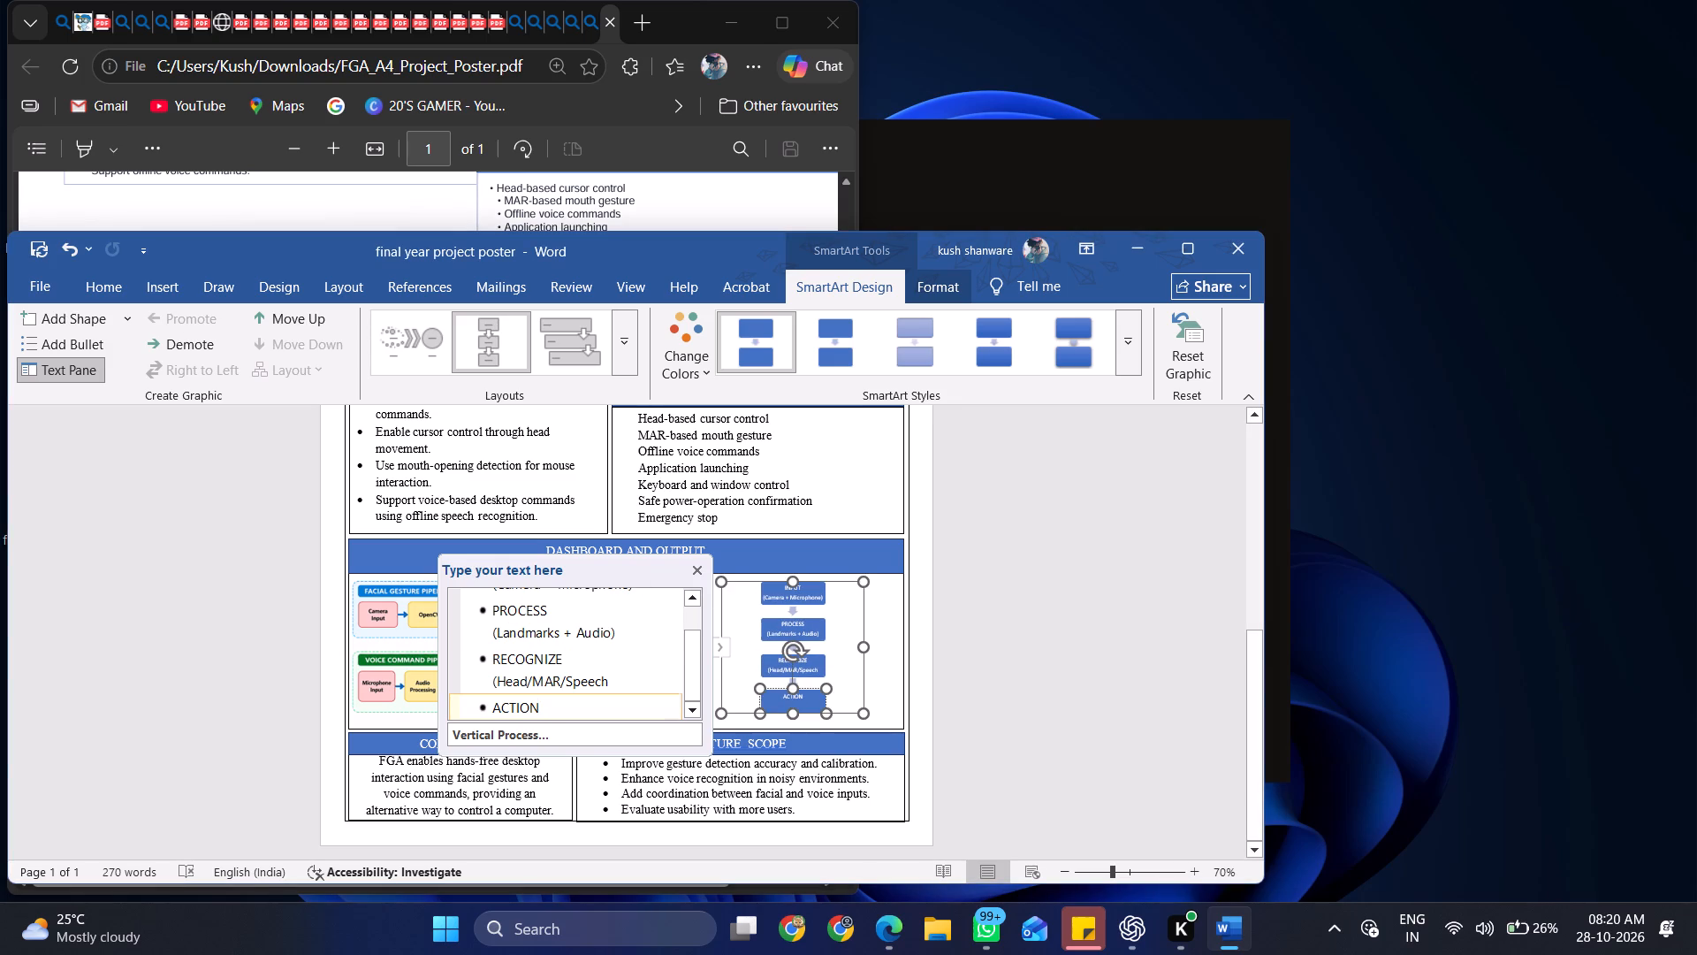
key(shift+parenleft)
key(alt+Tab)
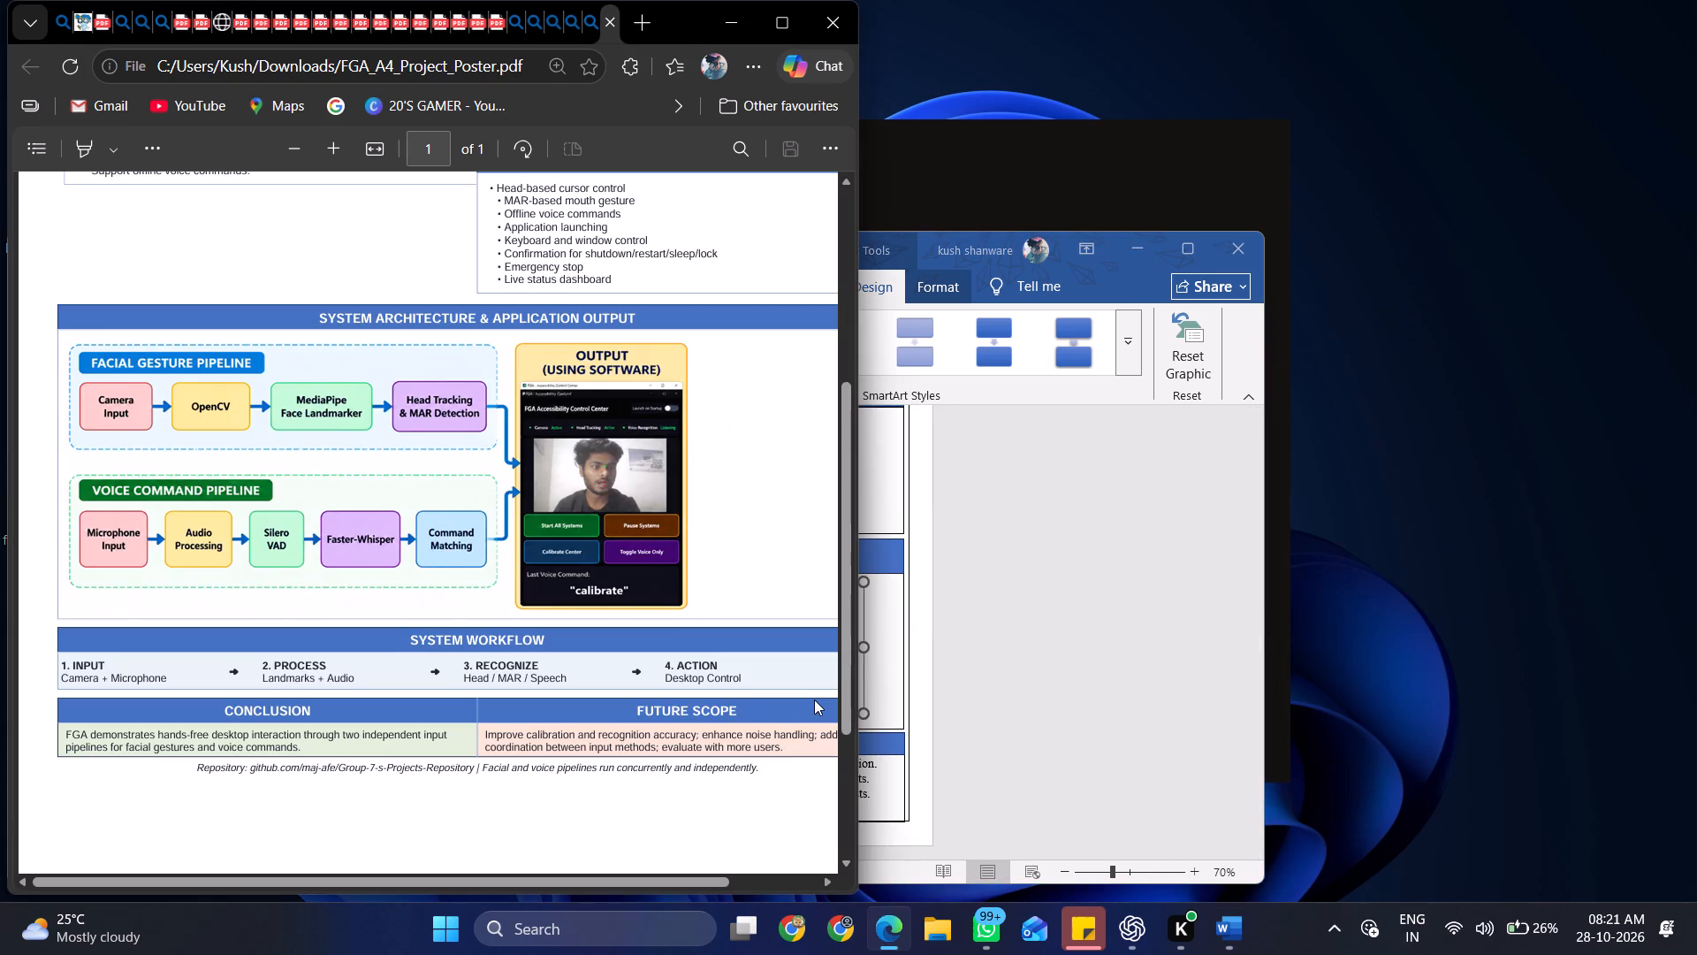
key(alt+Tab)
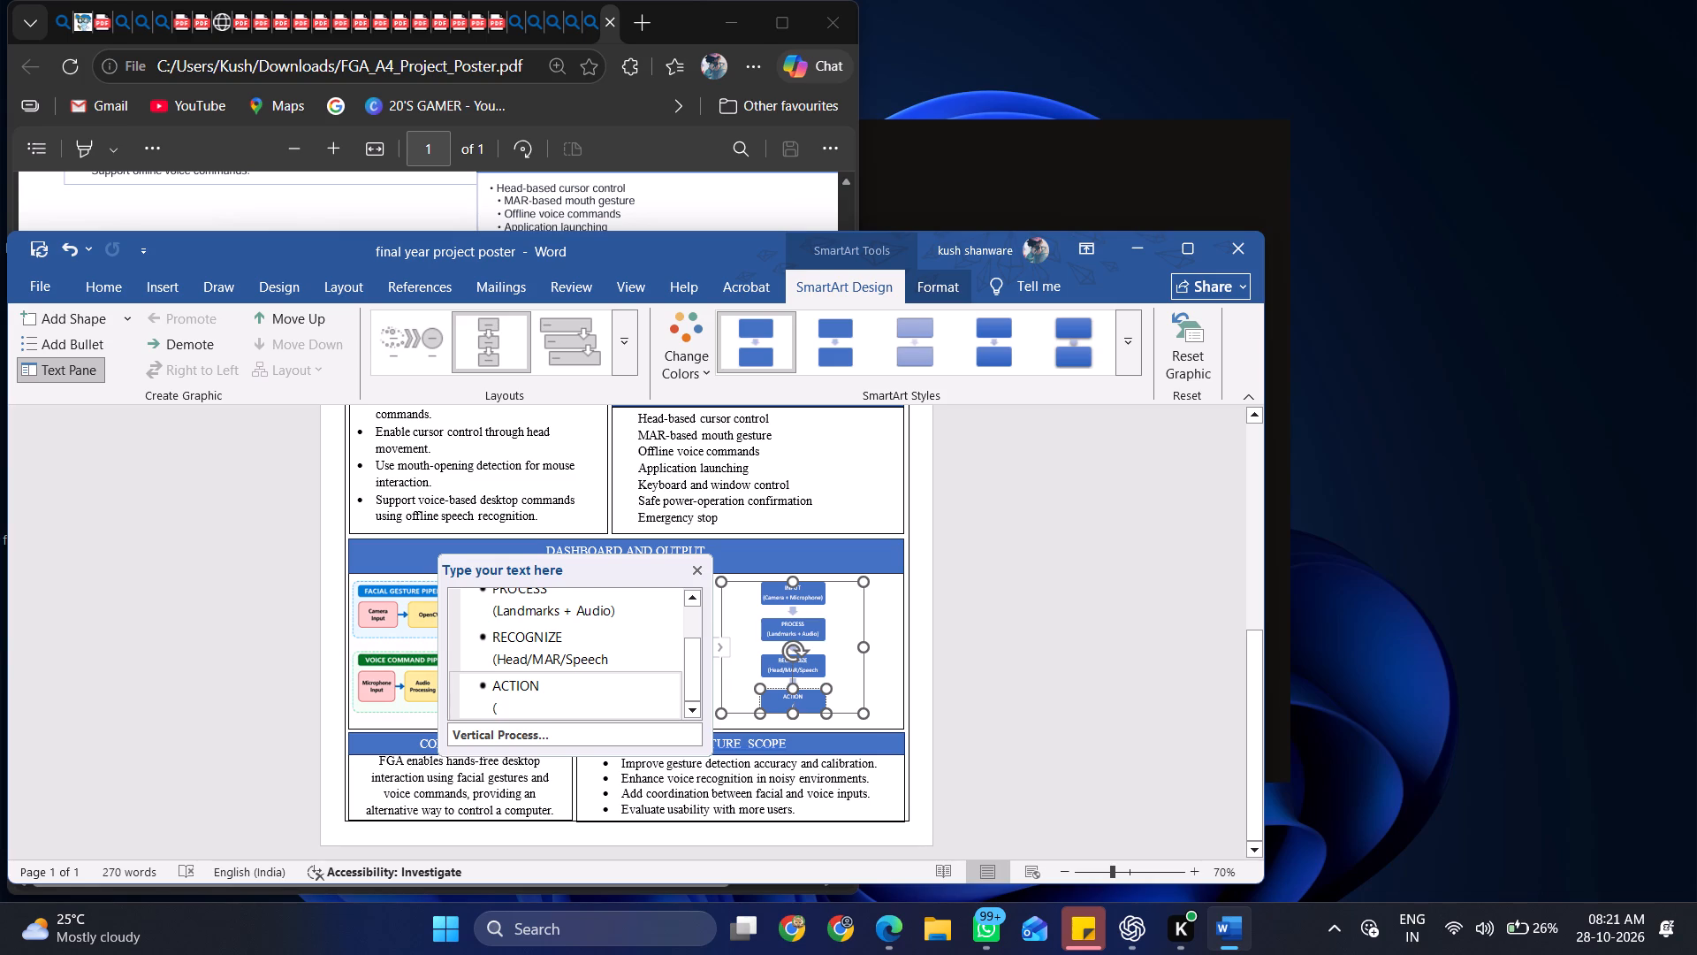
text(Des)
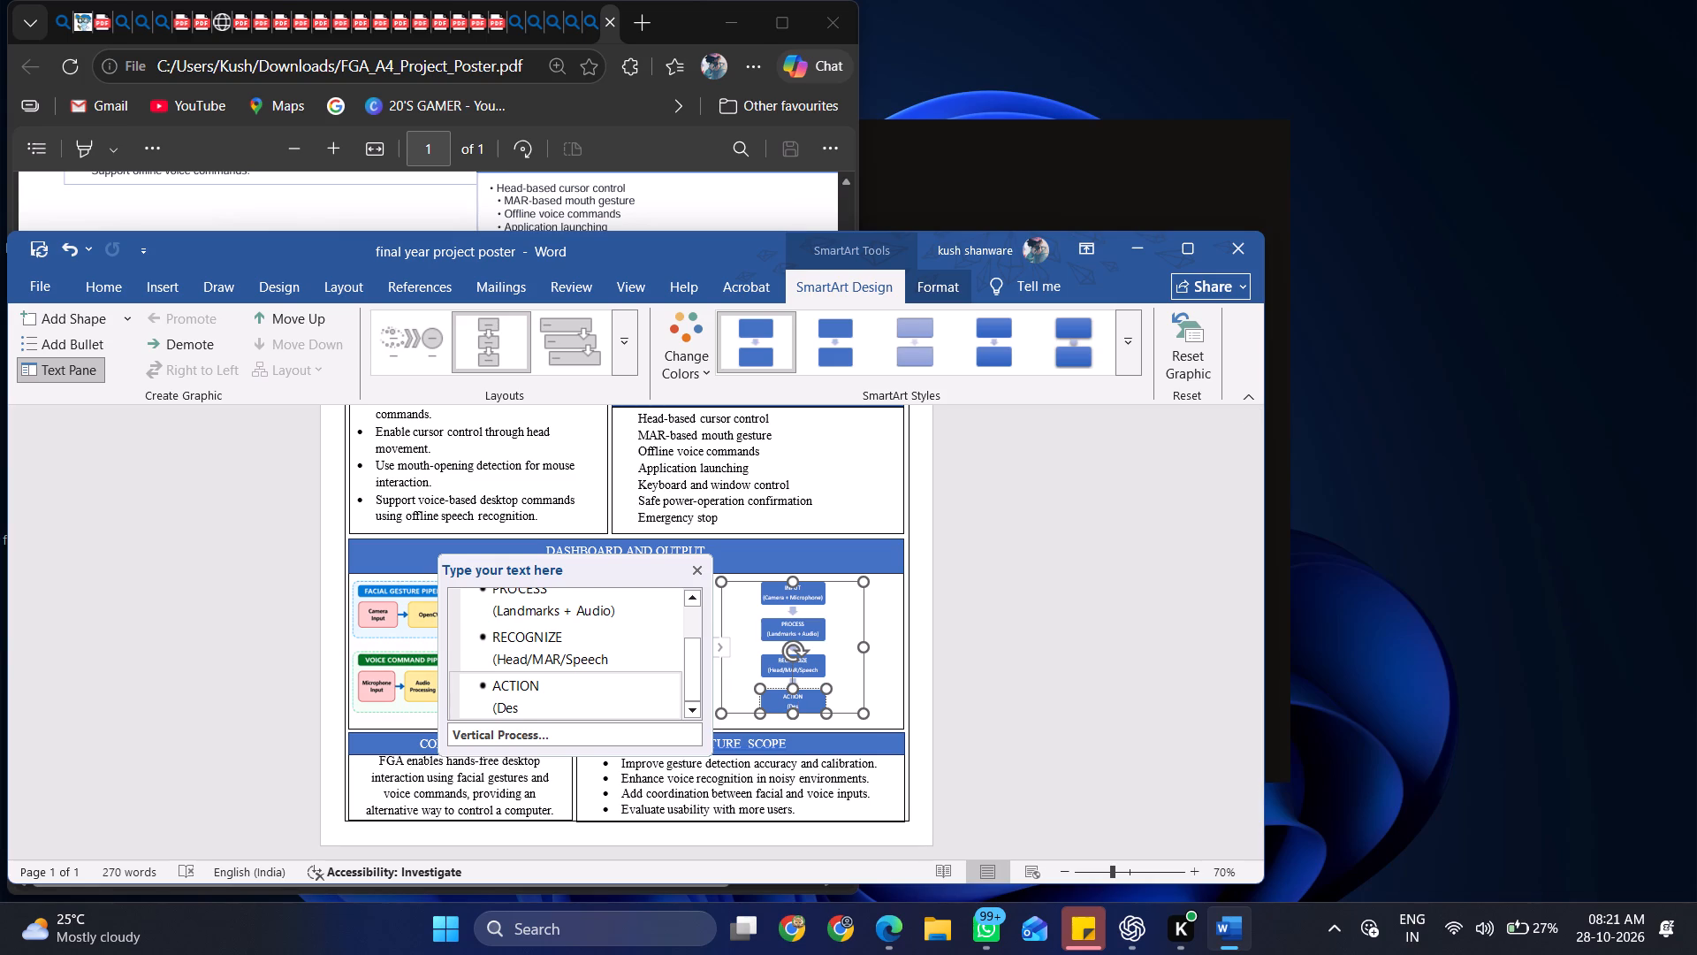
text(ktop)
key(space)
key(alt+Tab)
key(alt+Tab)
text(Control))
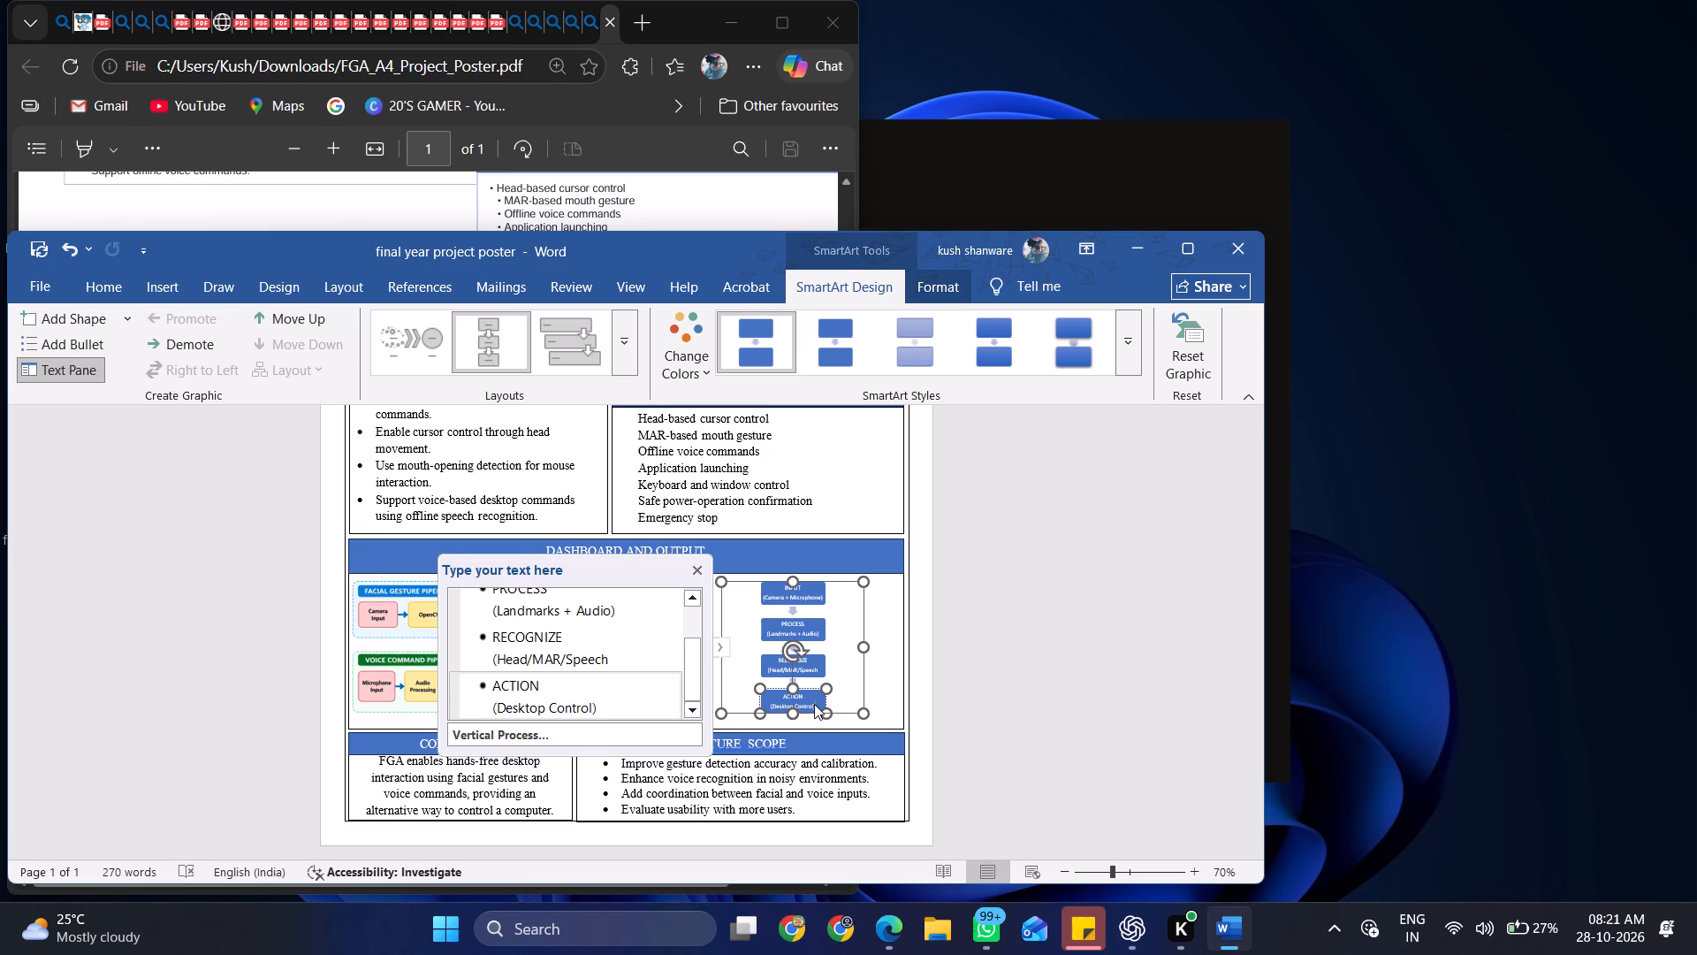
click(1083, 686)
Widen the workflow SmartArt frame to the Dashboard and Output cell's outer edge, and shift it slightly toward the output image.
scroll(712, 715, down, 2)
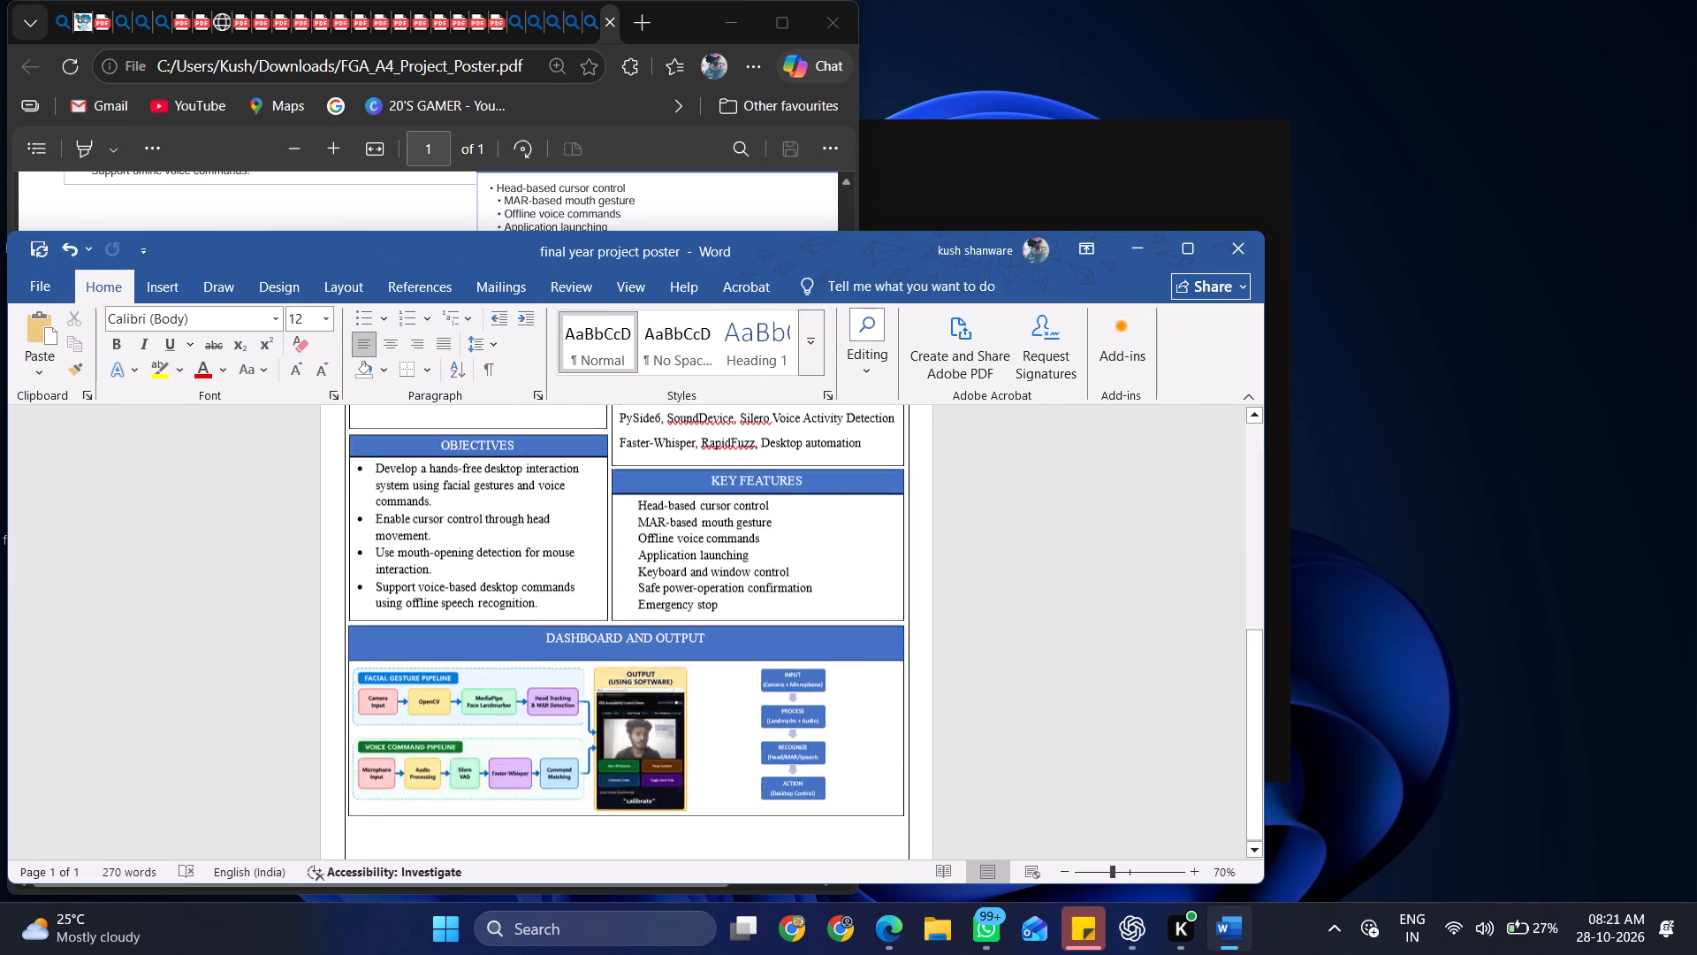
scroll(712, 715, down, 1)
ctrl+scroll(757, 679, up, 3)
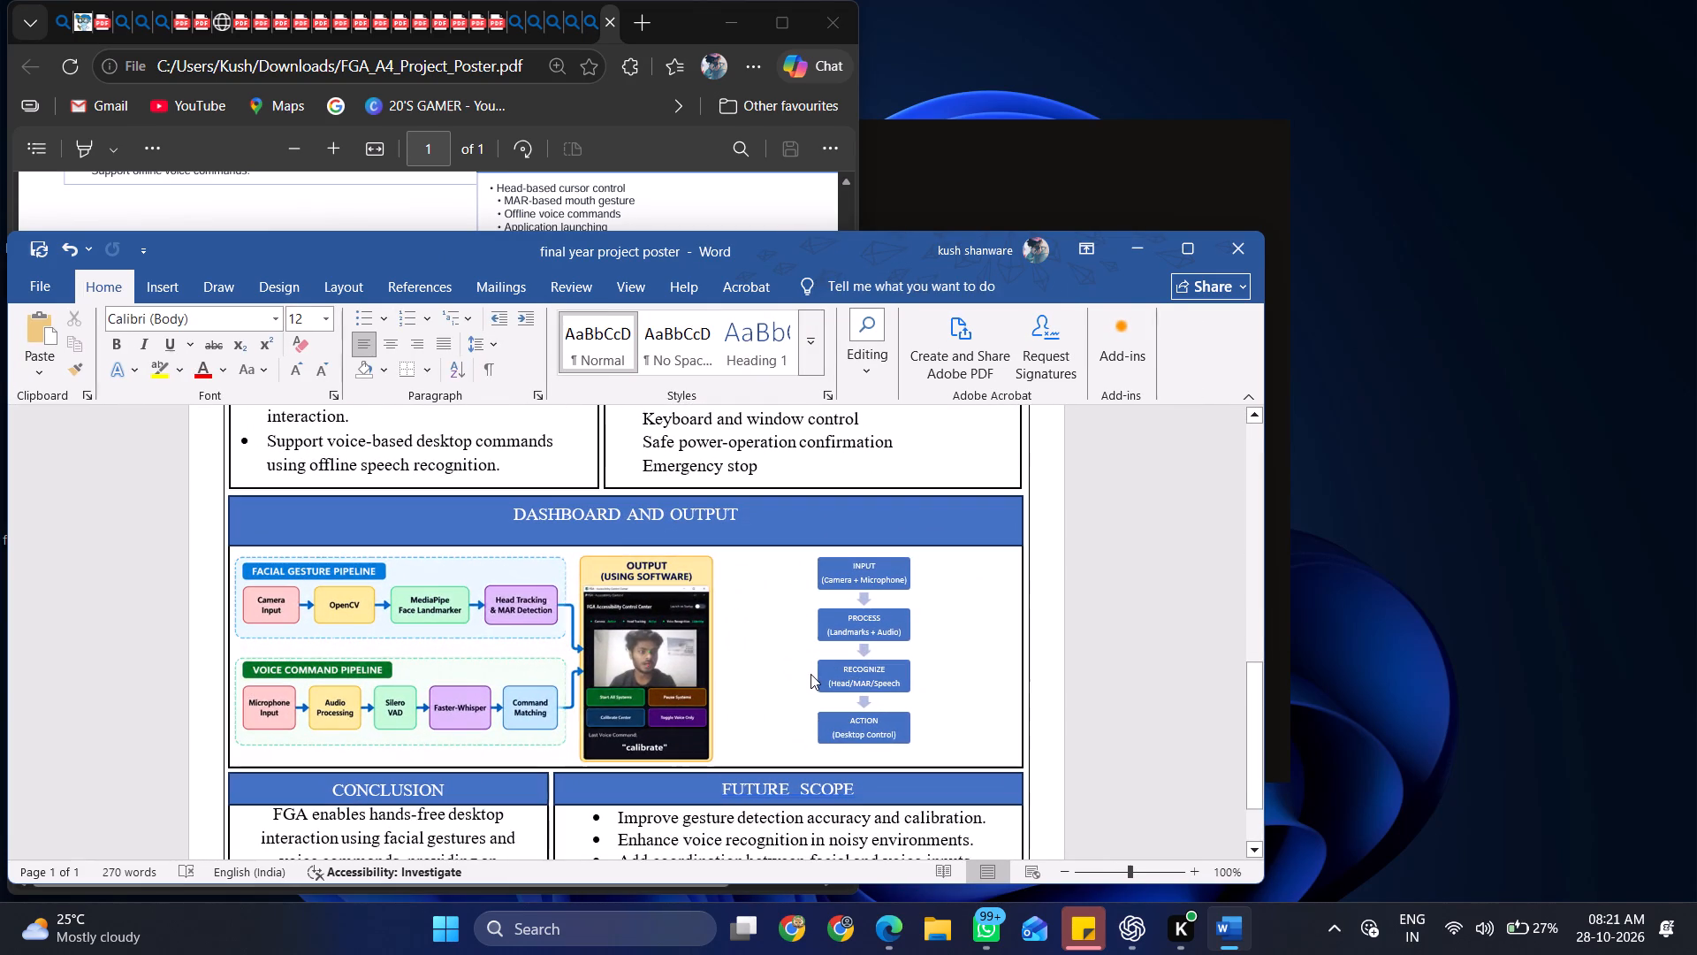
click(812, 674)
drag(970, 653, 974, 653)
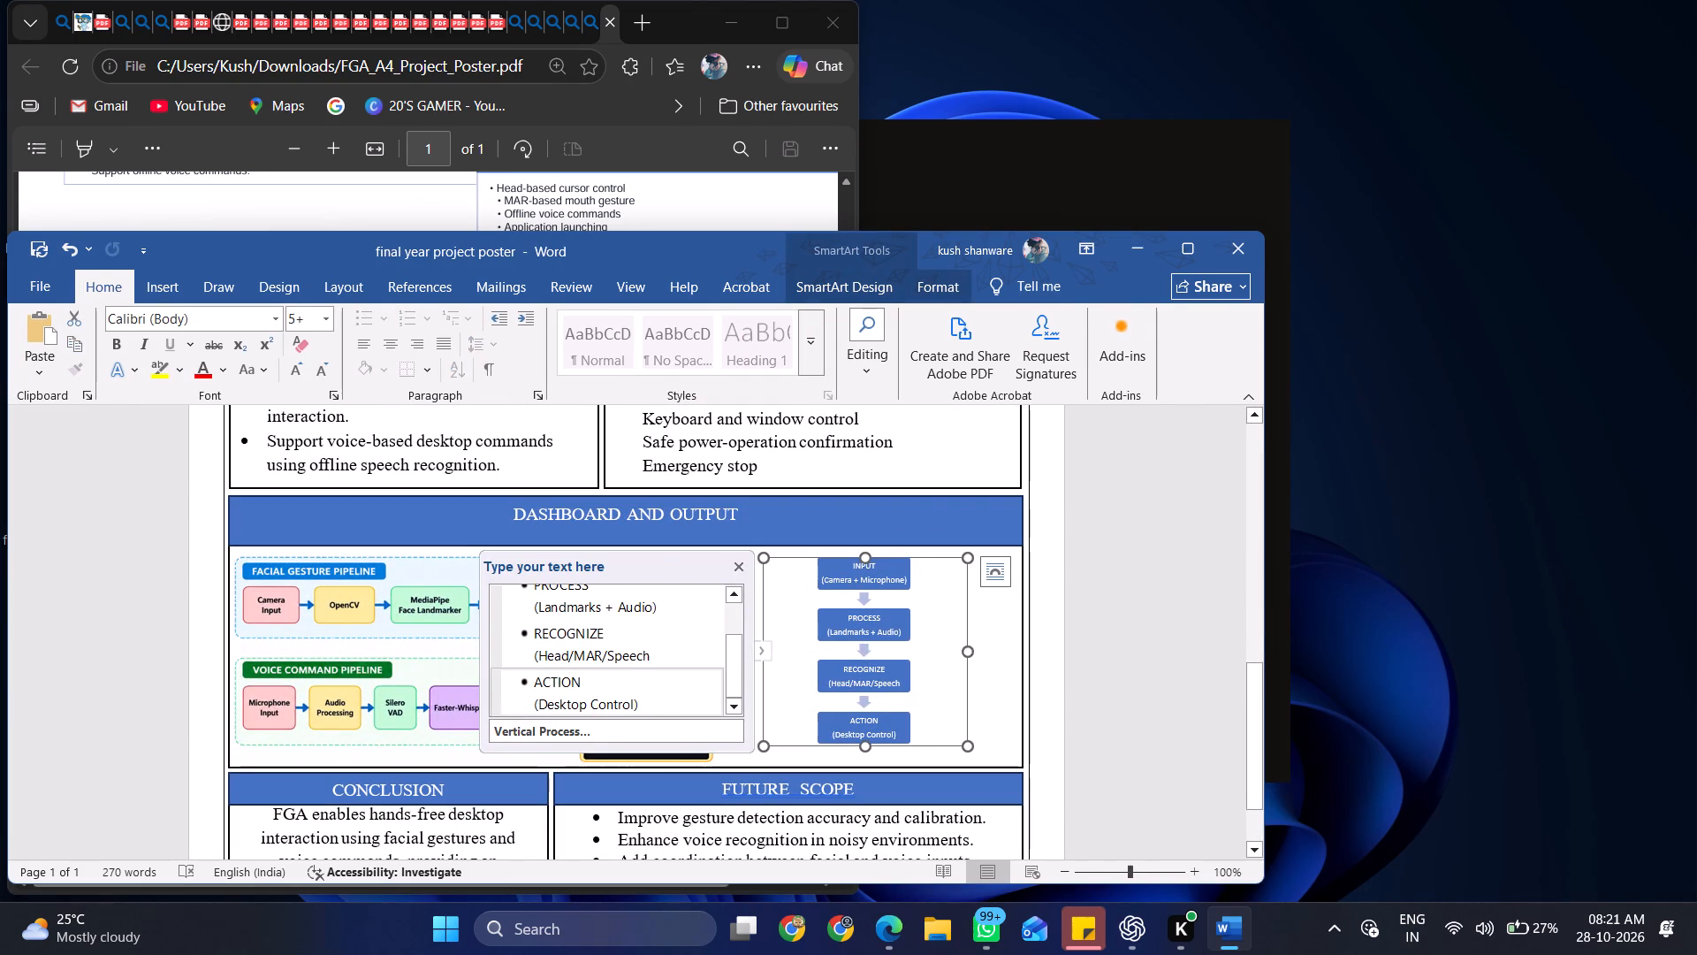
drag(974, 653, 1022, 657)
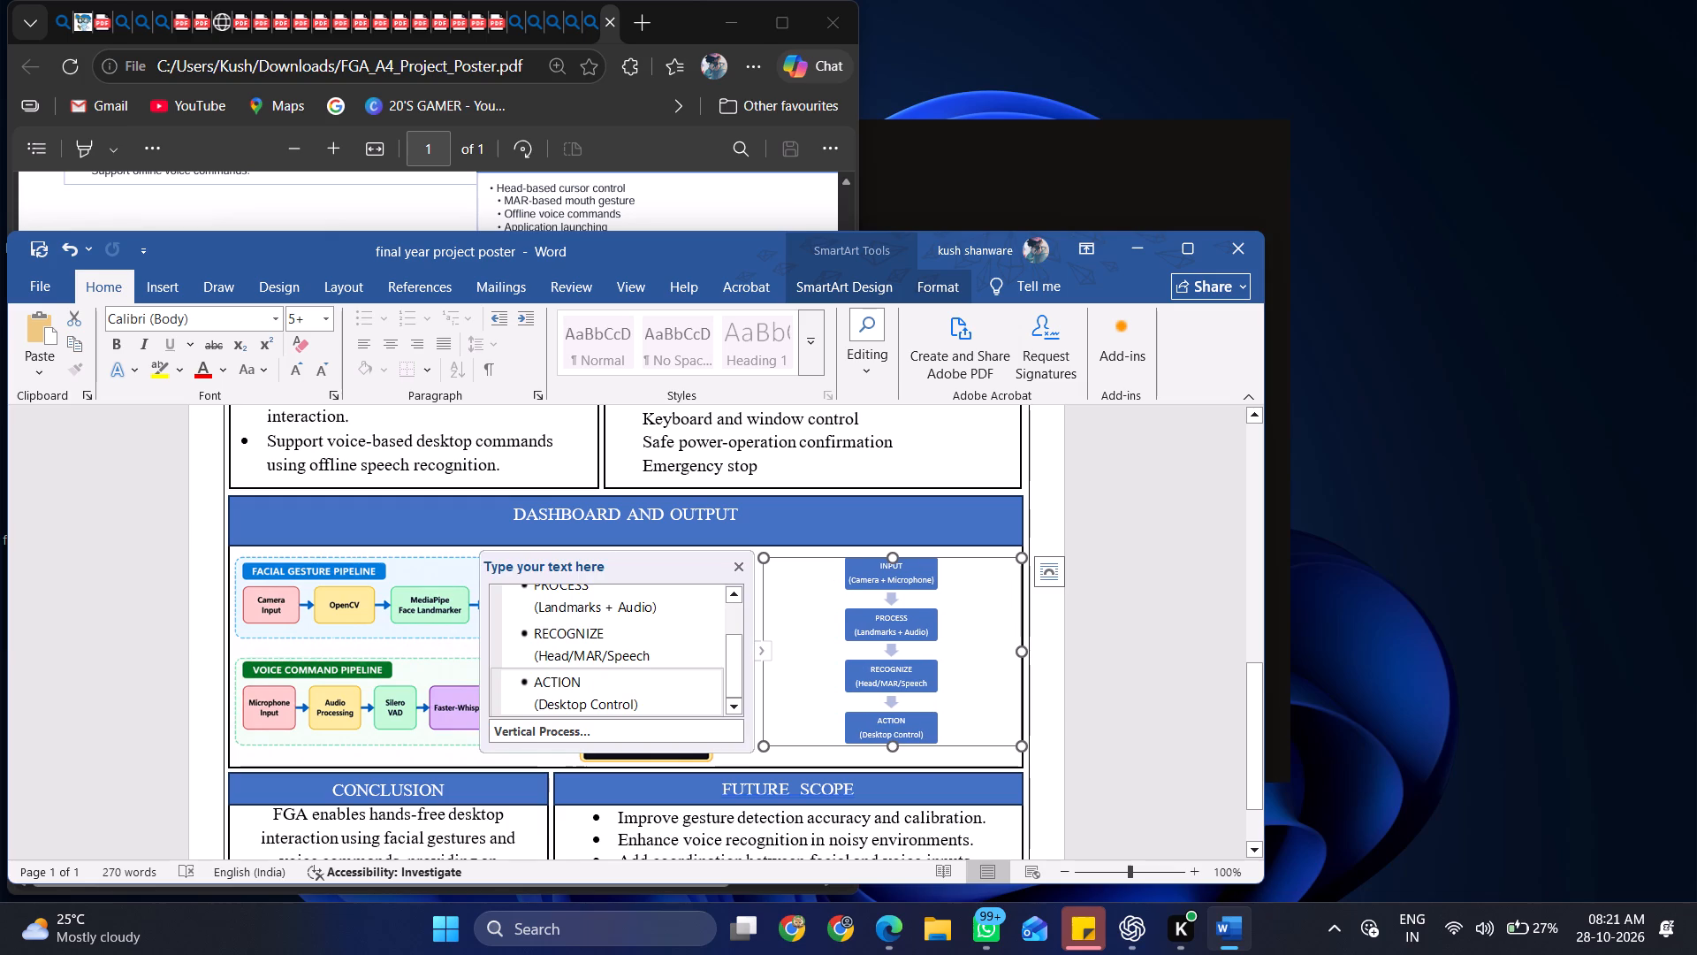
drag(825, 556, 791, 557)
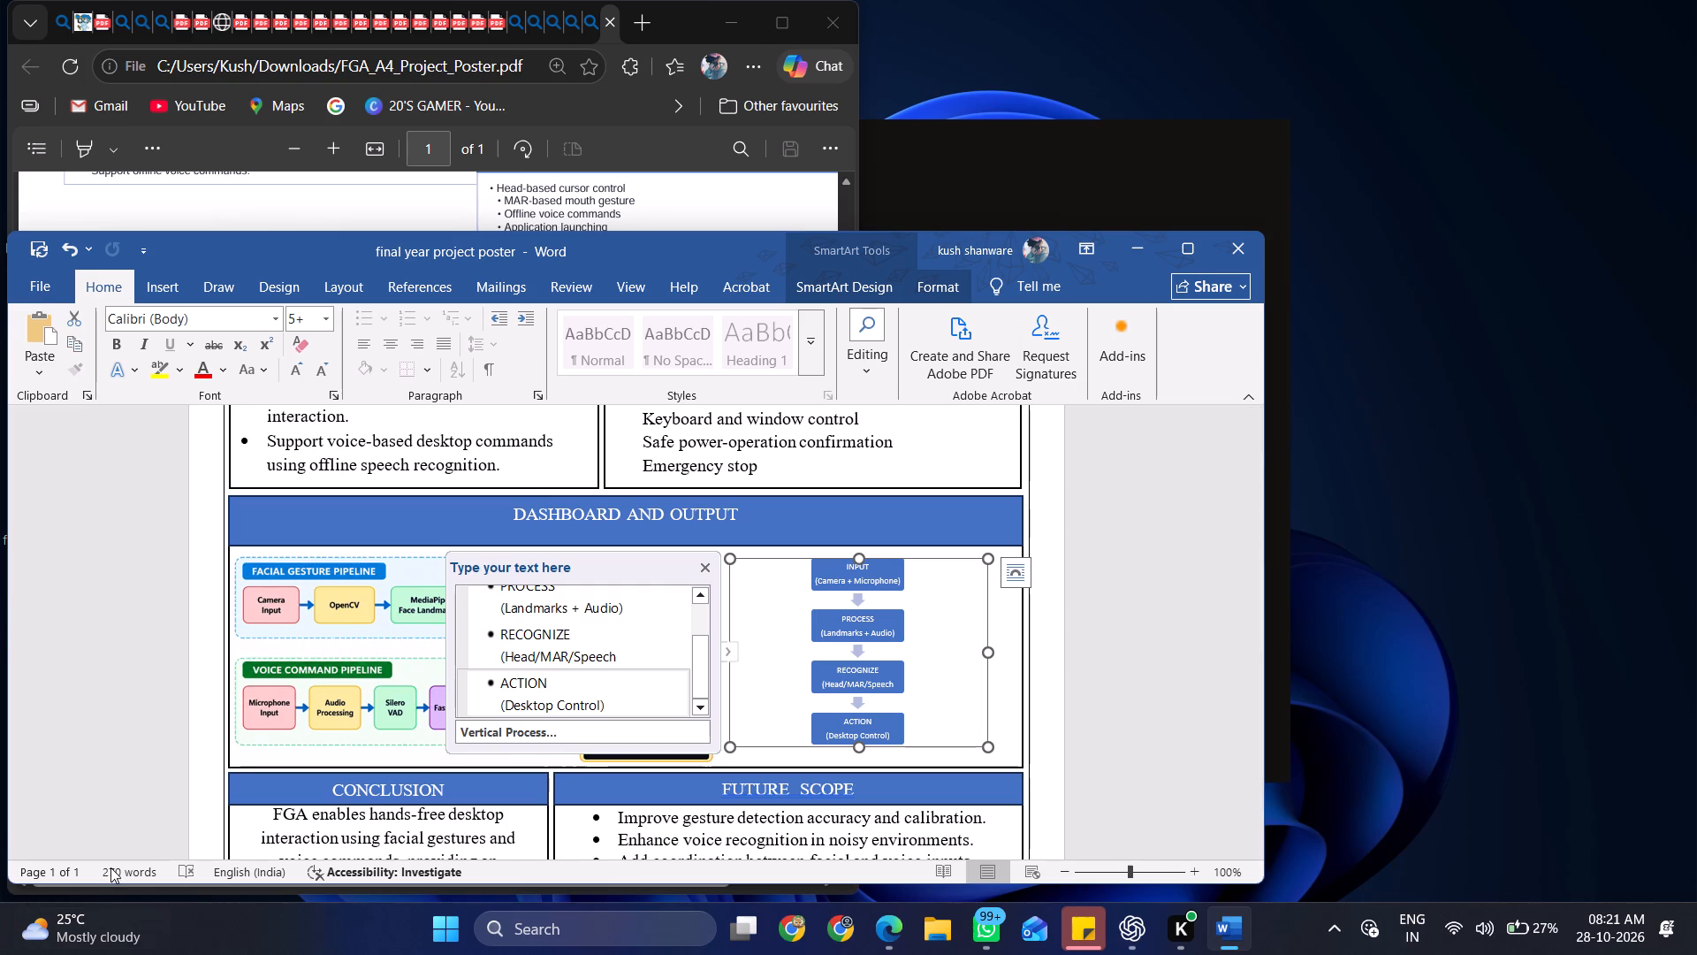
Deselect the workflow SmartArt, examine the lower half of the Word poster at reduced zoom, and capture a screenshot of it.
click(1160, 653)
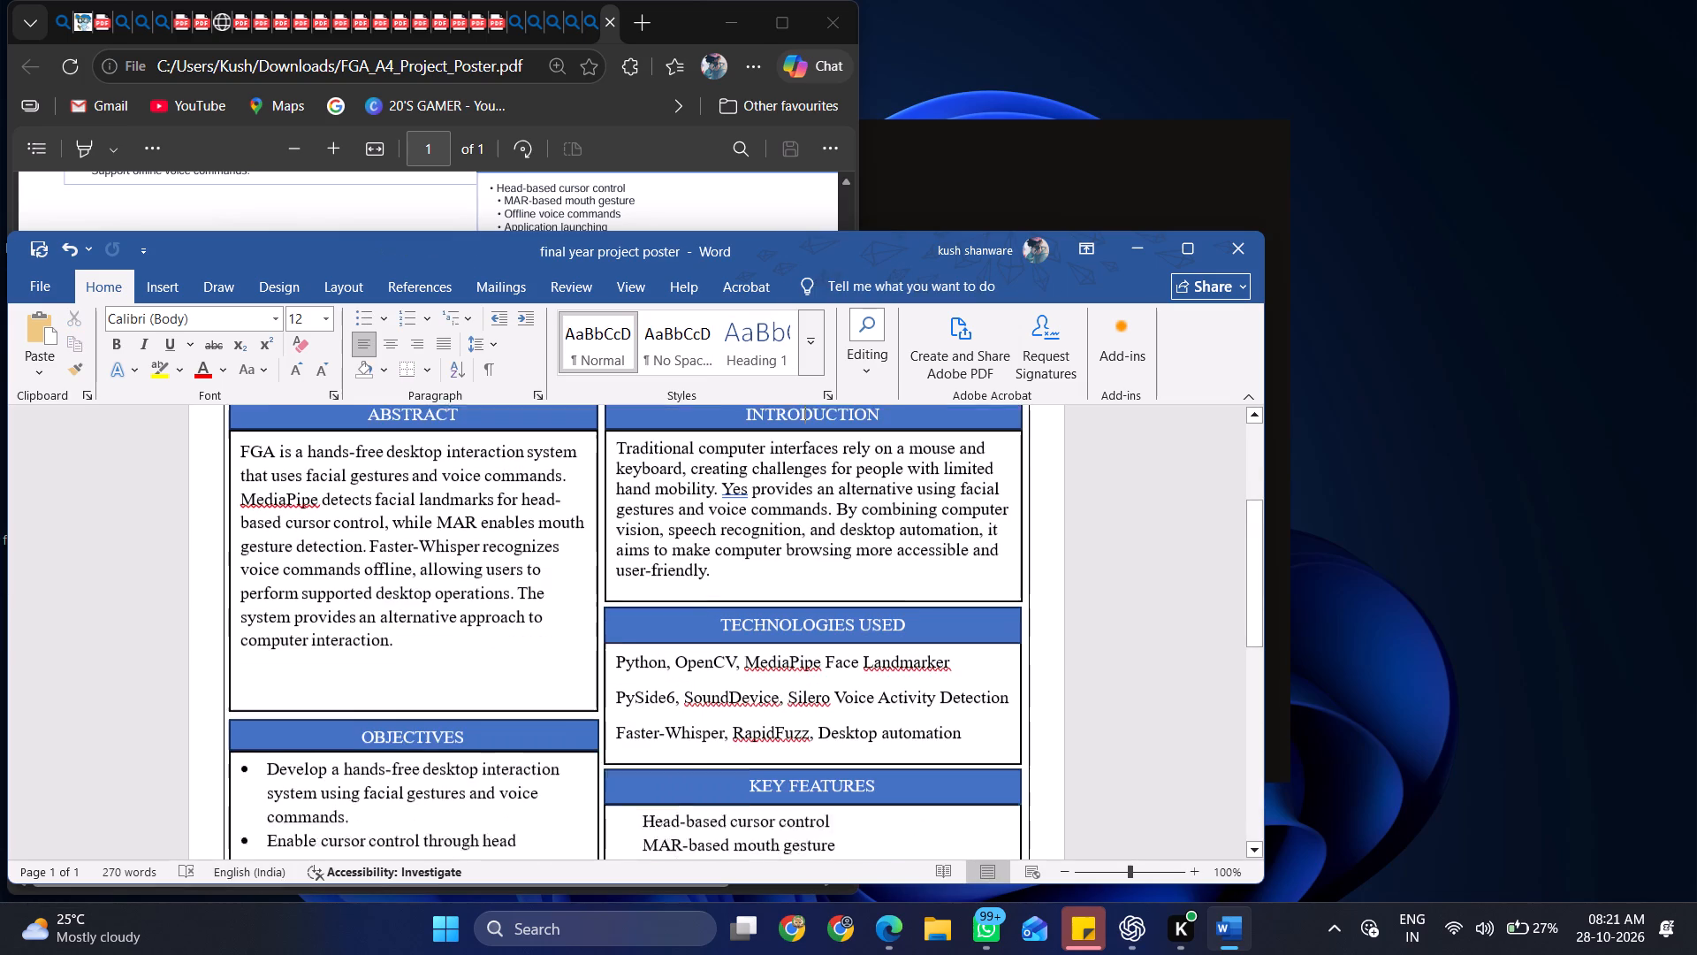
ctrl+scroll(1031, 606, down, 4)
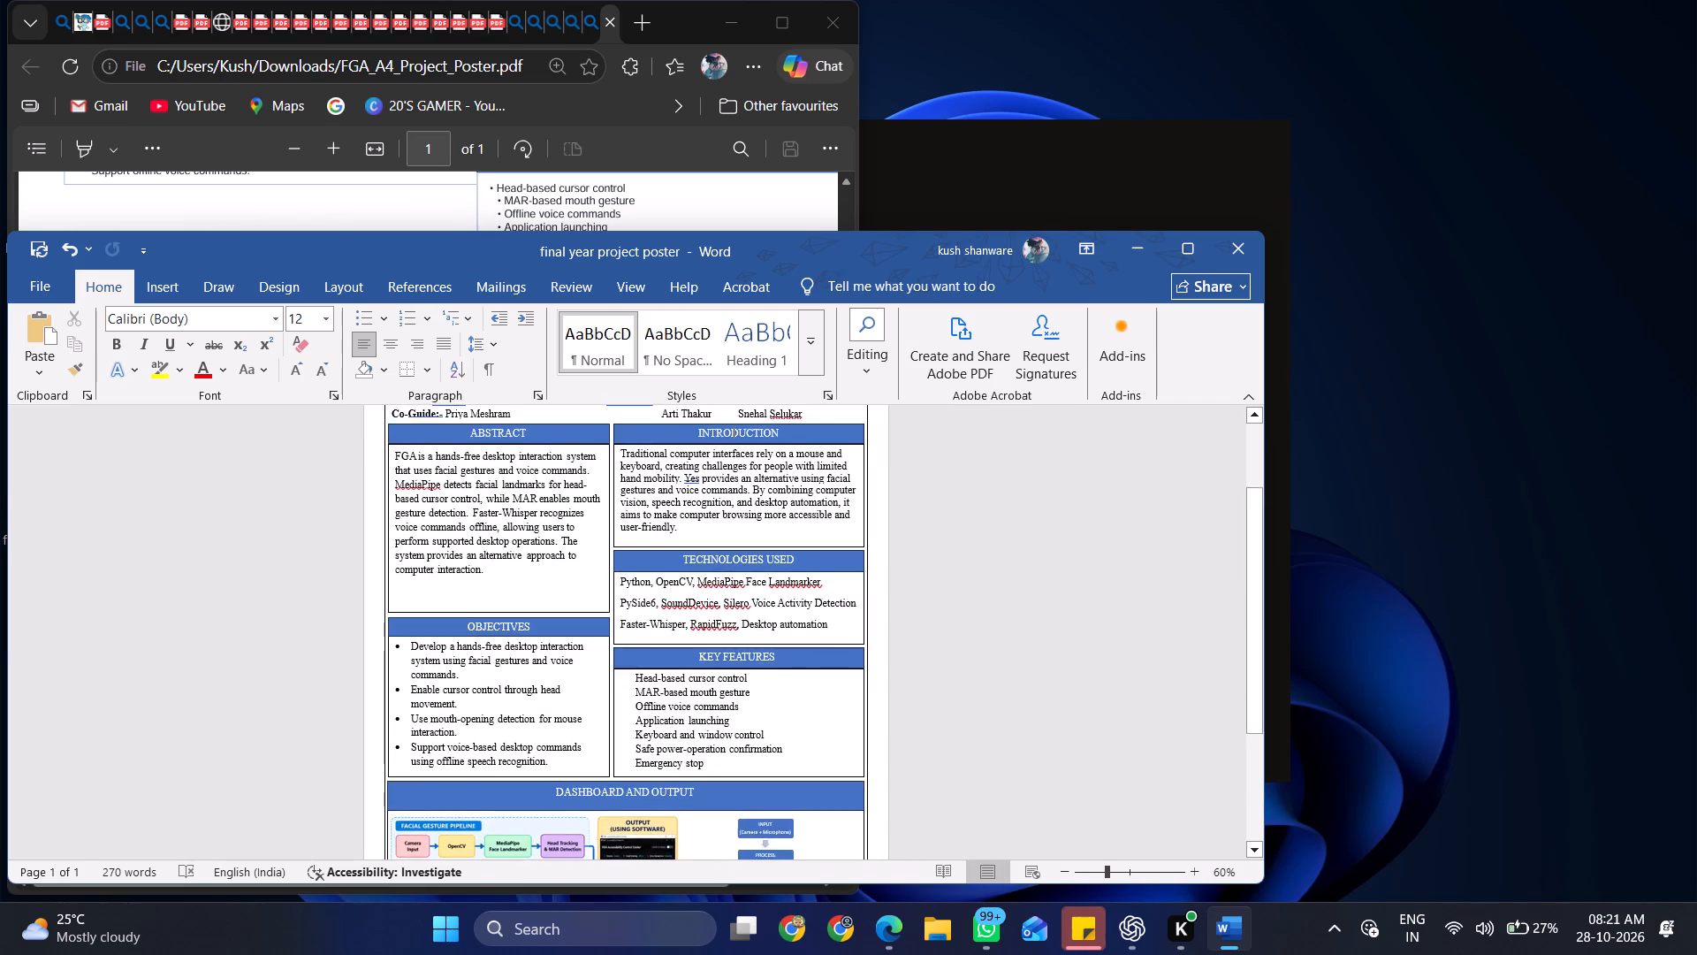
scroll(842, 689, down, 8)
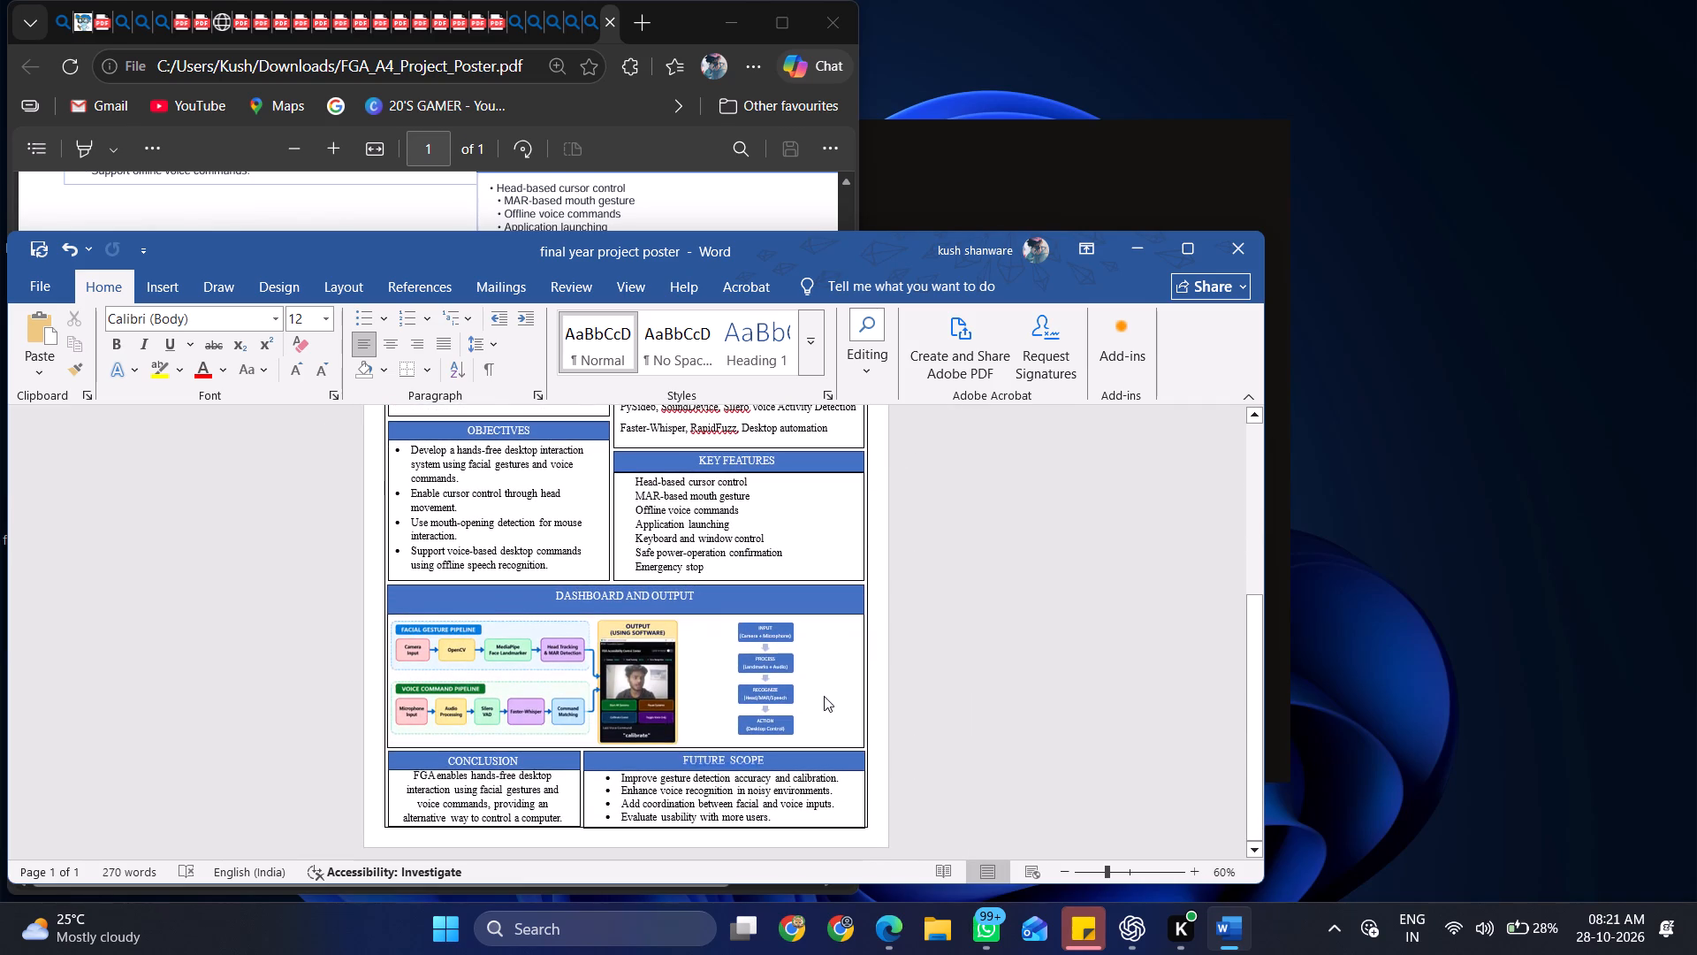
ctrl+scroll(783, 673, up, 1)
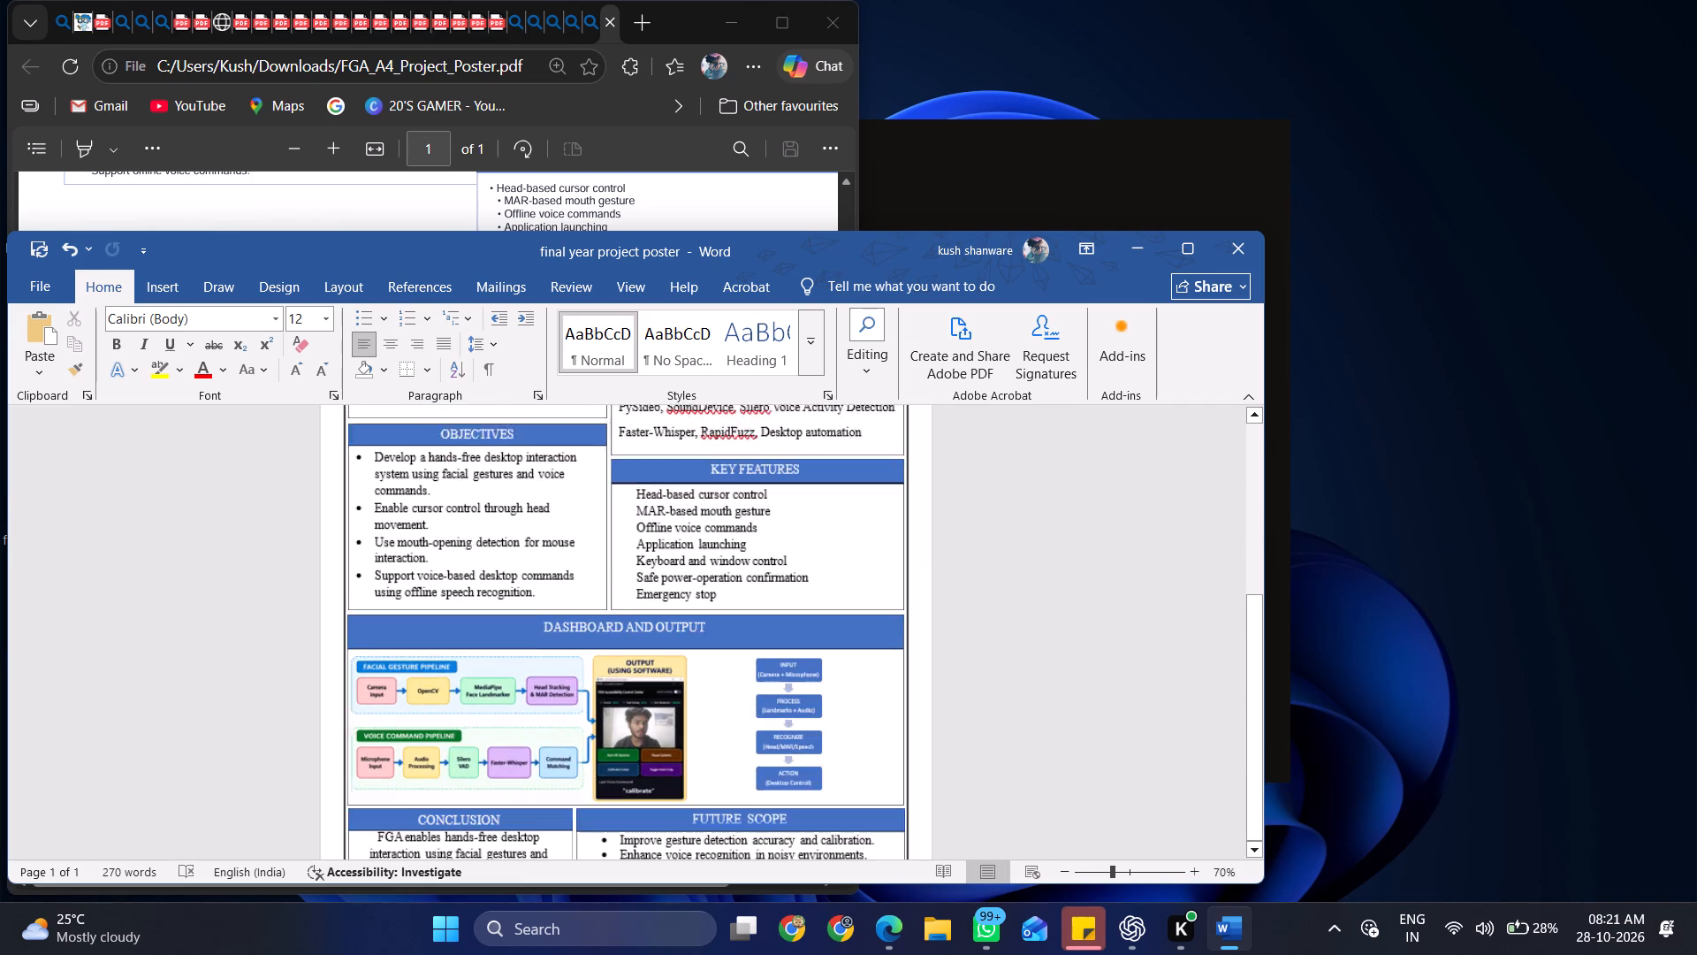
key(alt+Tab)
key(alt+Tab)
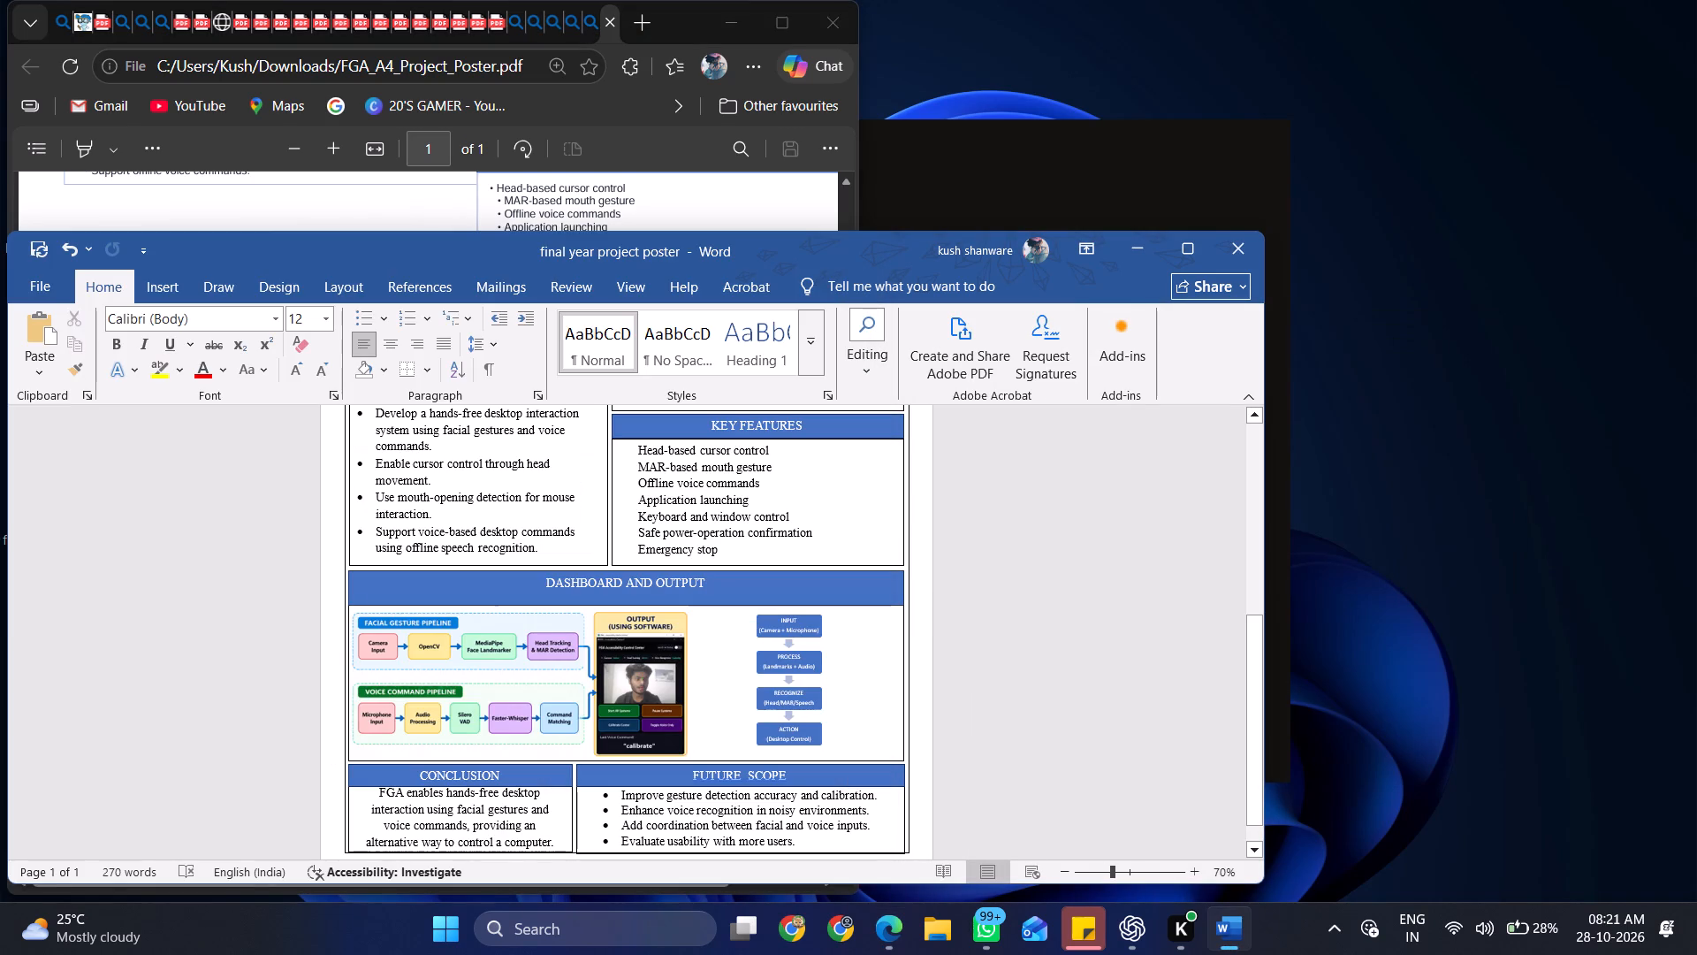
key(super+Print)
key(alt+Tab)
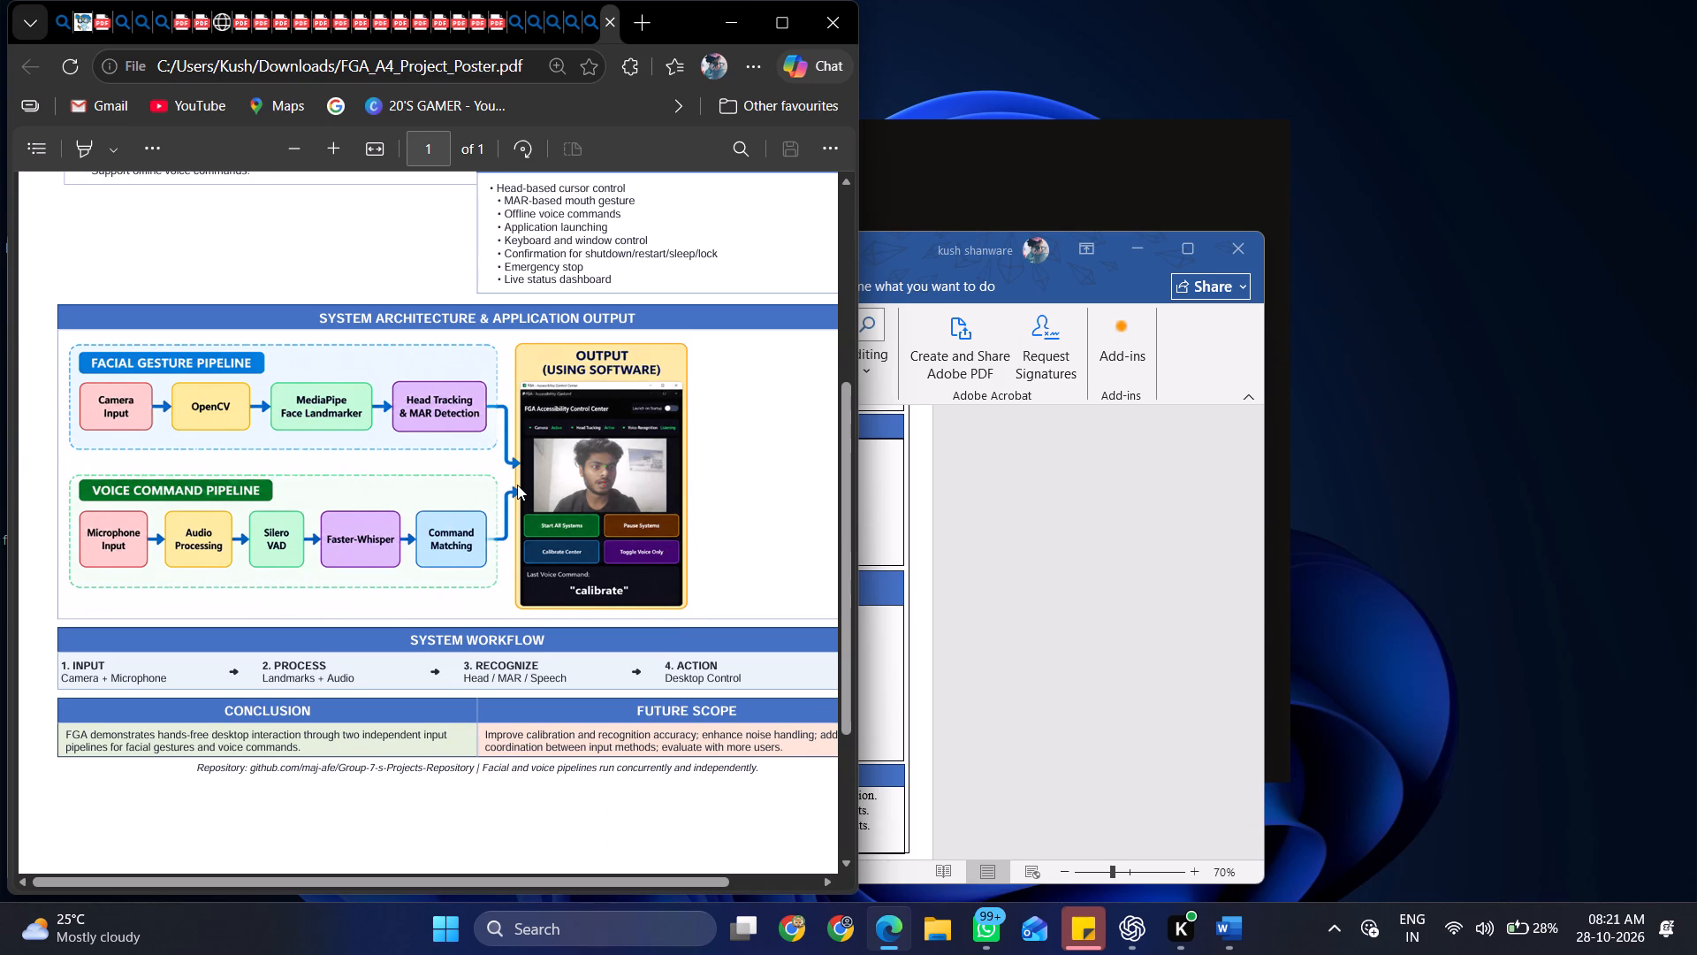
ctrl+scroll(517, 485, down, 3)
ctrl+scroll(517, 485, up, 1)
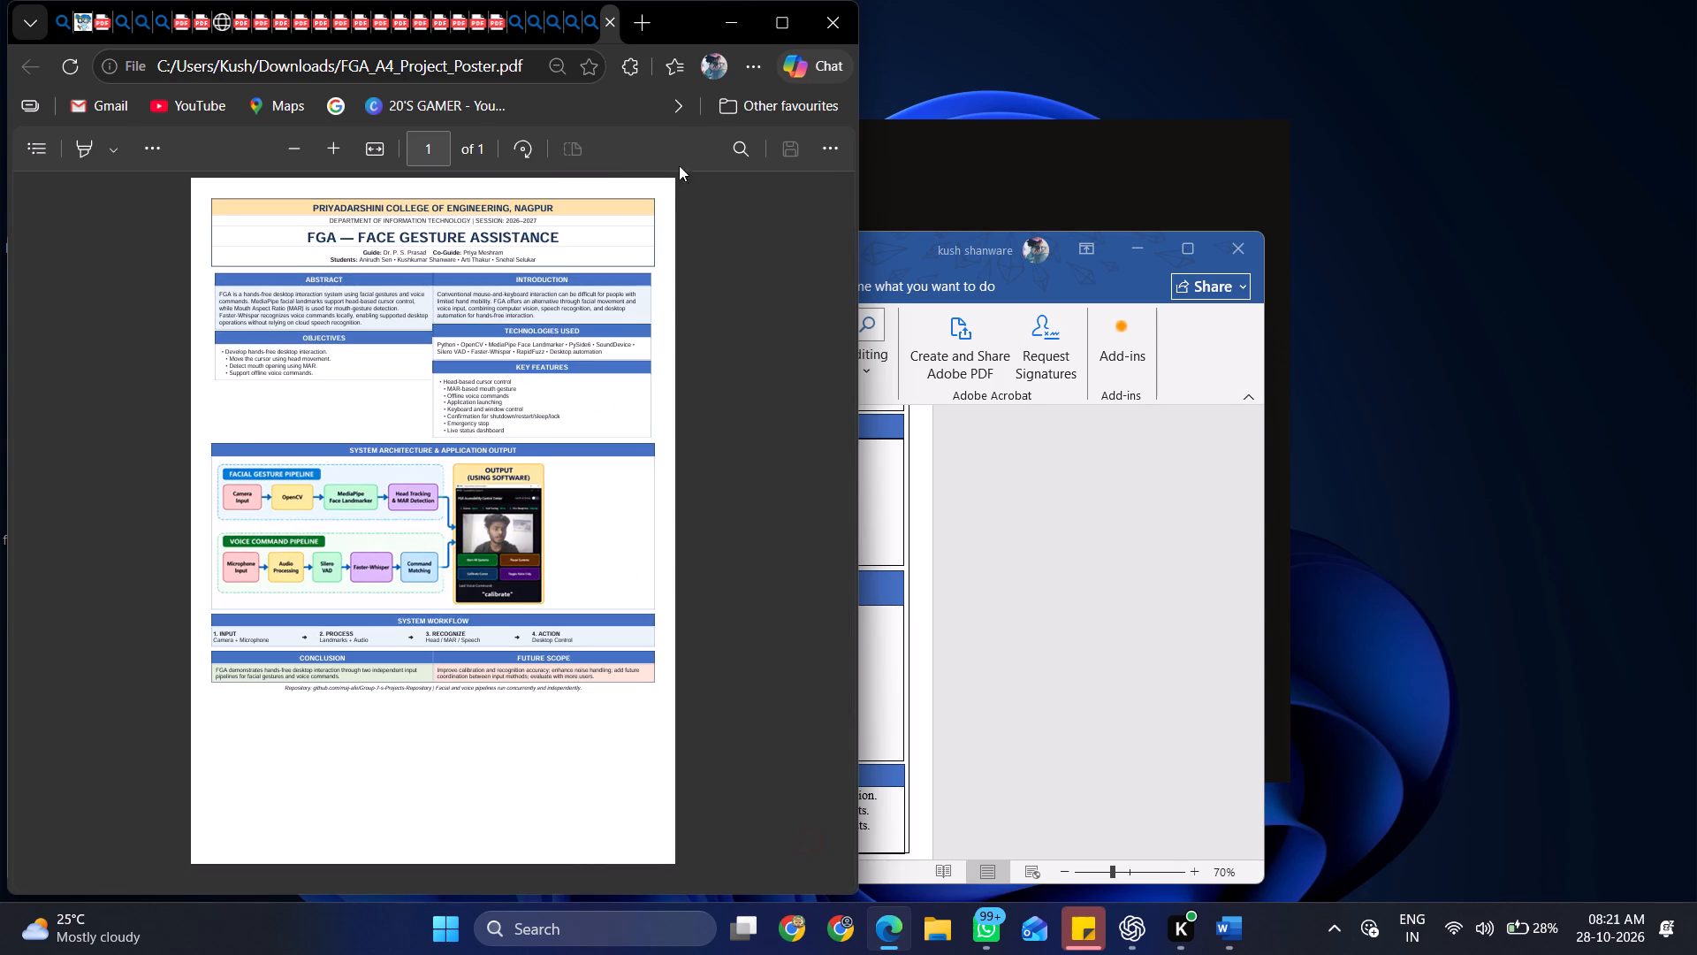
drag(692, 25, 926, 152)
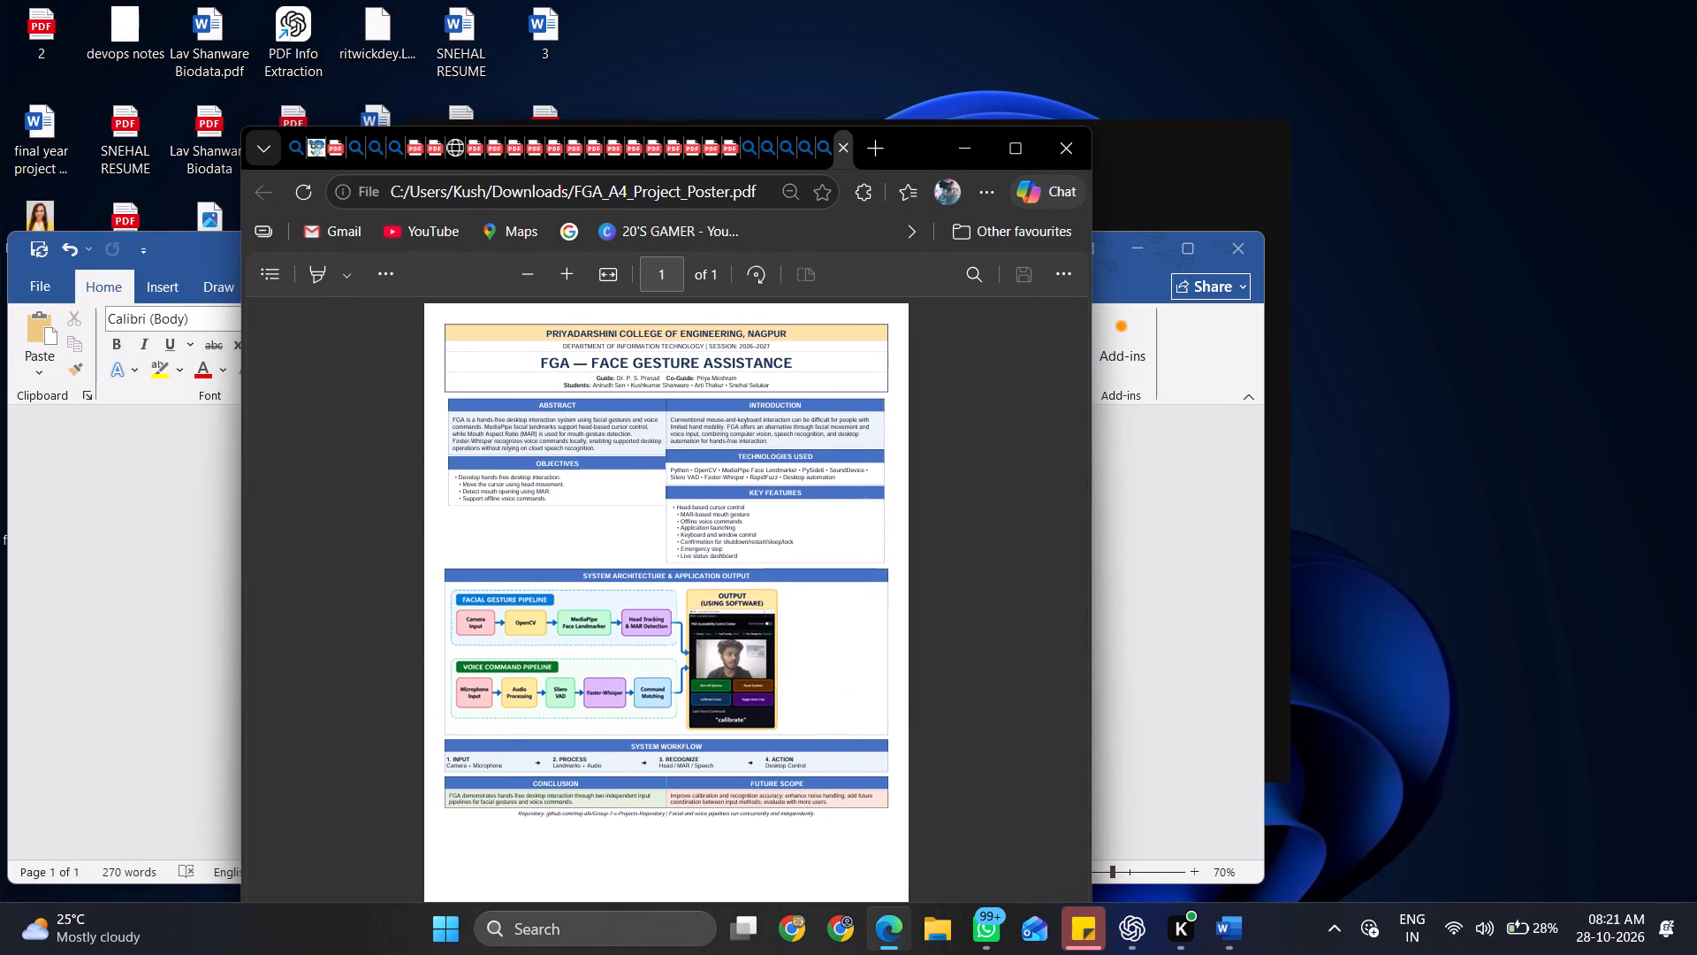
click(1002, 157)
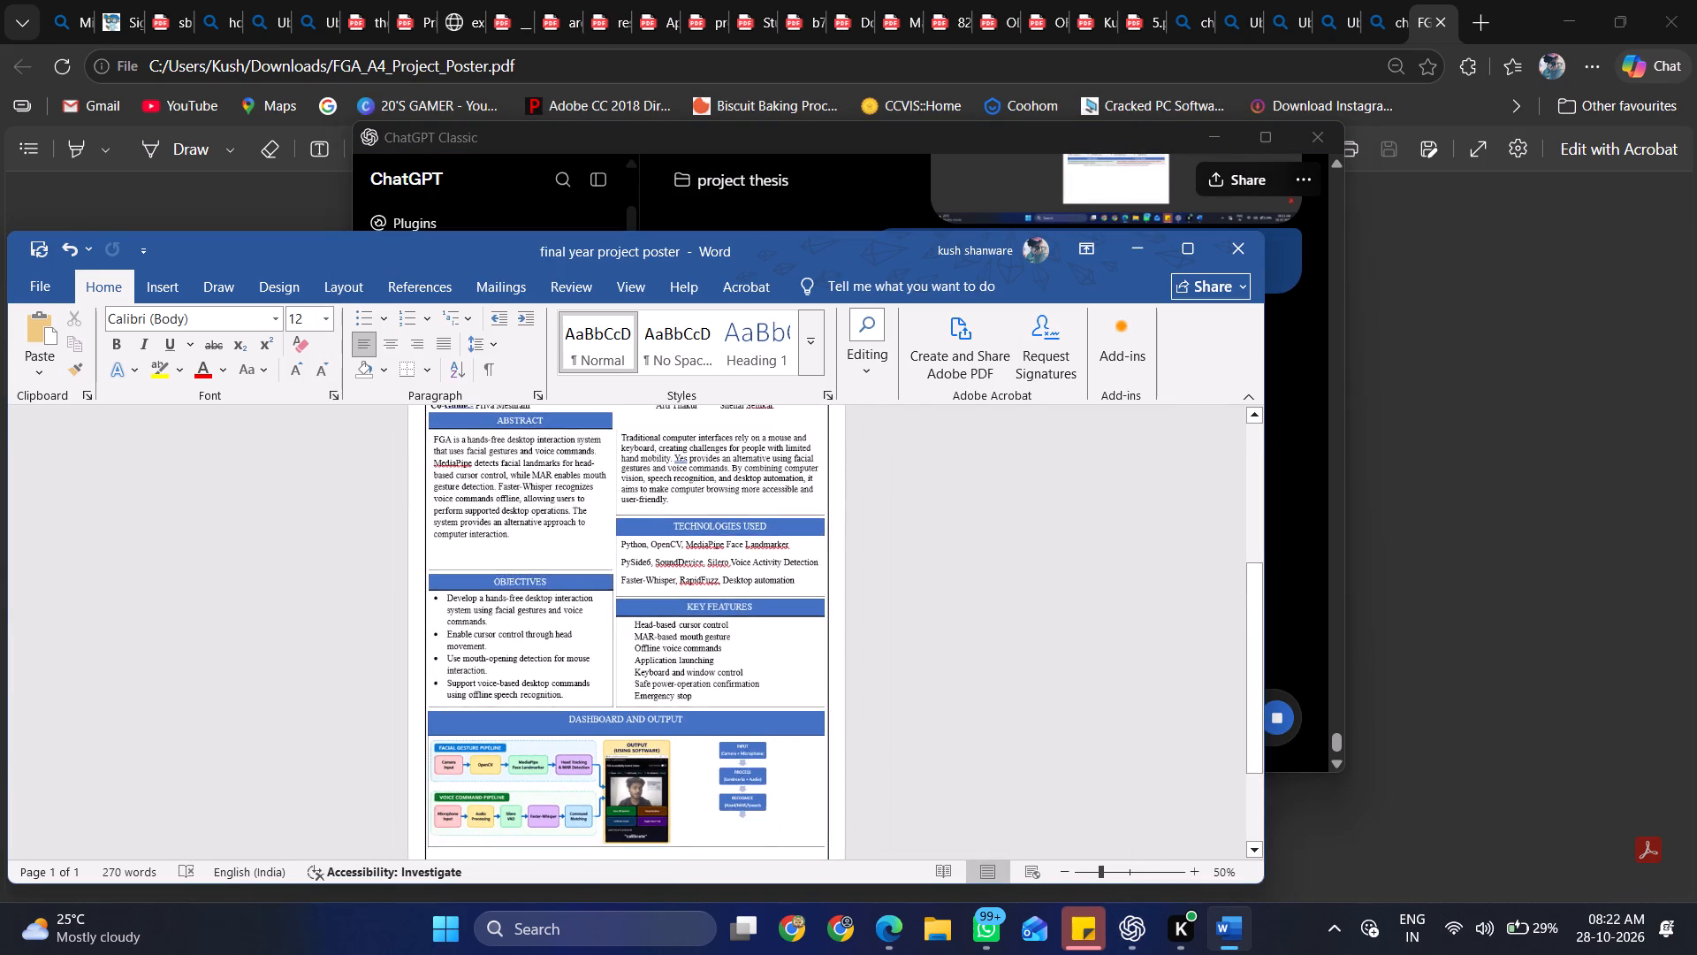
scroll(559, 537, up, 2)
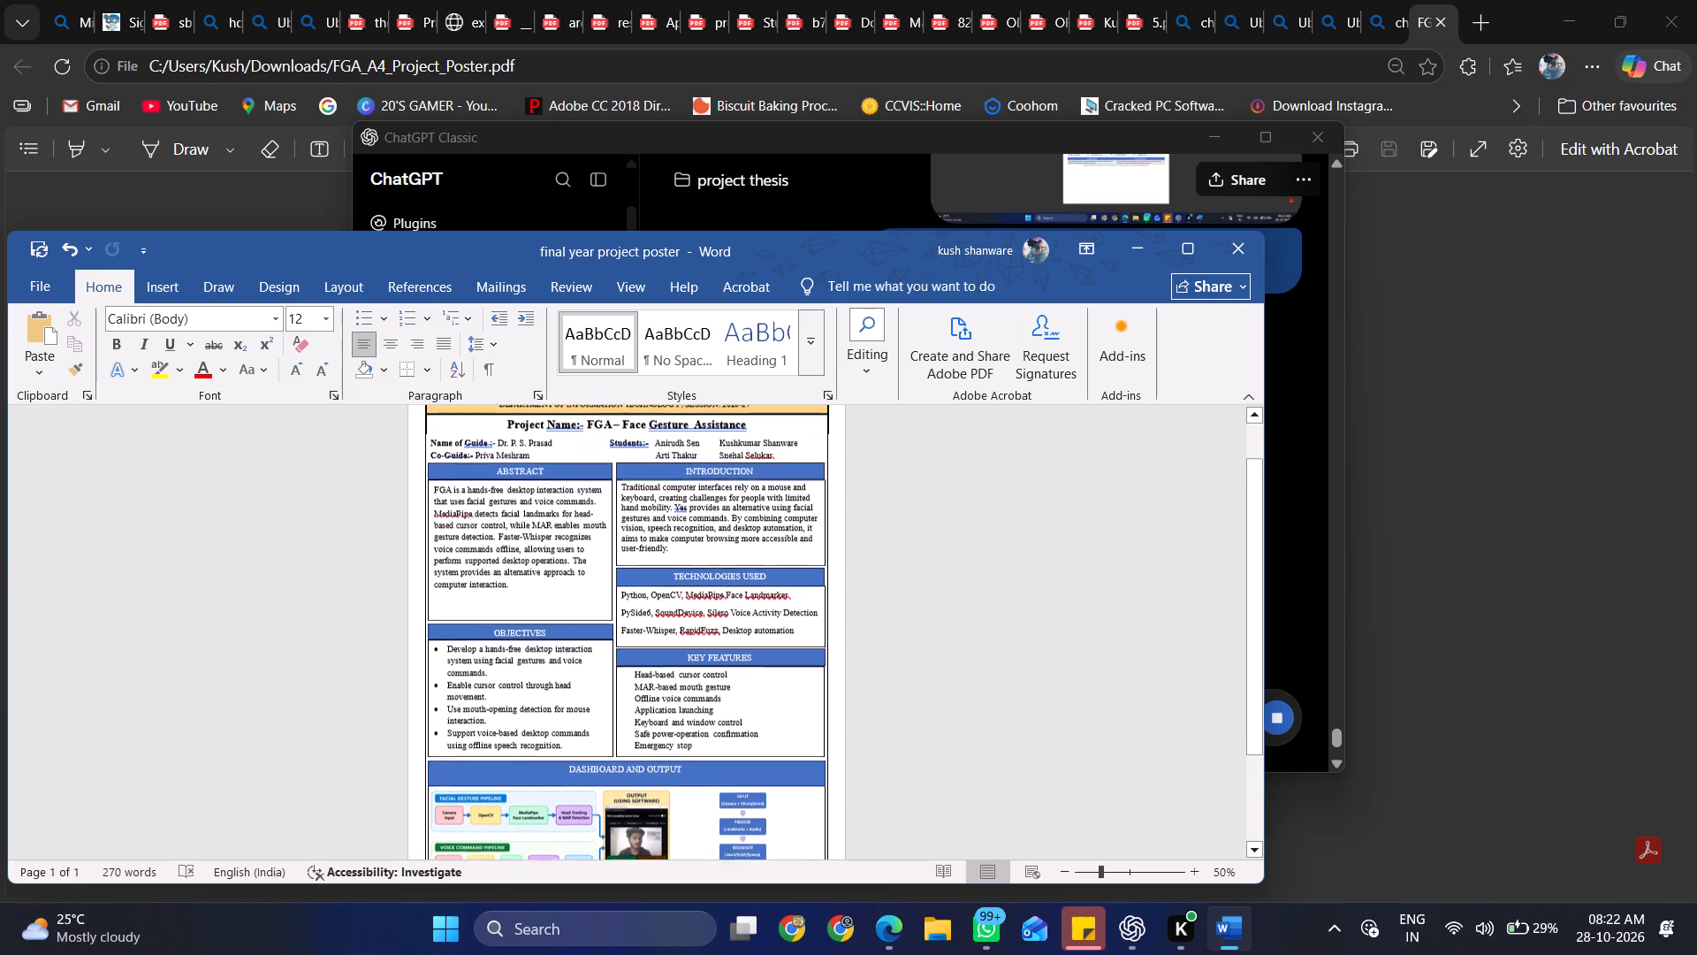
scroll(549, 574, up, 2)
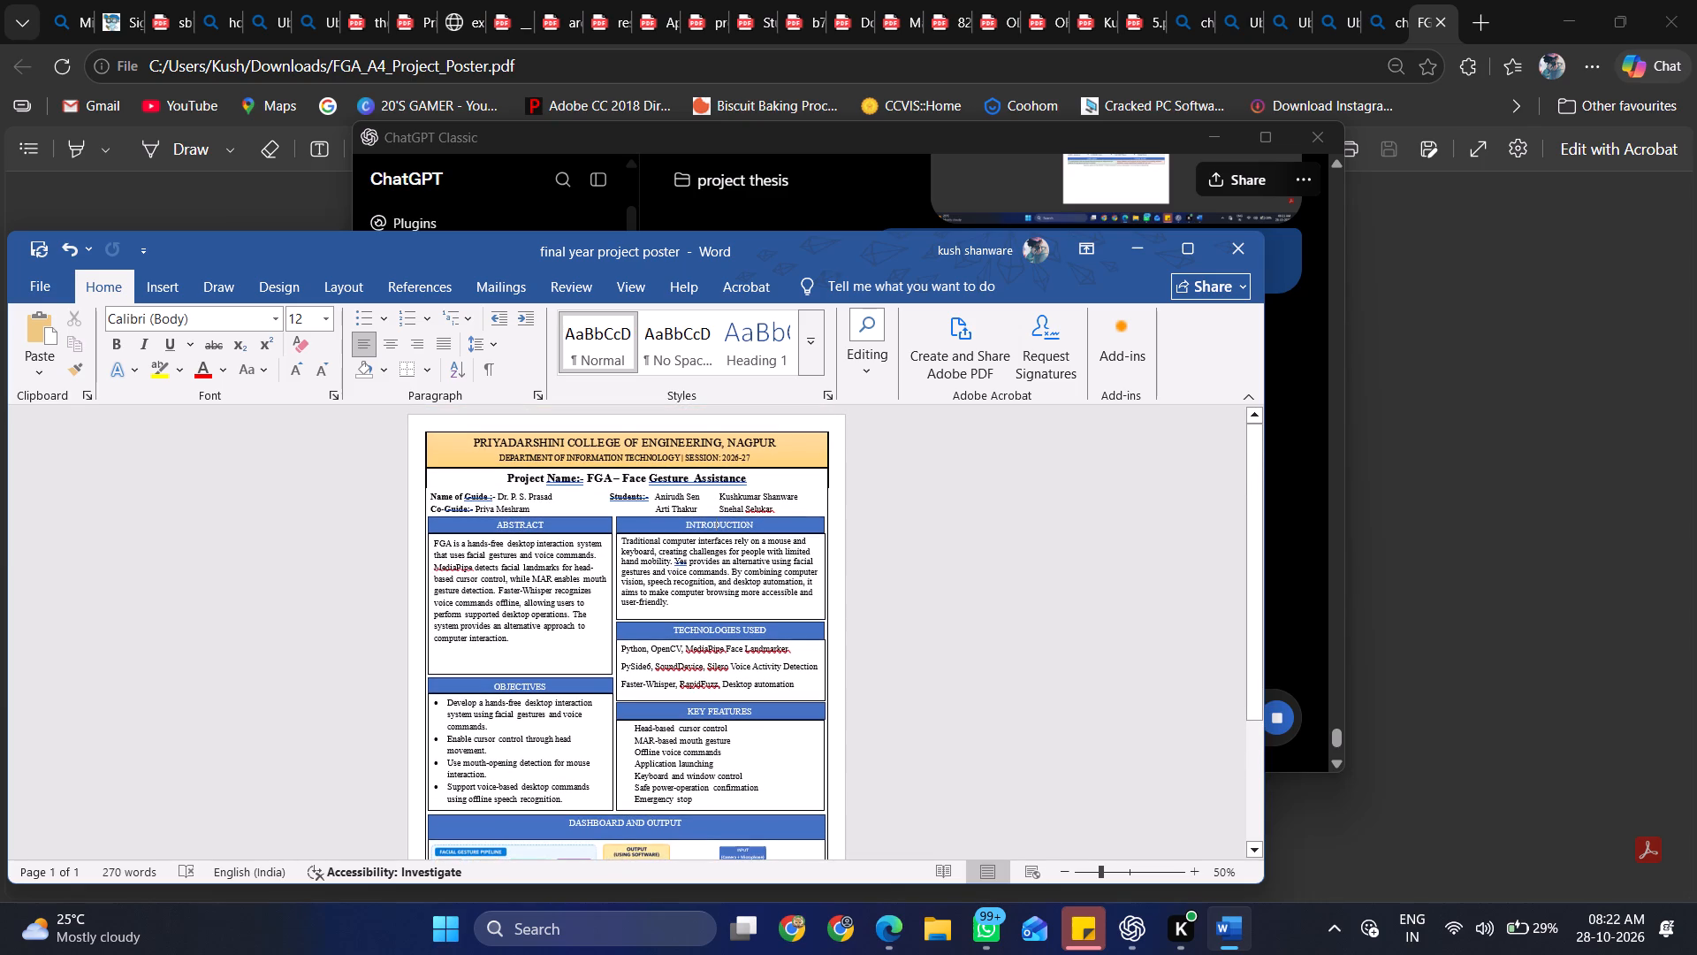
click(788, 919)
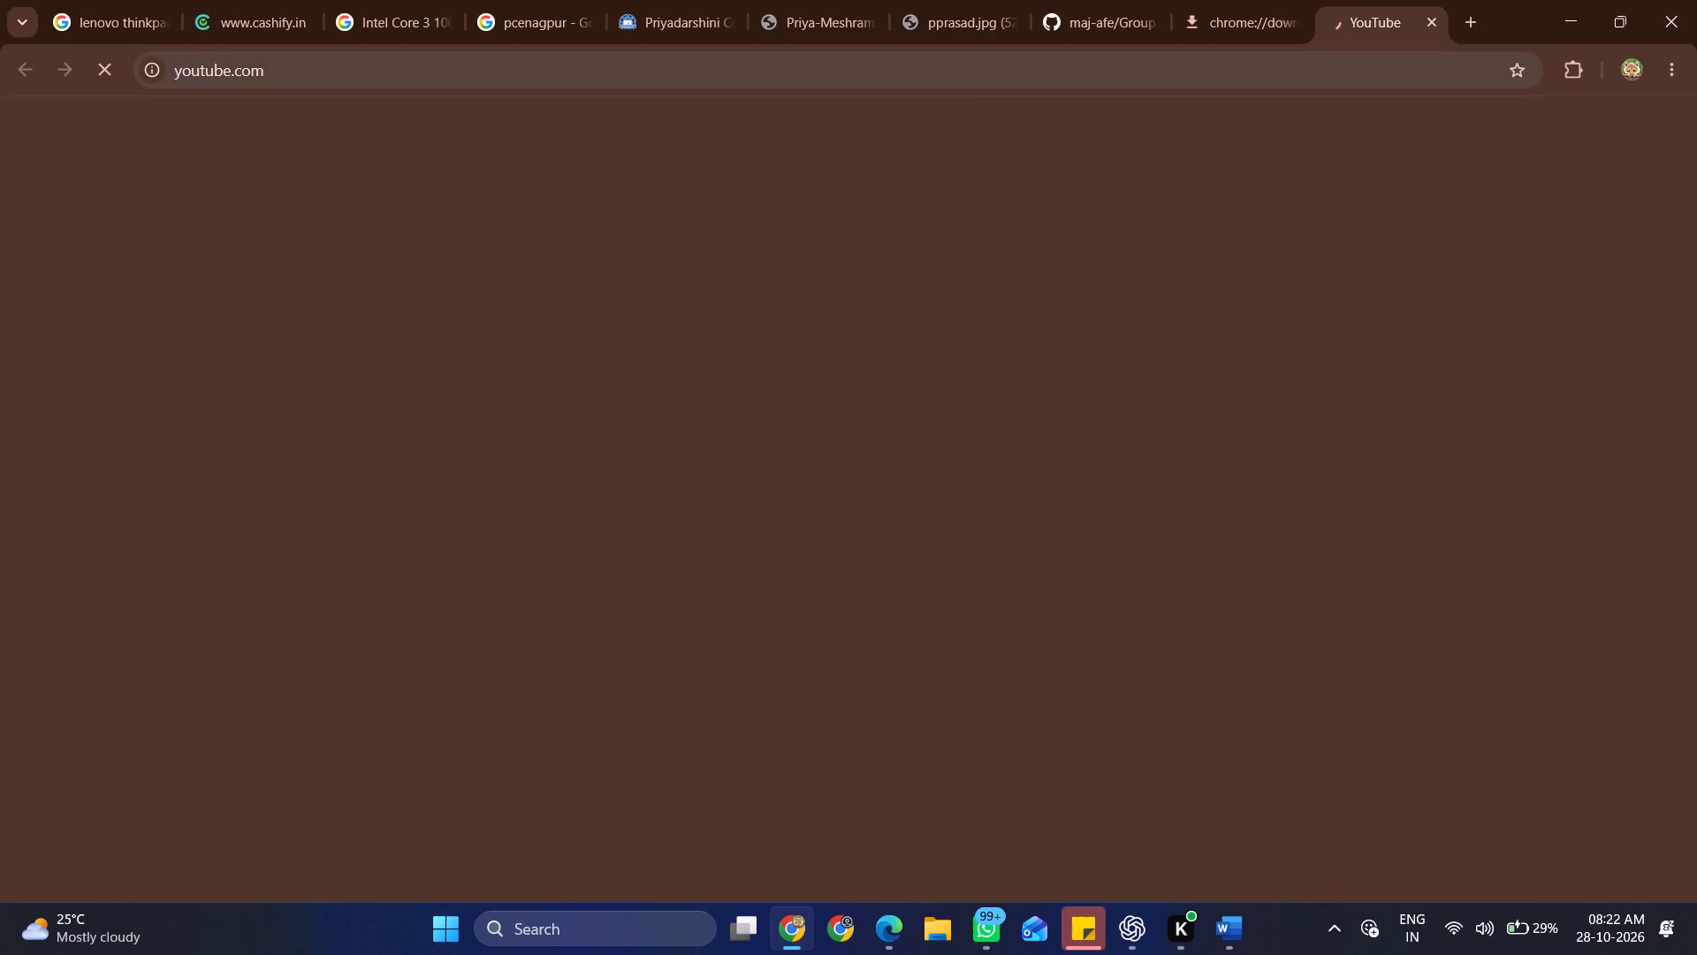
click(936, 81)
text(pce logo)
key(Return)
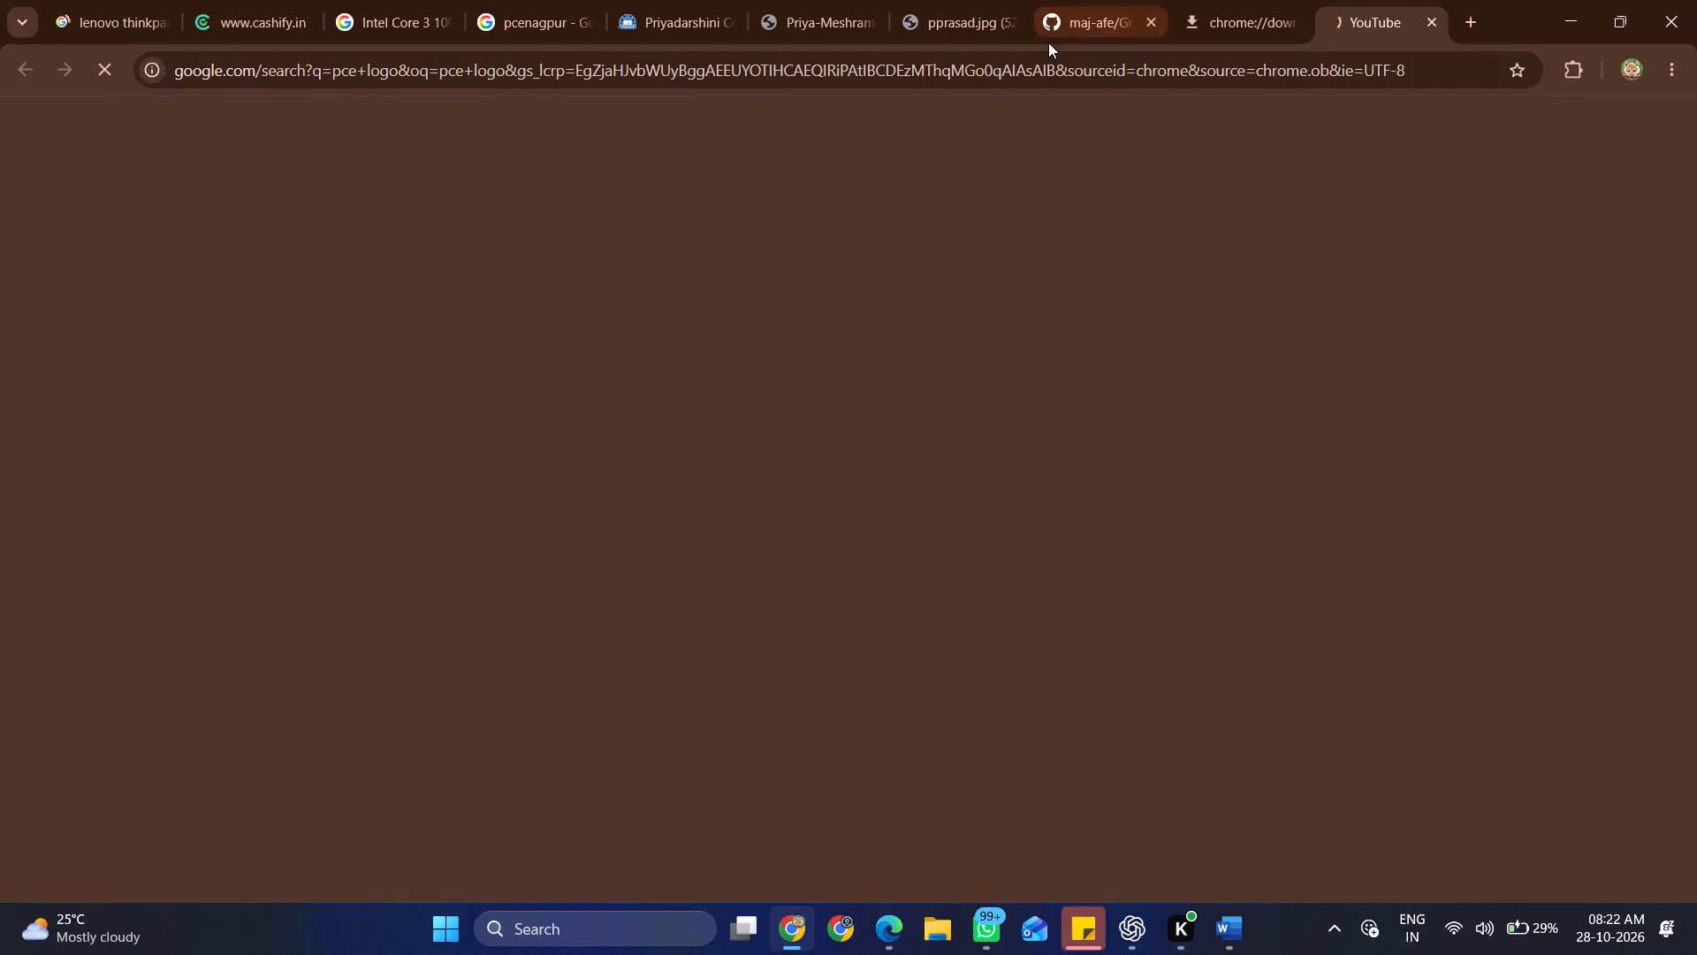
Switch back to the Word poster, maximize its window, and look at the college header area.
key(alt+Tab)
click(1194, 249)
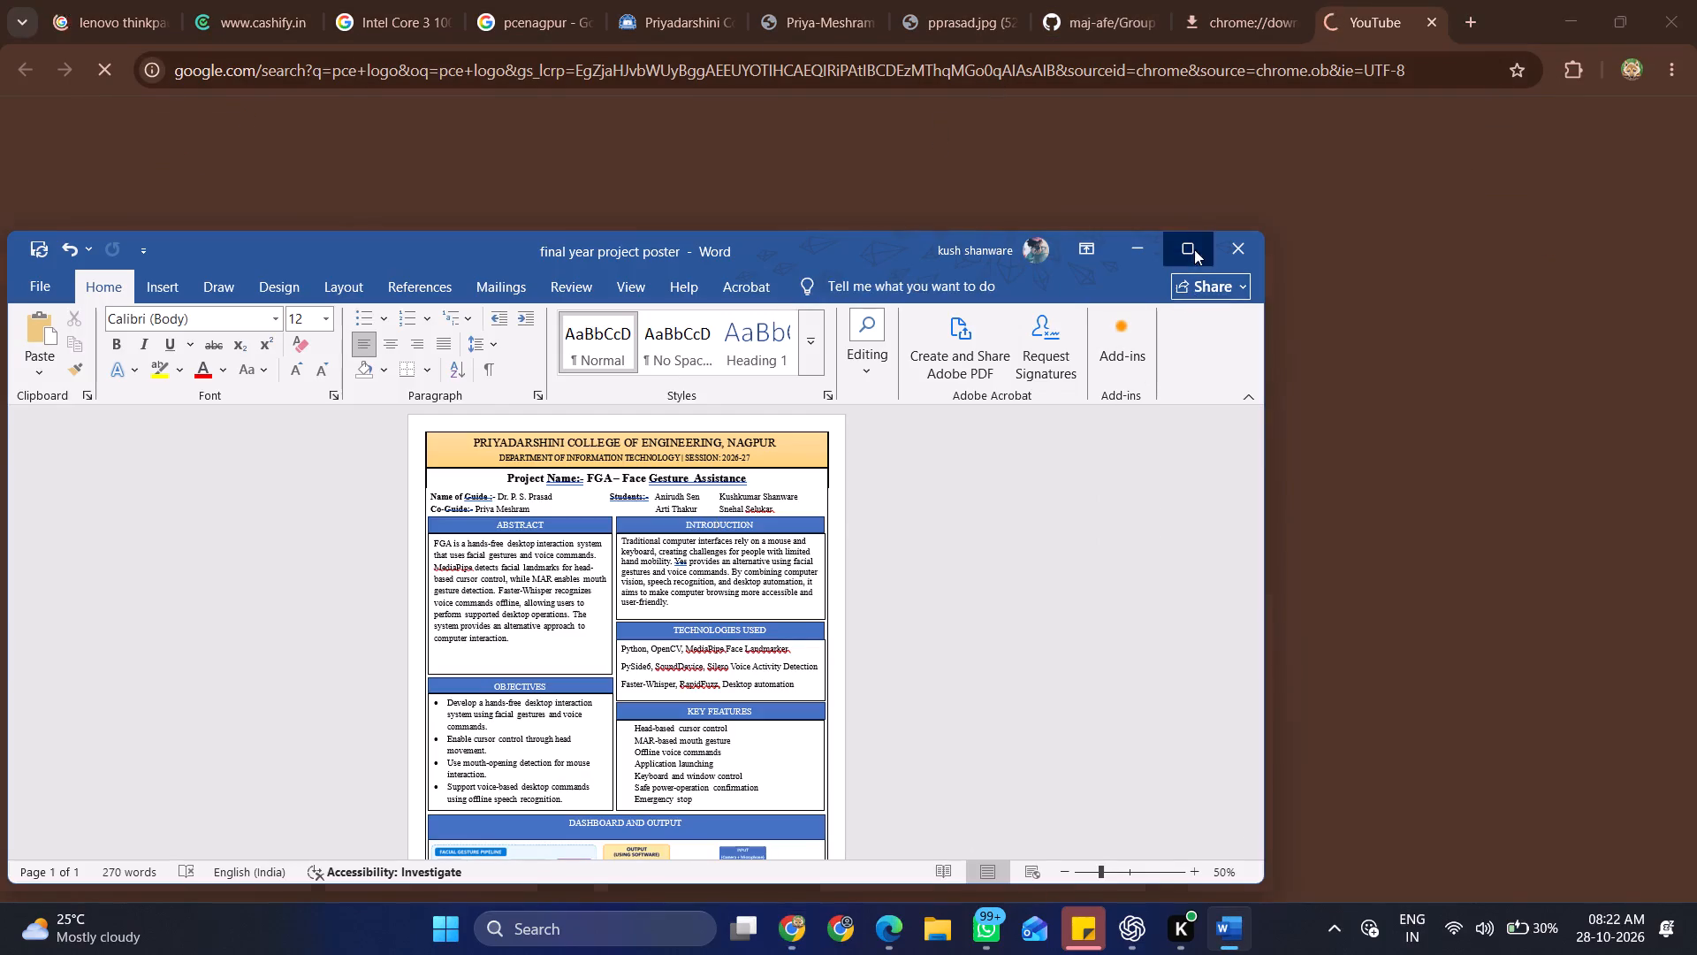
ctrl+scroll(1102, 308, up, 2)
scroll(1162, 294, up, 2)
Return to Chrome and show the image results for the "pce logo" search.
key(alt+Tab)
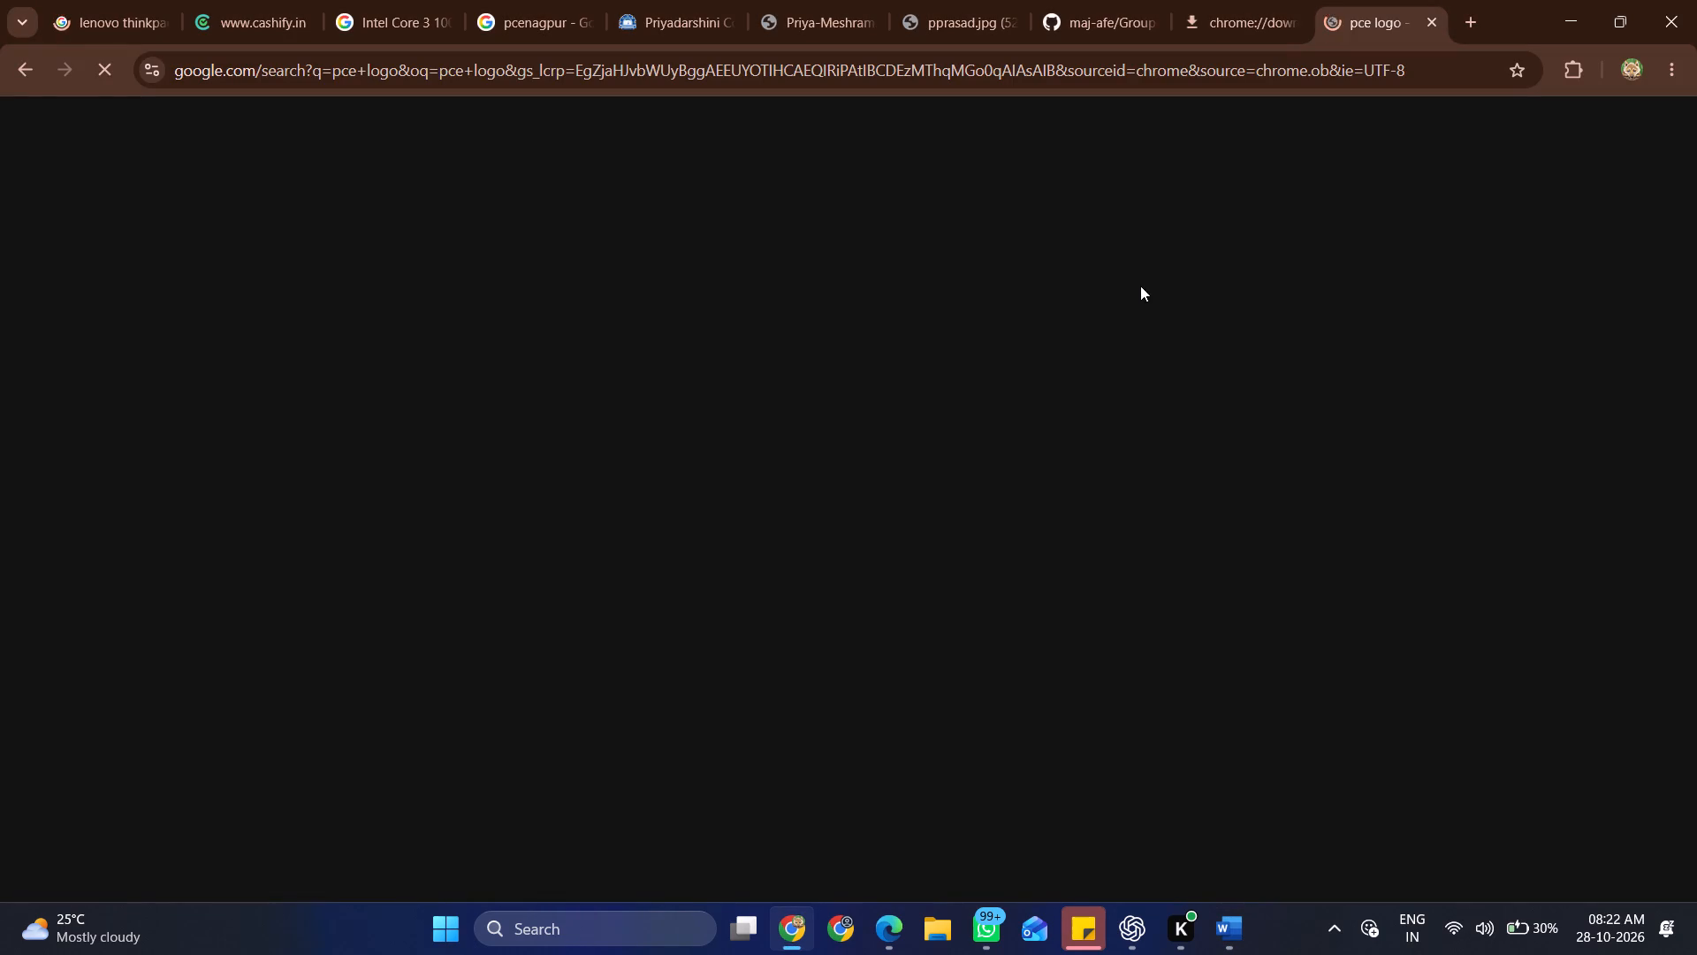
click(1042, 386)
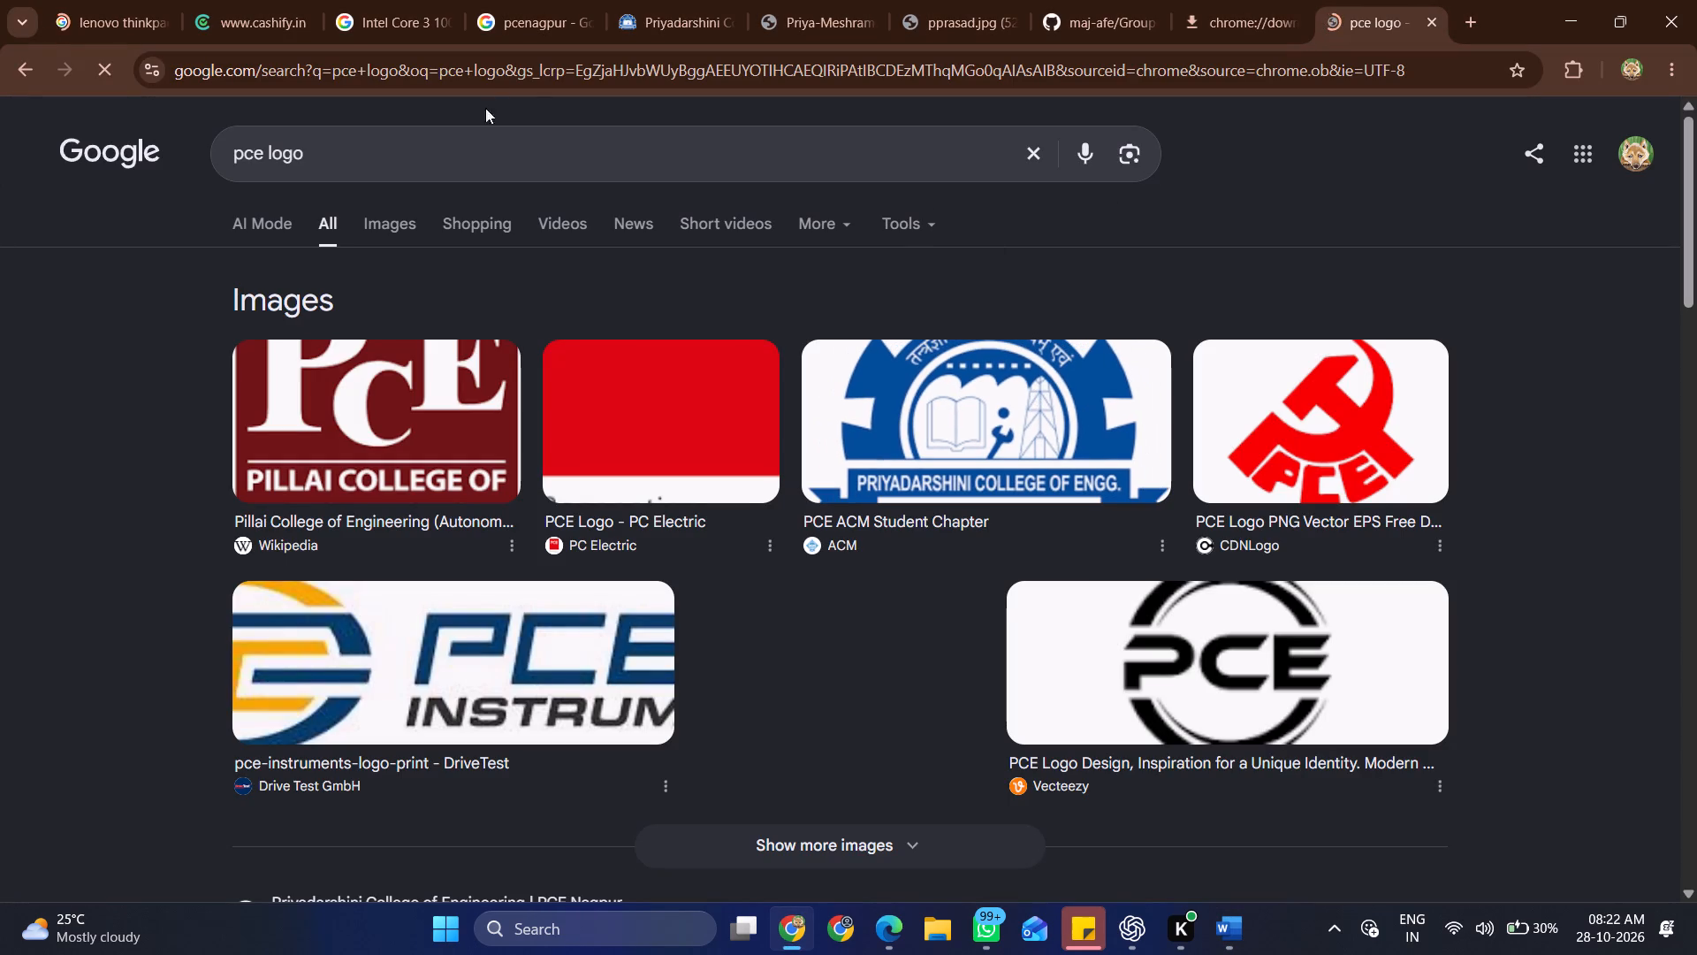
click(389, 215)
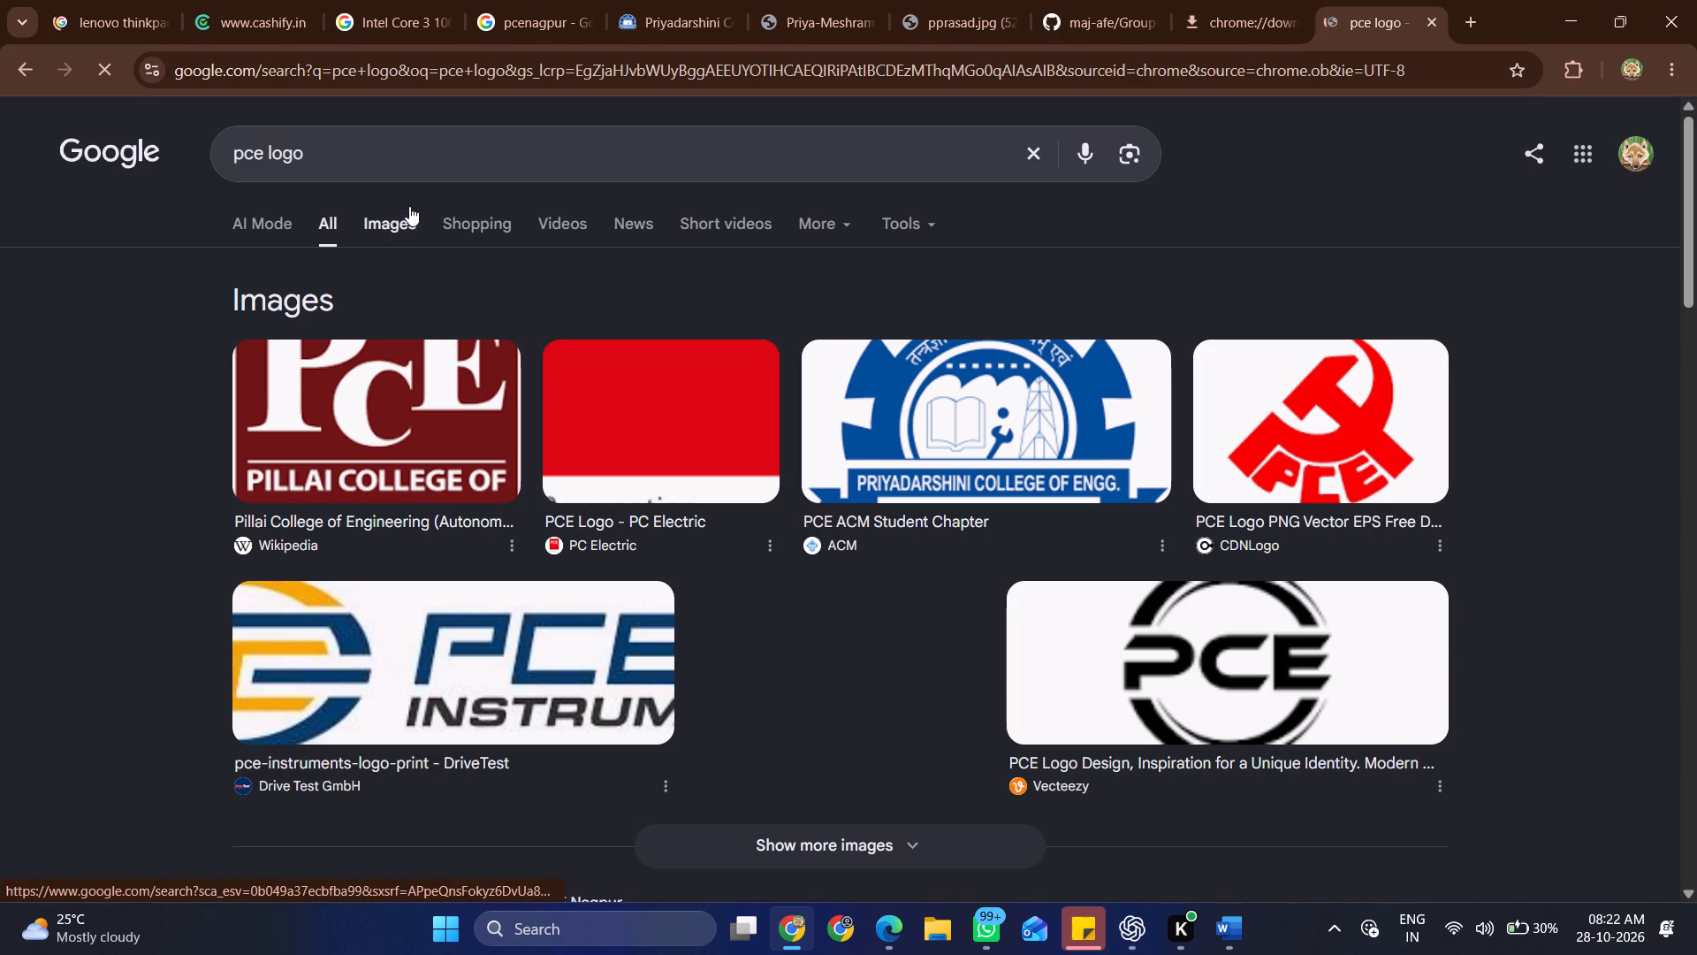
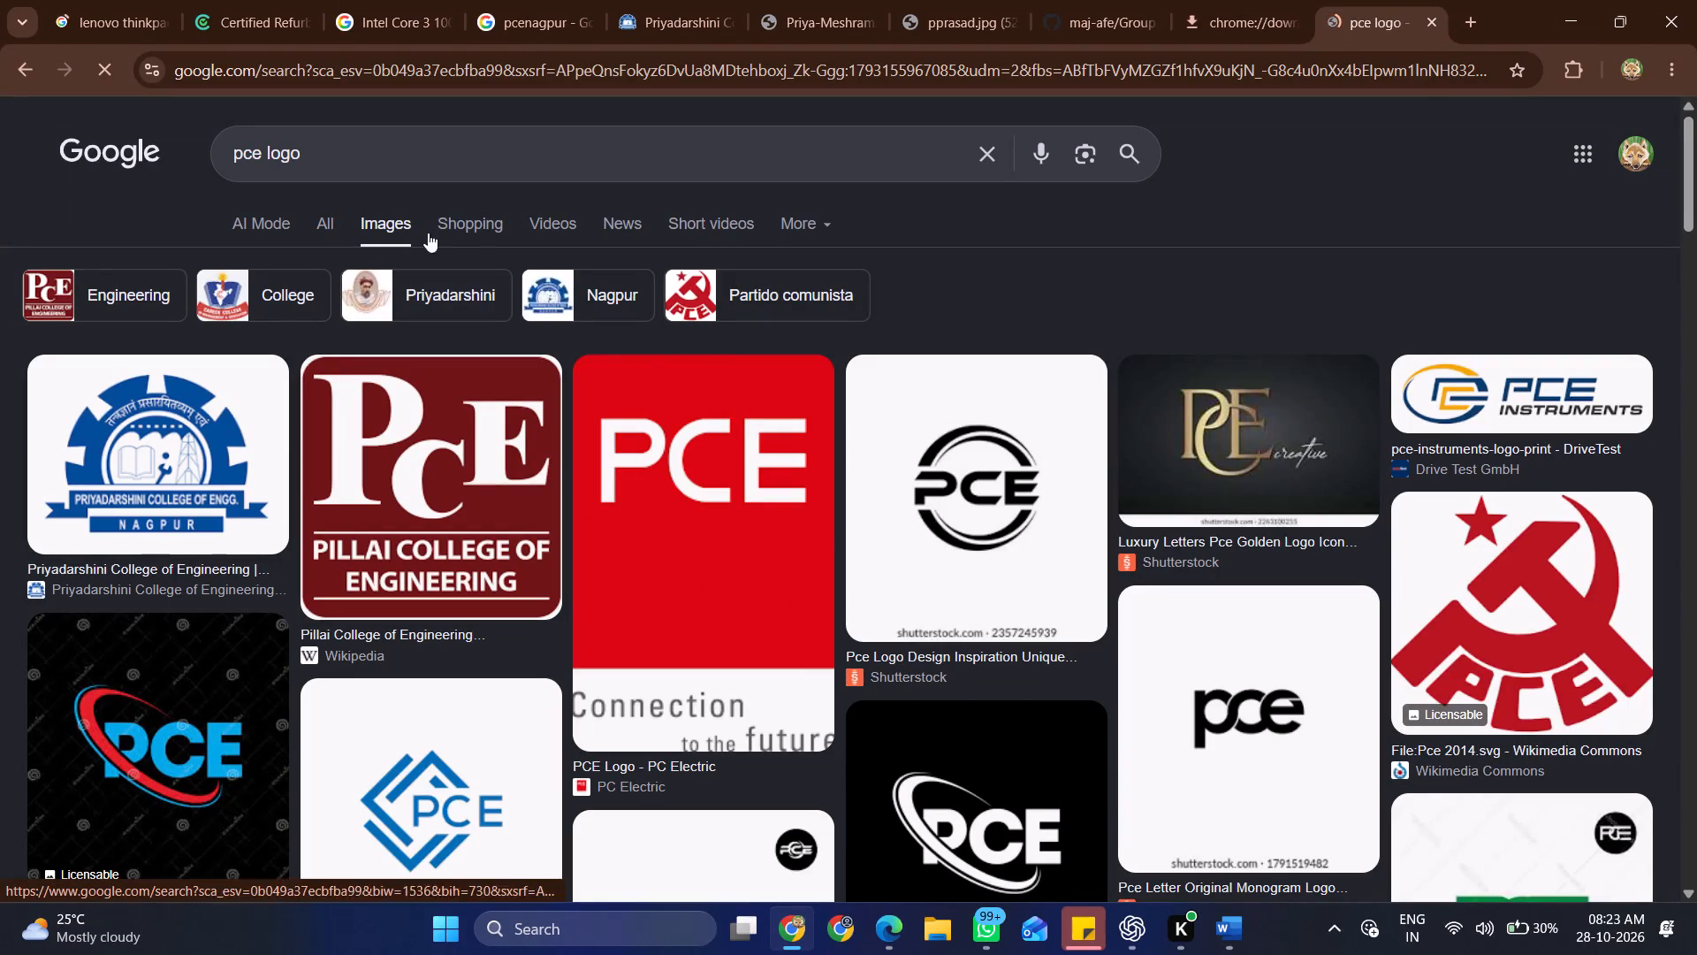
Open the Priyadarshini College of Engineering website from its logo result in the image search.
click(355, 157)
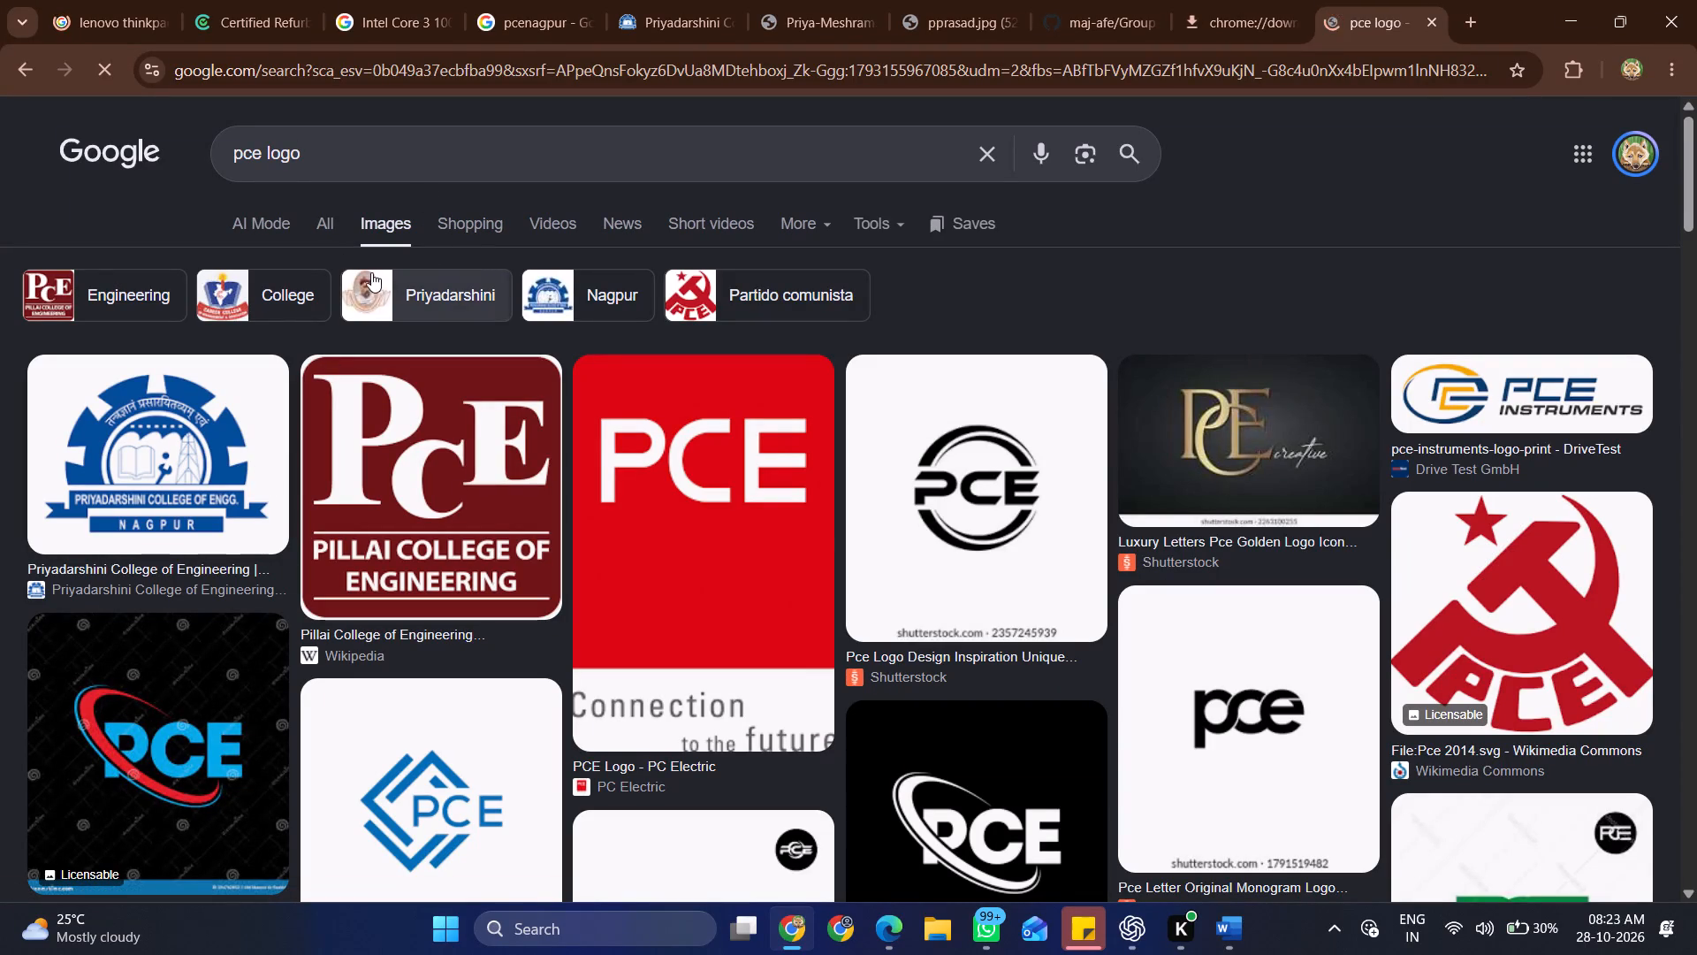
click(215, 401)
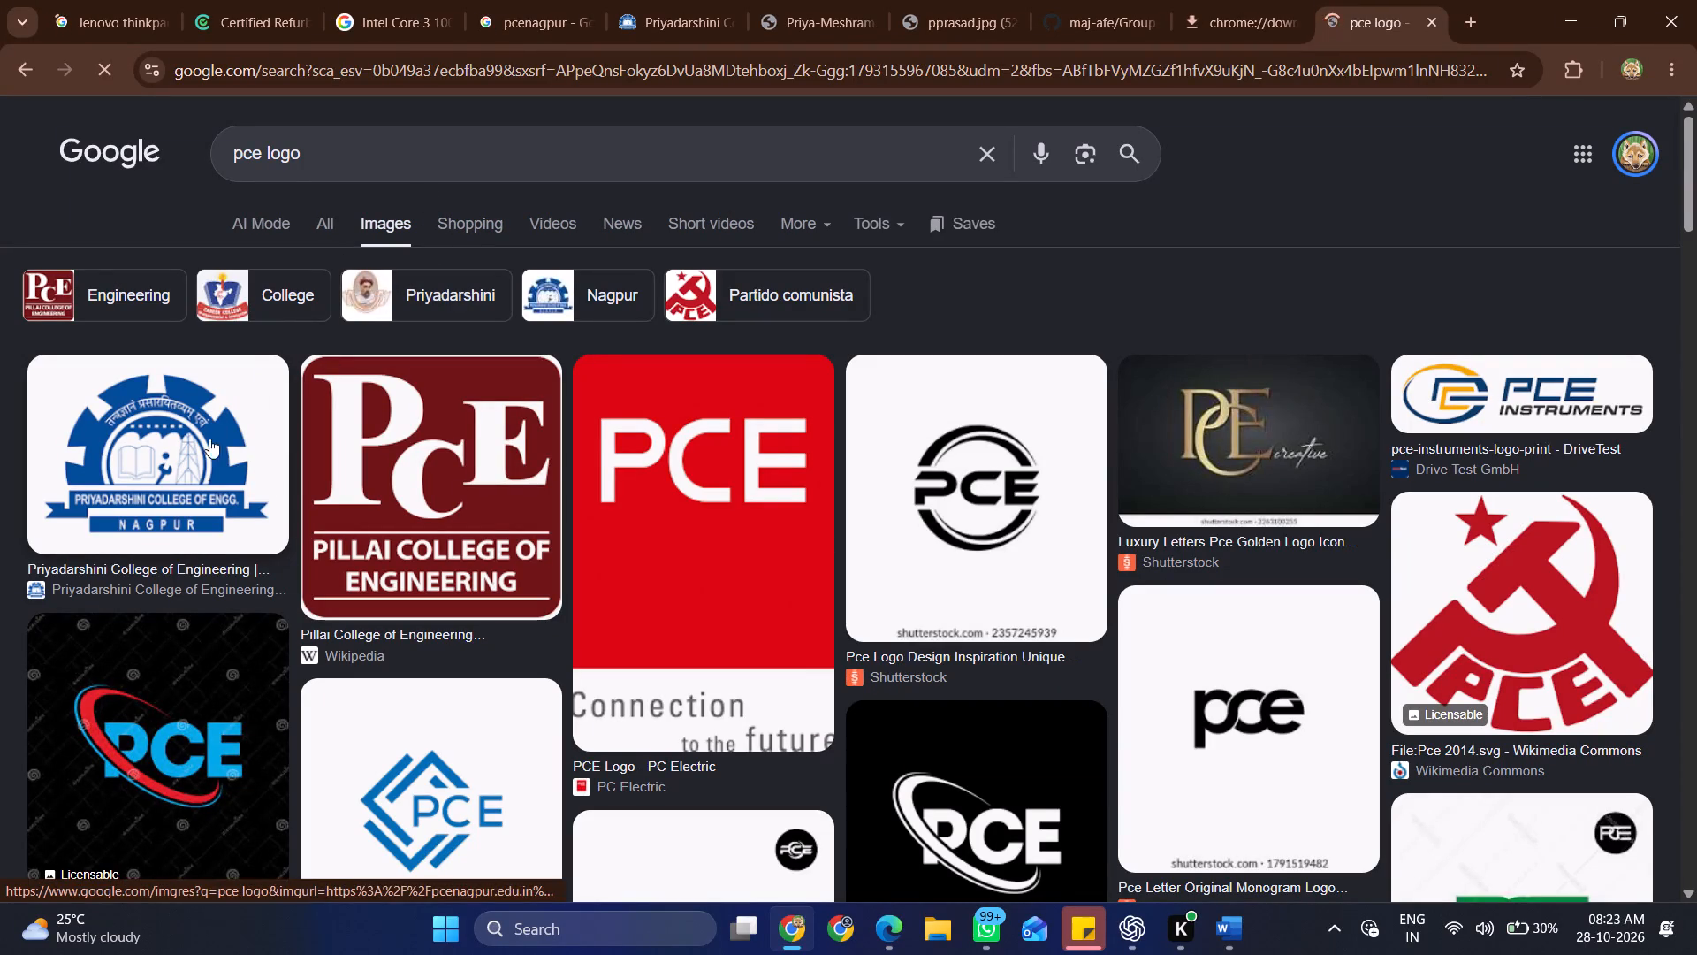
click(199, 568)
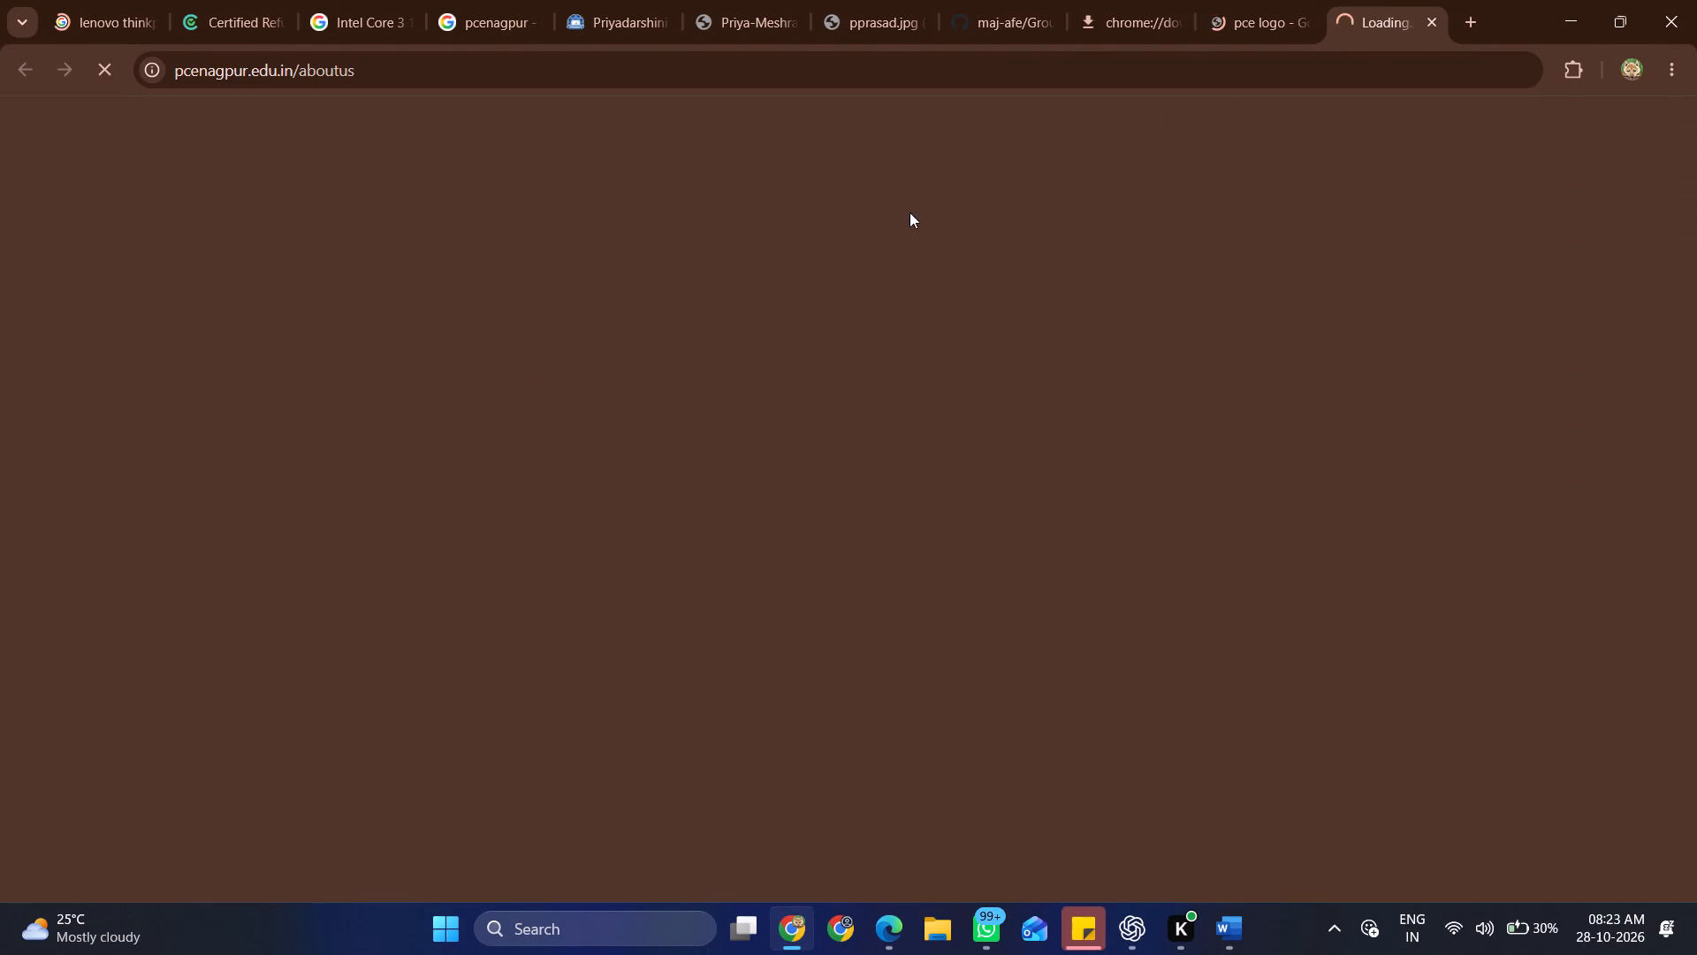
Go back to the "pce logo" image results and narrow them to the Priyadarshini suggestion.
click(1252, 24)
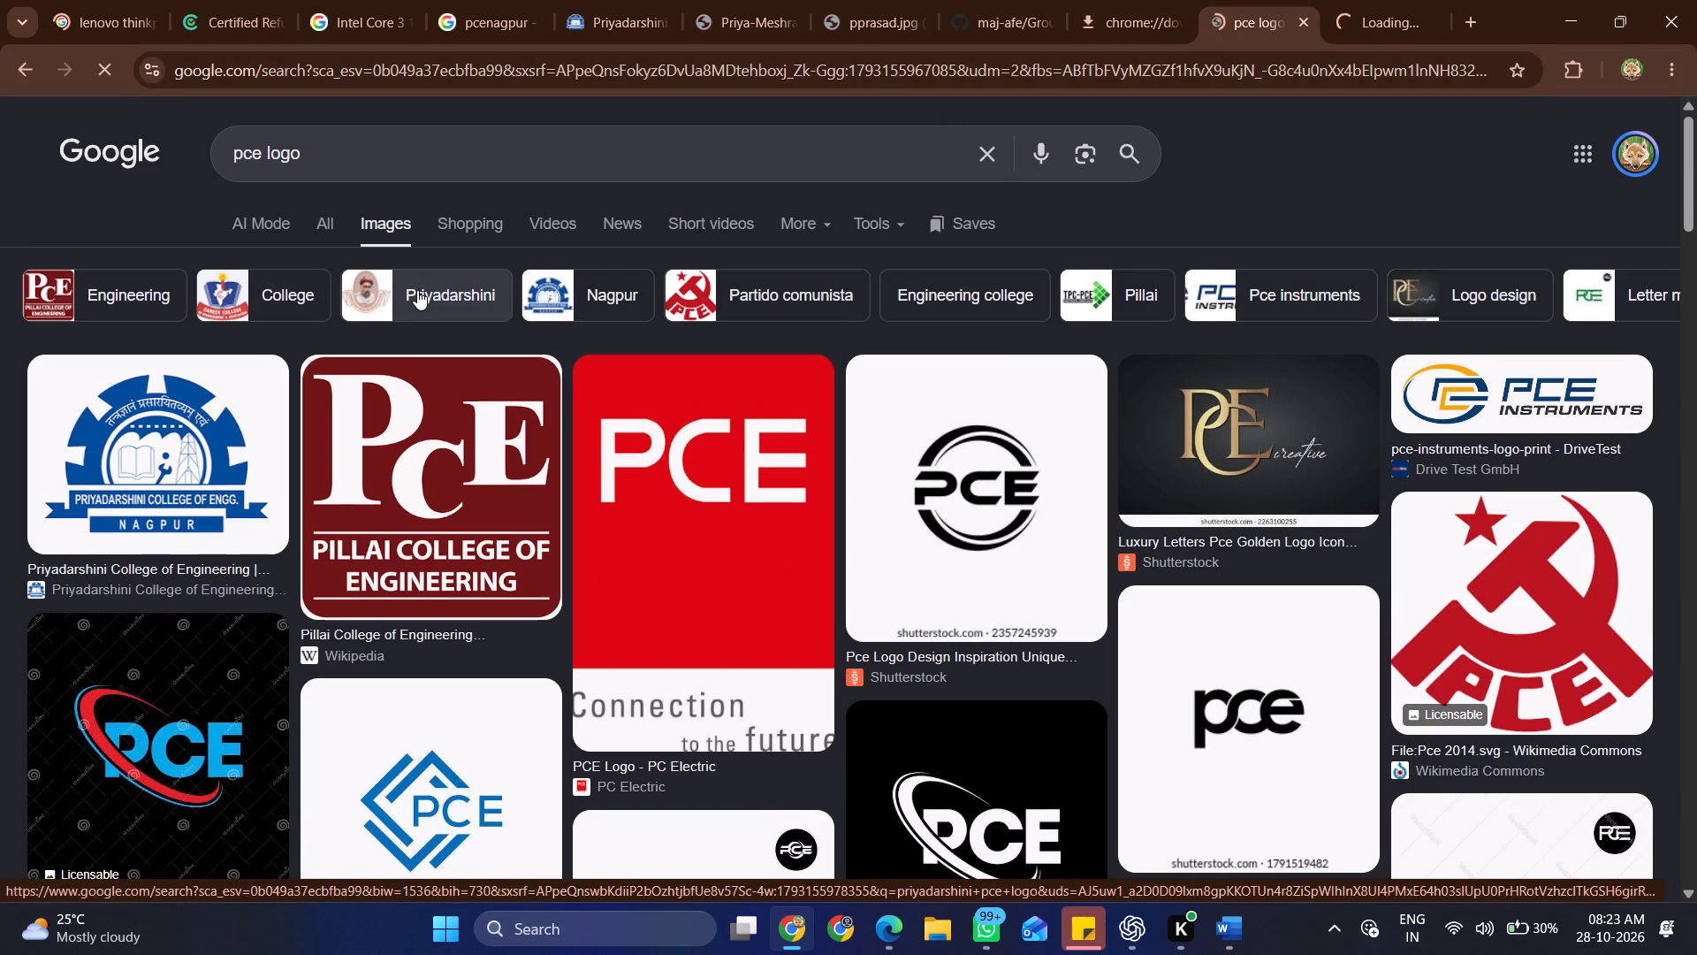
click(417, 290)
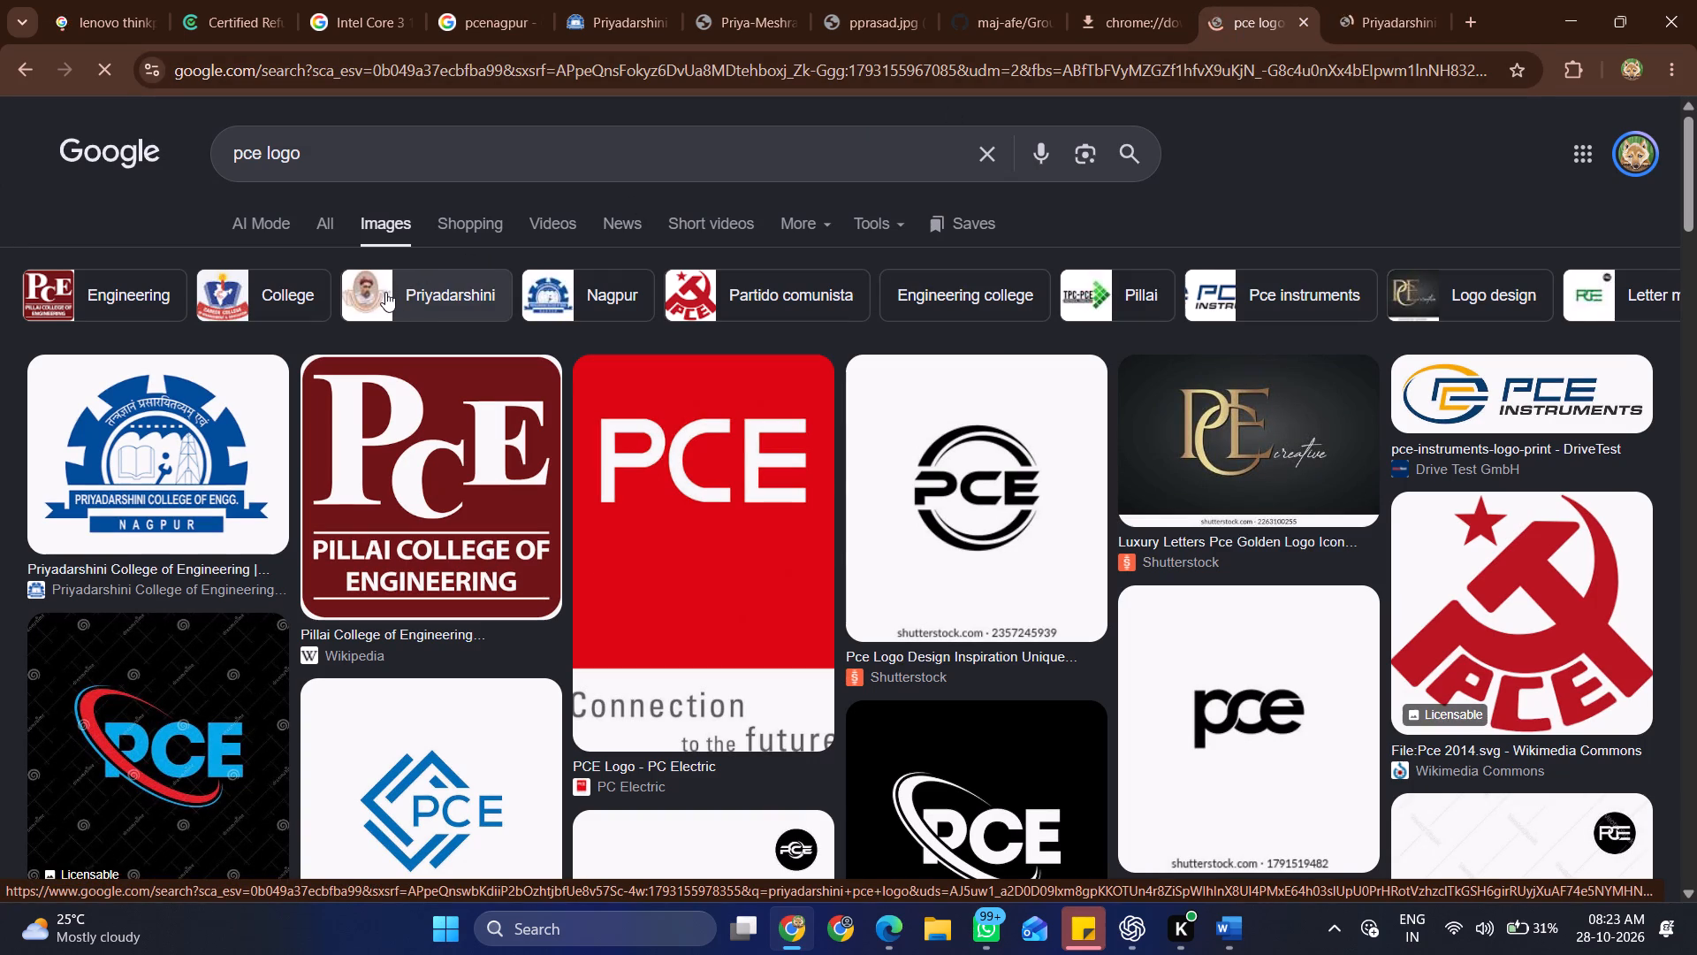
click(378, 292)
Try to bring up the image options for the college logo in the website's header, checking it against the Priyadarshini image results.
click(1377, 0)
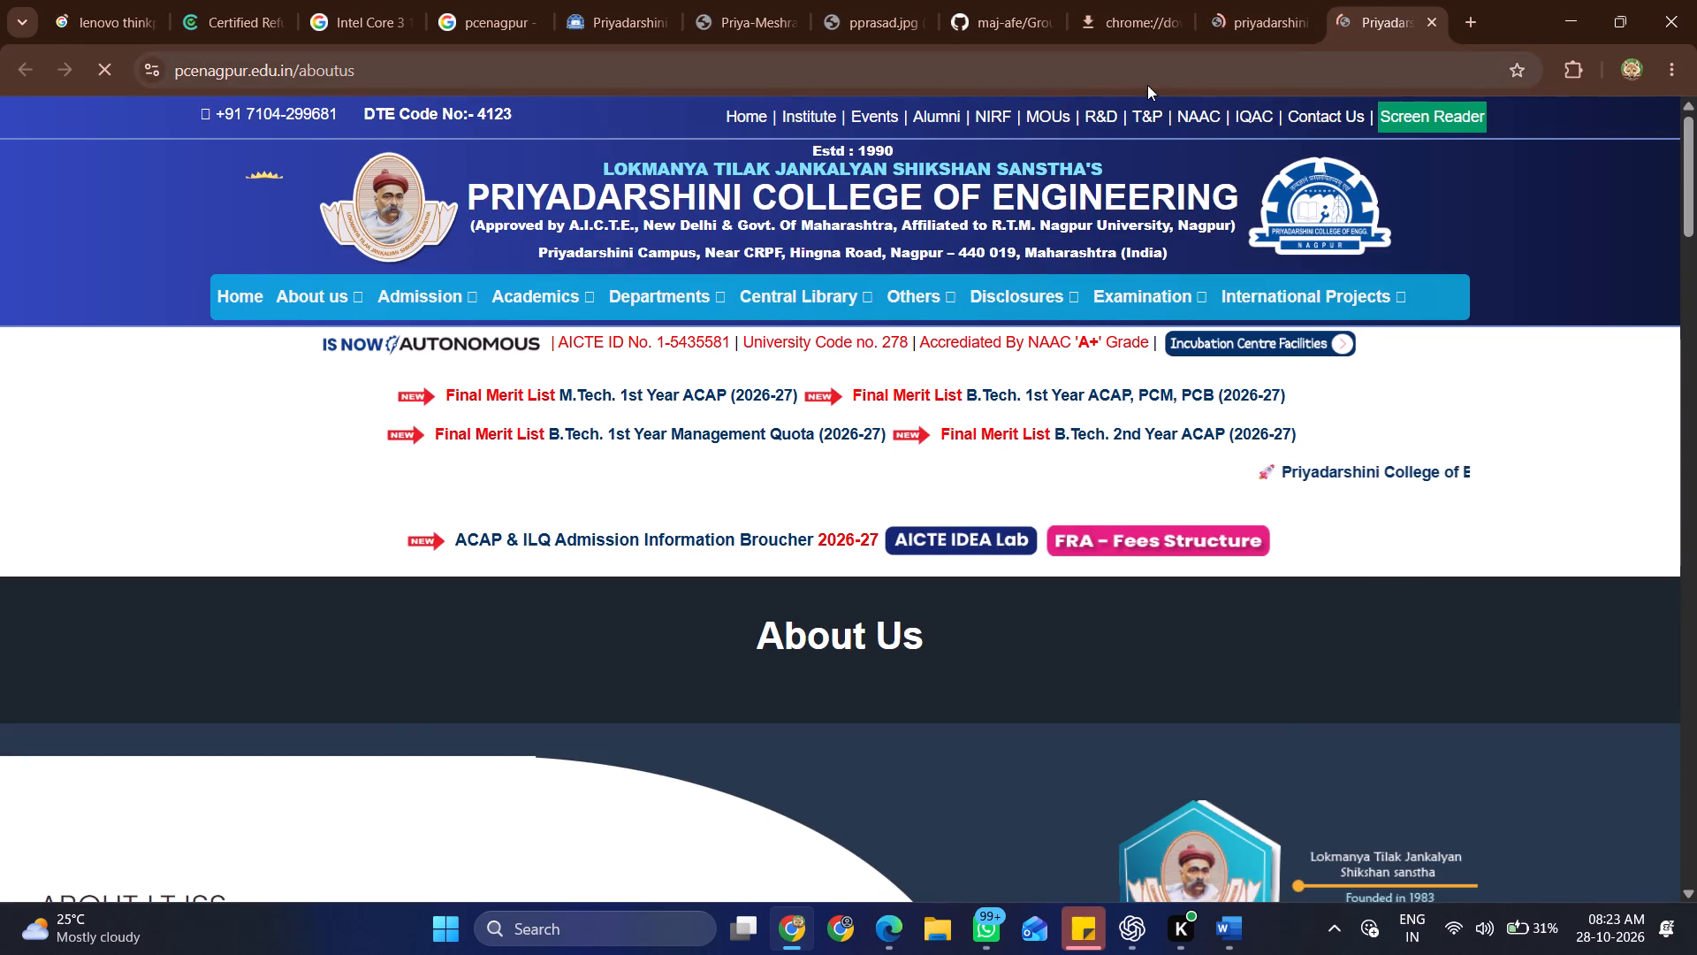
right_click(1340, 199)
right_click(1326, 205)
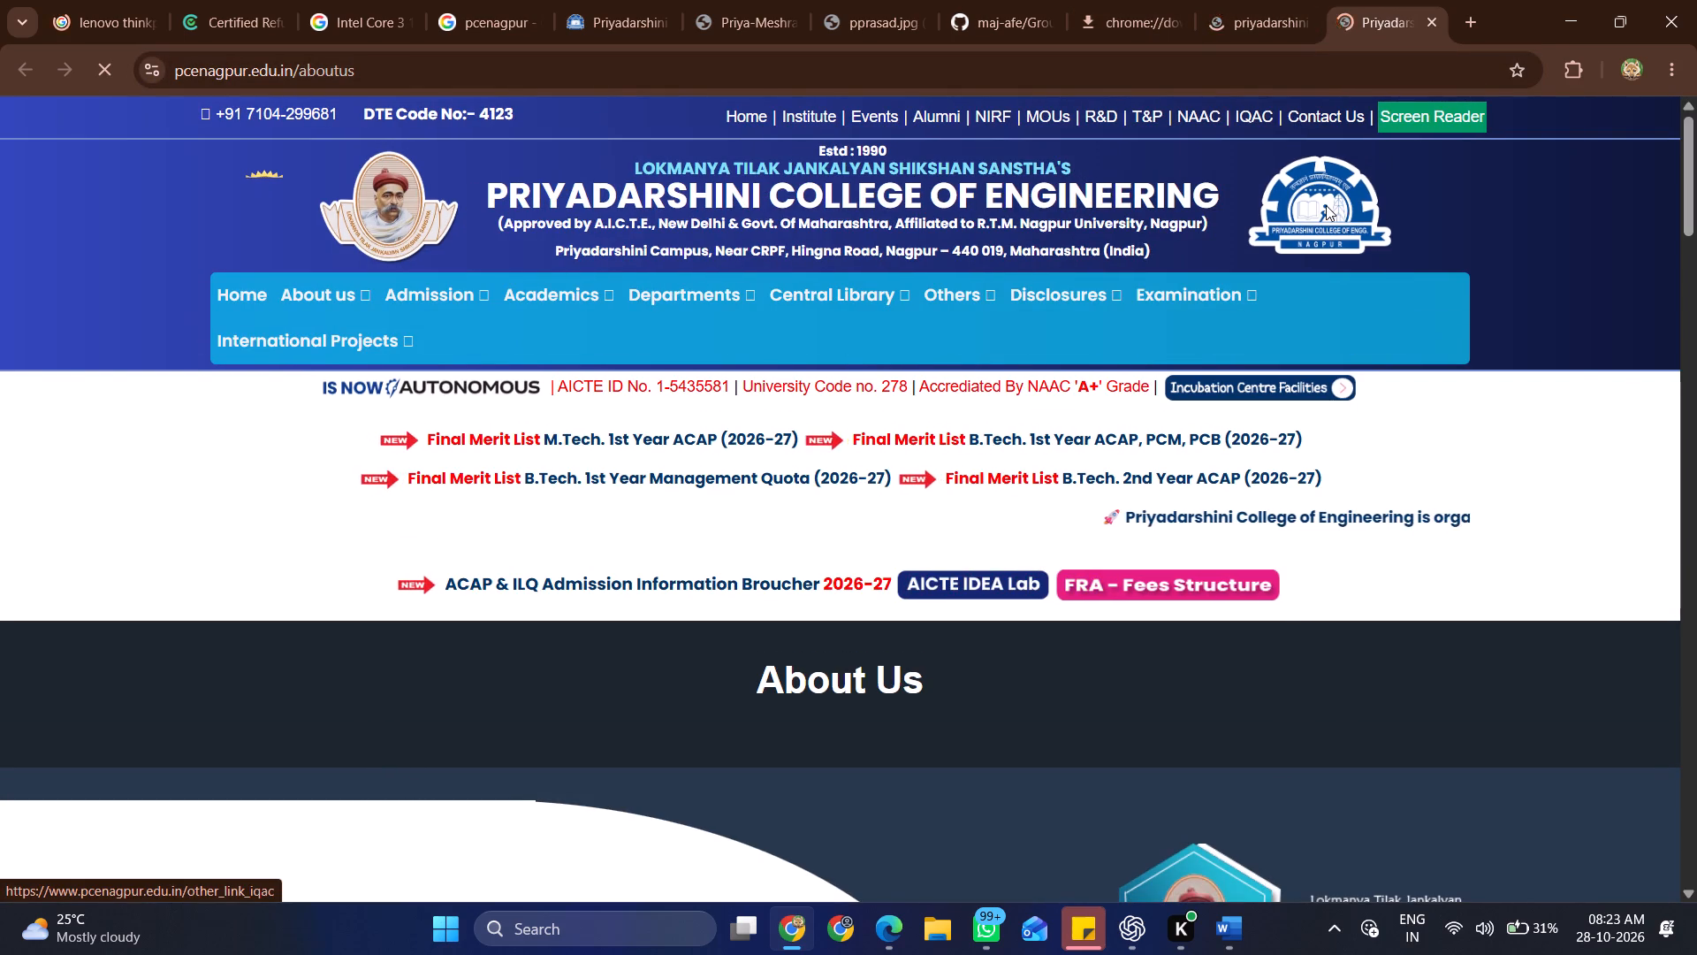
click(1259, 0)
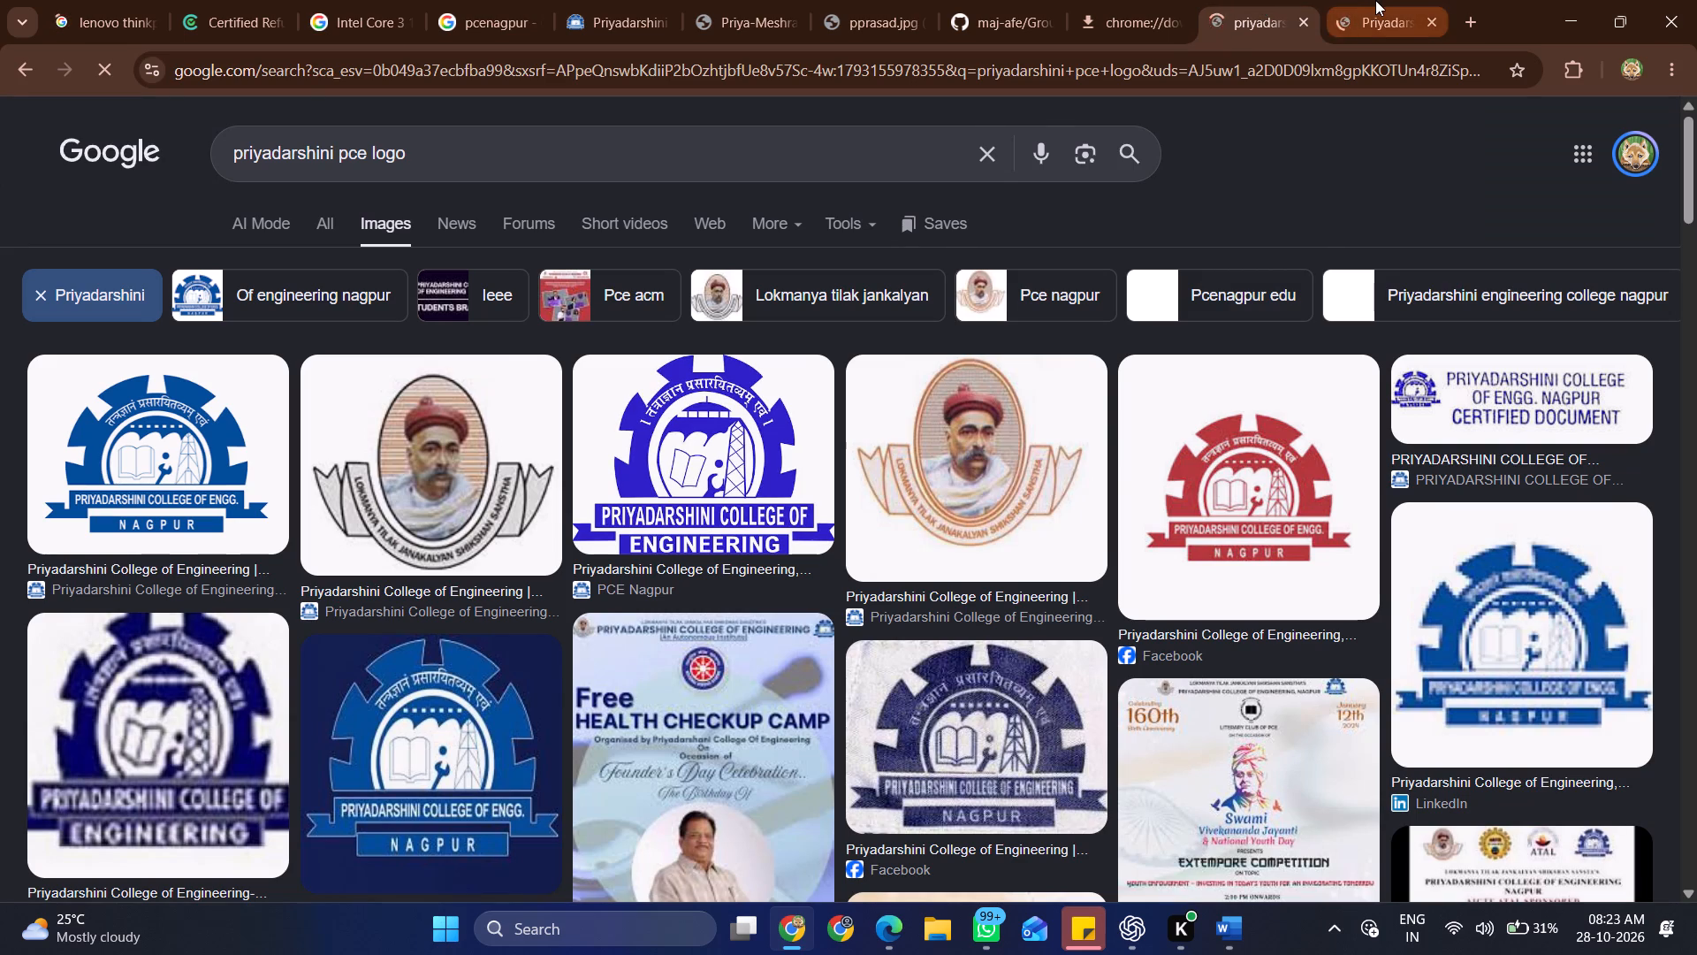
click(1375, 0)
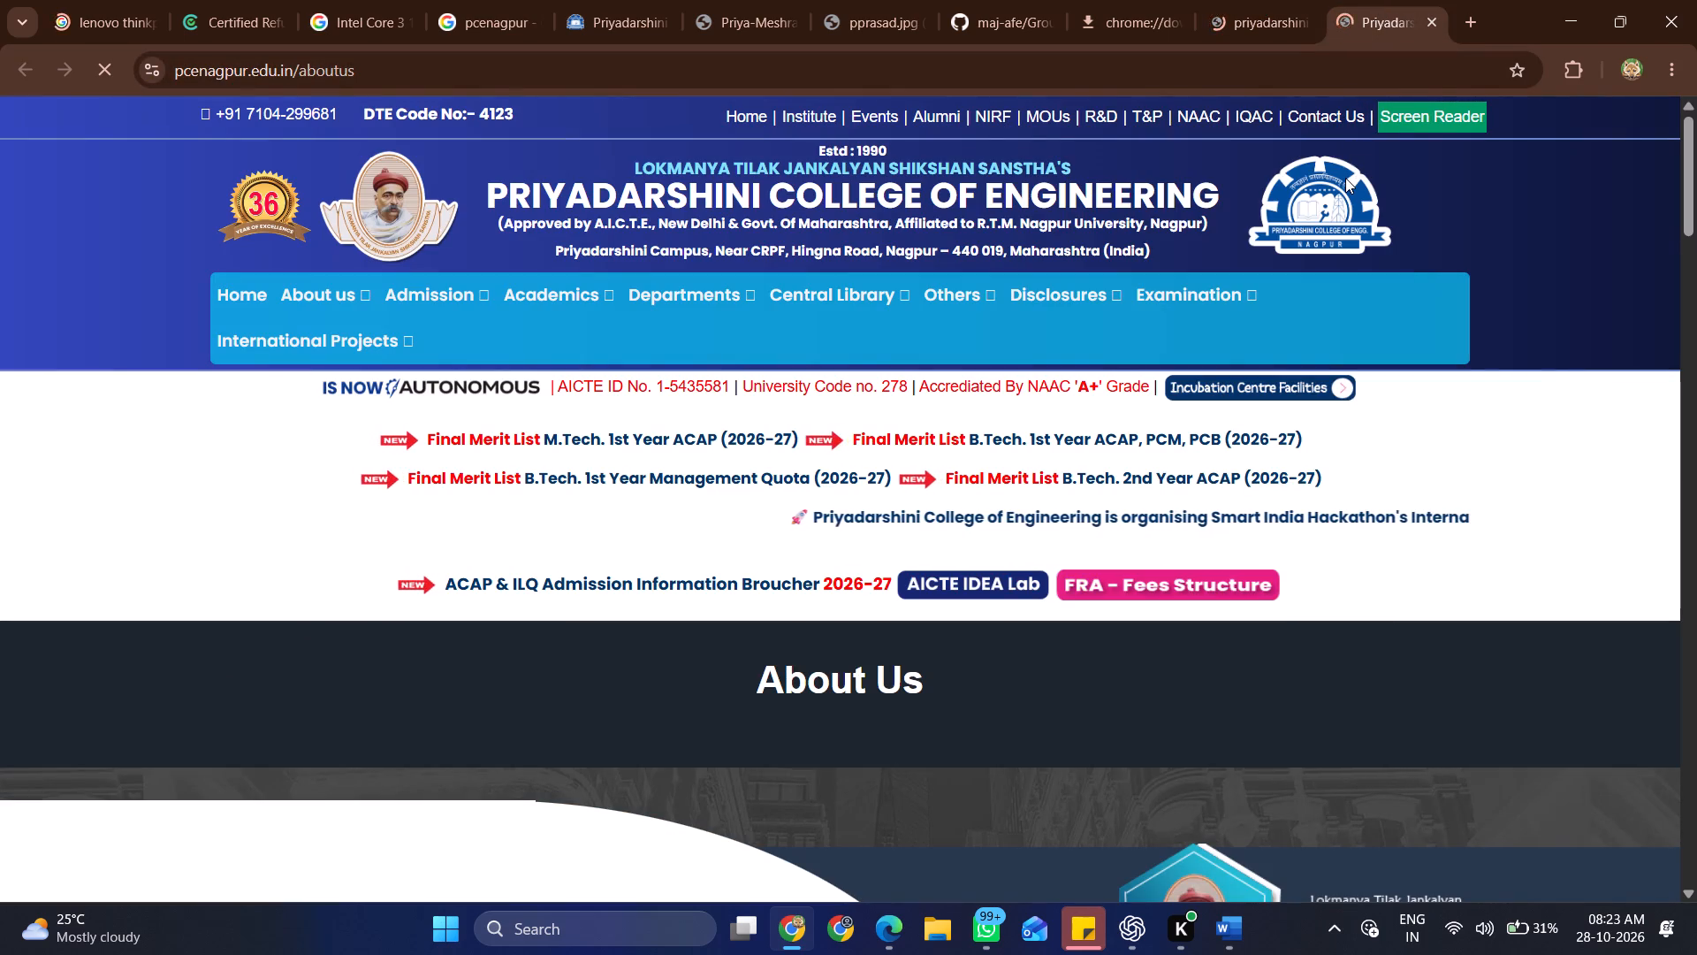
Inspect the college logo in the About Us page header with DevTools and open pce-logo.png in a new tab.
key(F12)
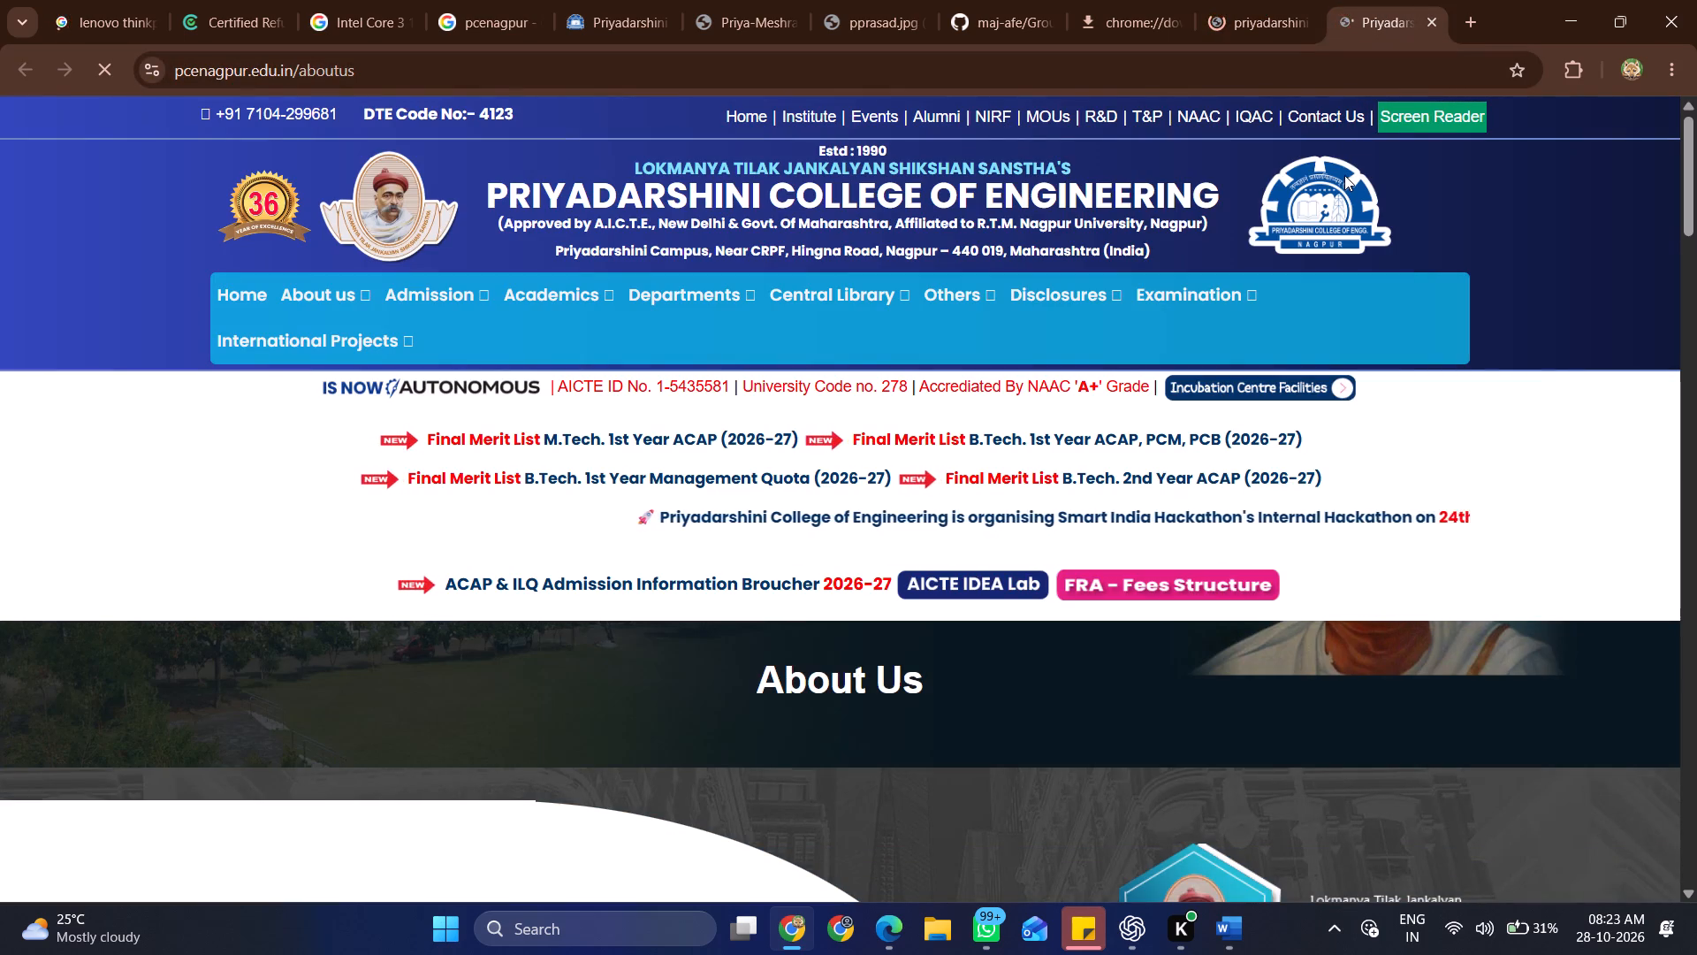
double_click(584, 523)
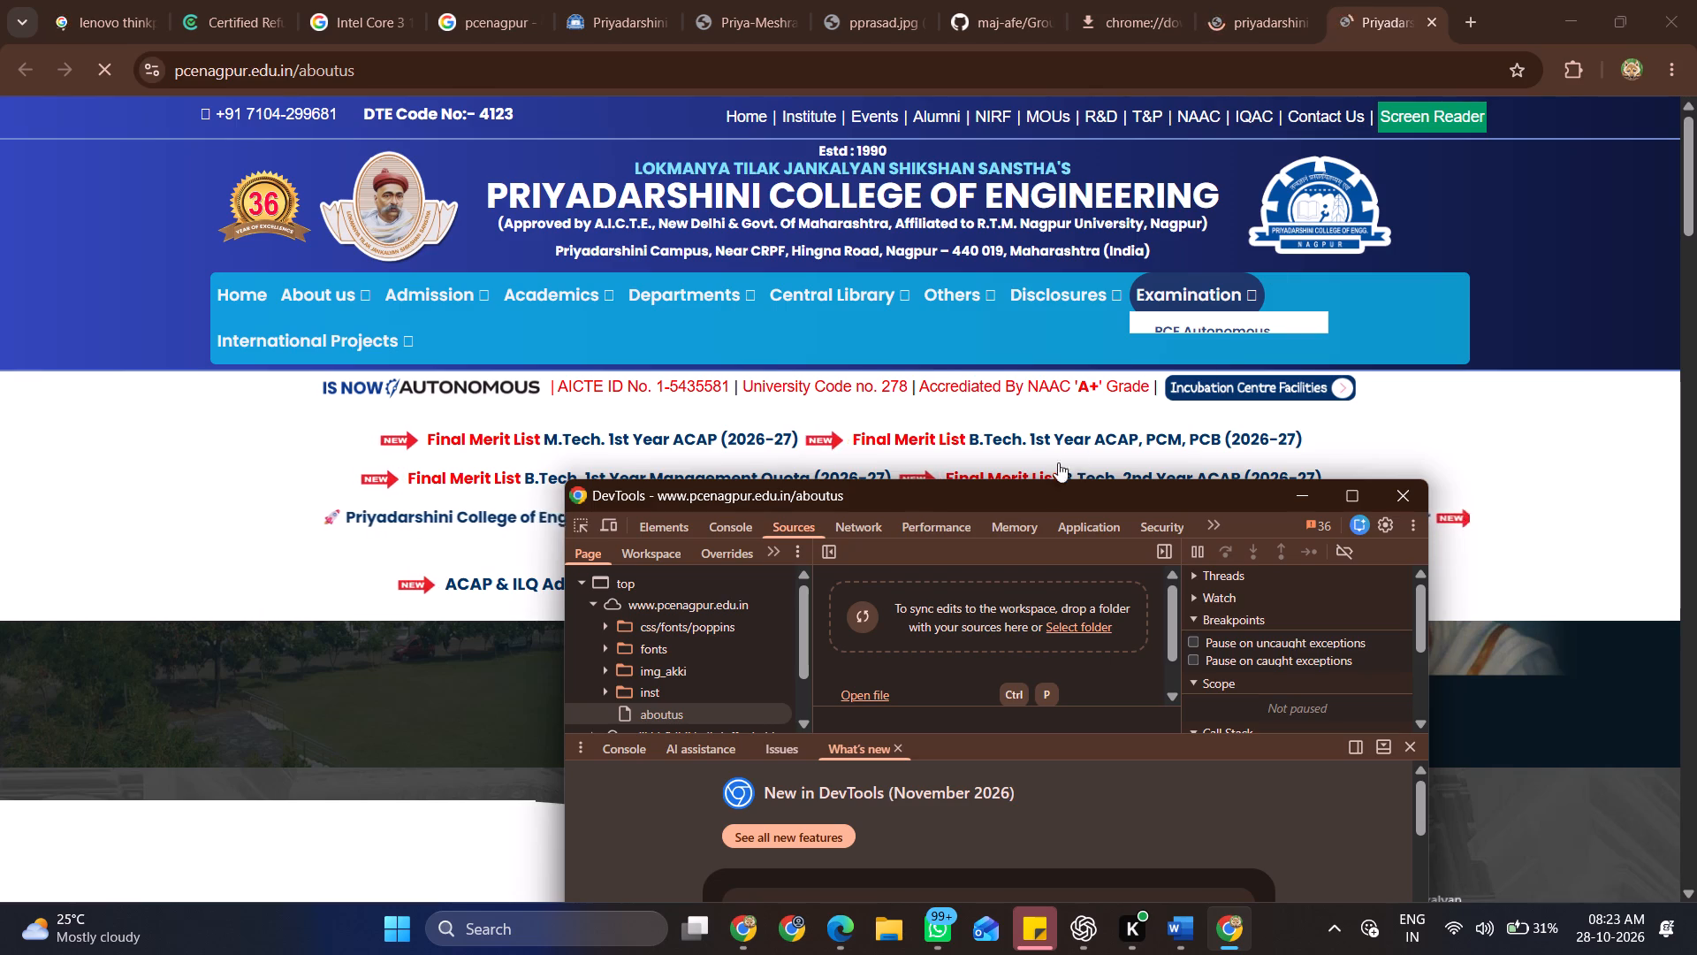
click(1043, 485)
drag(1038, 493, 866, 304)
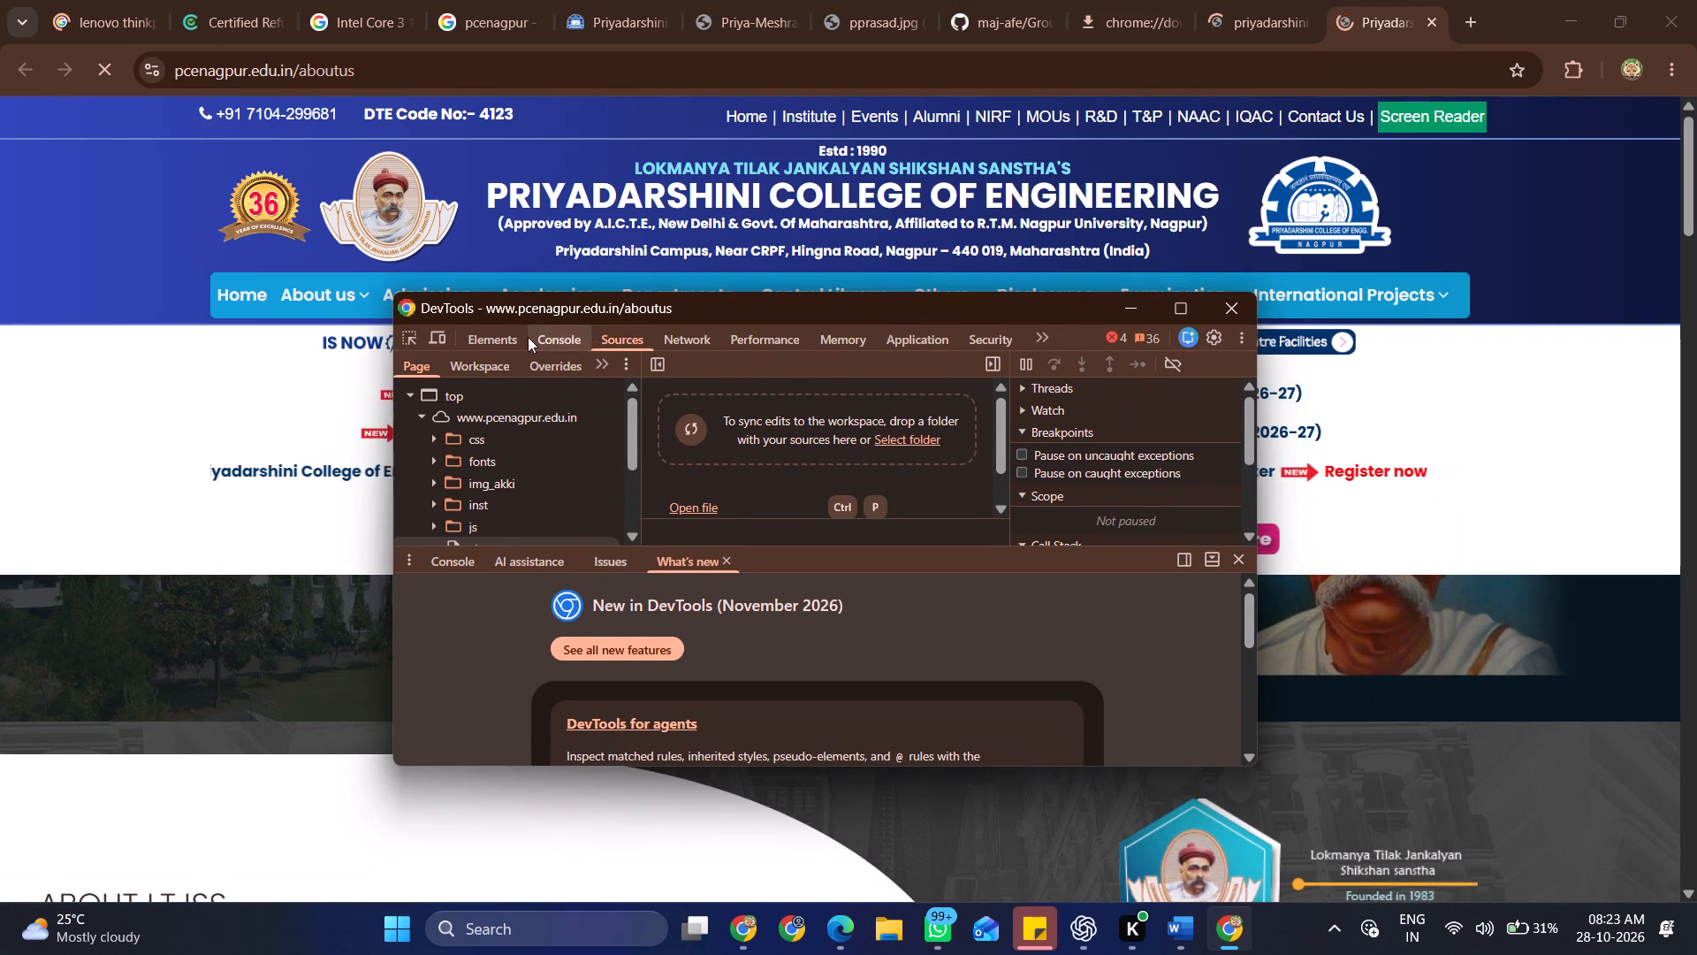
click(409, 340)
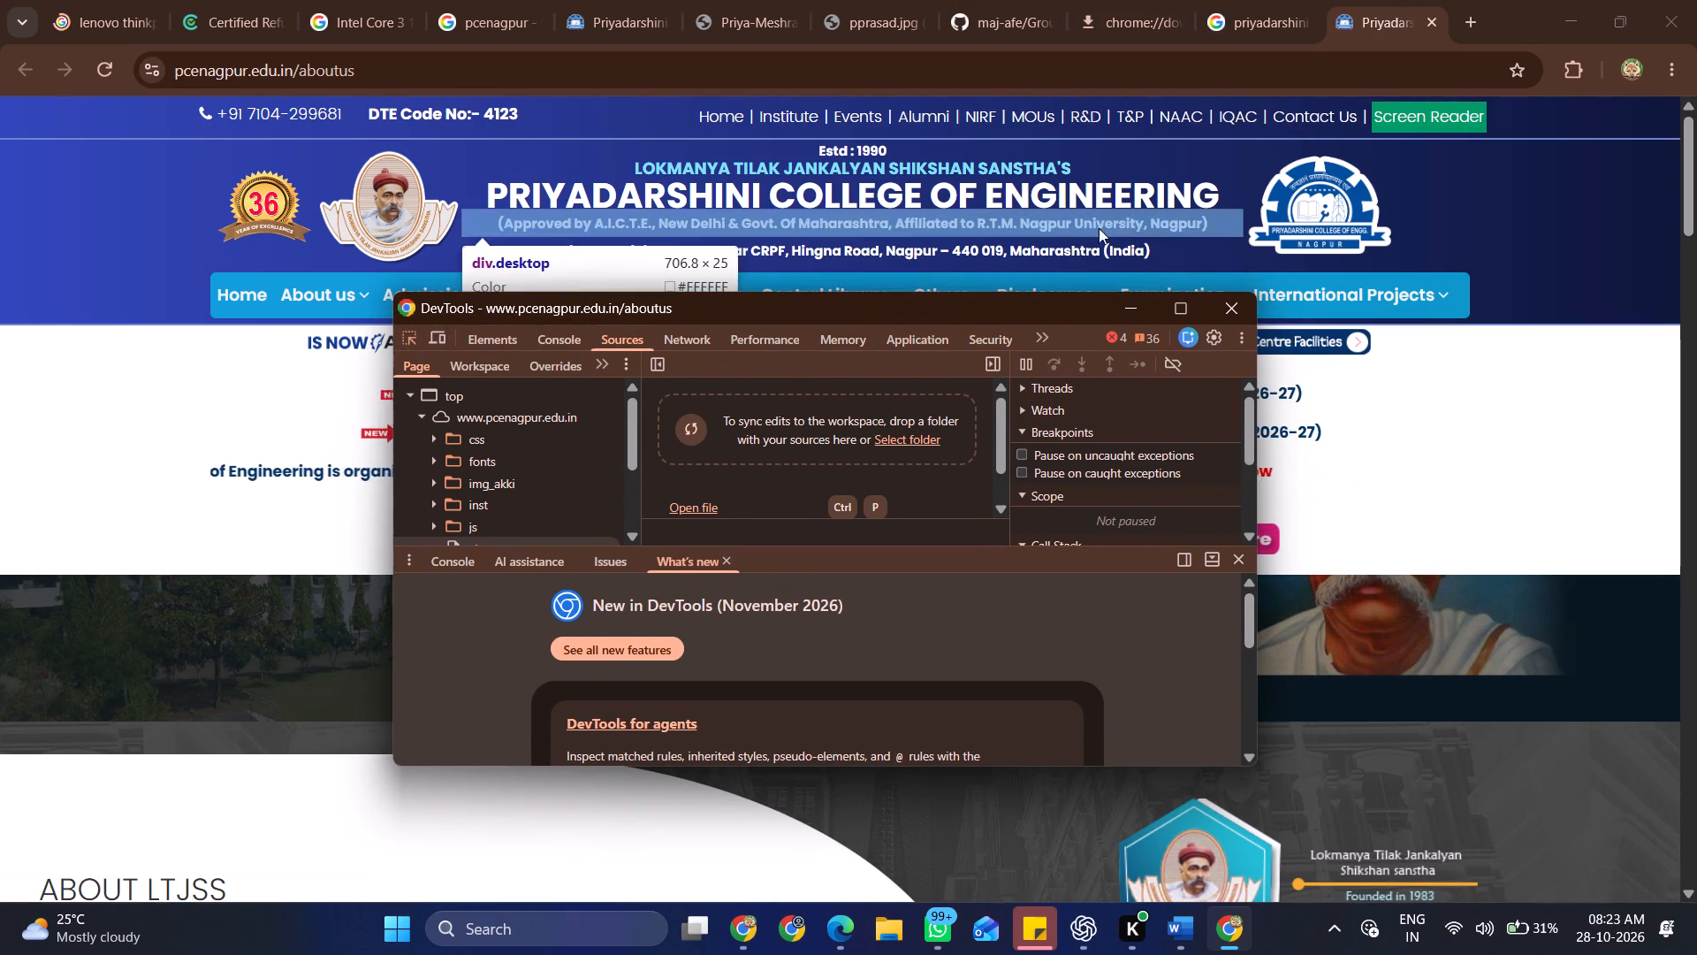
click(1357, 195)
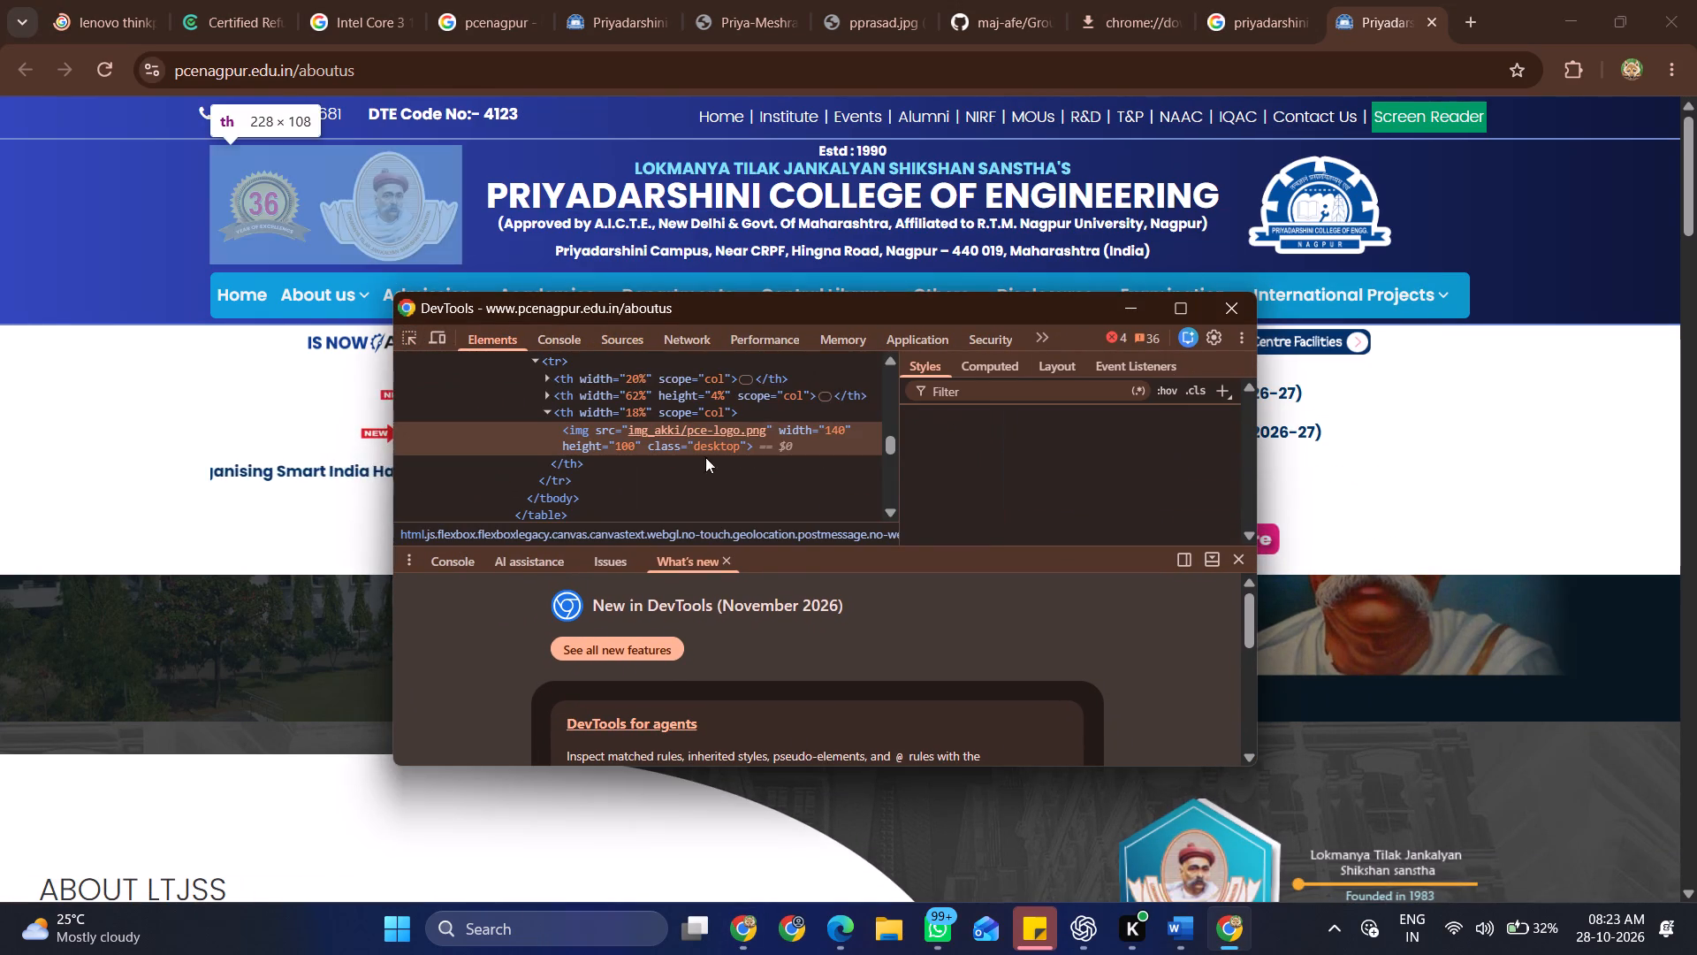
click(1236, 556)
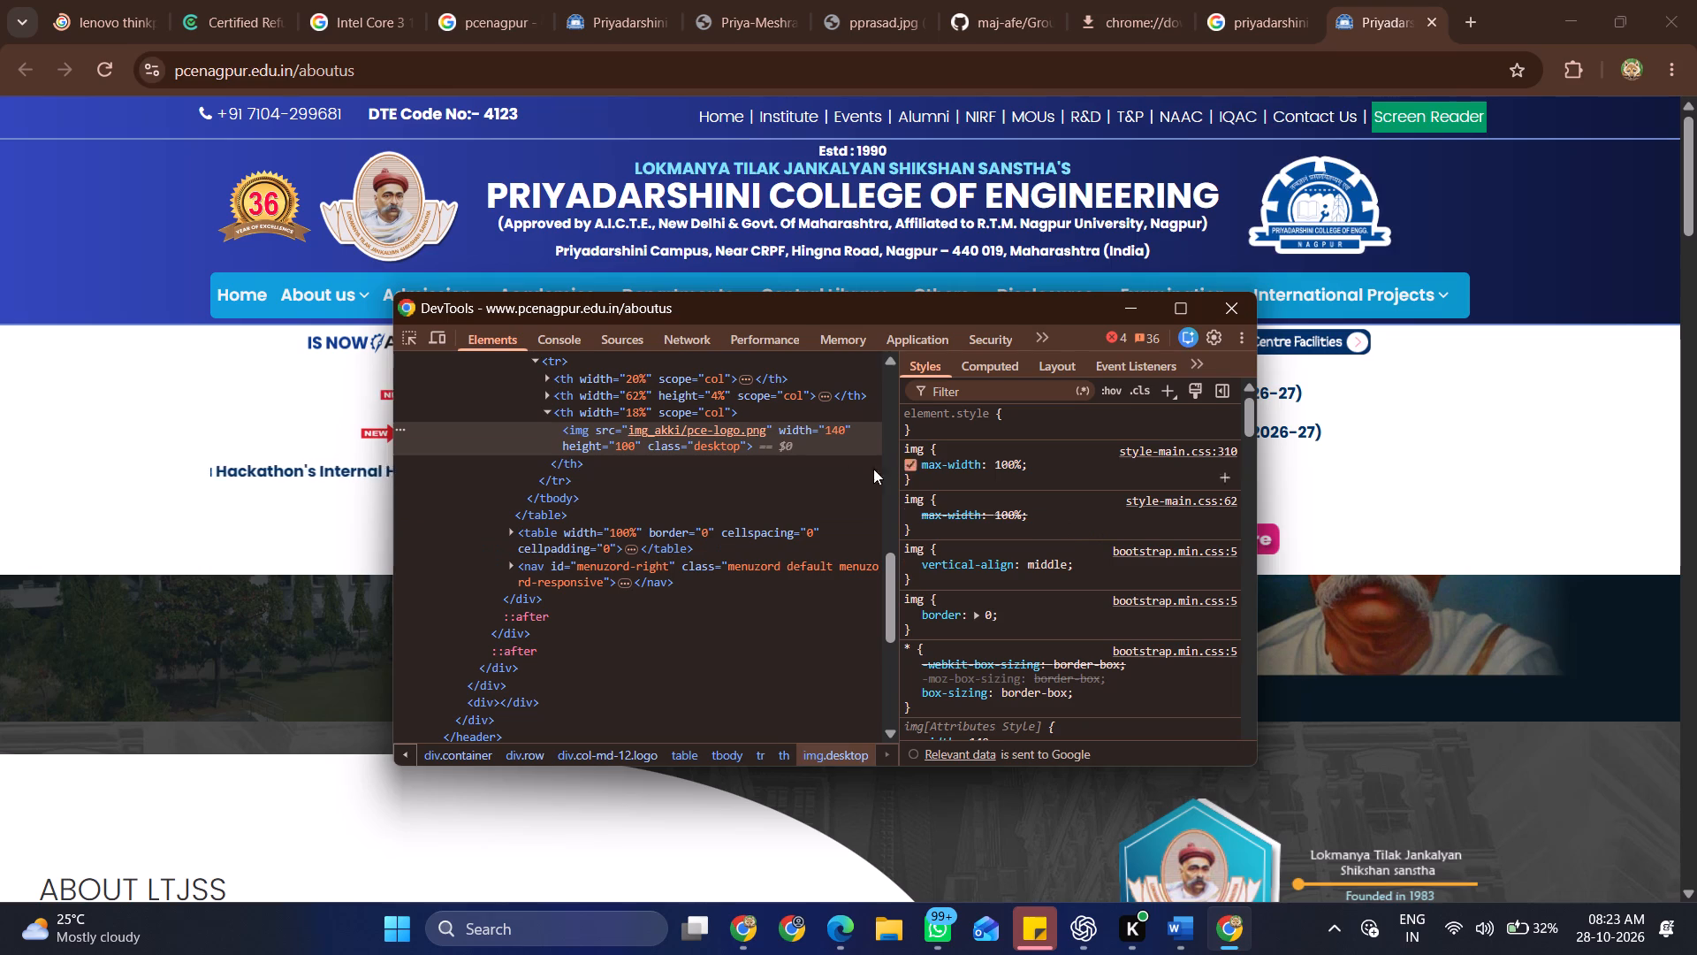
right_click(714, 427)
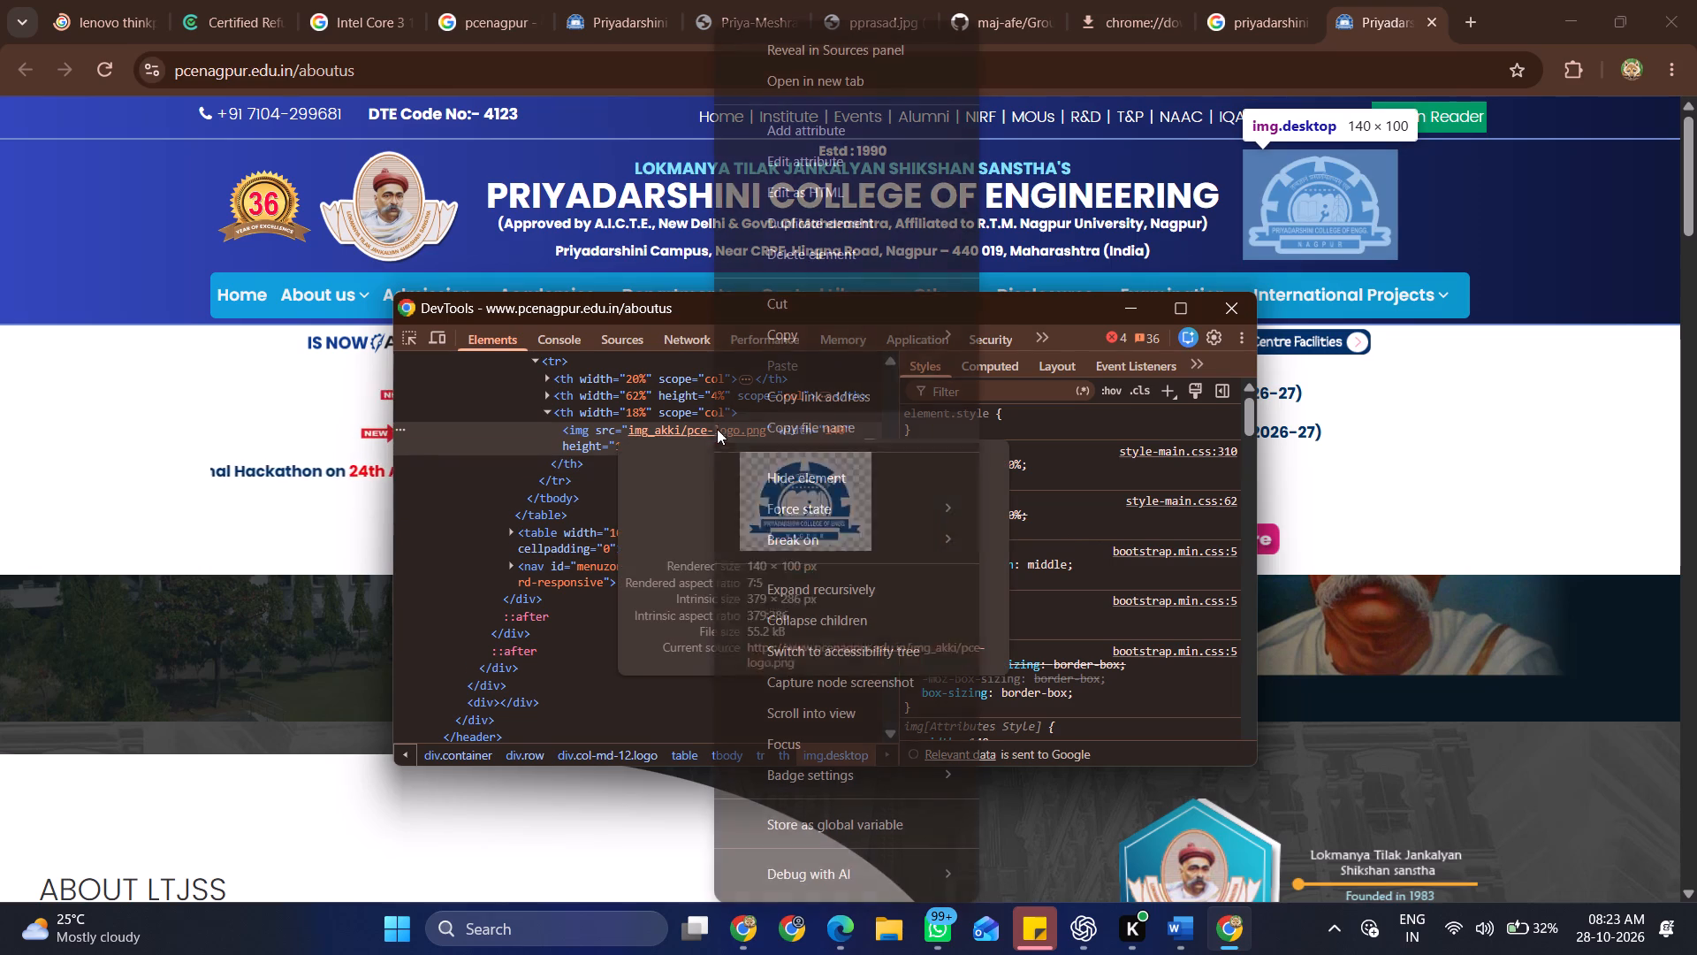
click(835, 88)
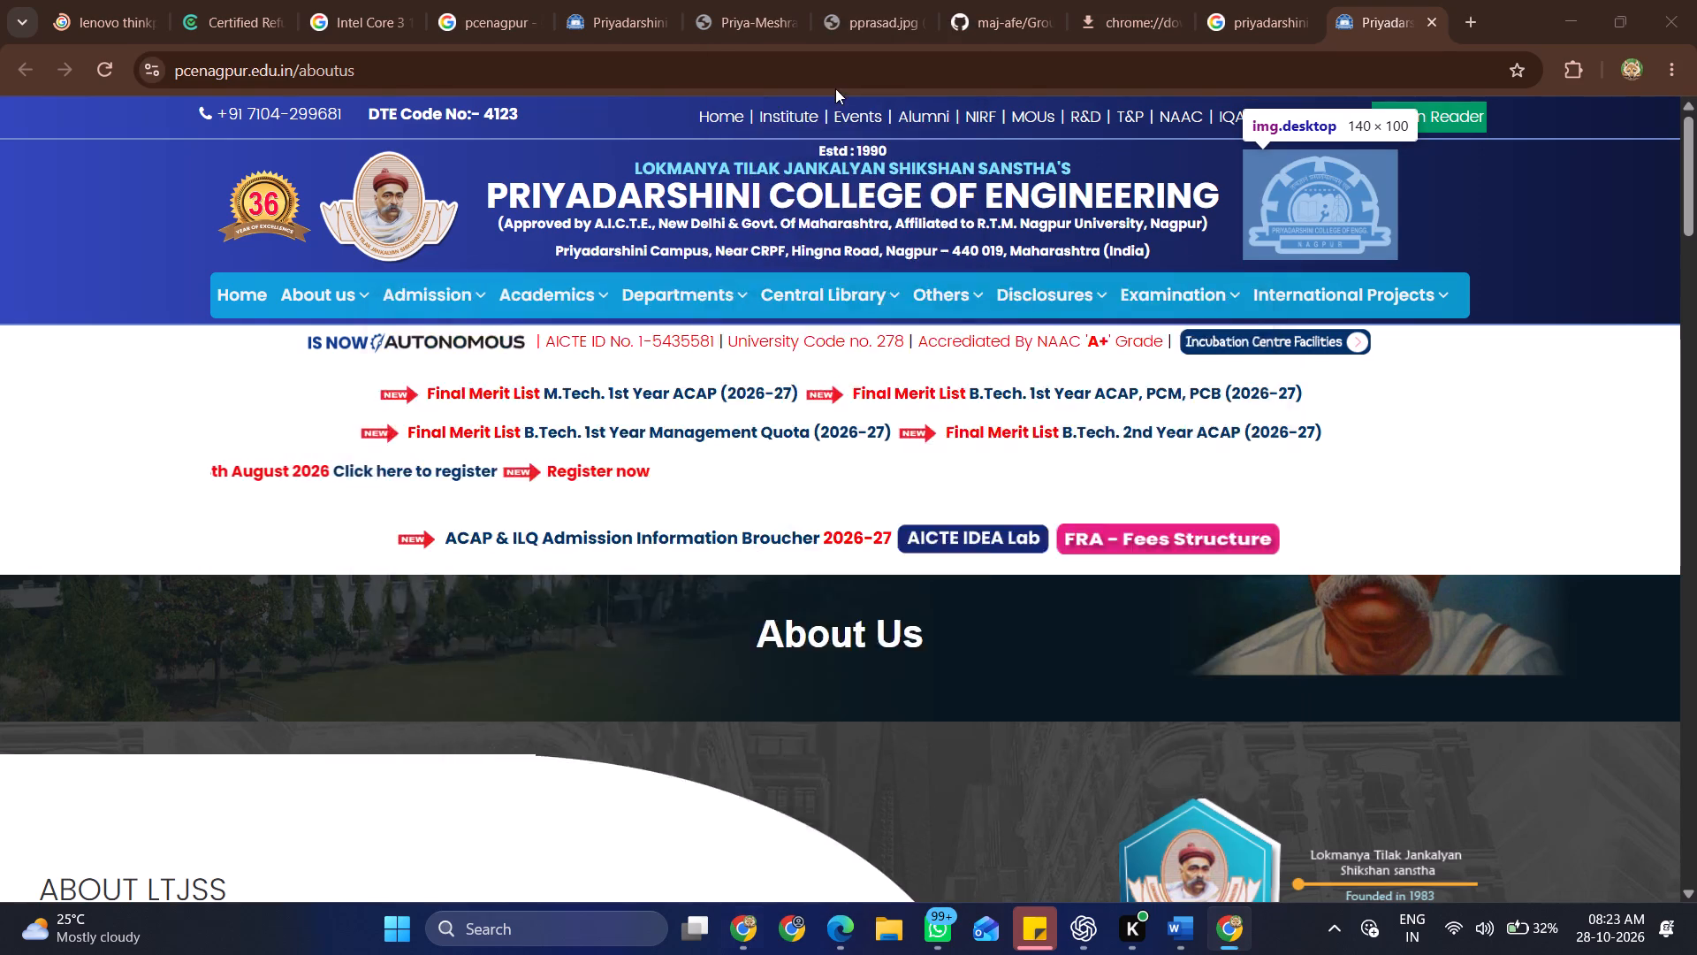
Back on the About Us page, inspect the Lokmanya Tilak emblem in the header and open ltjss-logo.png in a new tab.
click(1252, 14)
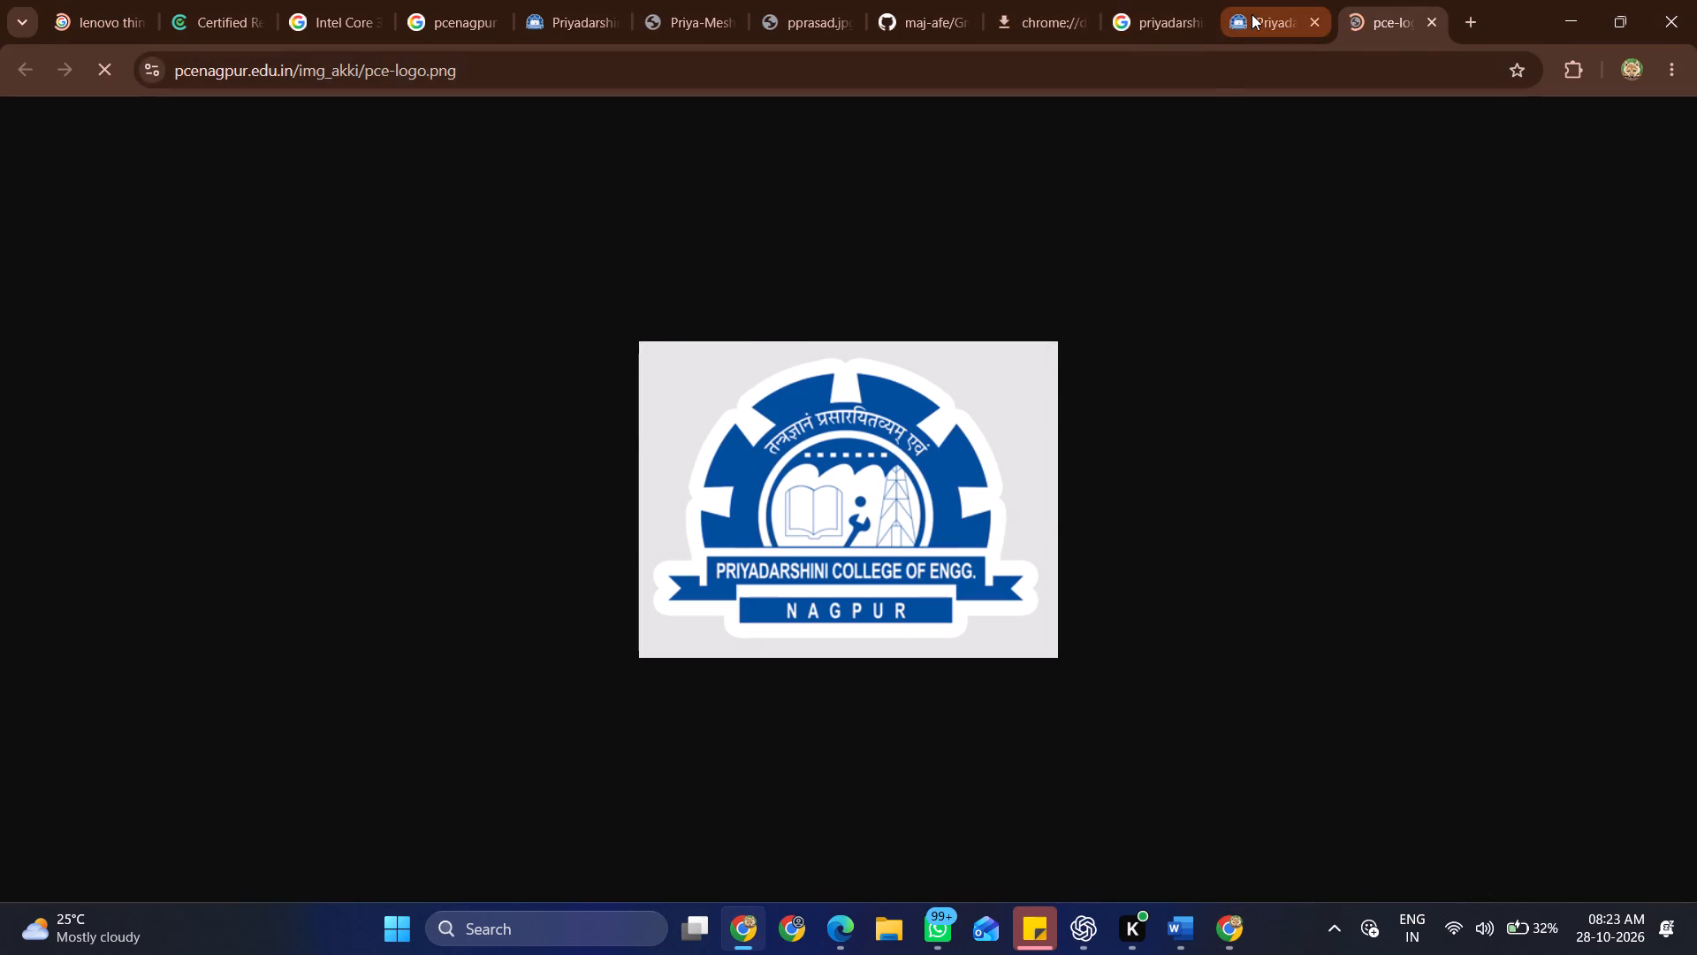
key(alt+Tab)
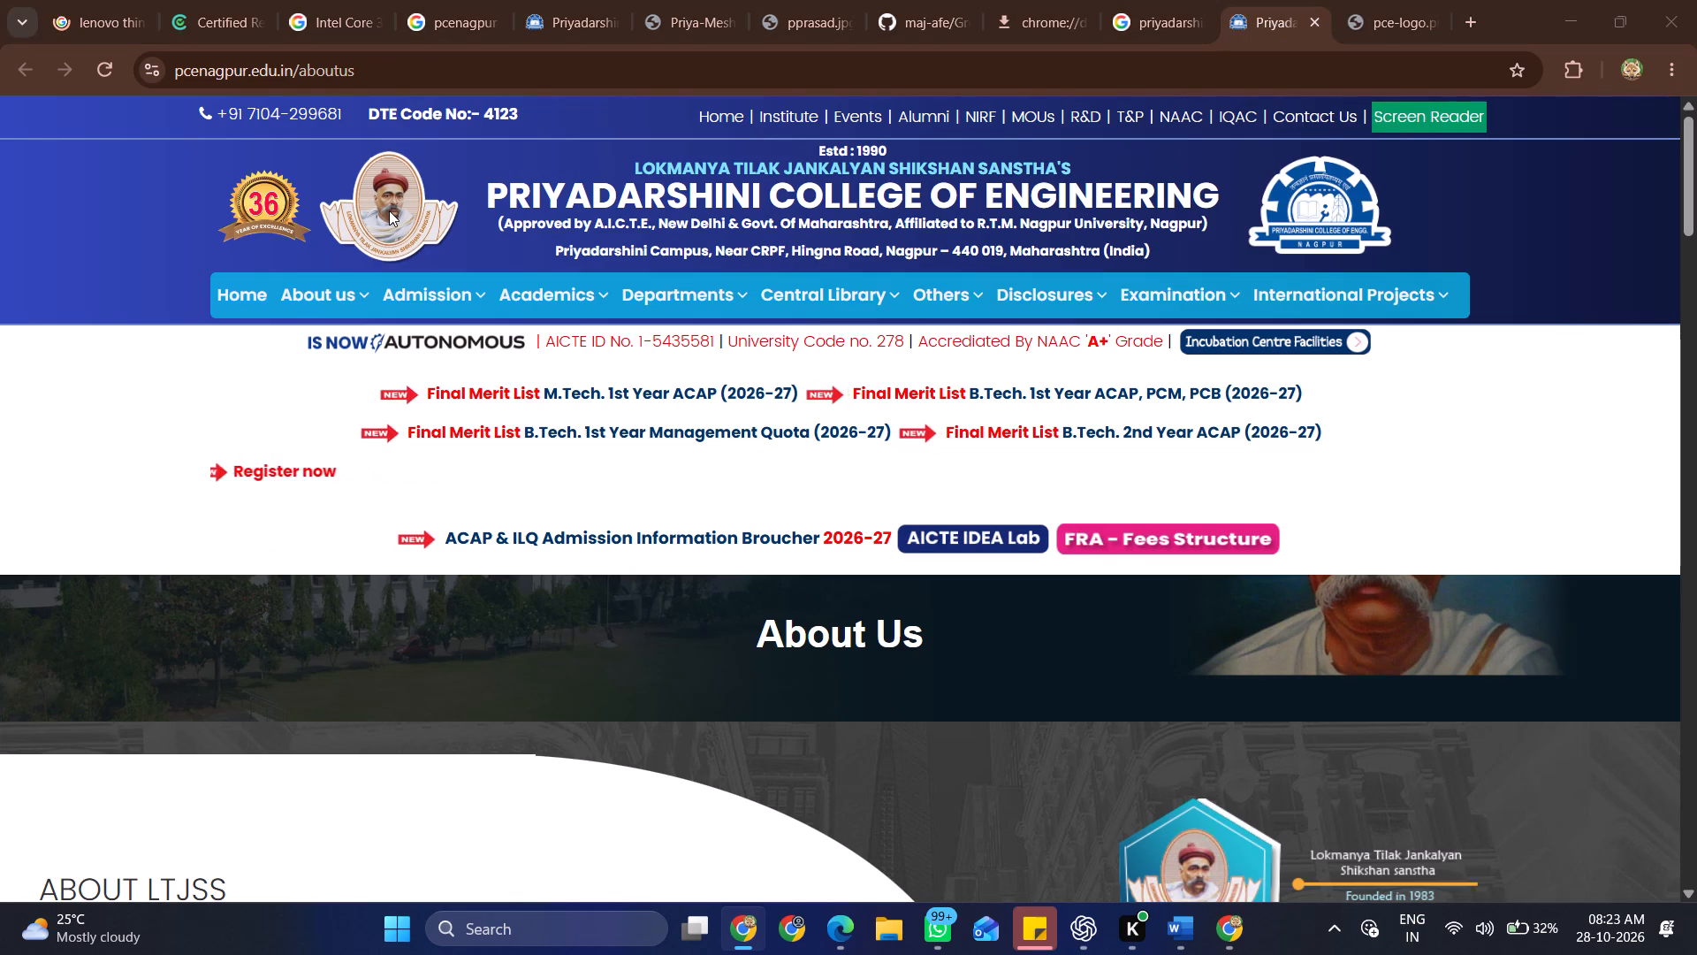
click(403, 334)
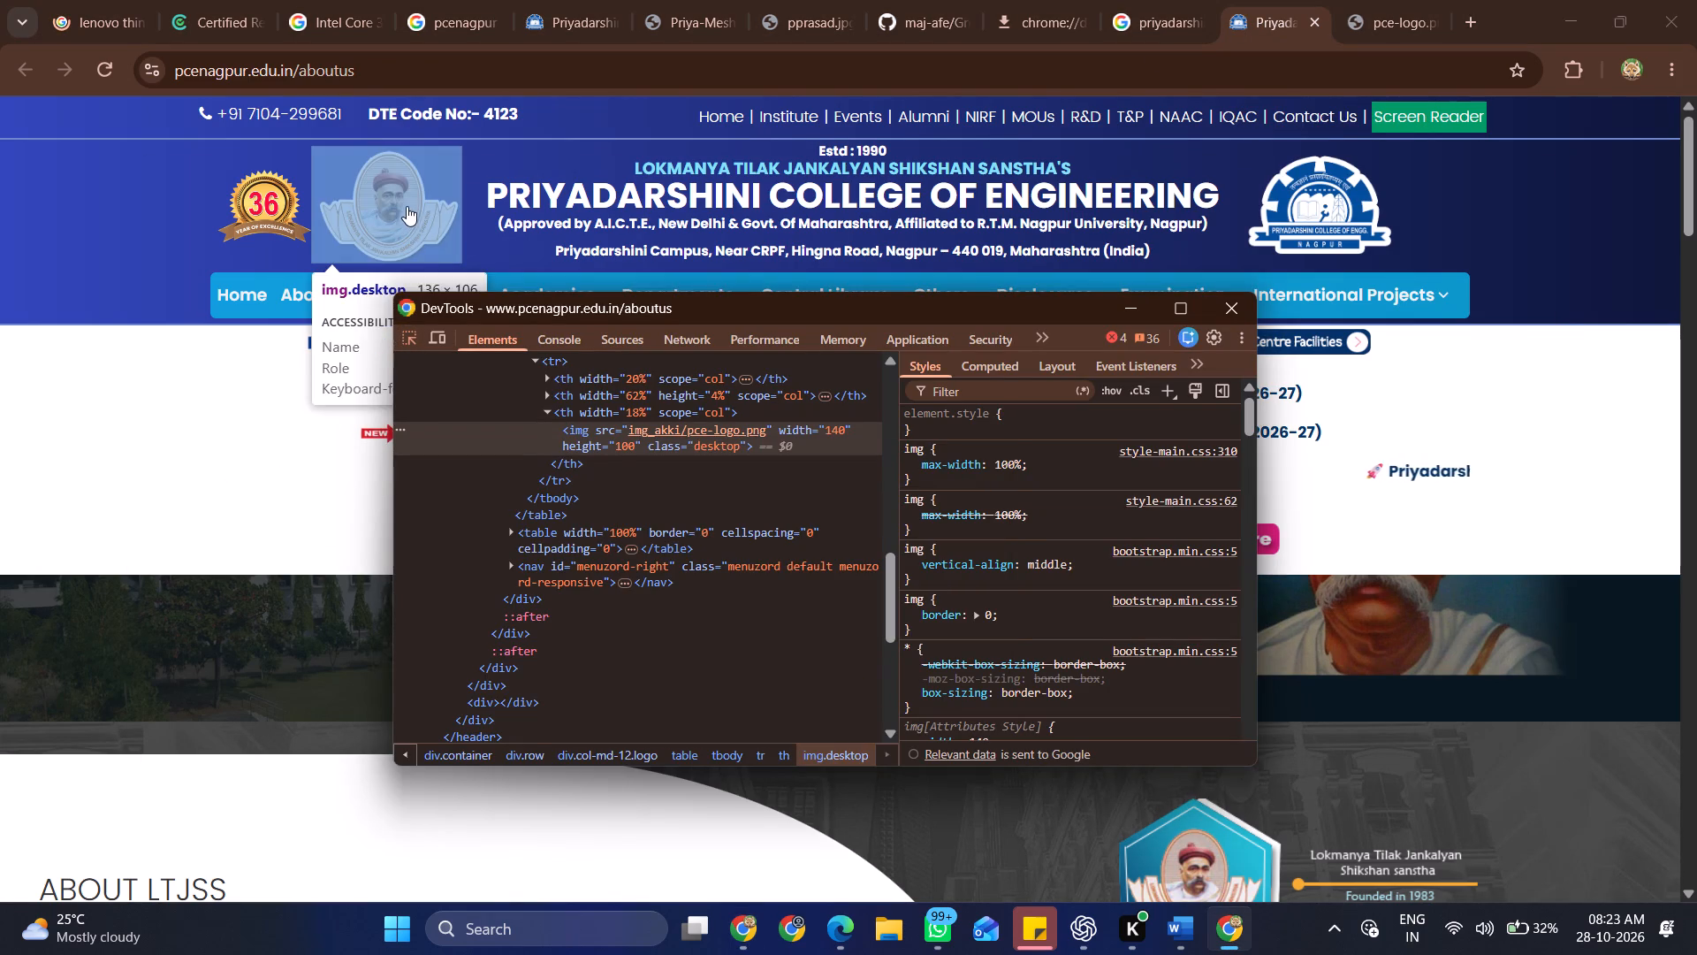
click(407, 202)
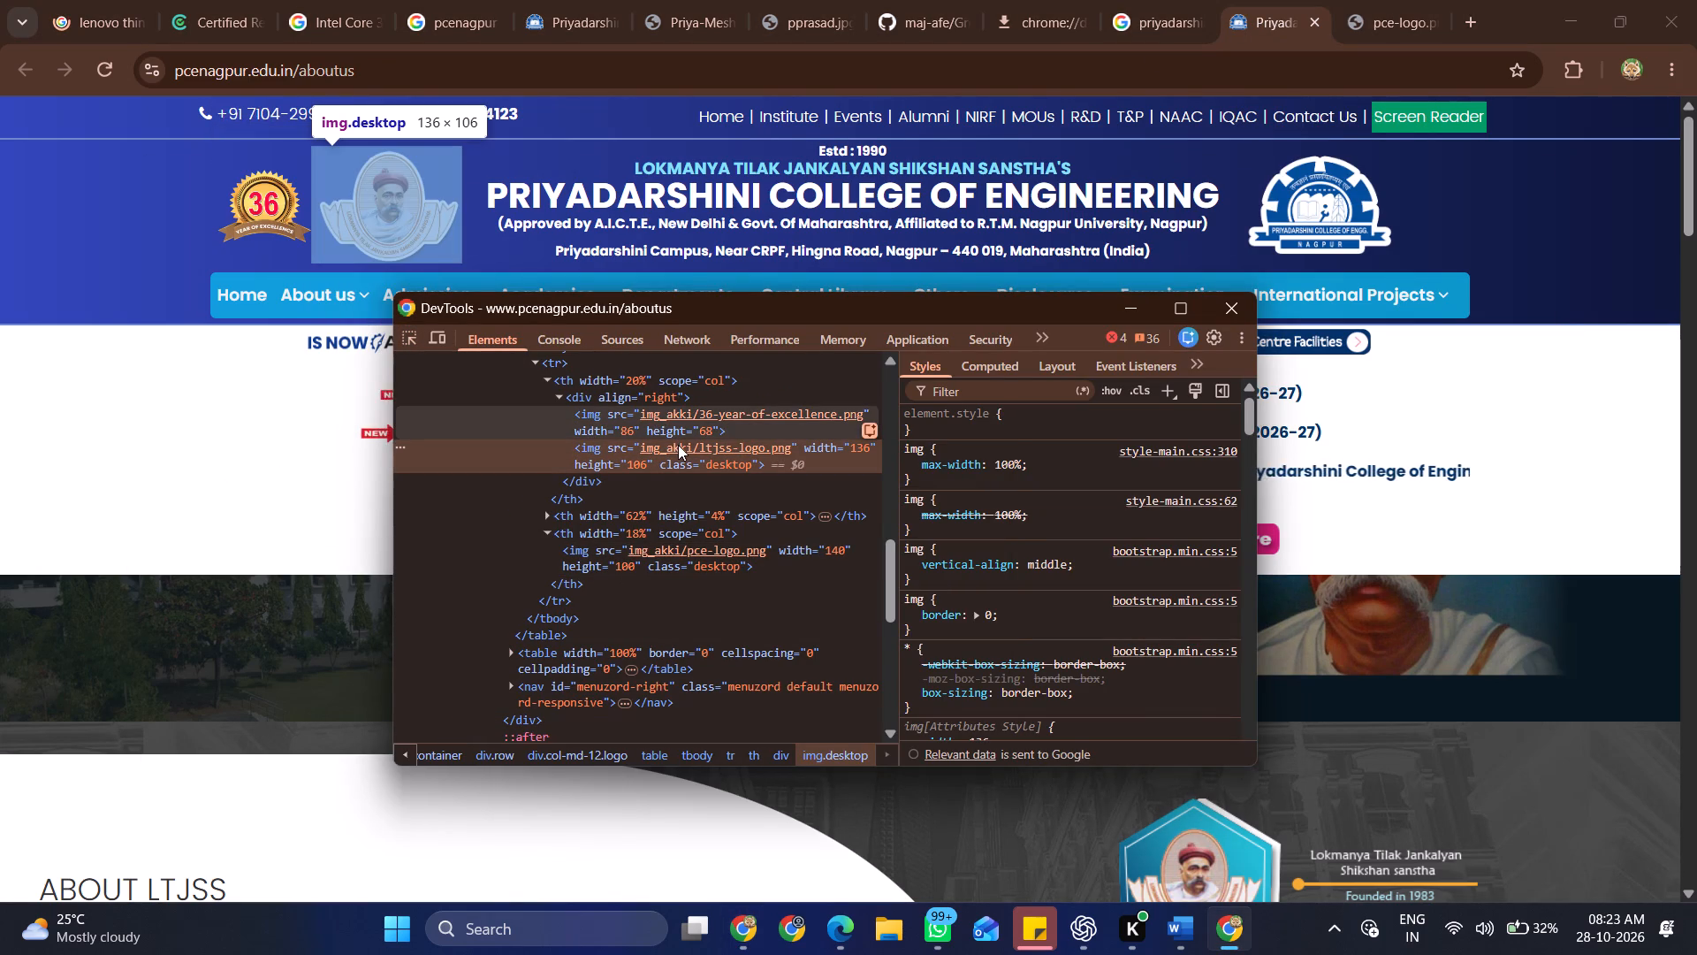
right_click(678, 445)
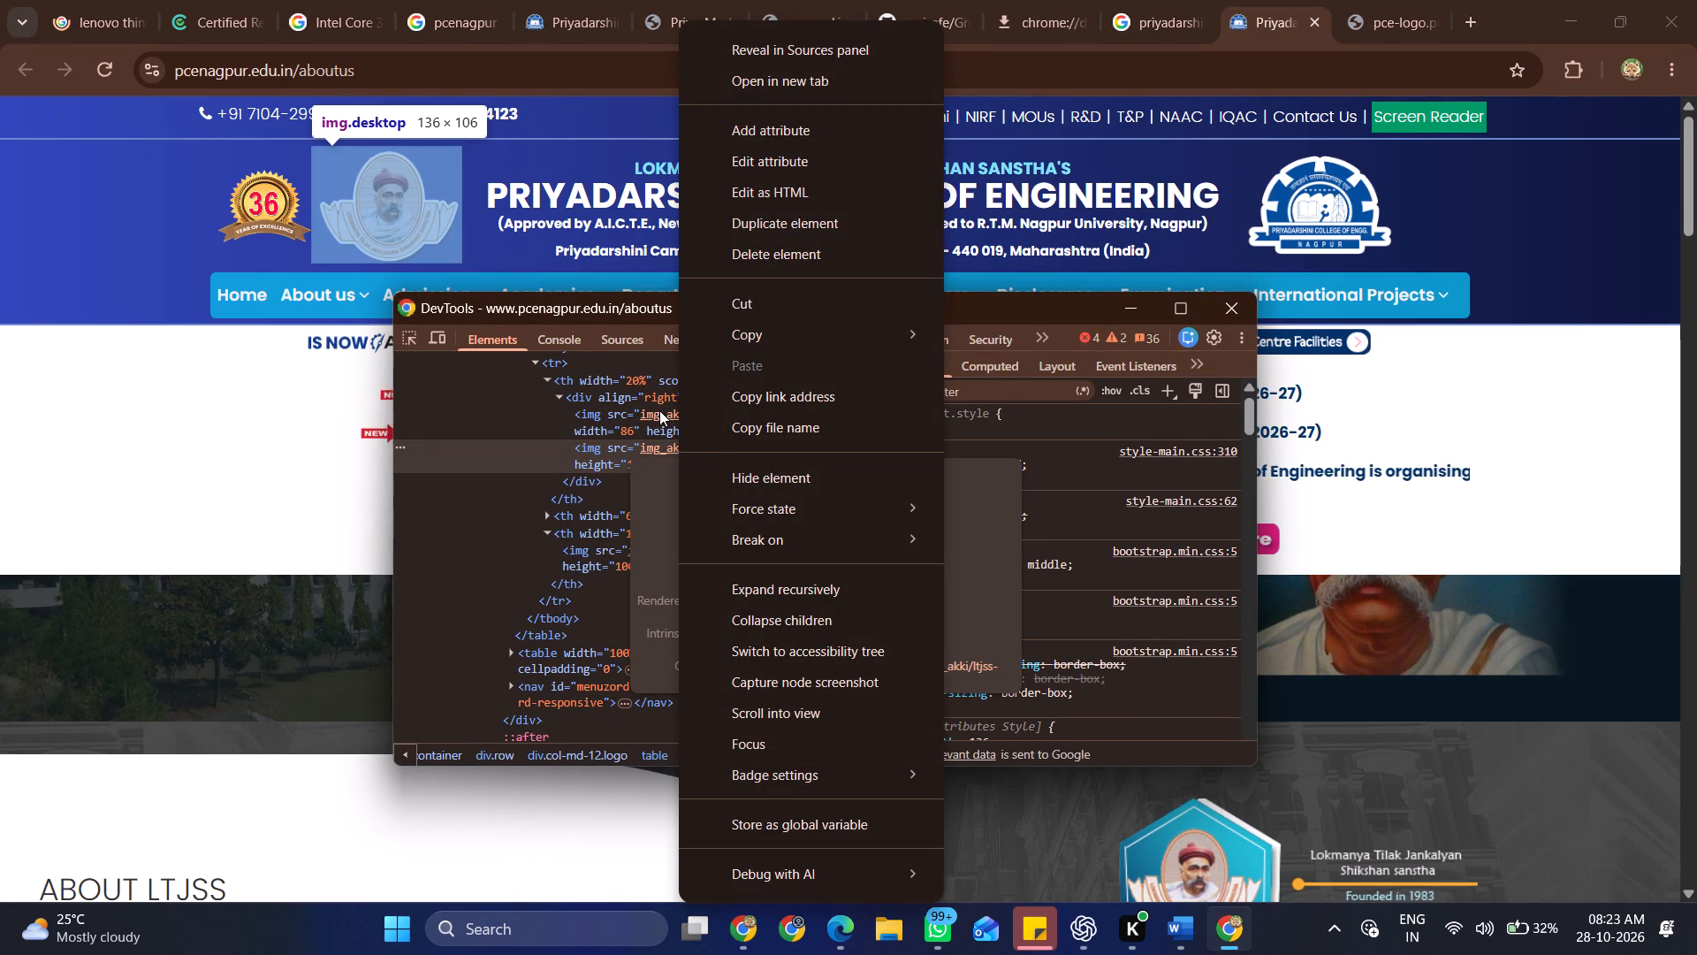
click(514, 429)
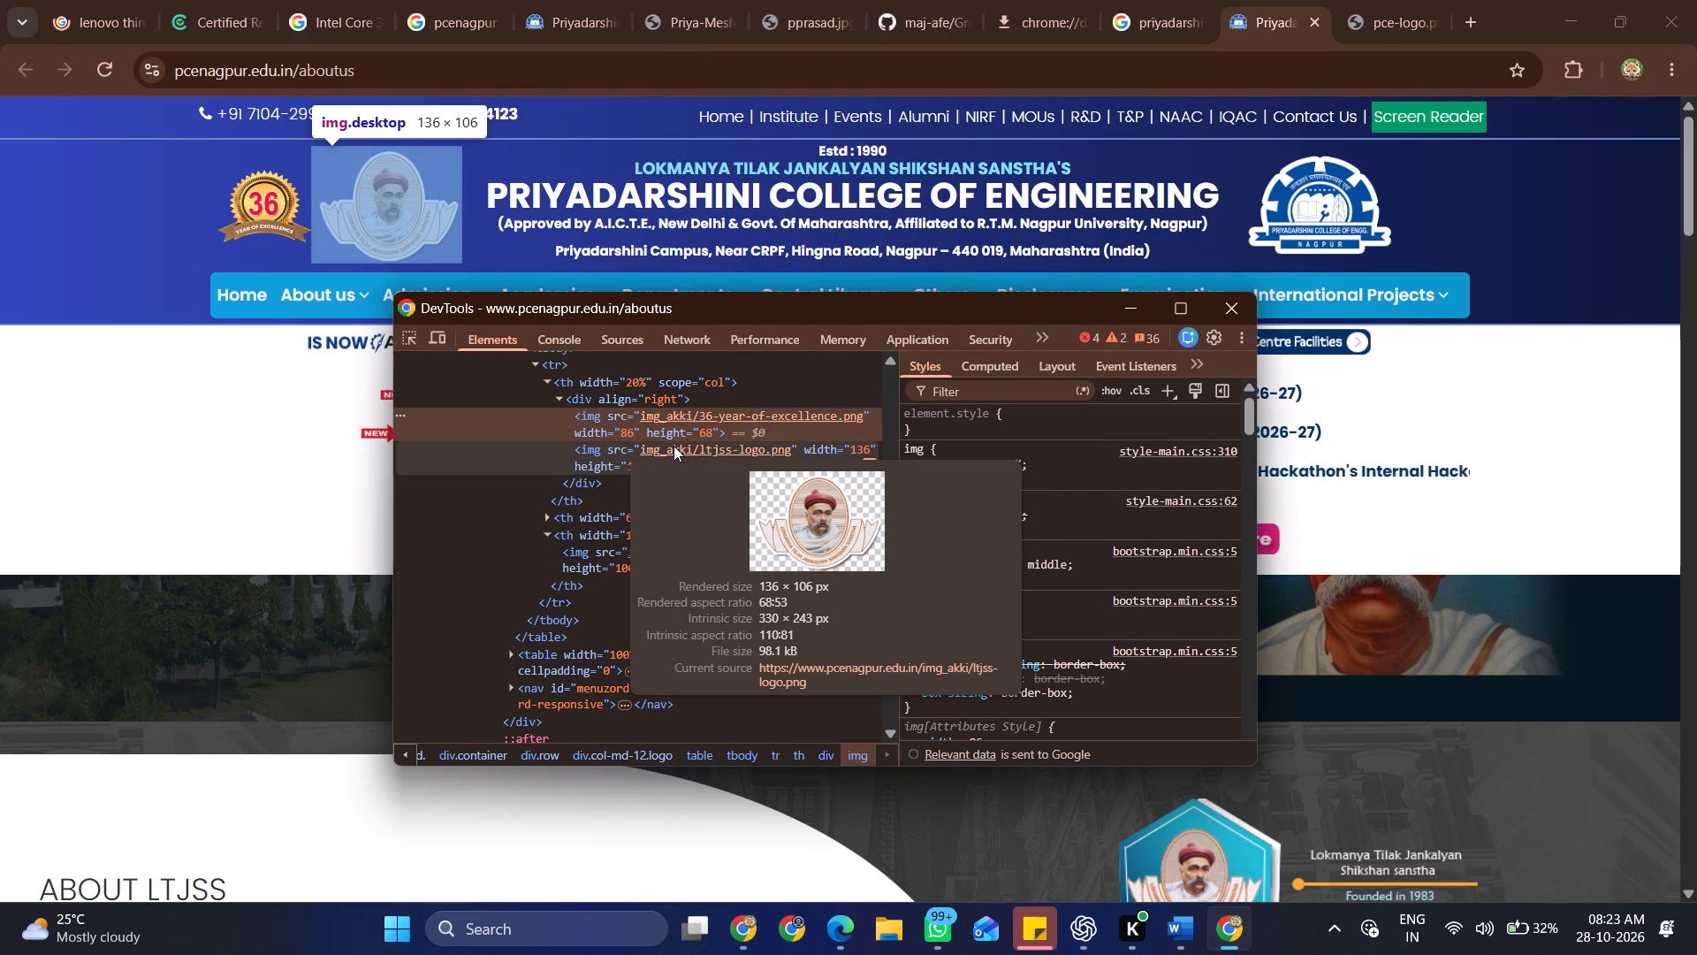
right_click(673, 446)
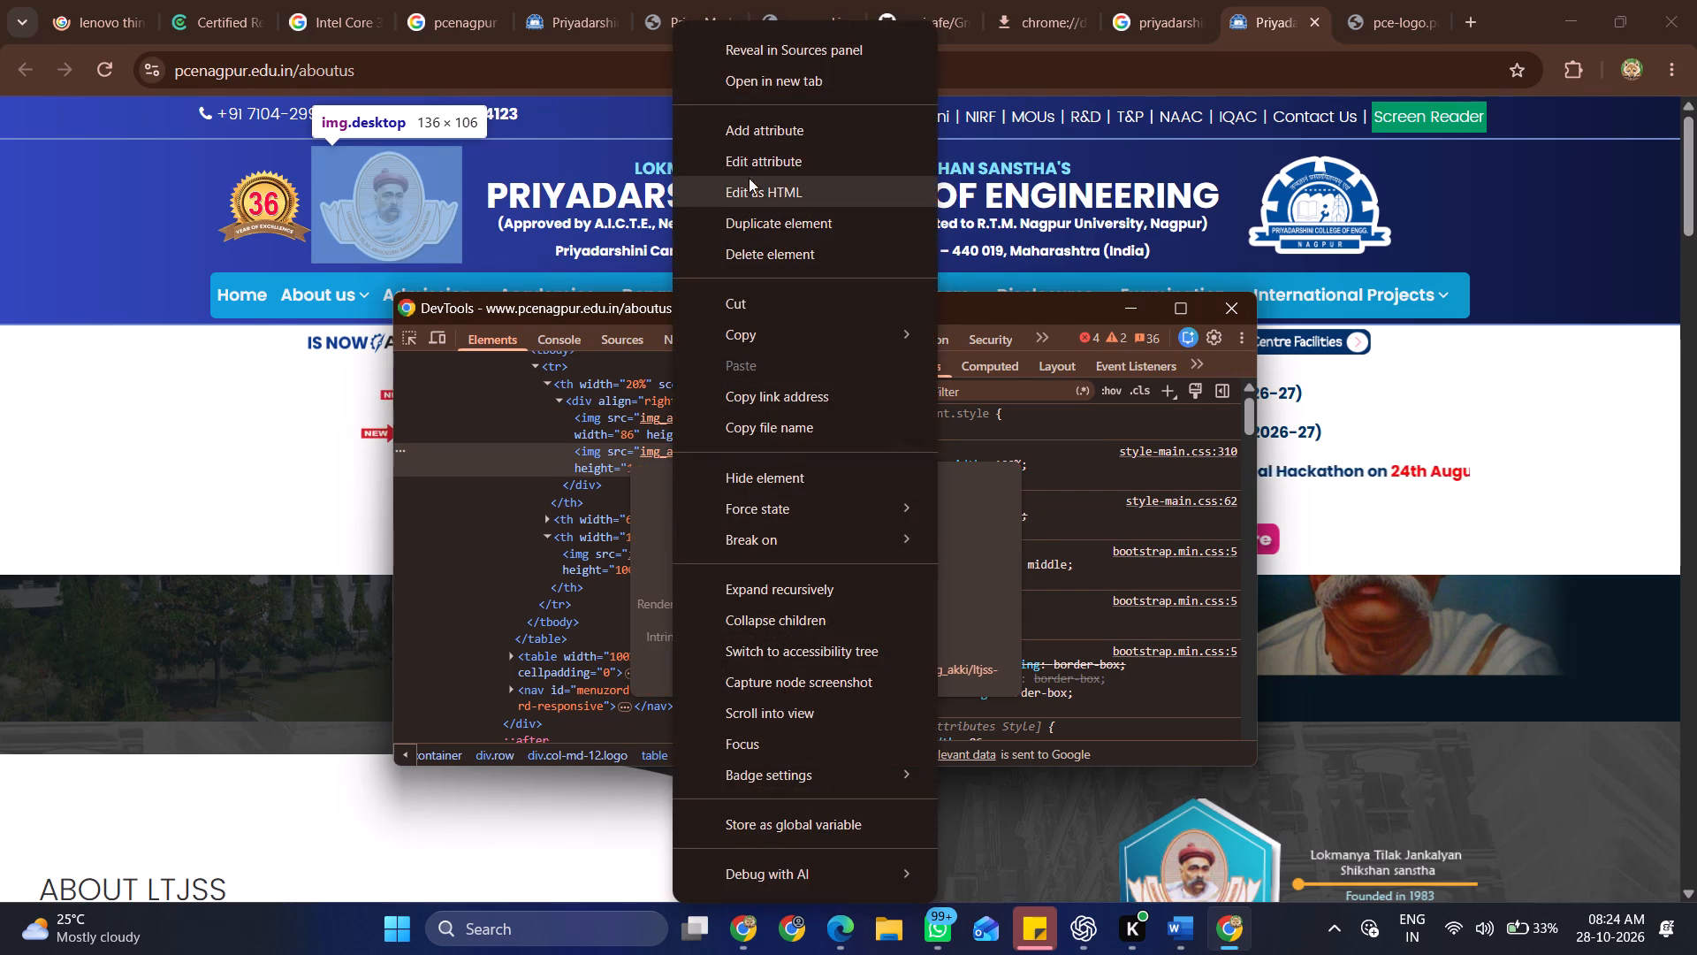
click(781, 88)
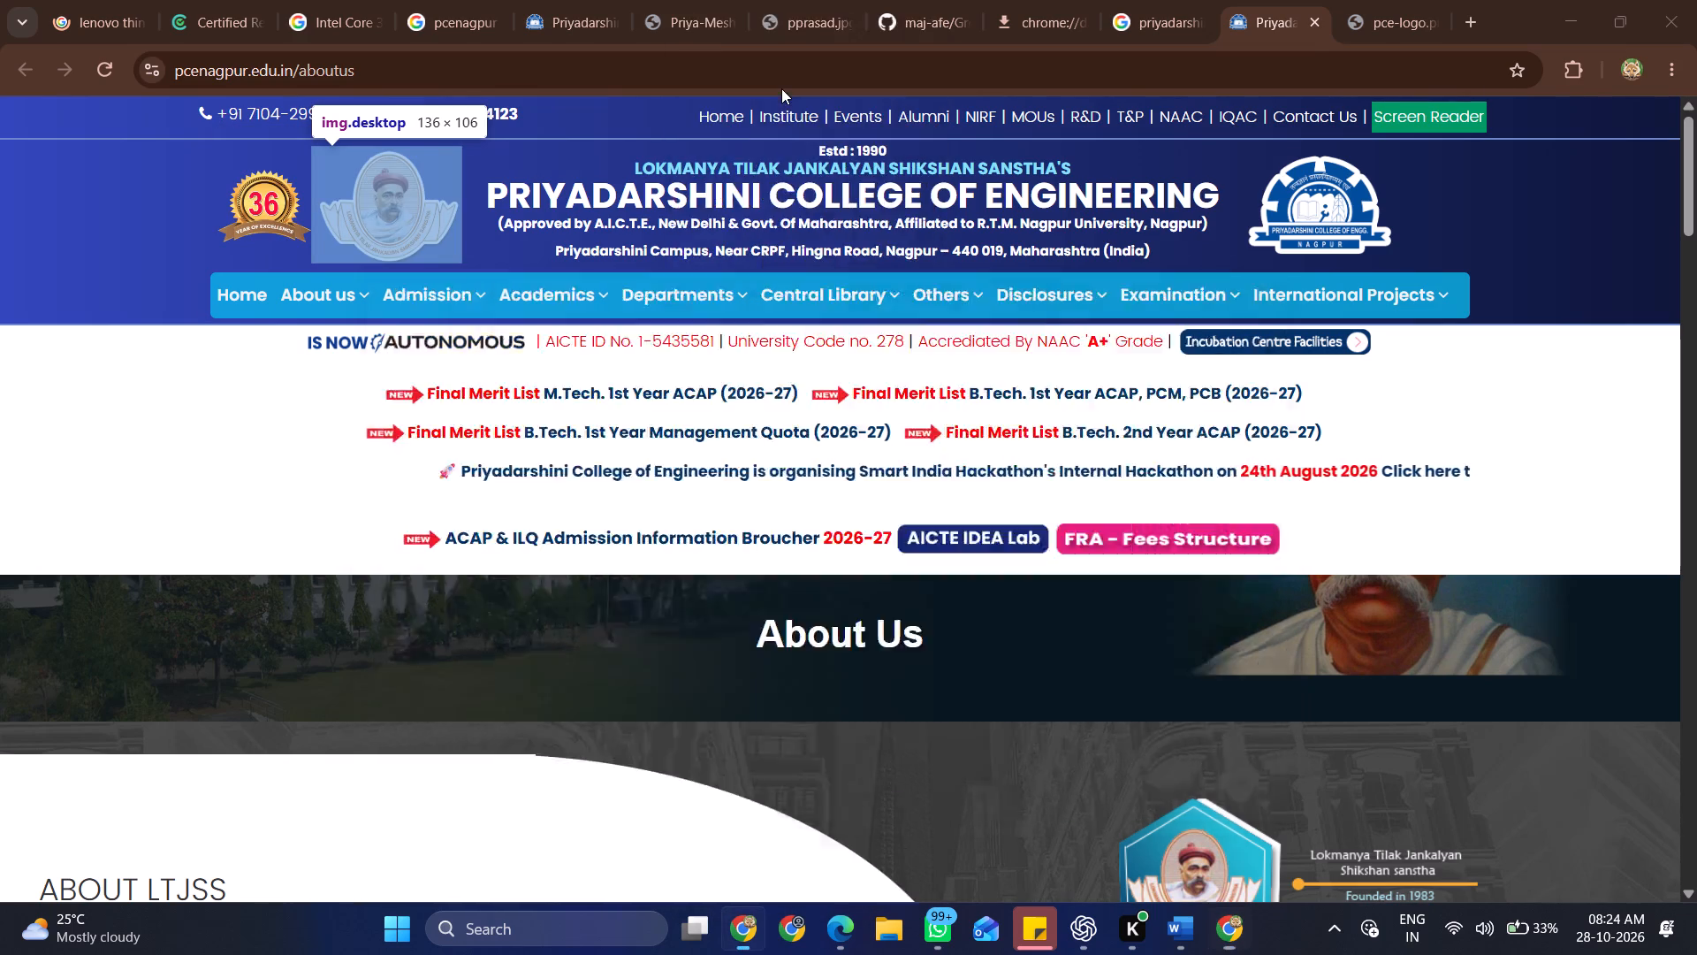
Copy the ltjss-logo.png image and close the DevTools window.
right_click(848, 431)
click(908, 516)
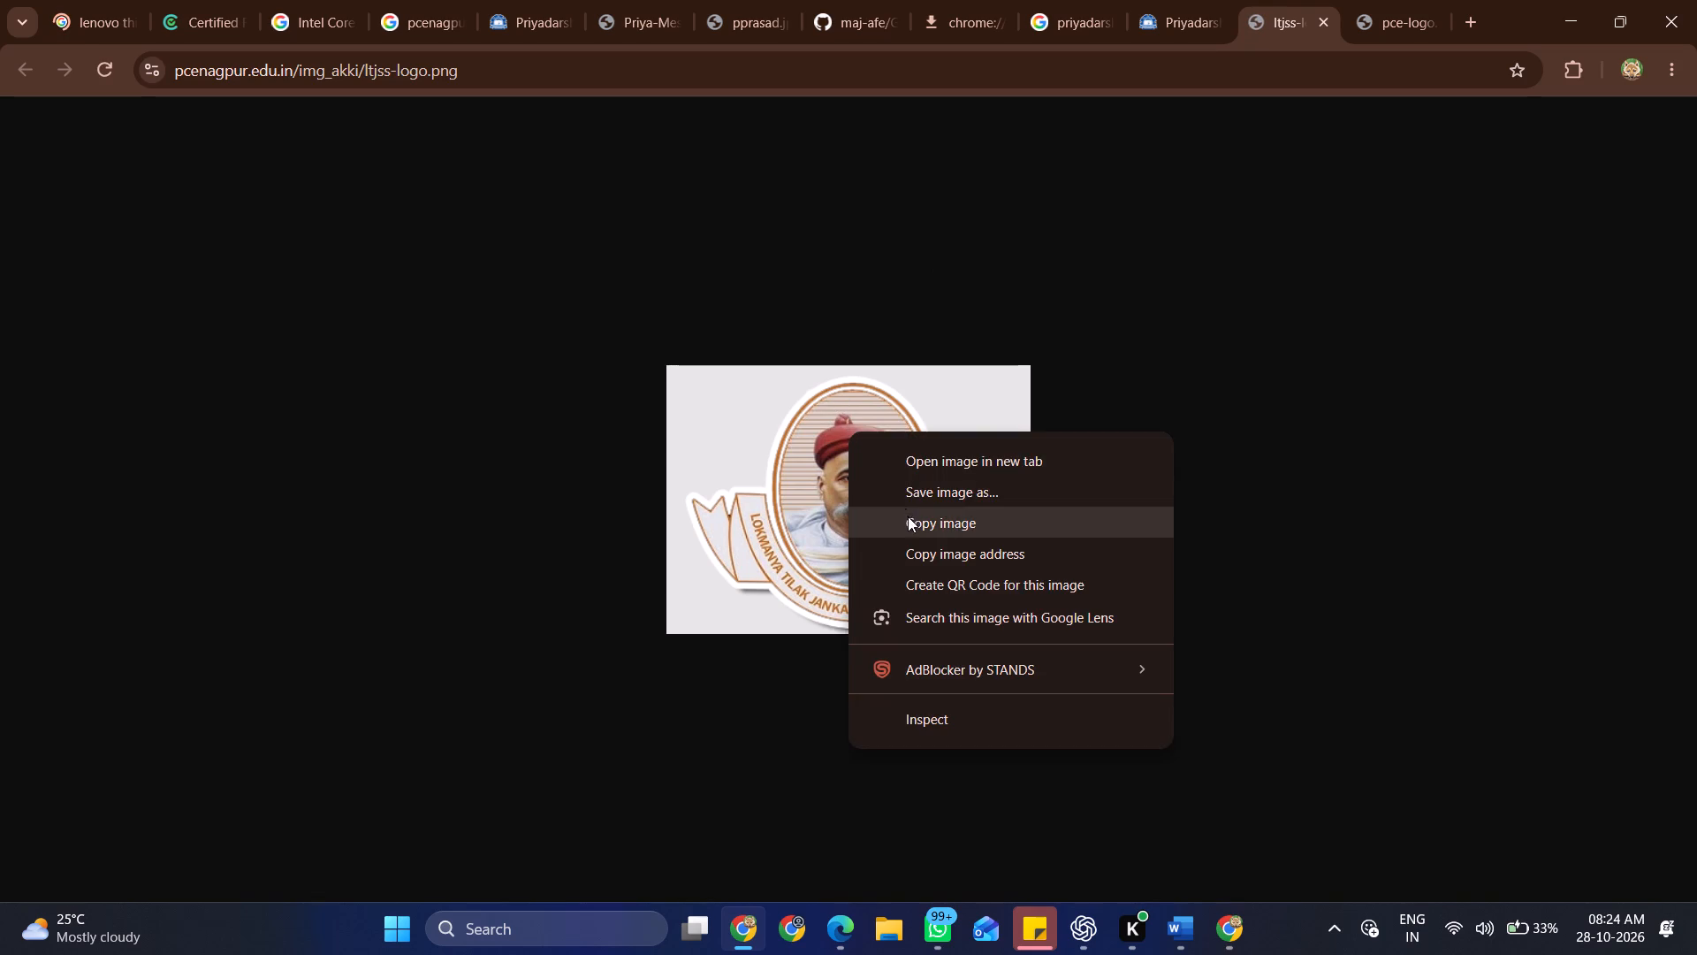
key(alt+Tab)
key(alt+Tab)
key(alt+Tab)
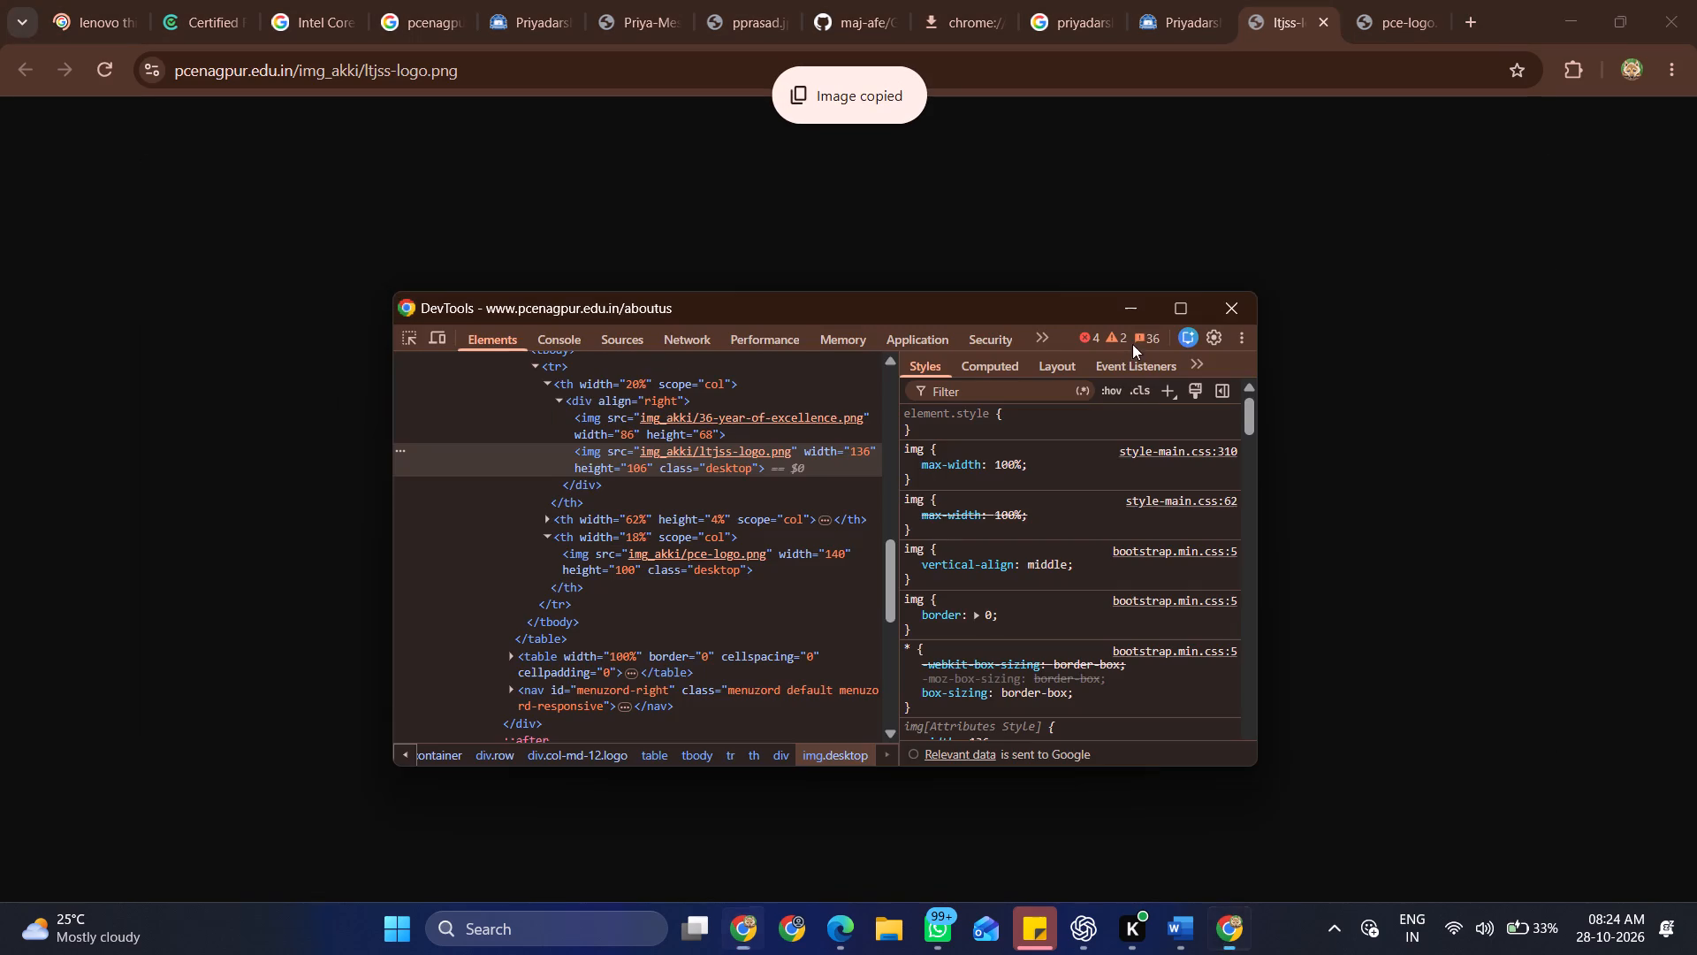
click(1217, 307)
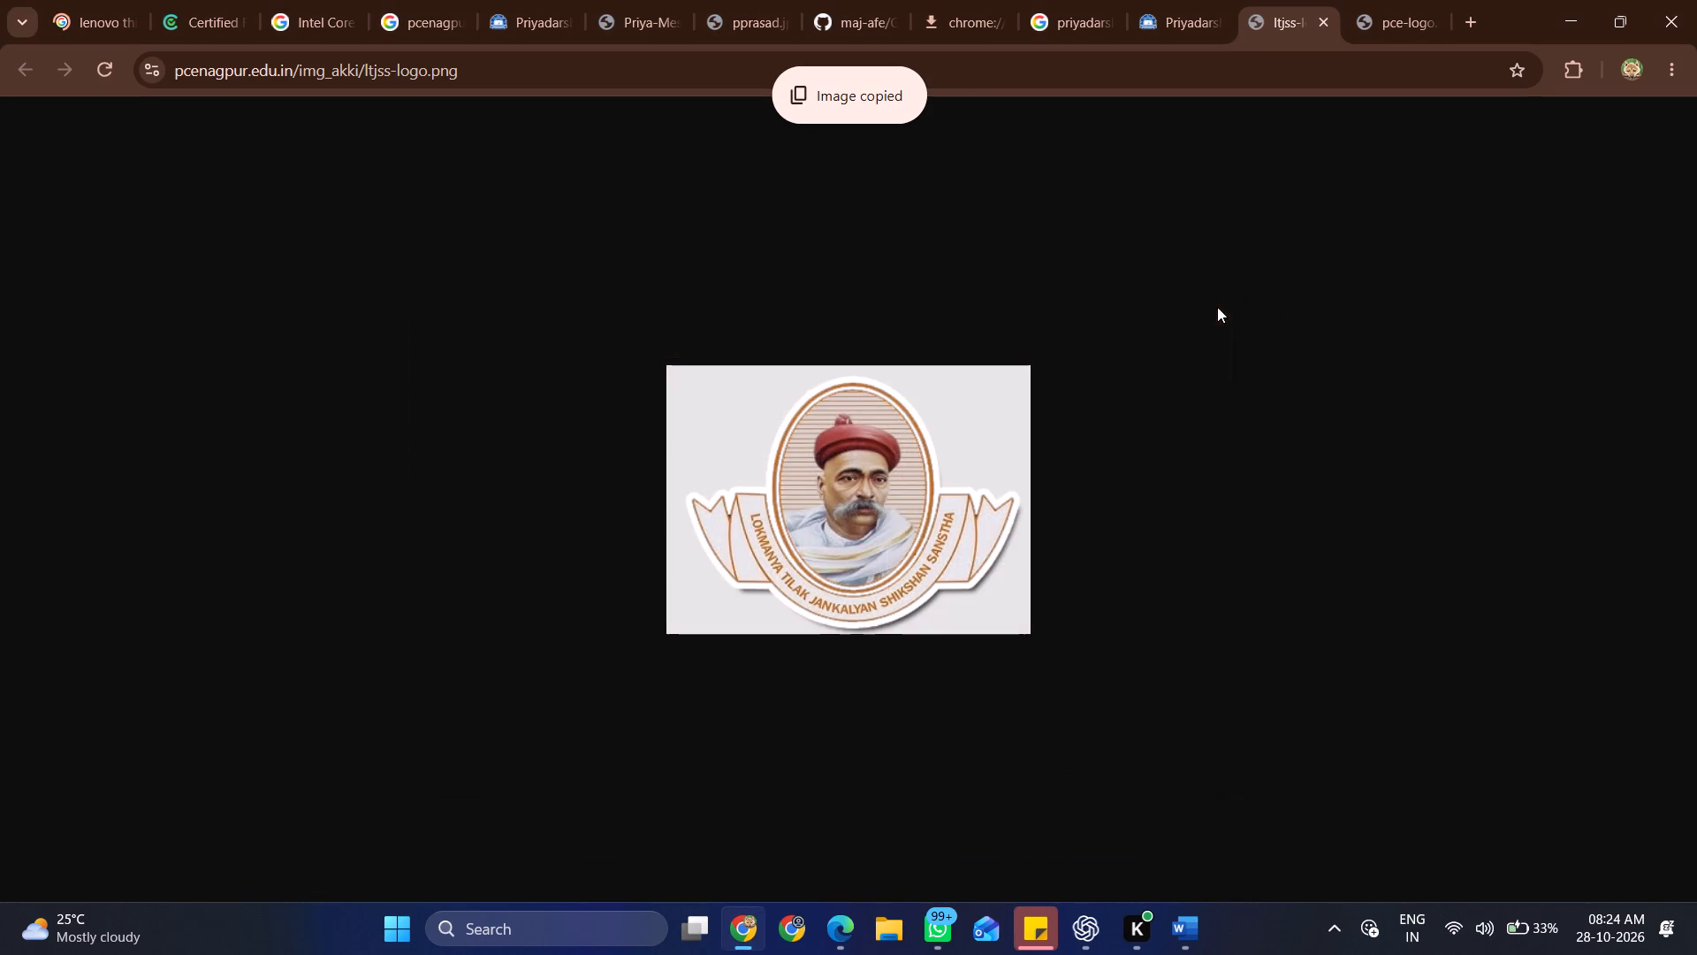
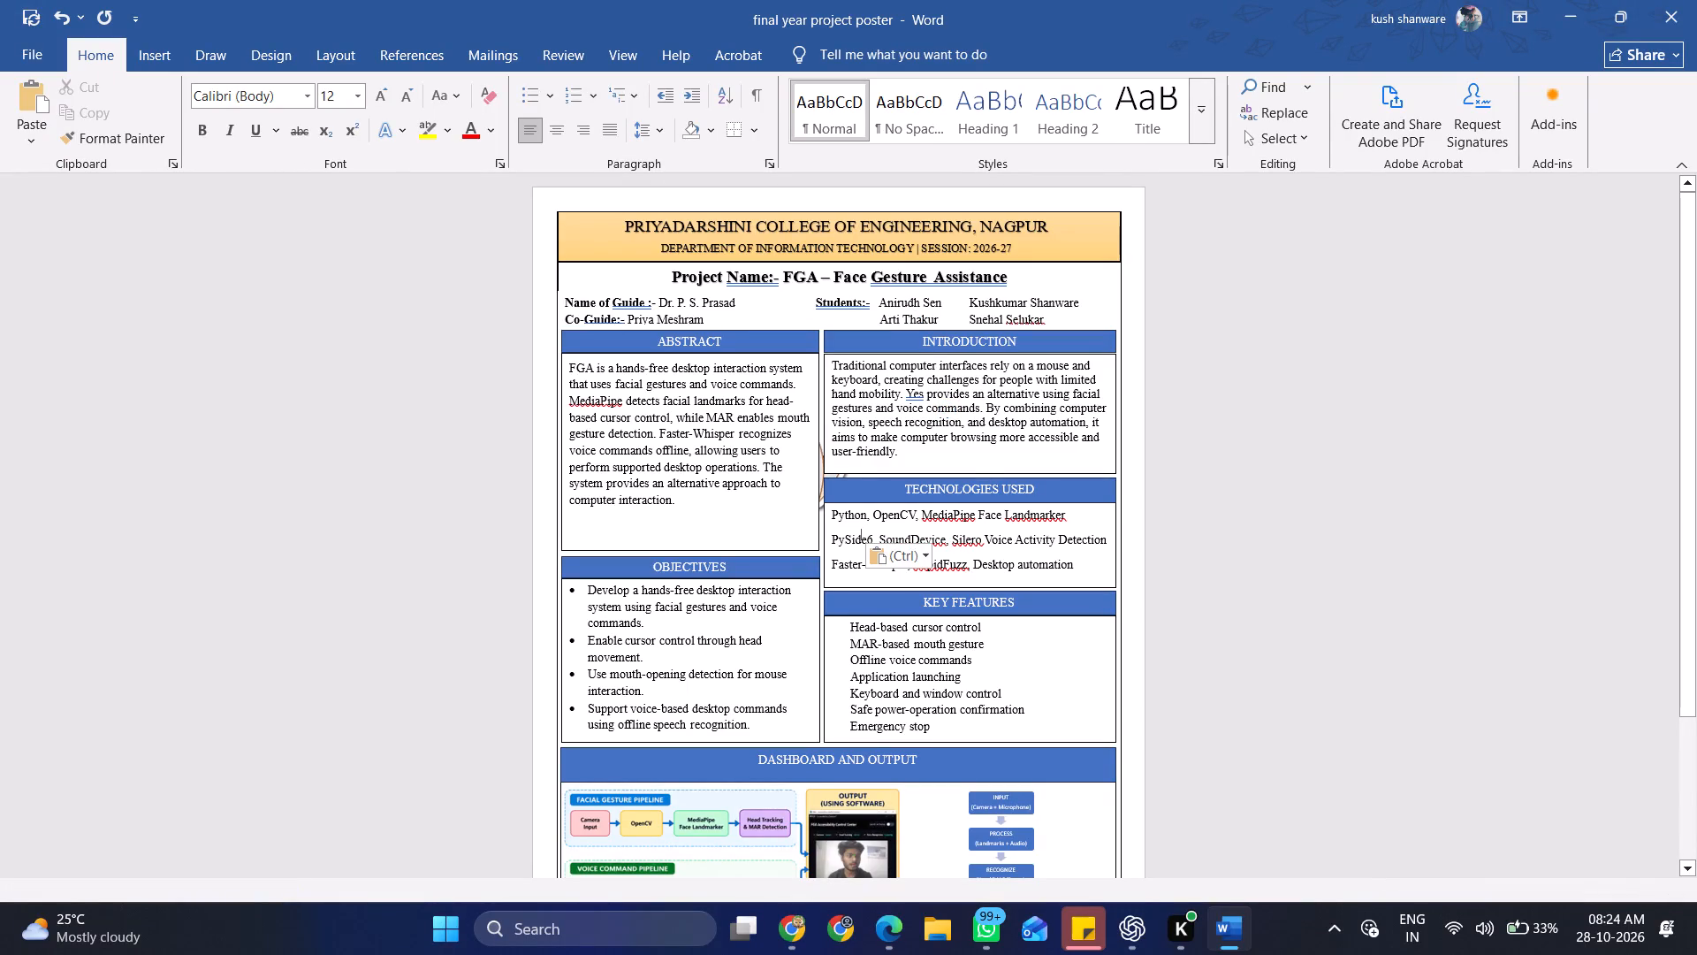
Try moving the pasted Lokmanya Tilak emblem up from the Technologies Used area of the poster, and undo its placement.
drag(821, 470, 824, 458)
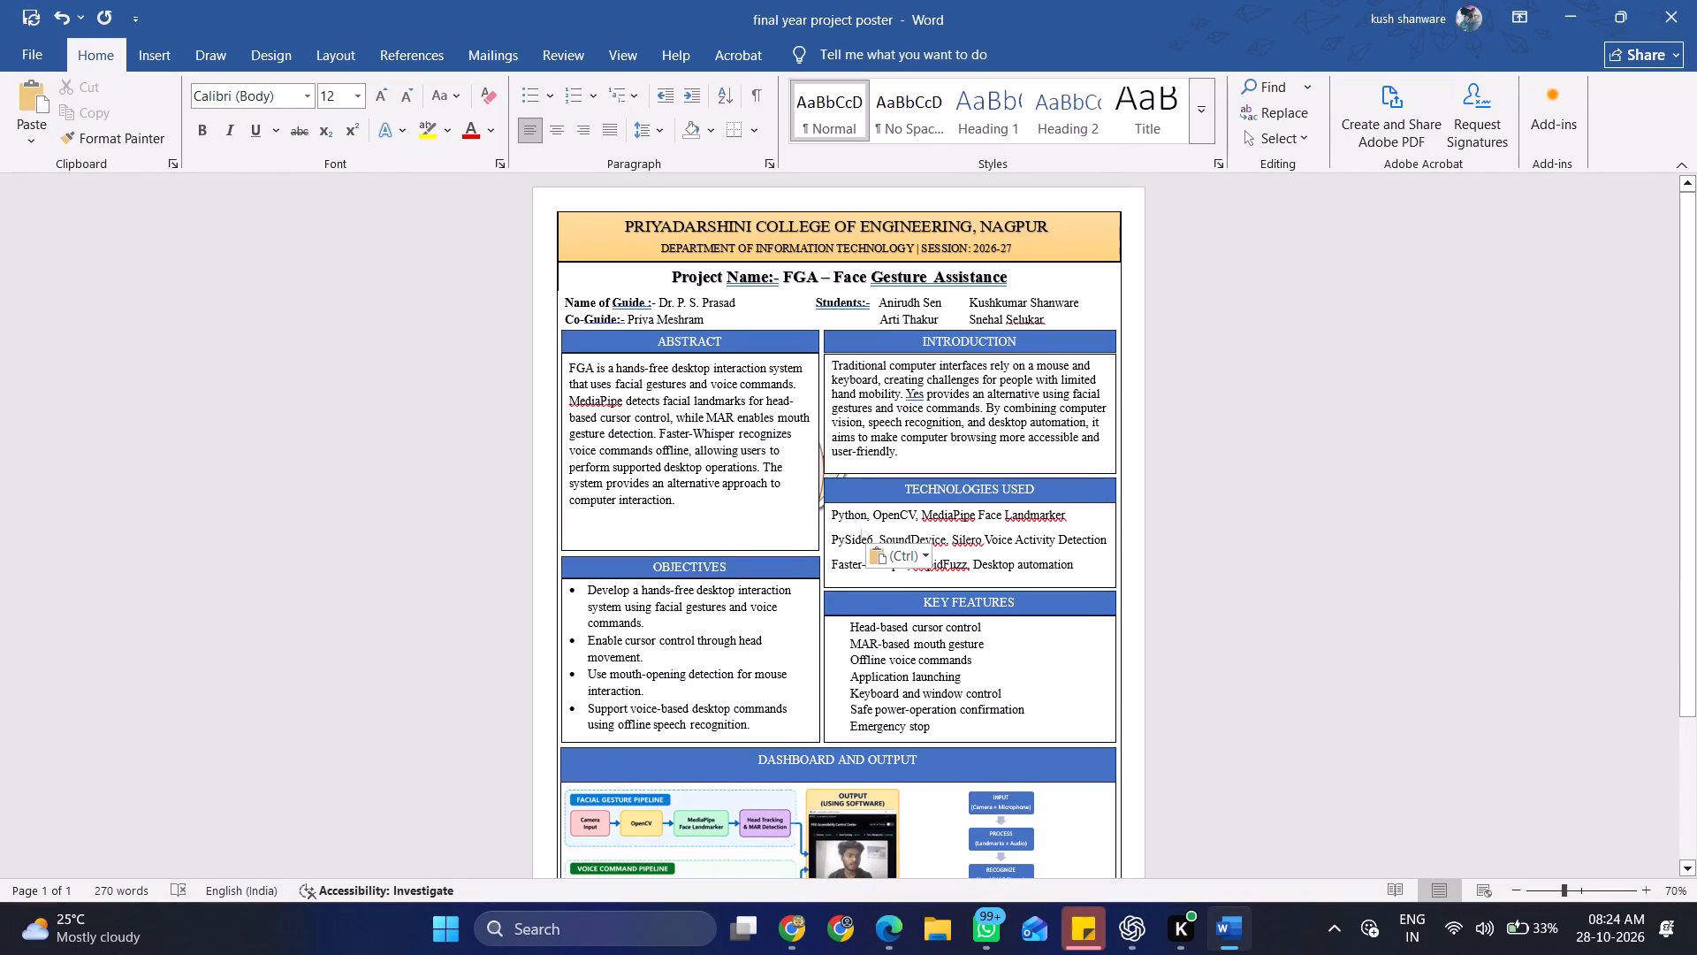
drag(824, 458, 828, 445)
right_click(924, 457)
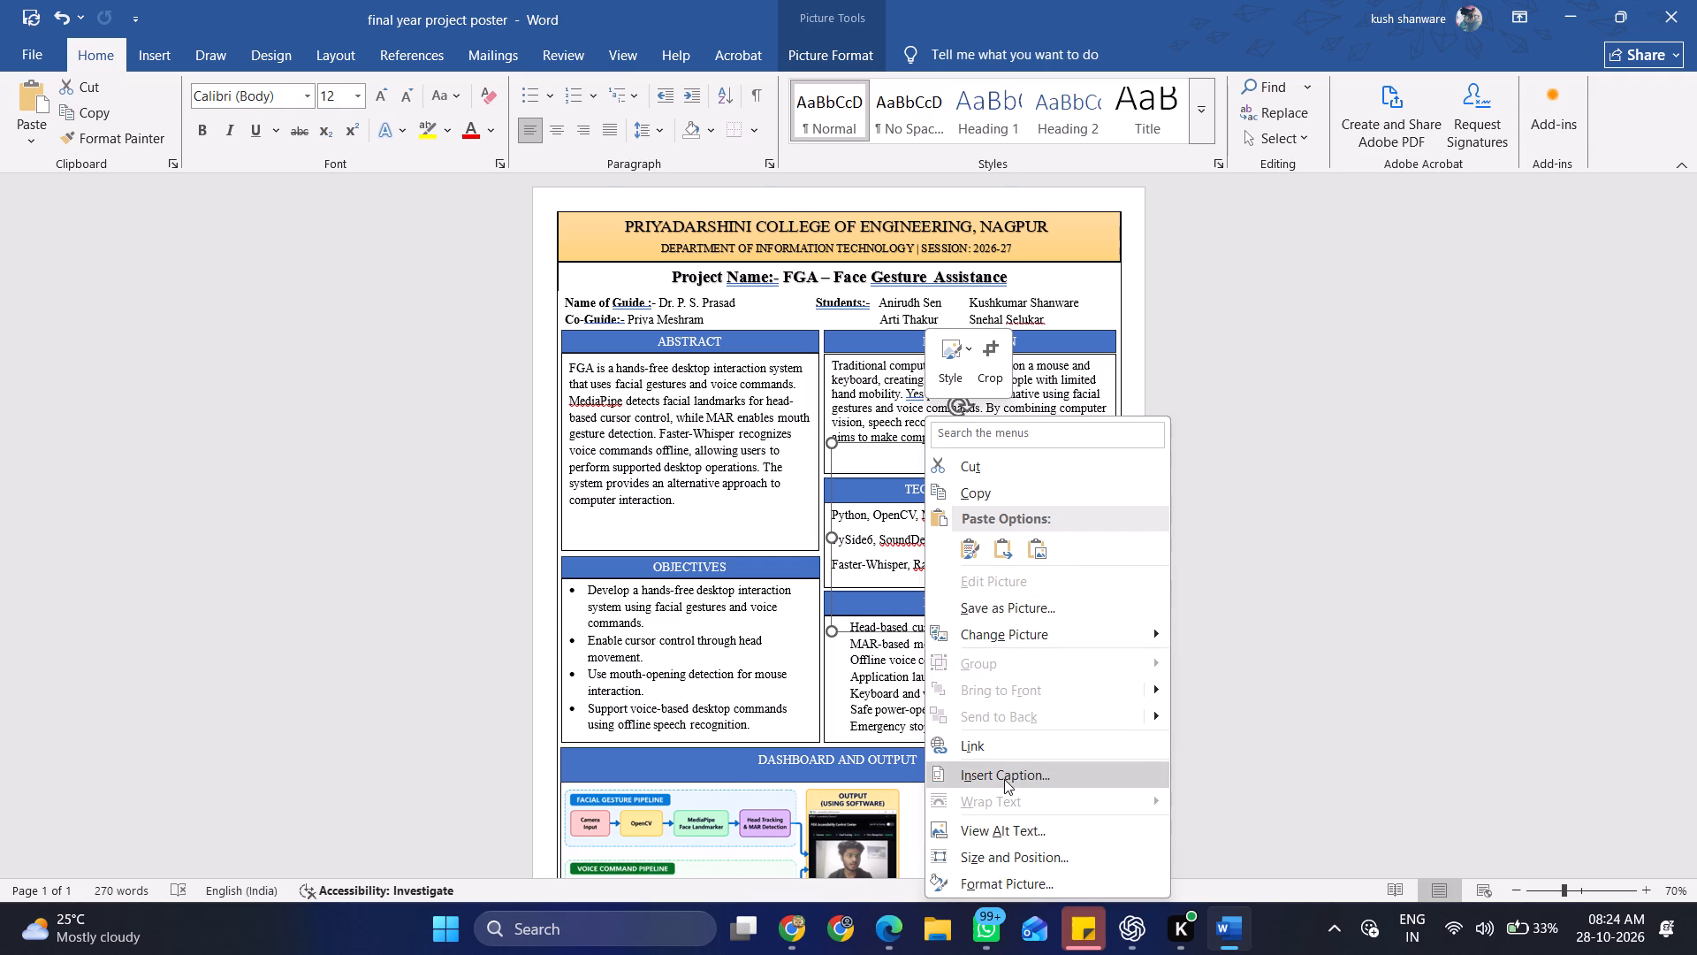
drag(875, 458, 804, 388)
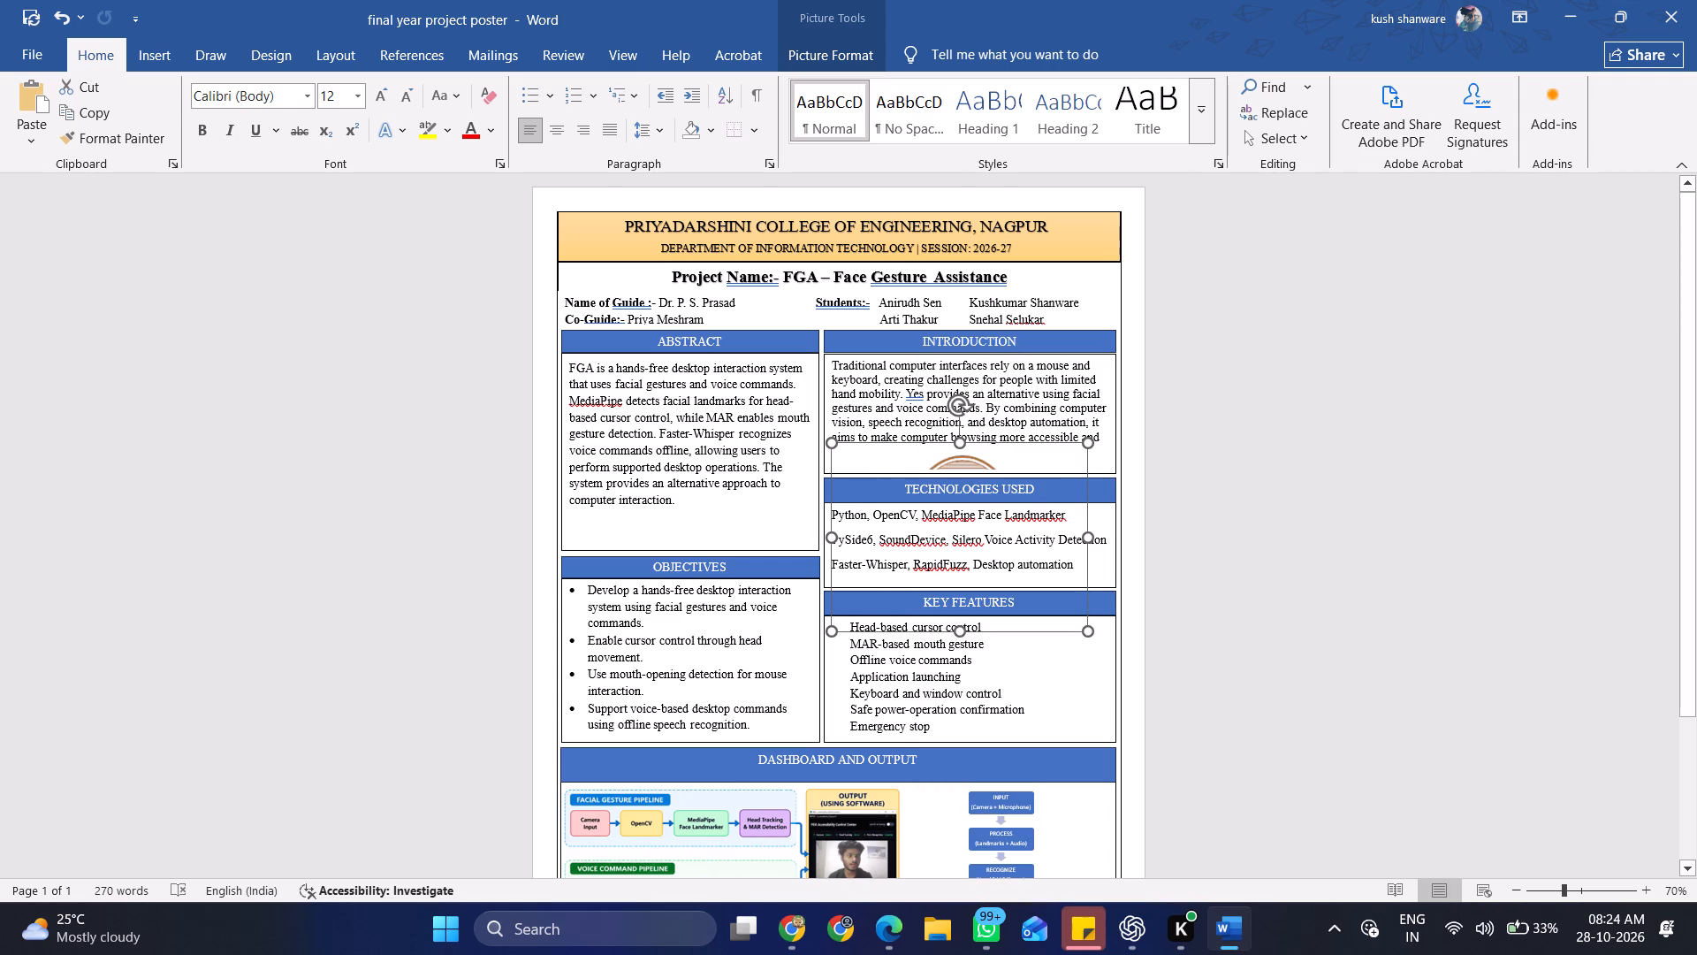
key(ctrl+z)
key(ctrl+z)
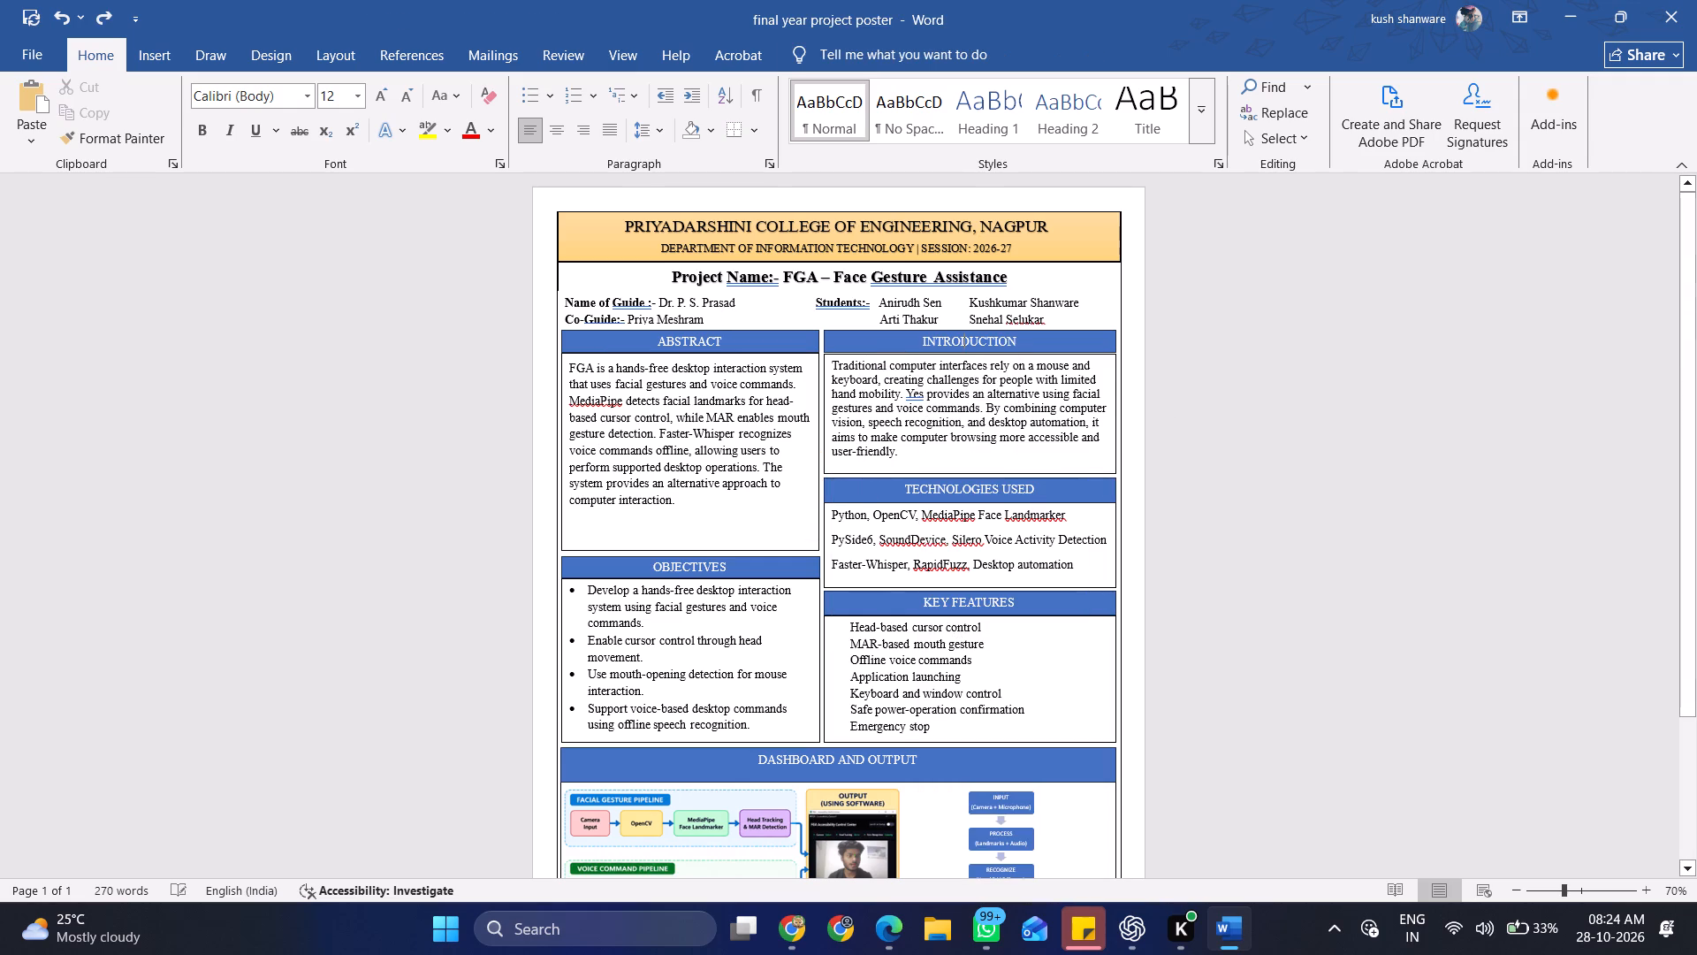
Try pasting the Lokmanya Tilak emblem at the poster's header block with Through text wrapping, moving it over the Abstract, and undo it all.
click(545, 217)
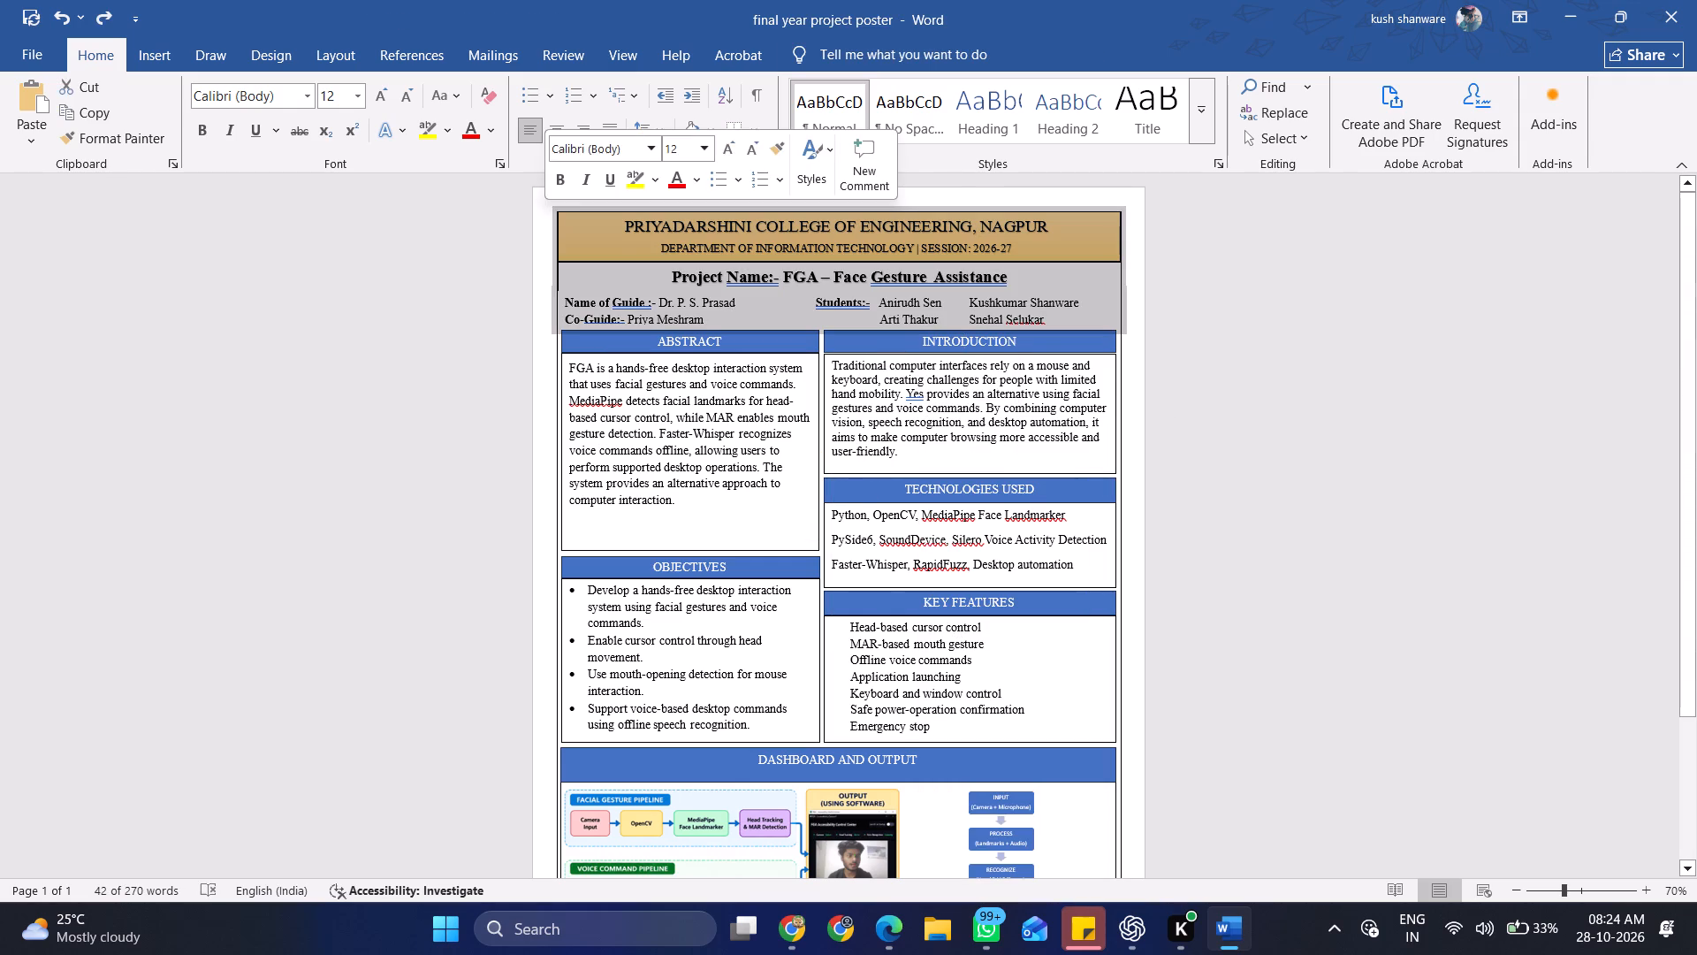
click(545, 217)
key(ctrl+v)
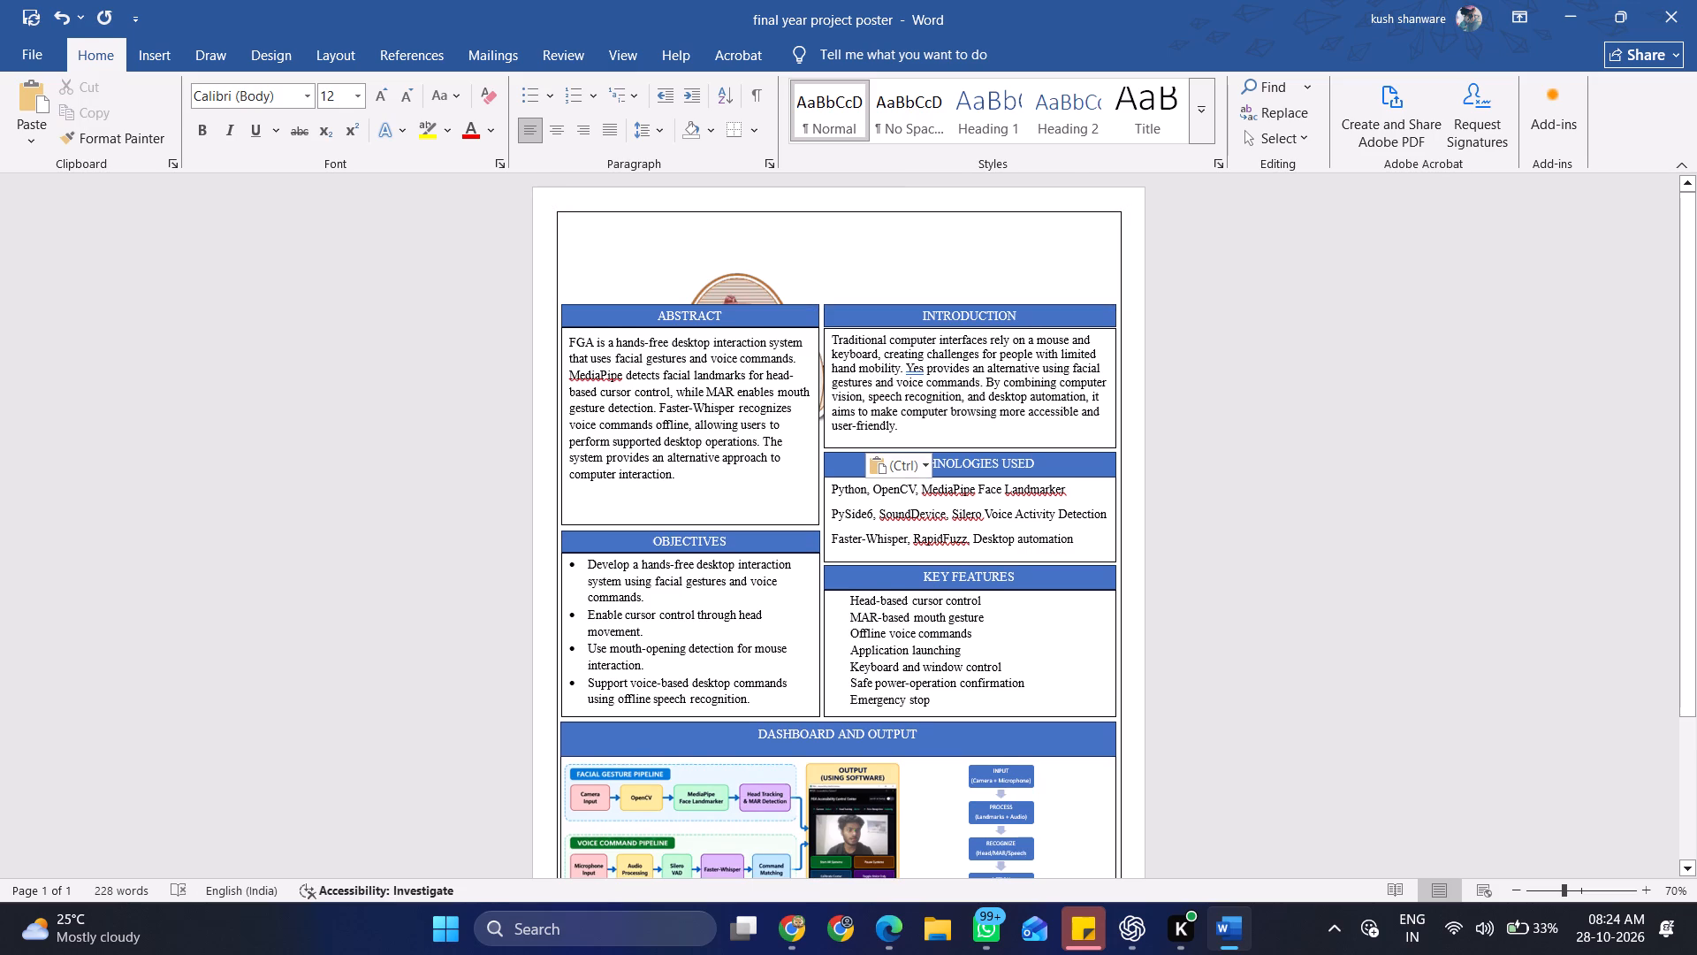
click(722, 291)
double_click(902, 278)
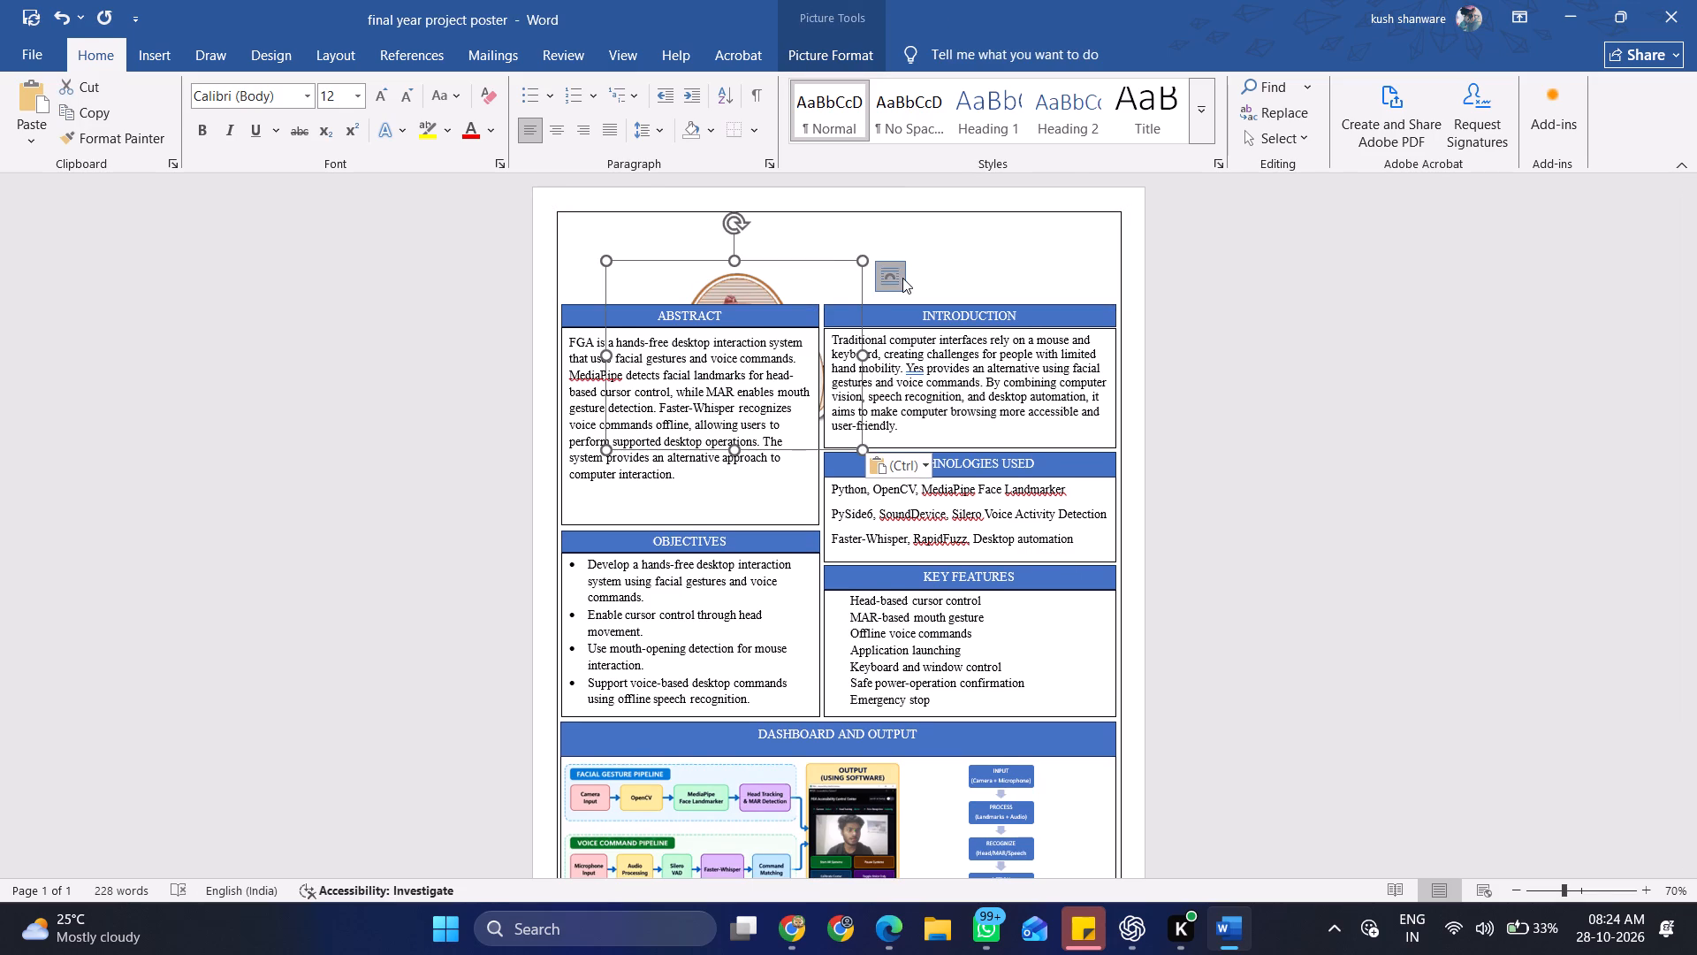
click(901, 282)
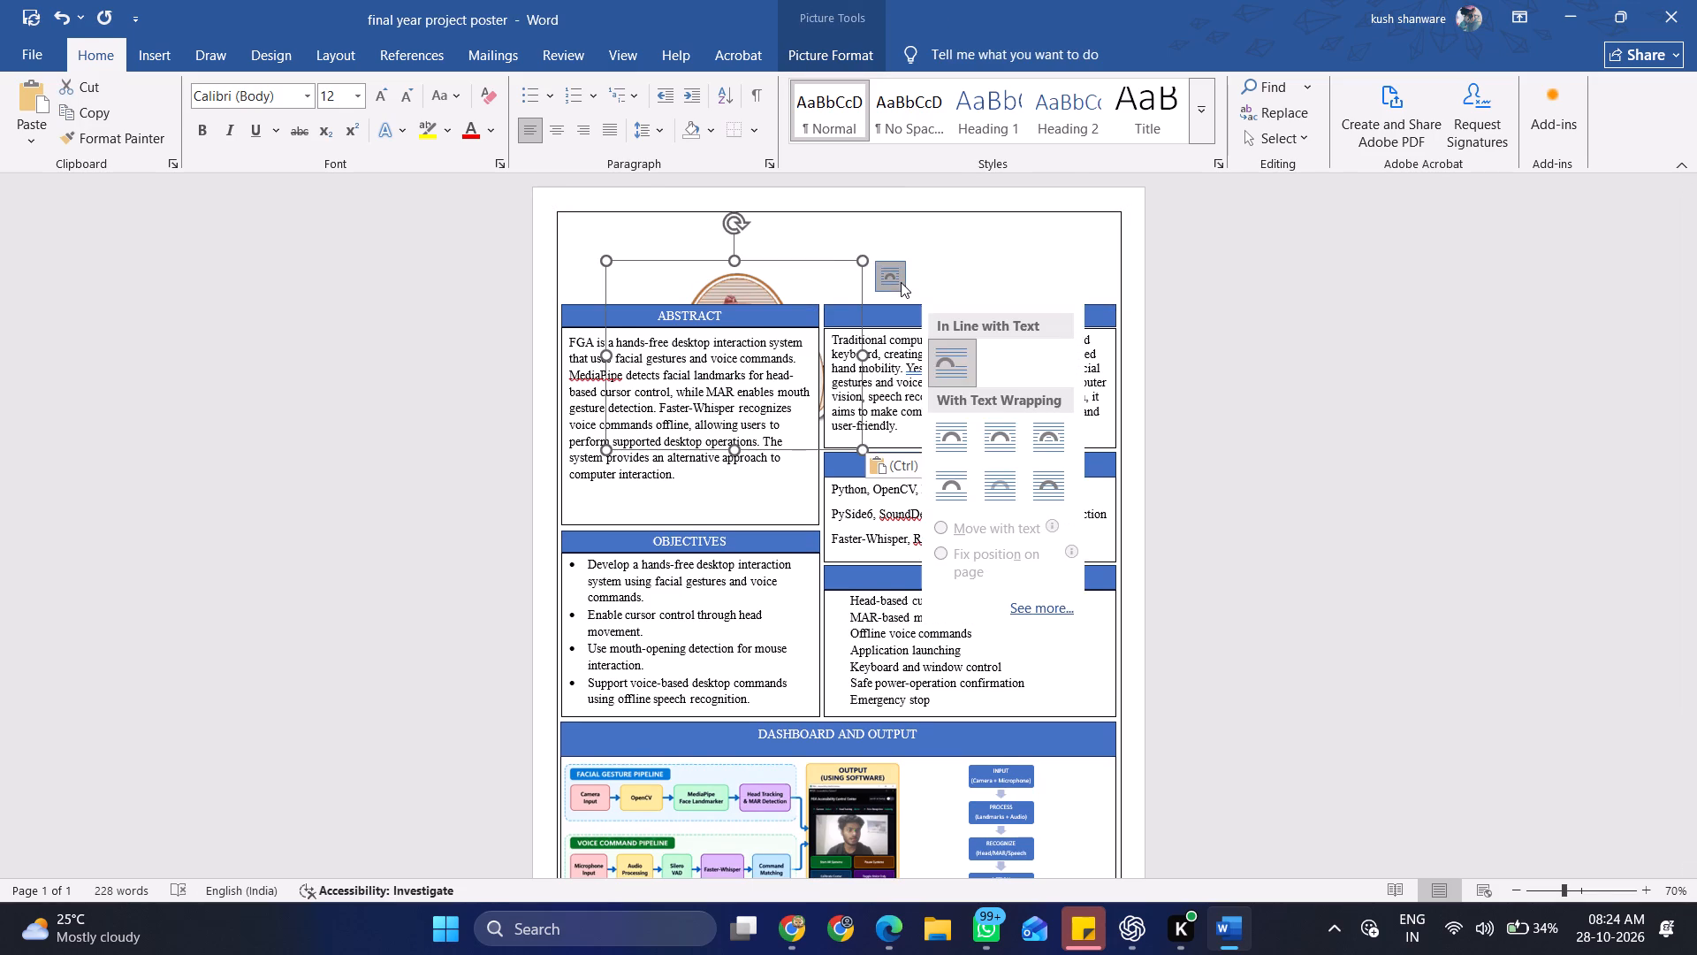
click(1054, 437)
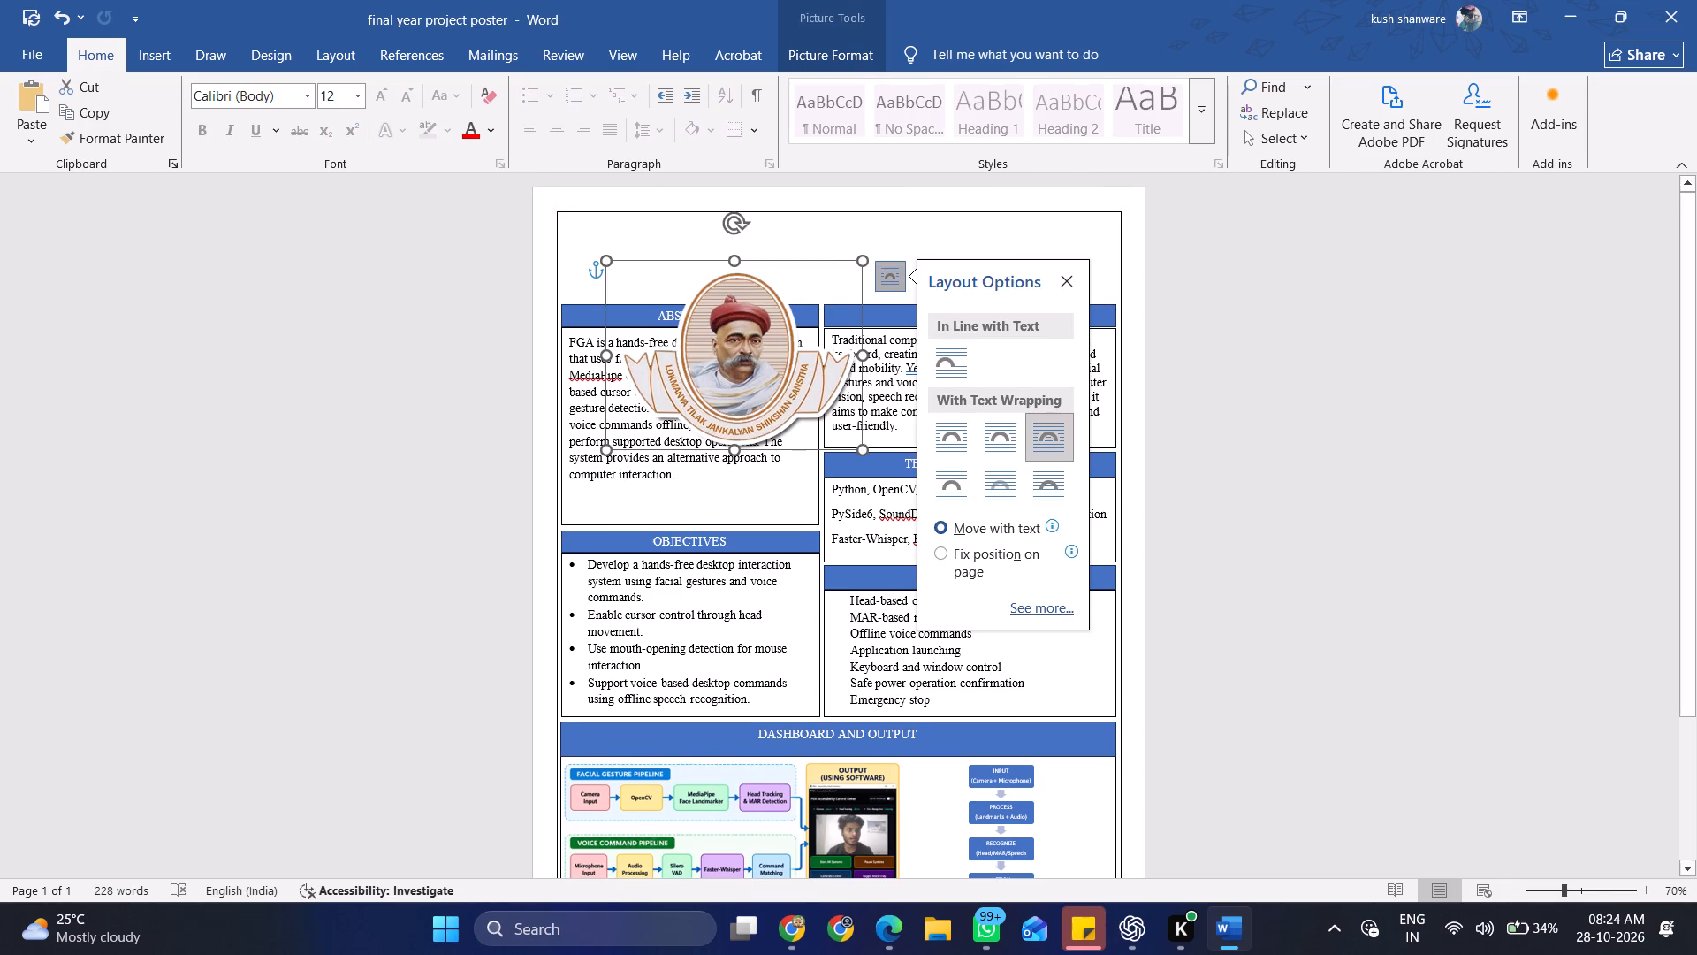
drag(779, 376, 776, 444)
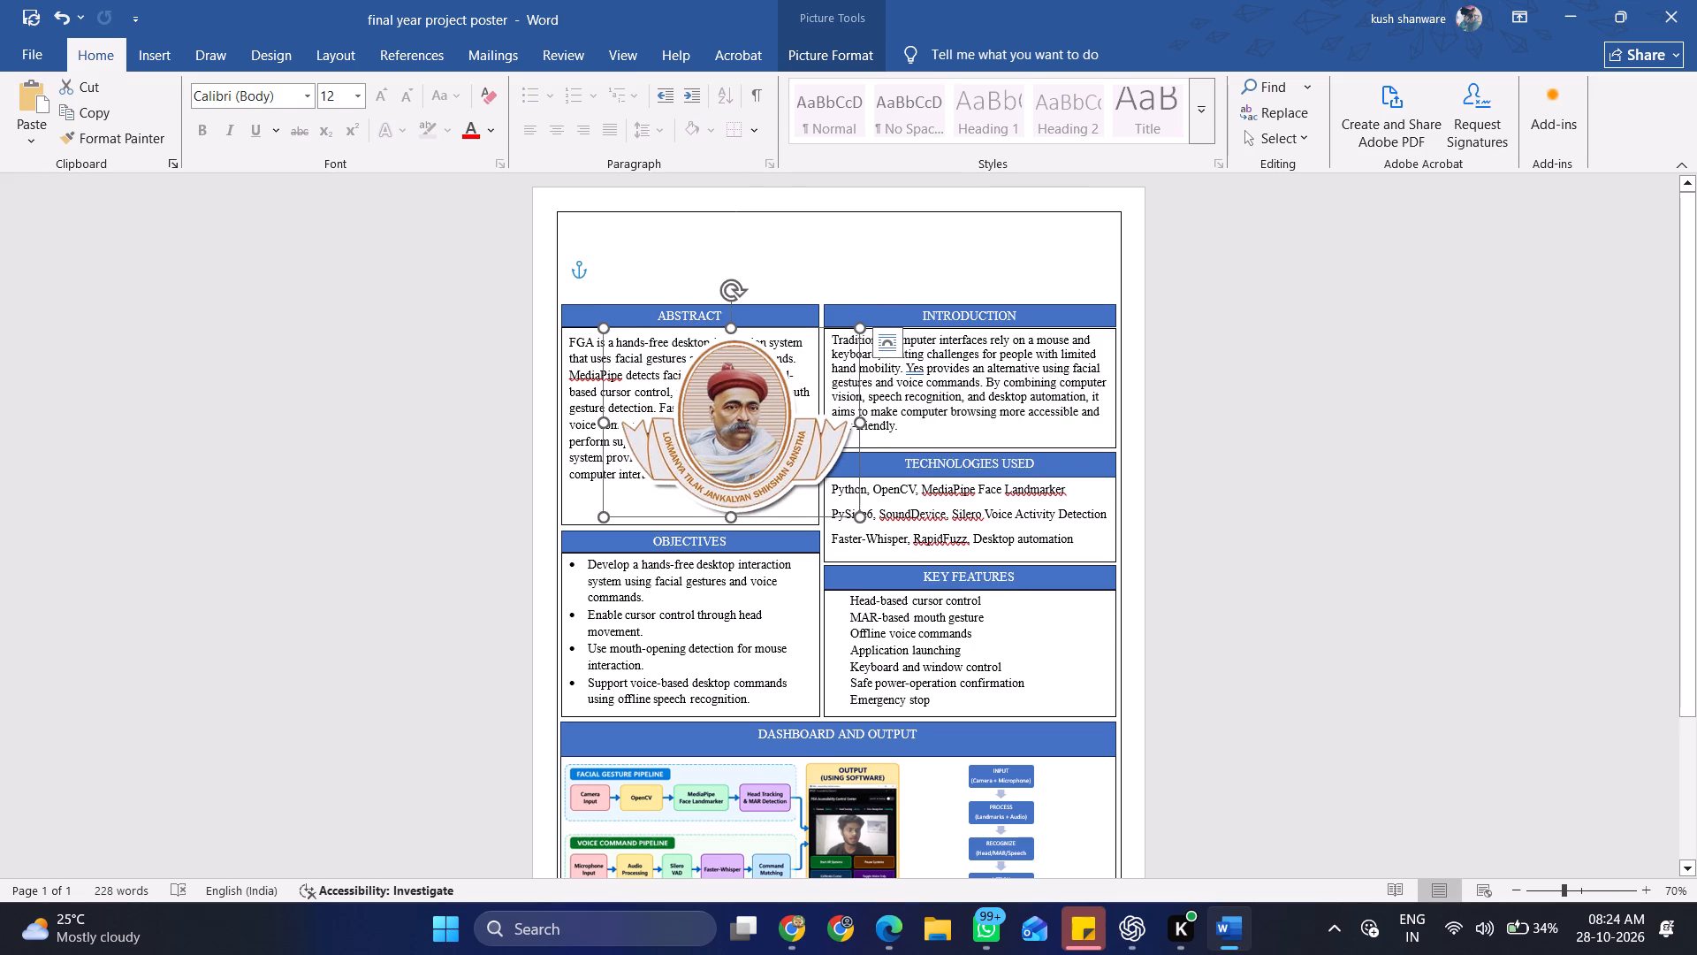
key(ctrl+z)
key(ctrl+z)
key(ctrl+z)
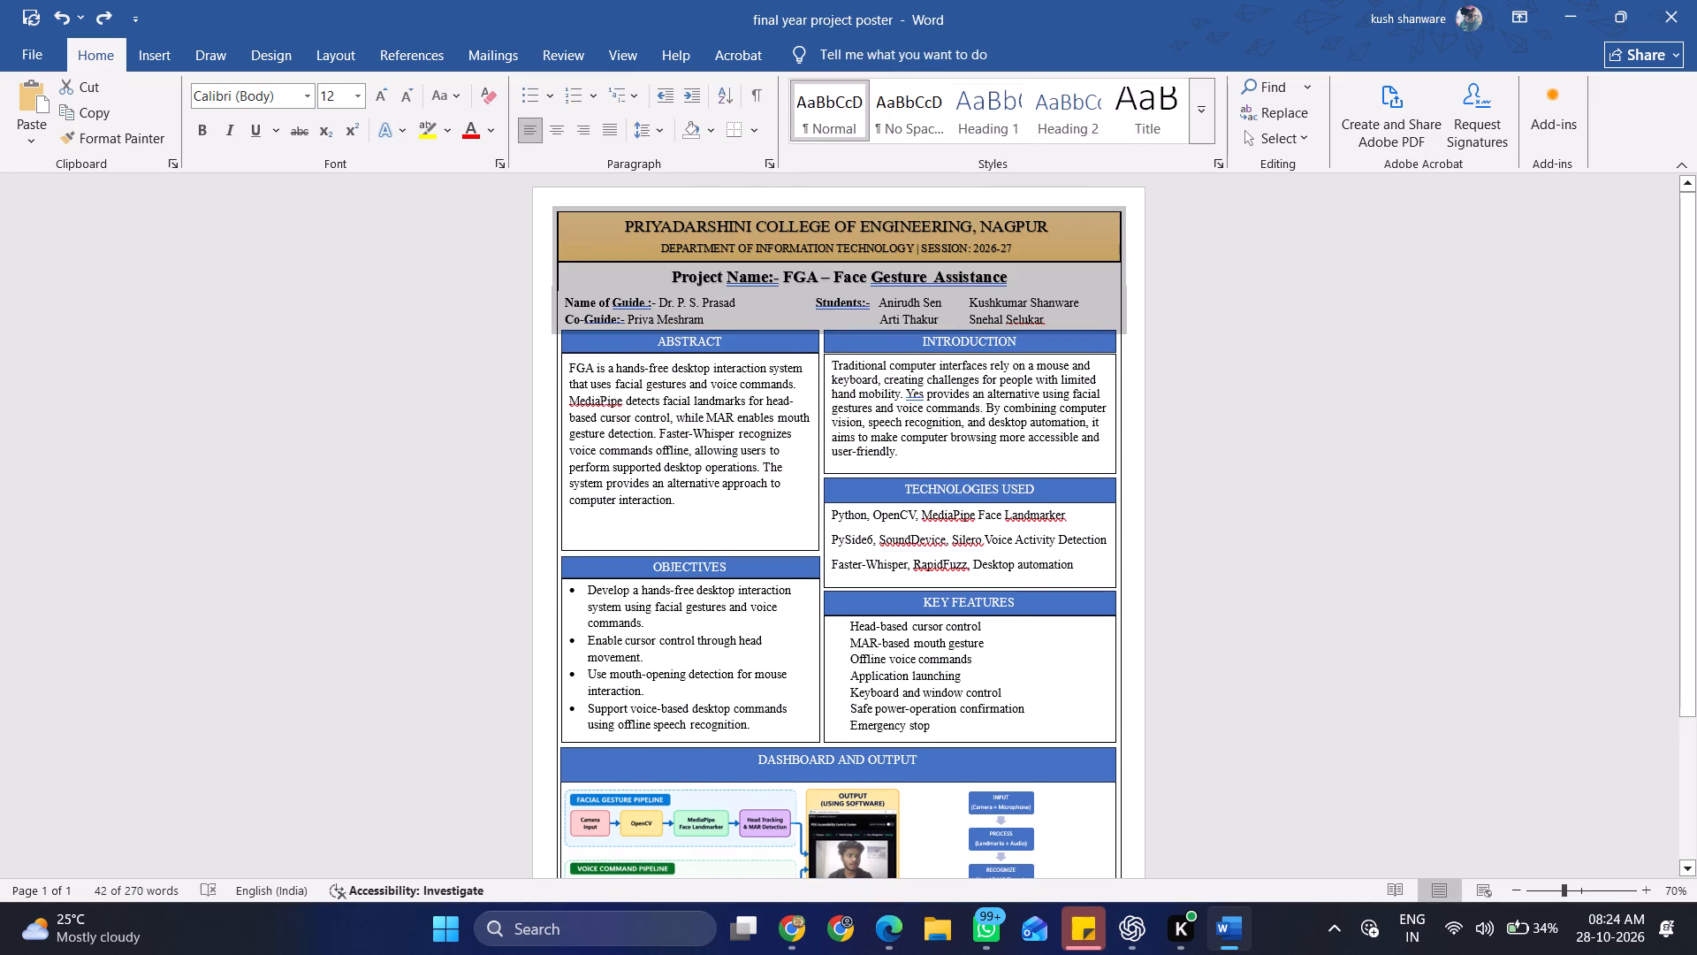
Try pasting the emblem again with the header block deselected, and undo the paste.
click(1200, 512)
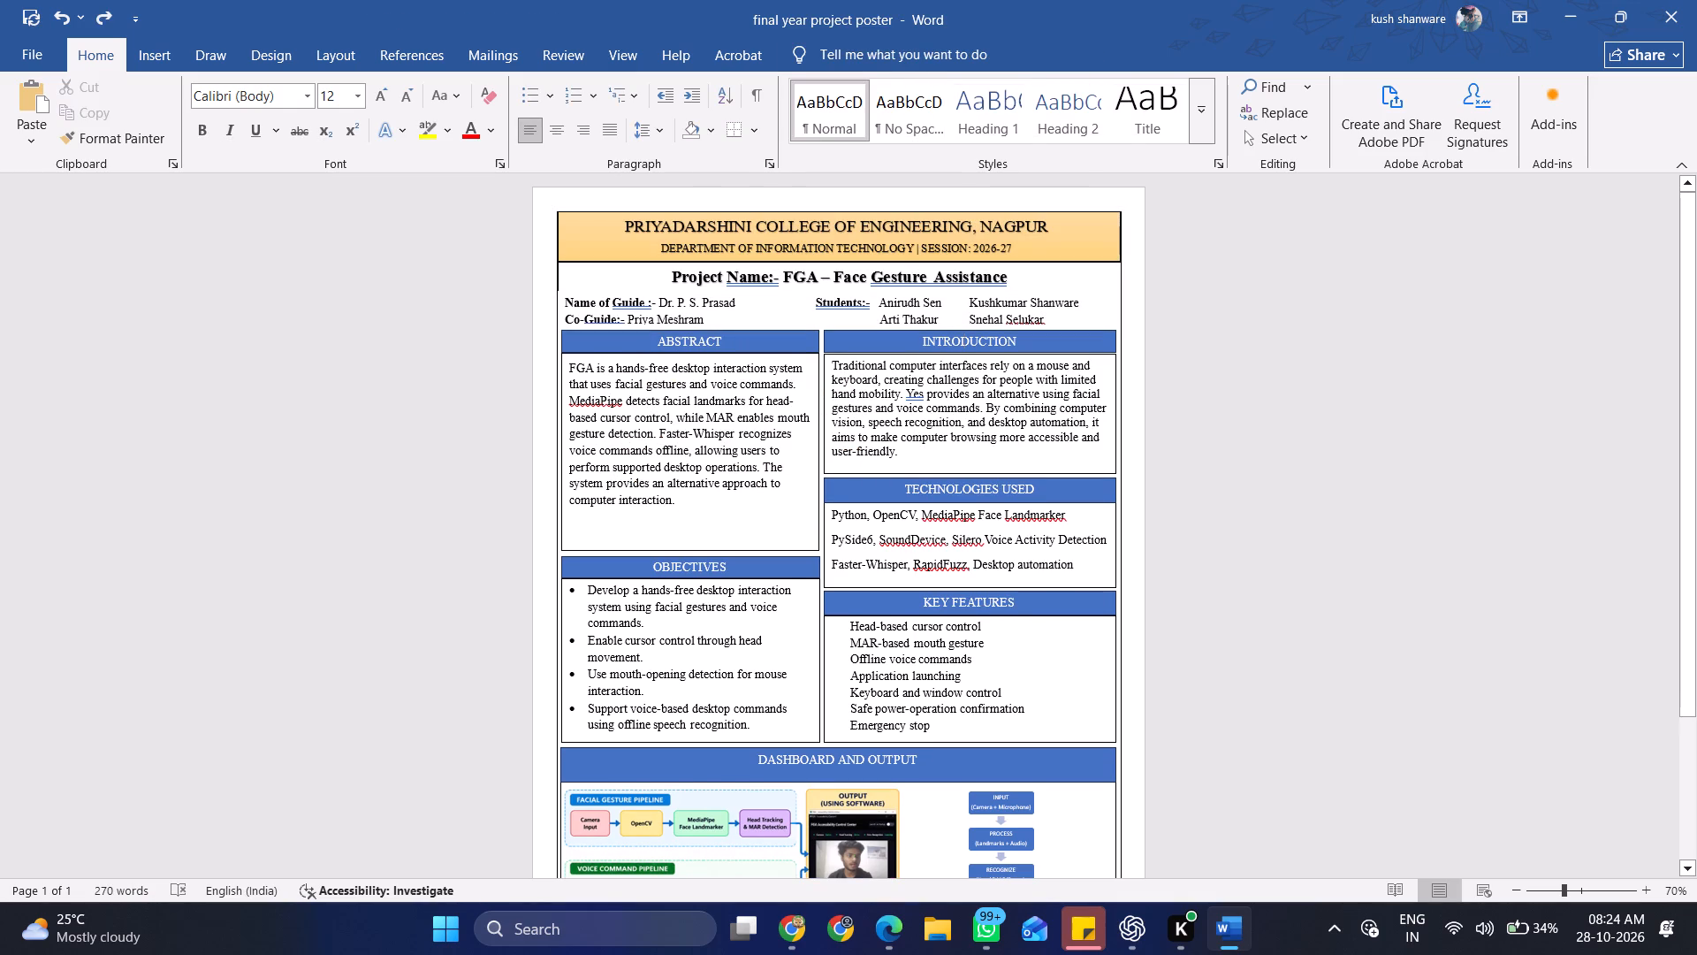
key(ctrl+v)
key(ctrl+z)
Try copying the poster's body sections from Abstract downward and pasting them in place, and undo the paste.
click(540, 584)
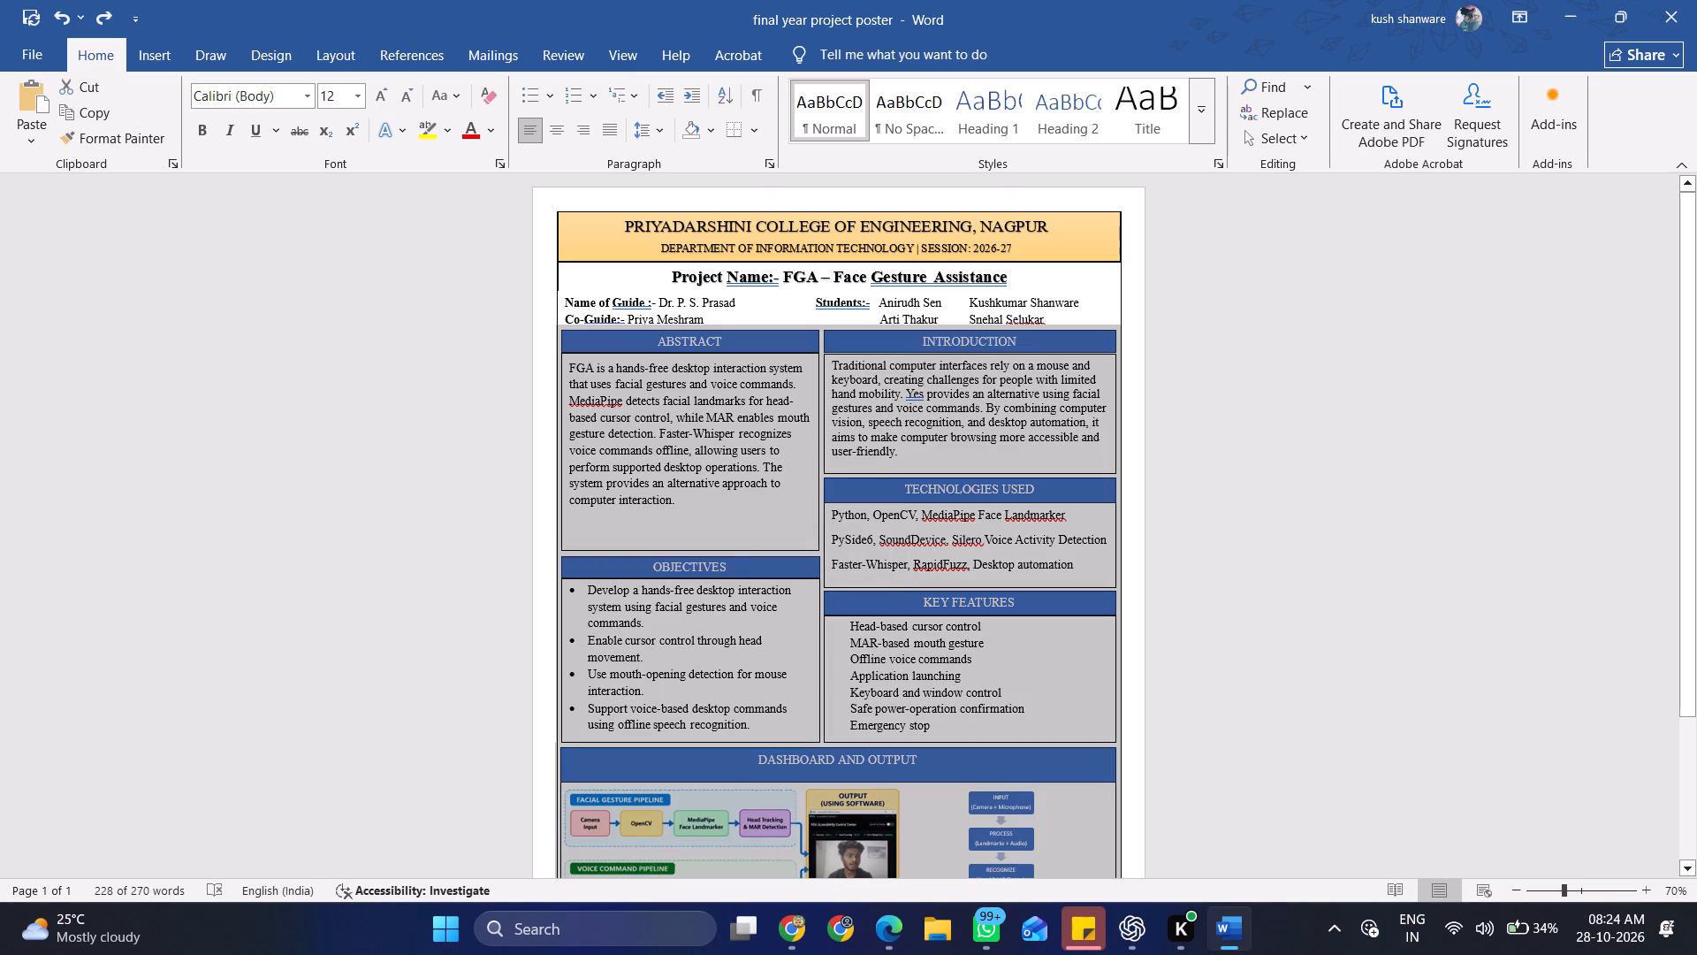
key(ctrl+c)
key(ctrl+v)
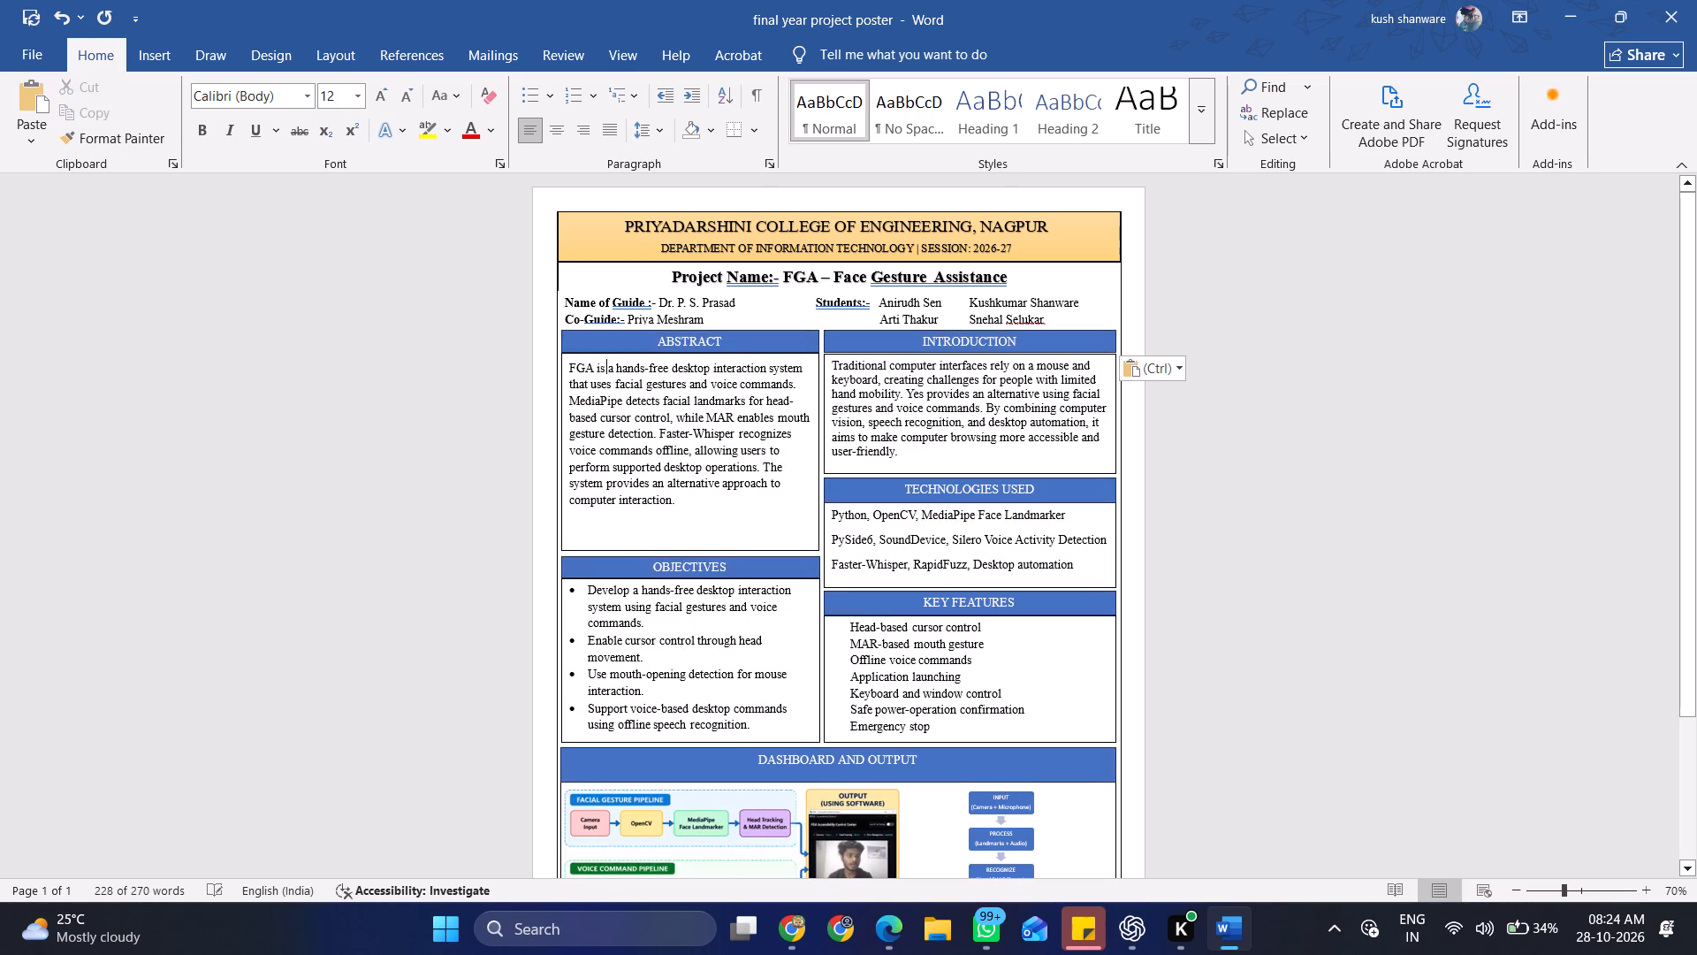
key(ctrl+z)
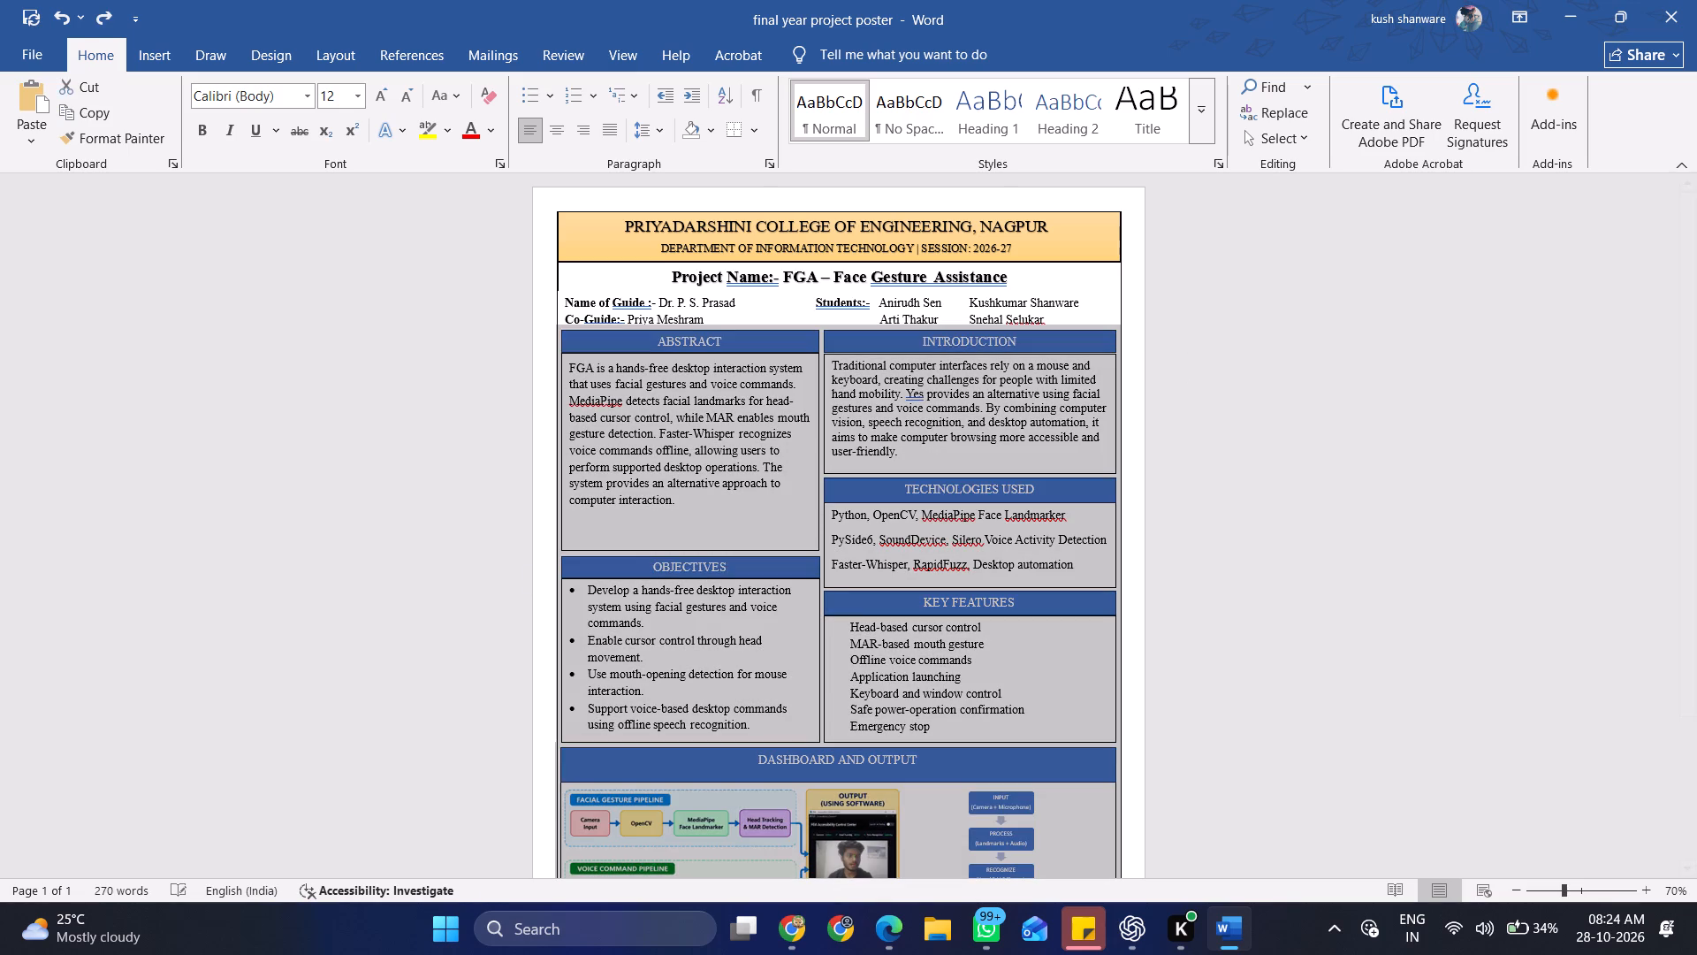
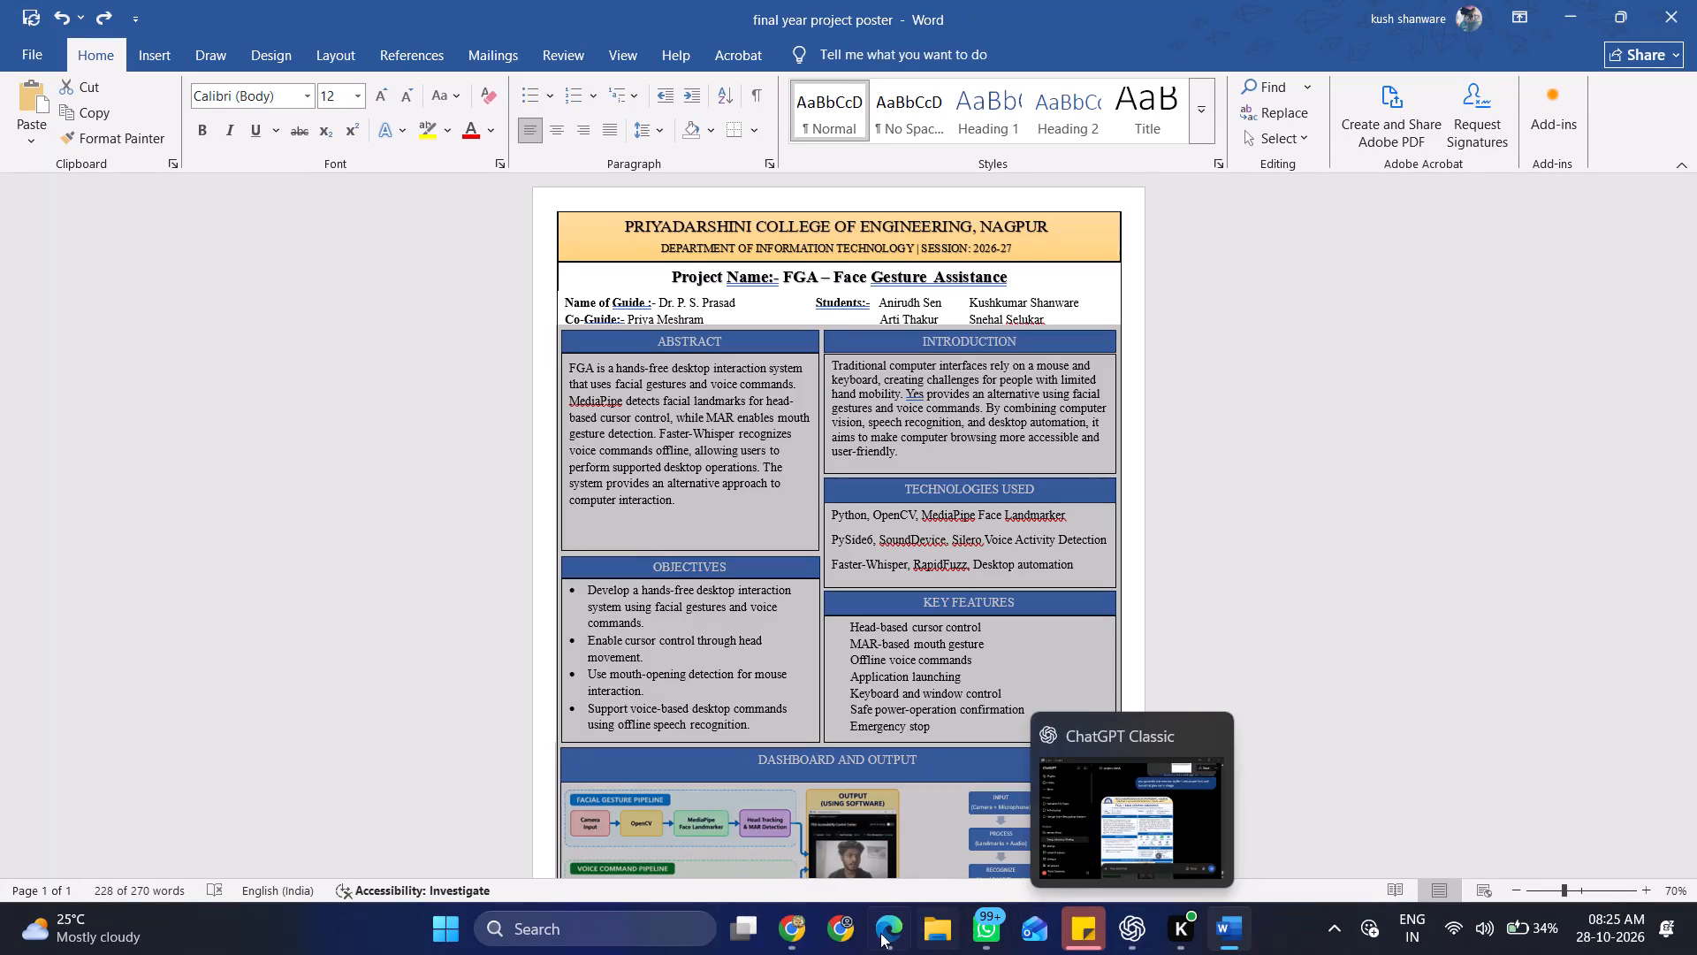
Copy the Lokmanya Tilak emblem image from the Chrome browser and paste it into the poster's header block in Word.
click(799, 937)
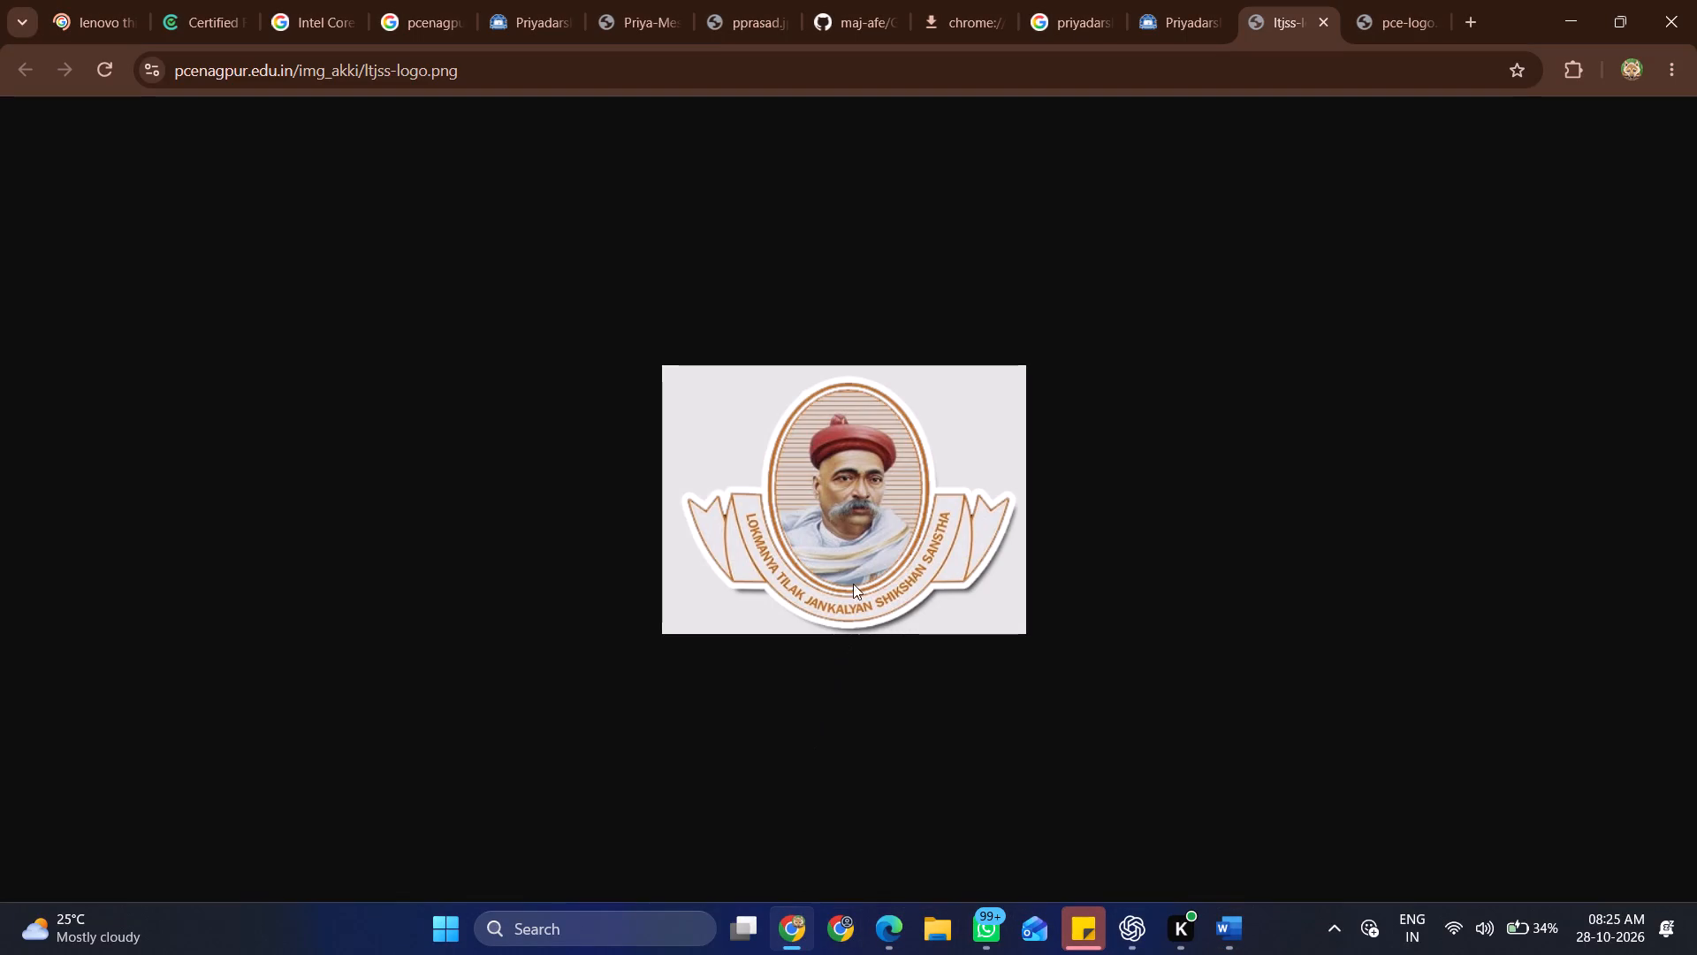
right_click(853, 563)
click(960, 649)
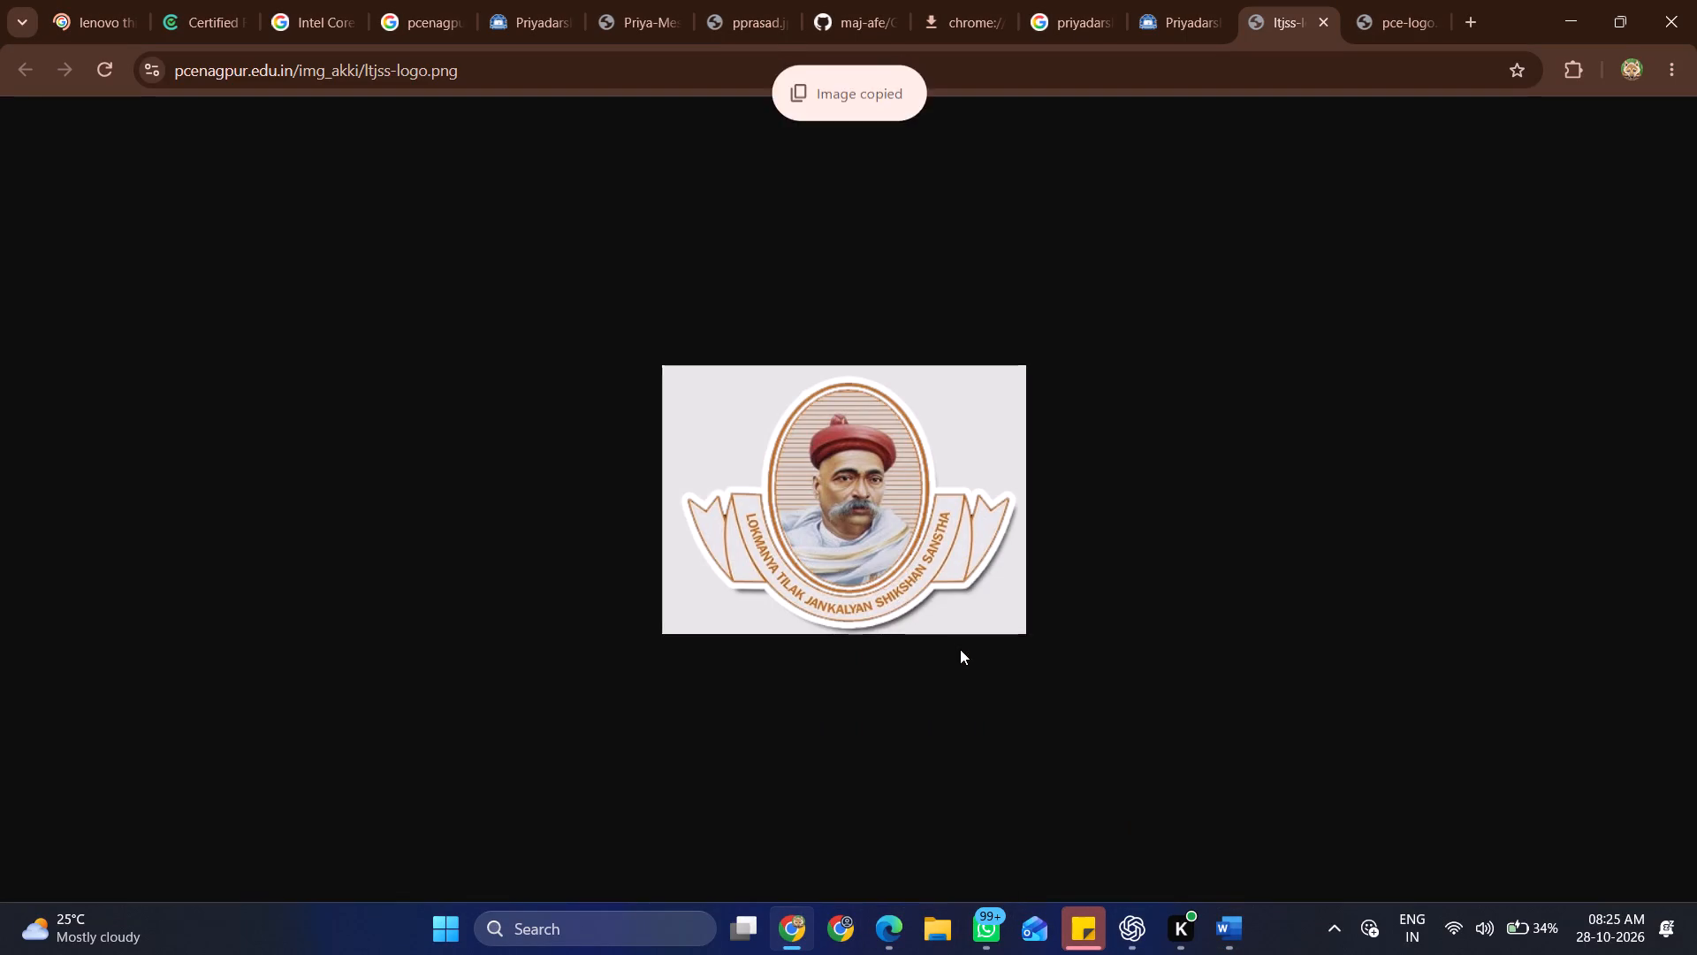
key(alt+Tab)
click(1125, 286)
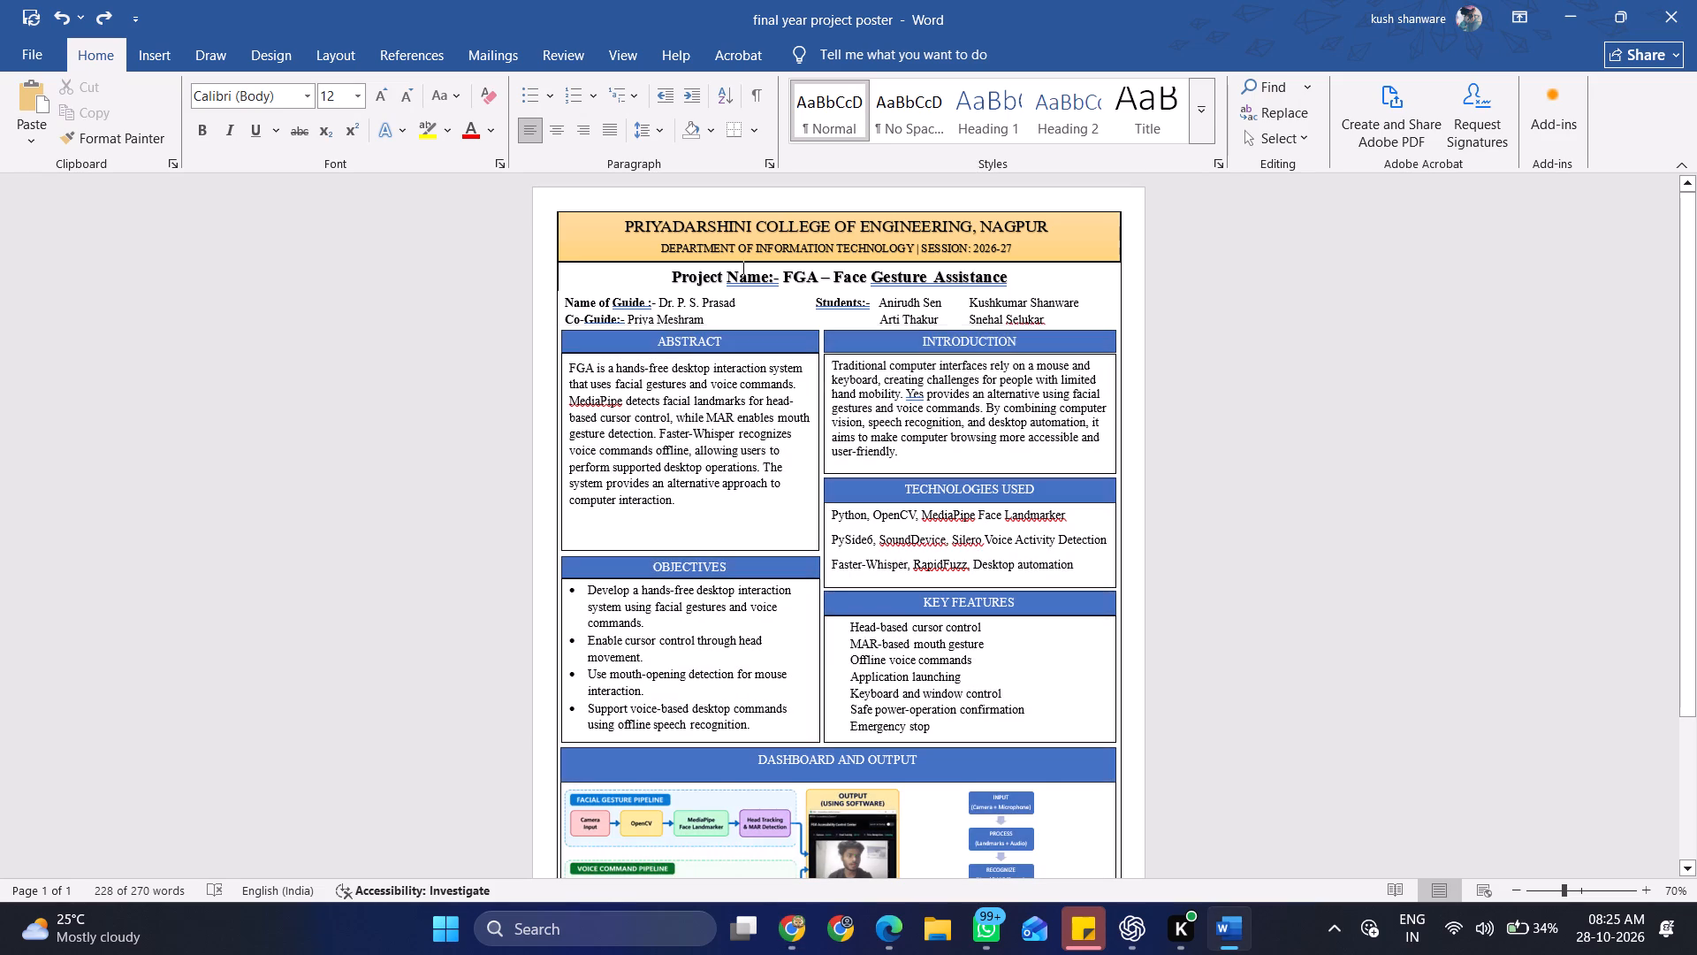
key(ctrl+v)
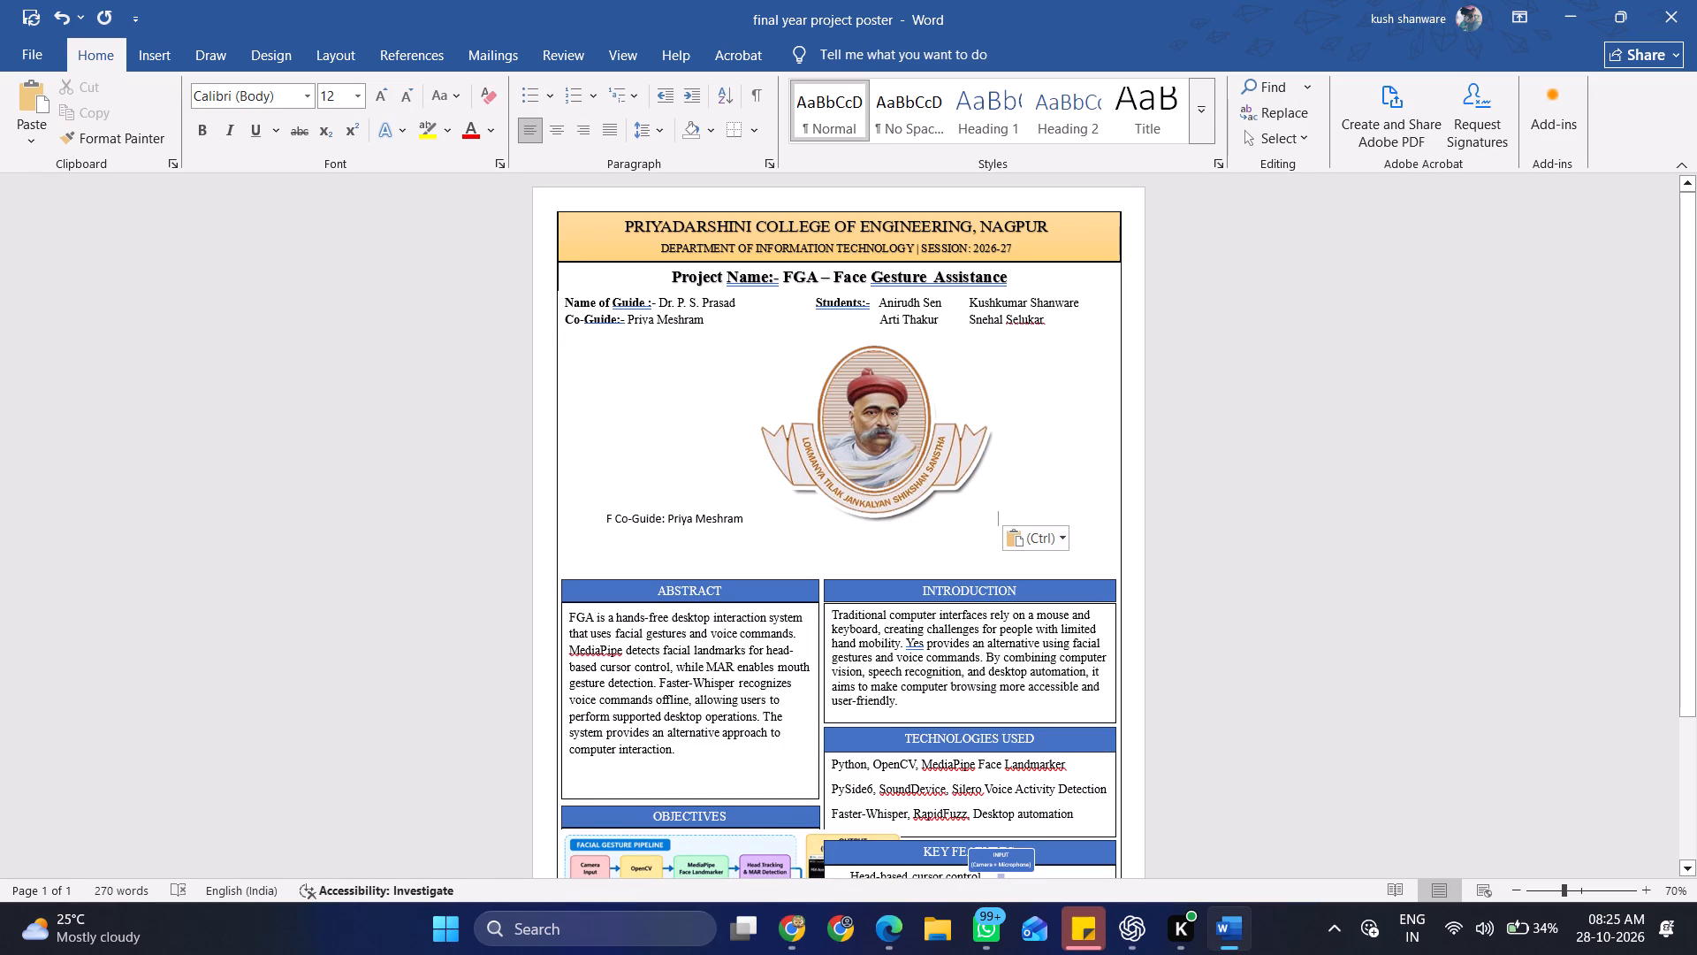
Set the emblem's text wrapping to Through and shrink it over the Abstract to about 2.52 cm high by 3.42 cm wide.
click(905, 409)
click(1033, 344)
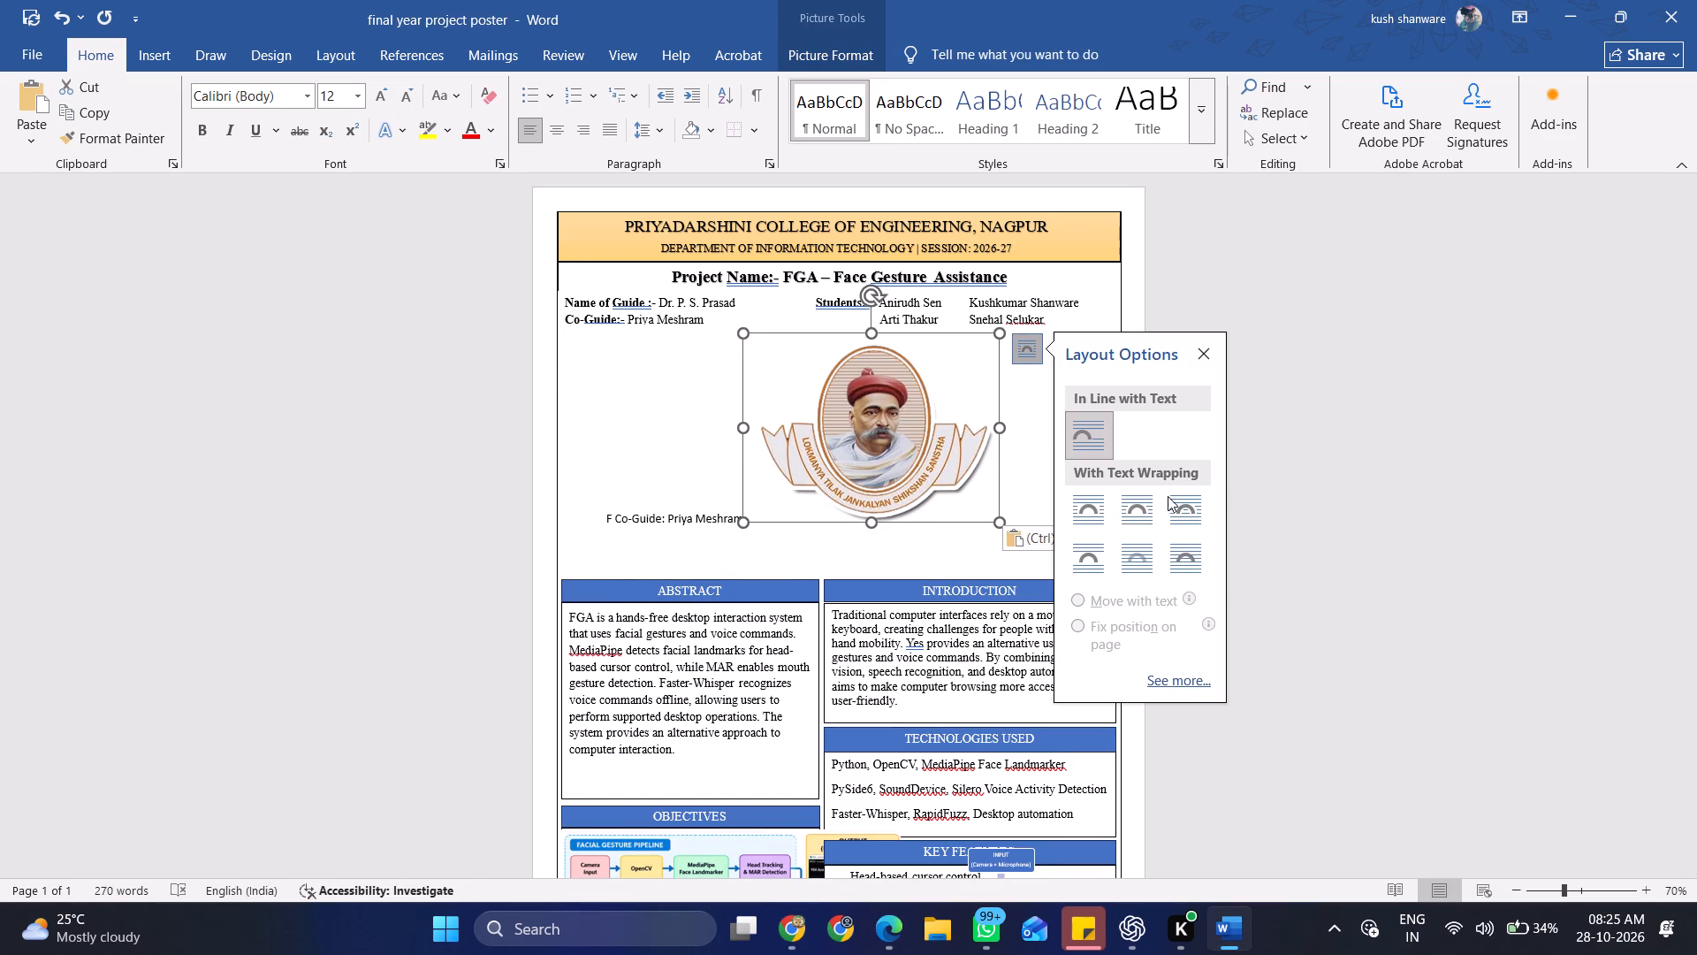
click(1172, 496)
drag(911, 434, 754, 347)
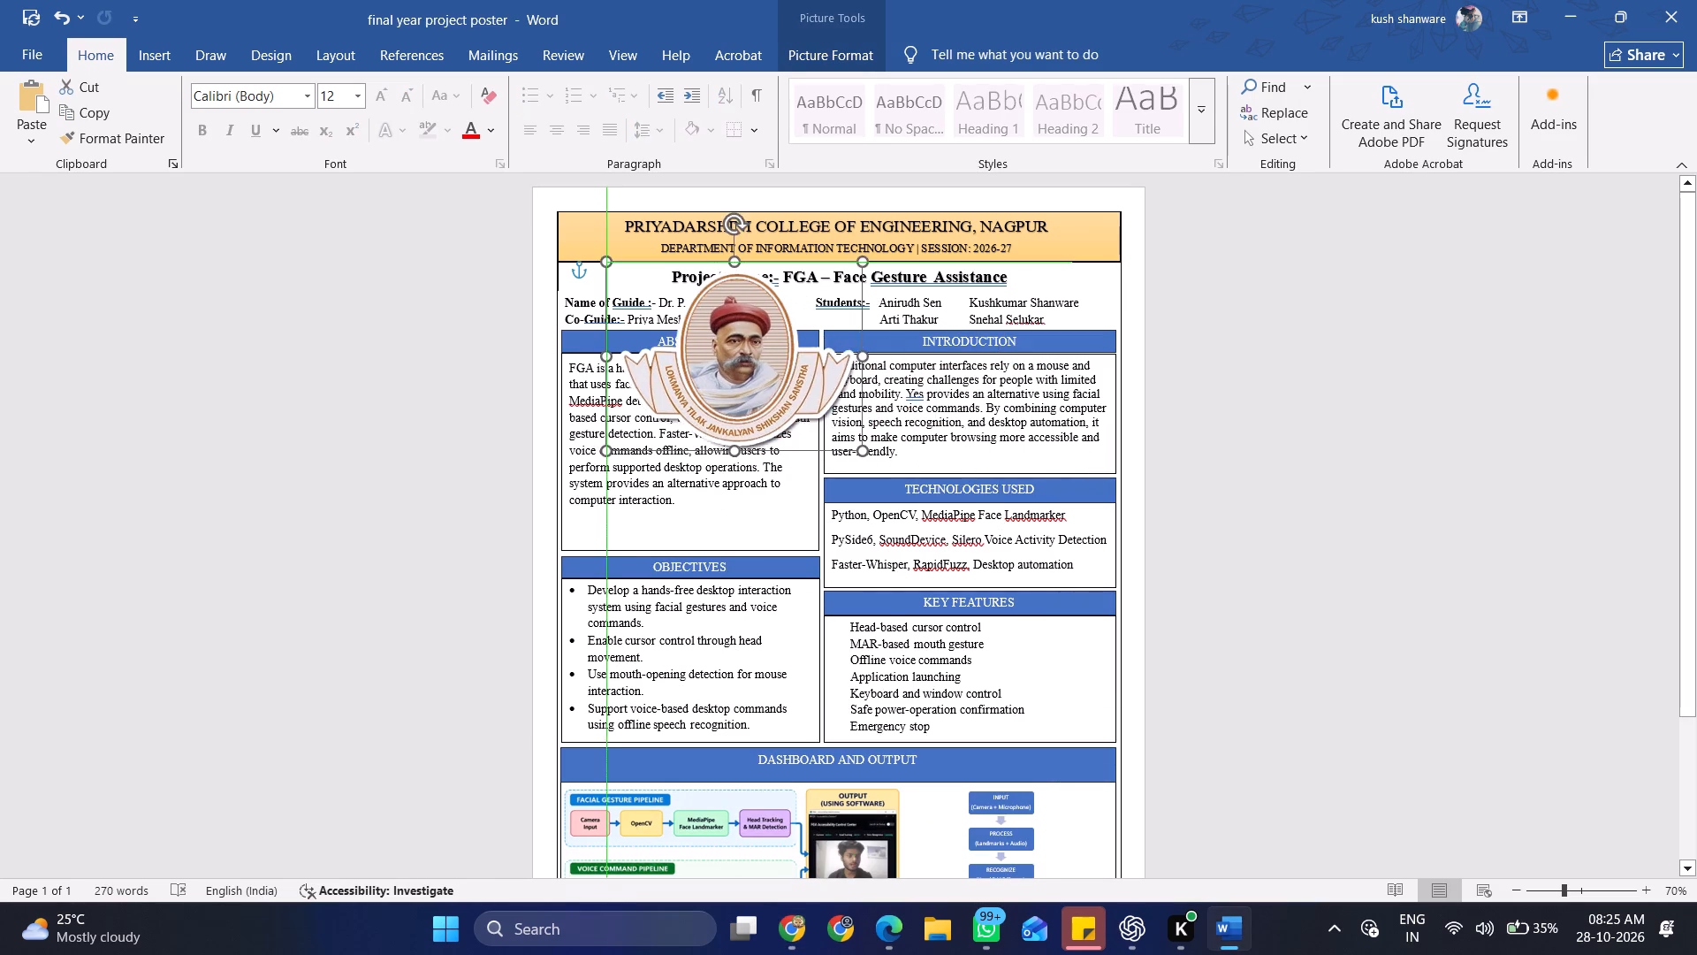
drag(754, 347, 718, 335)
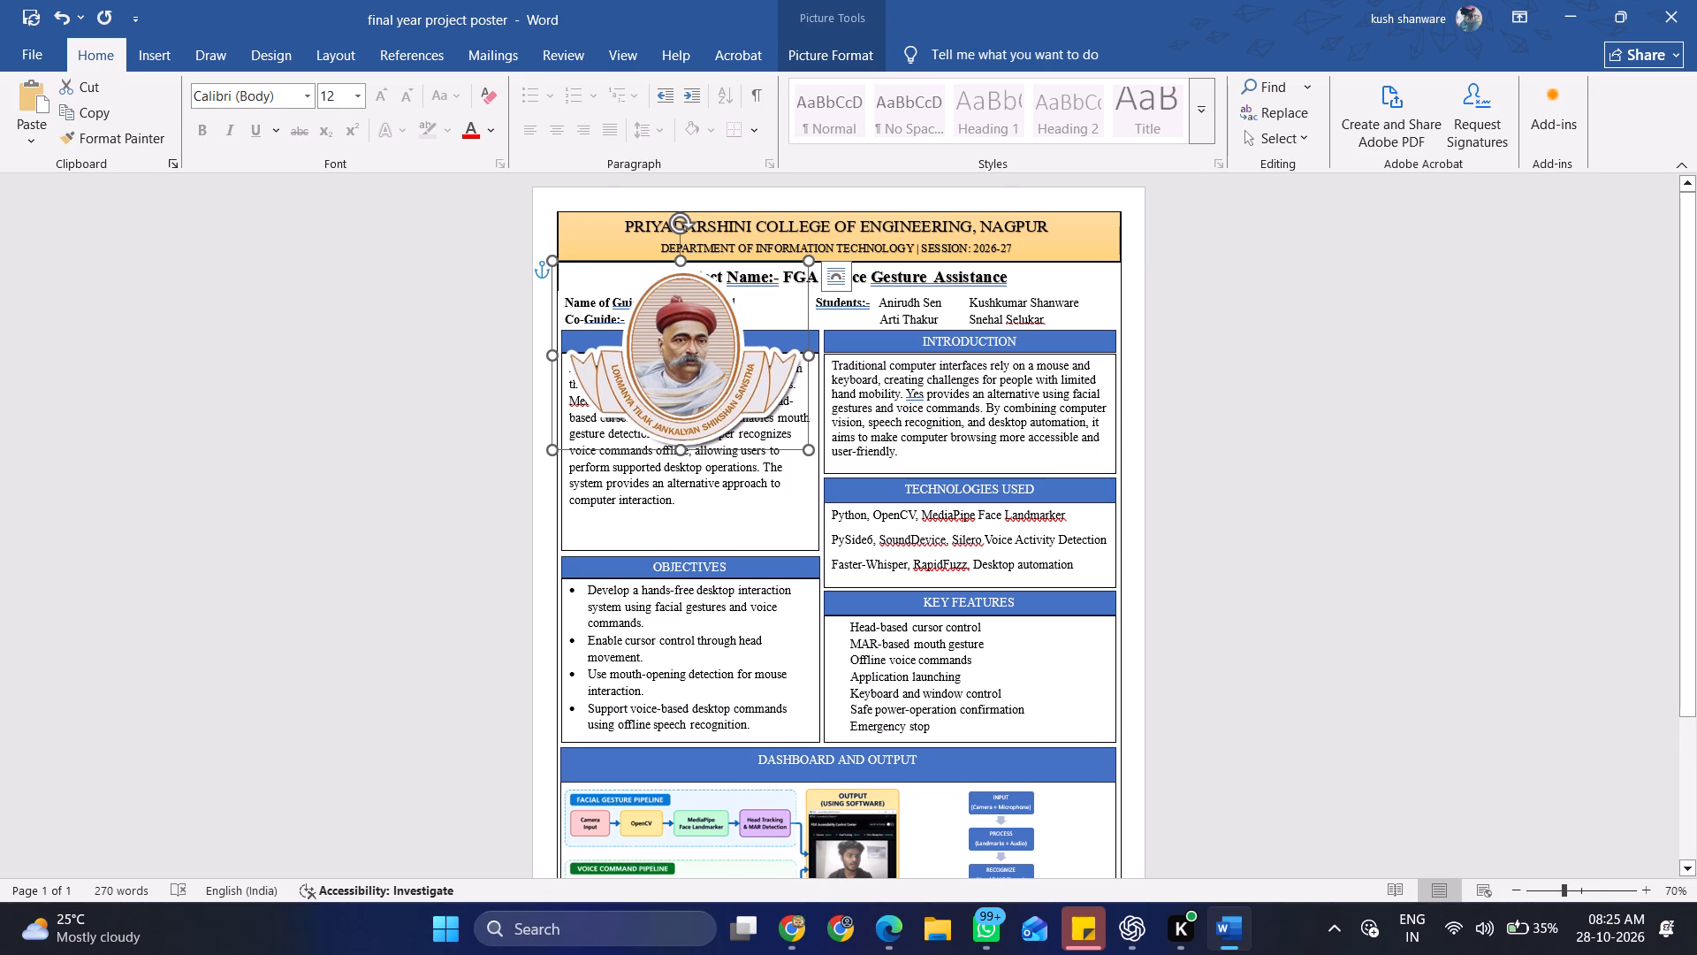
click(550, 263)
drag(556, 259, 708, 395)
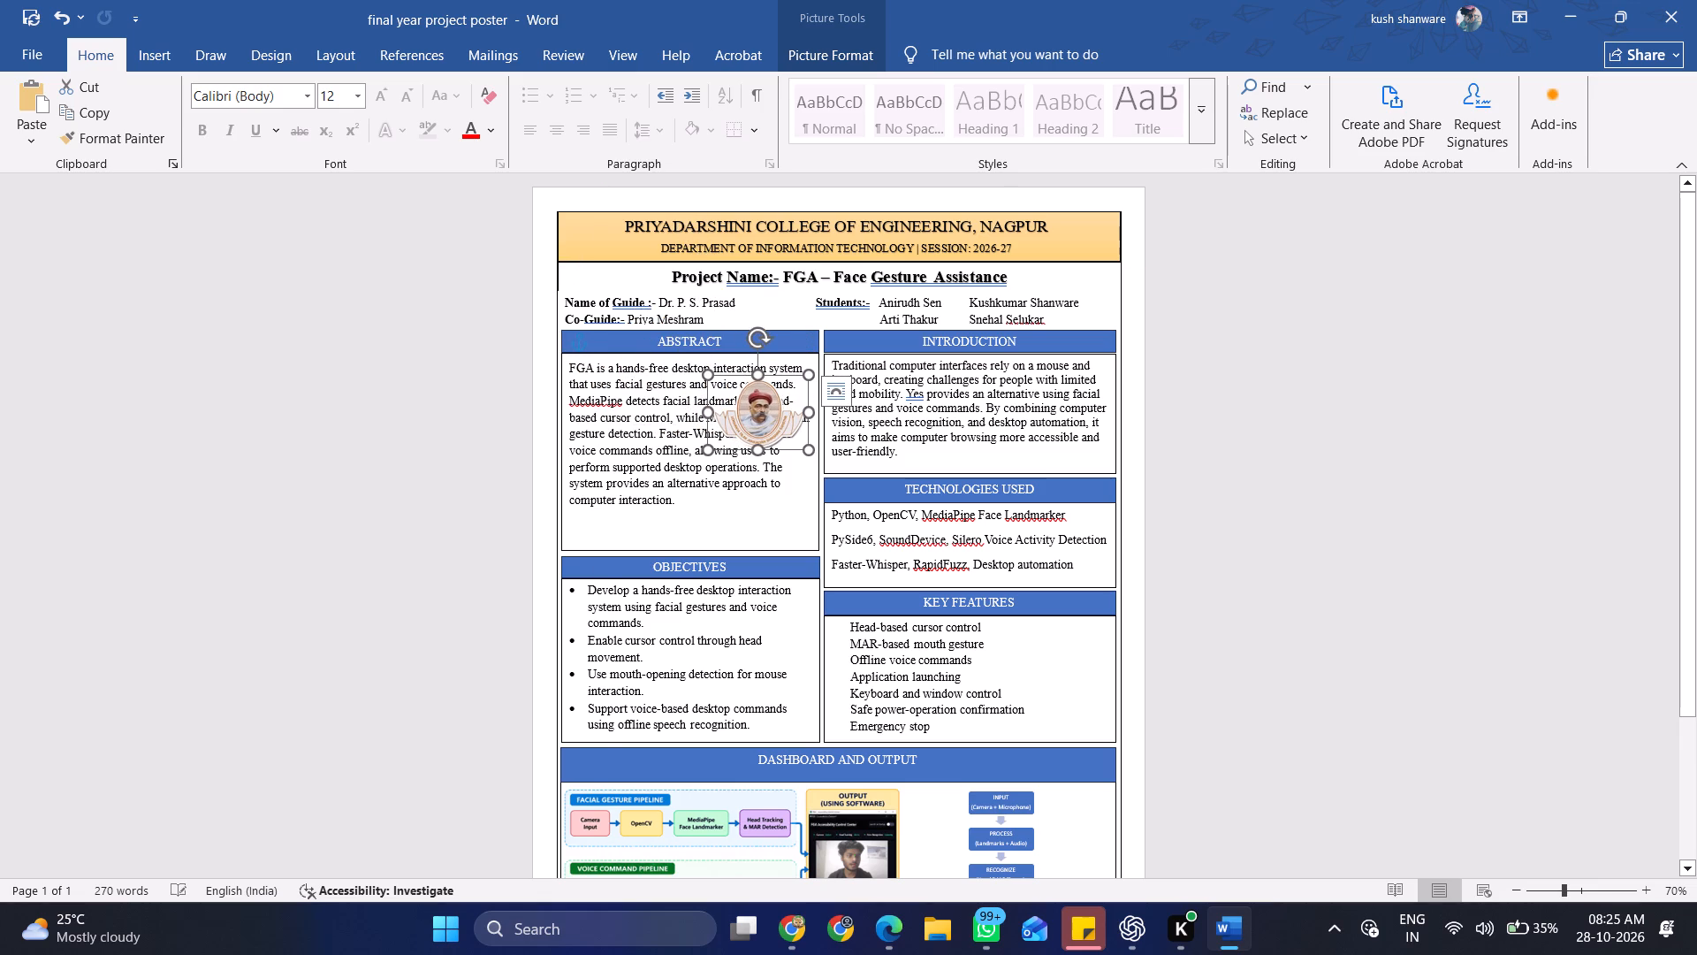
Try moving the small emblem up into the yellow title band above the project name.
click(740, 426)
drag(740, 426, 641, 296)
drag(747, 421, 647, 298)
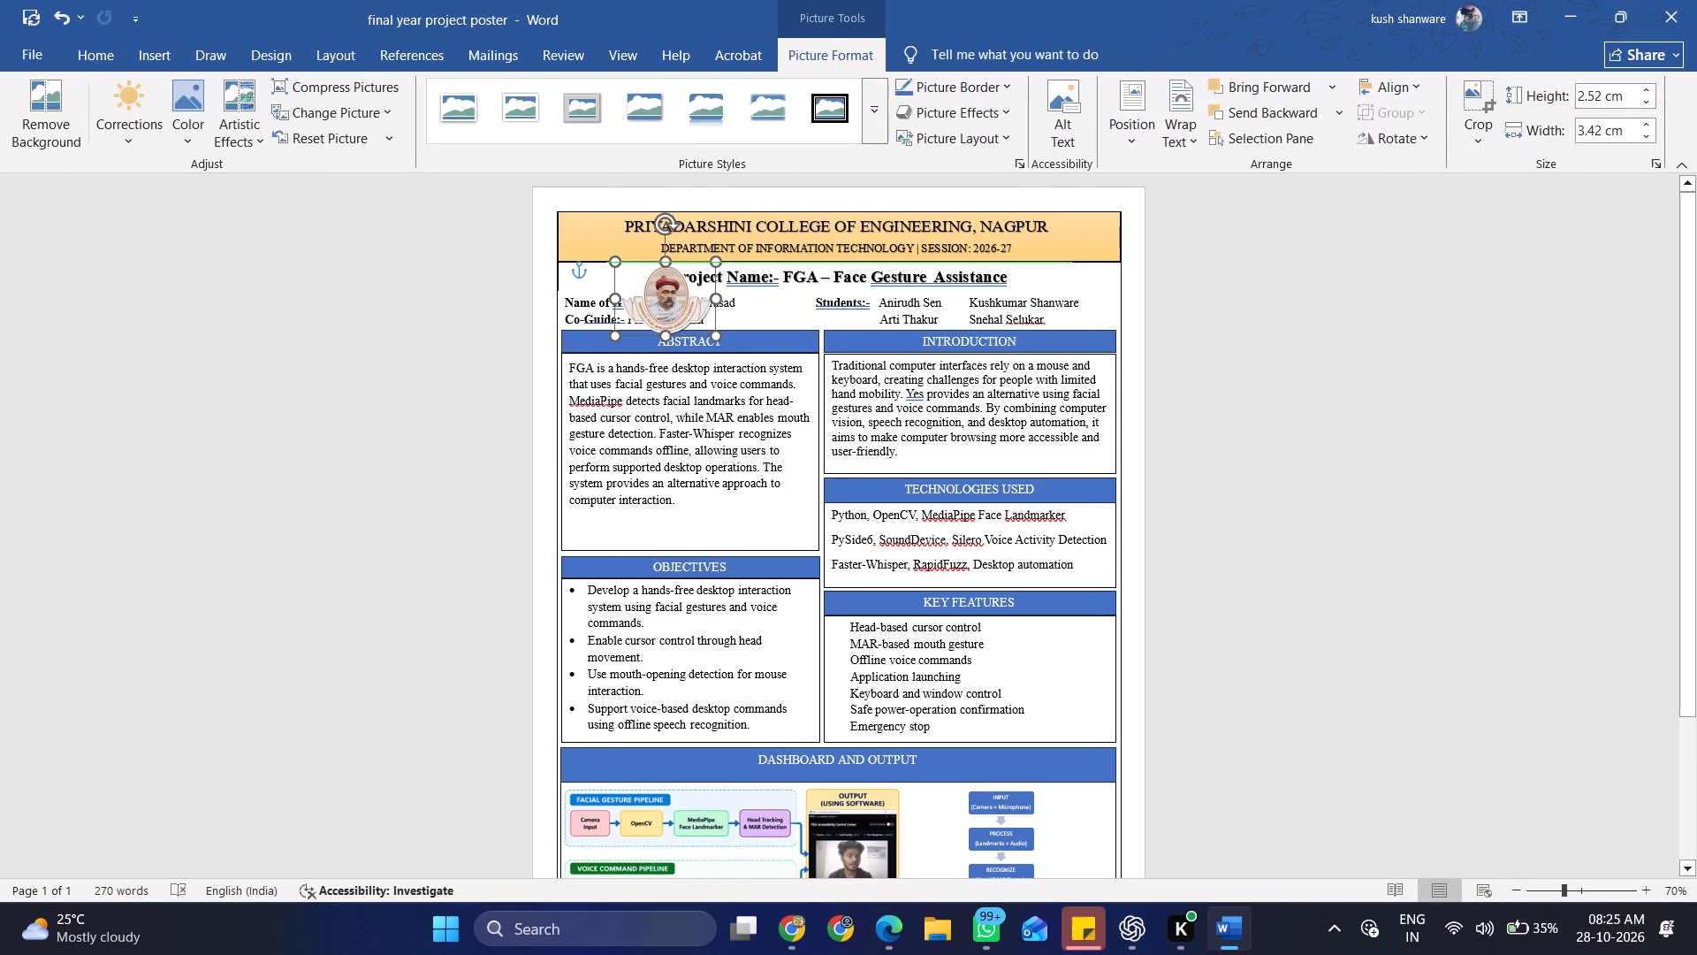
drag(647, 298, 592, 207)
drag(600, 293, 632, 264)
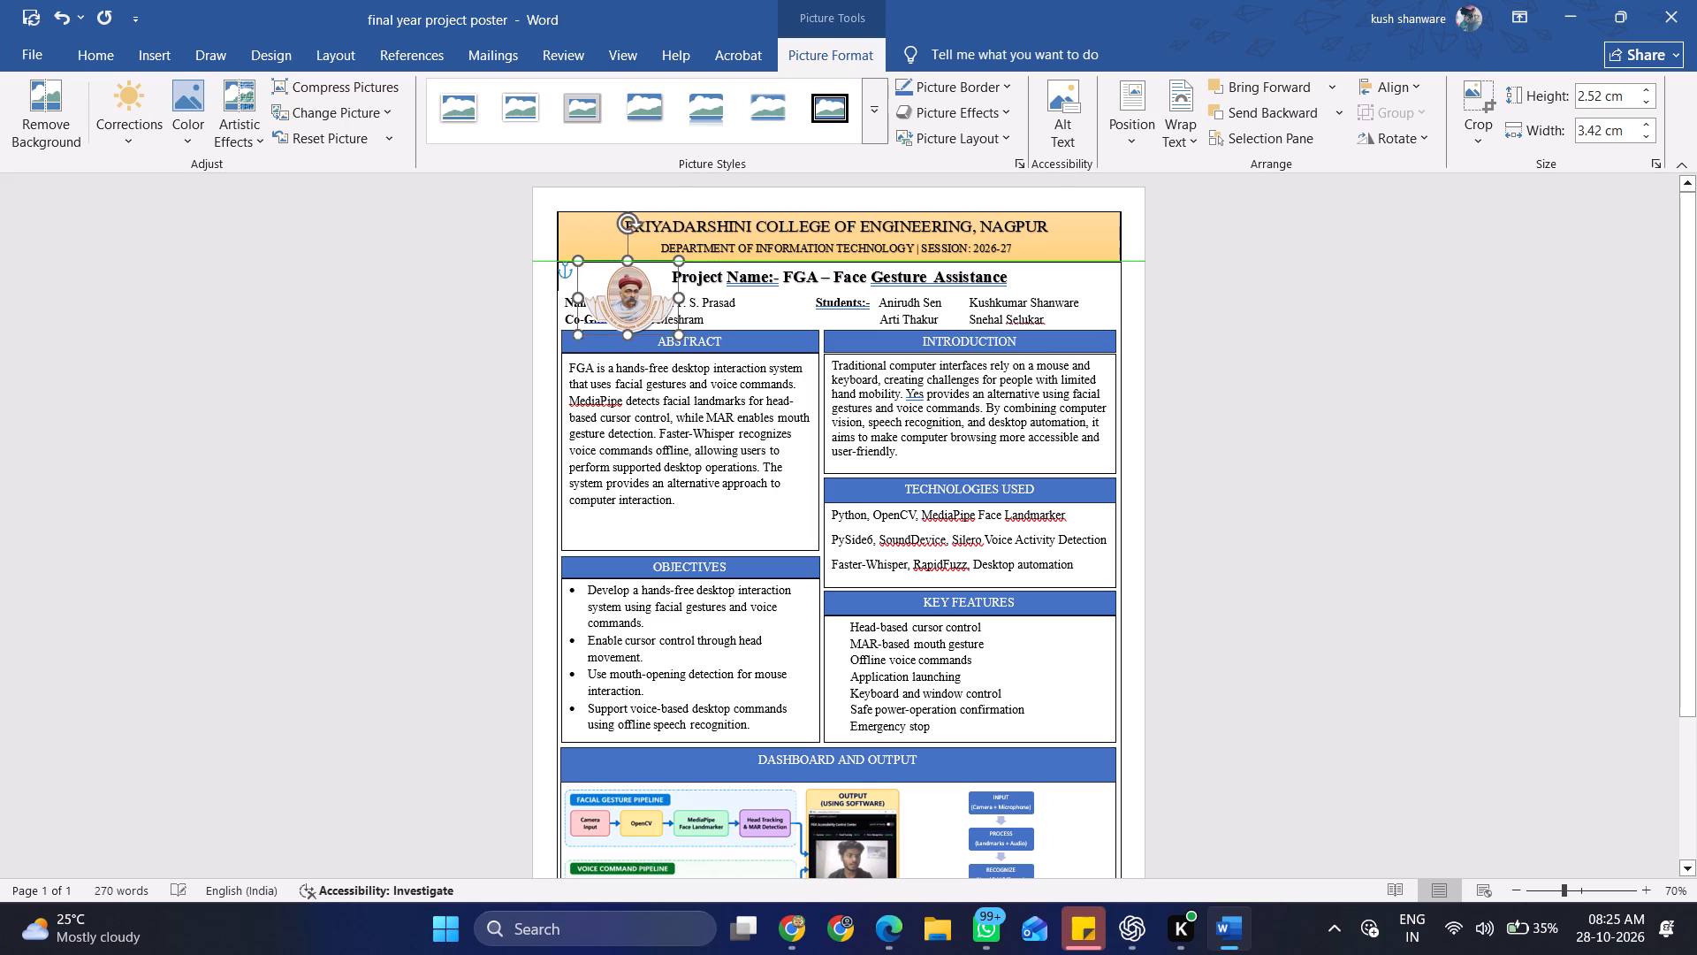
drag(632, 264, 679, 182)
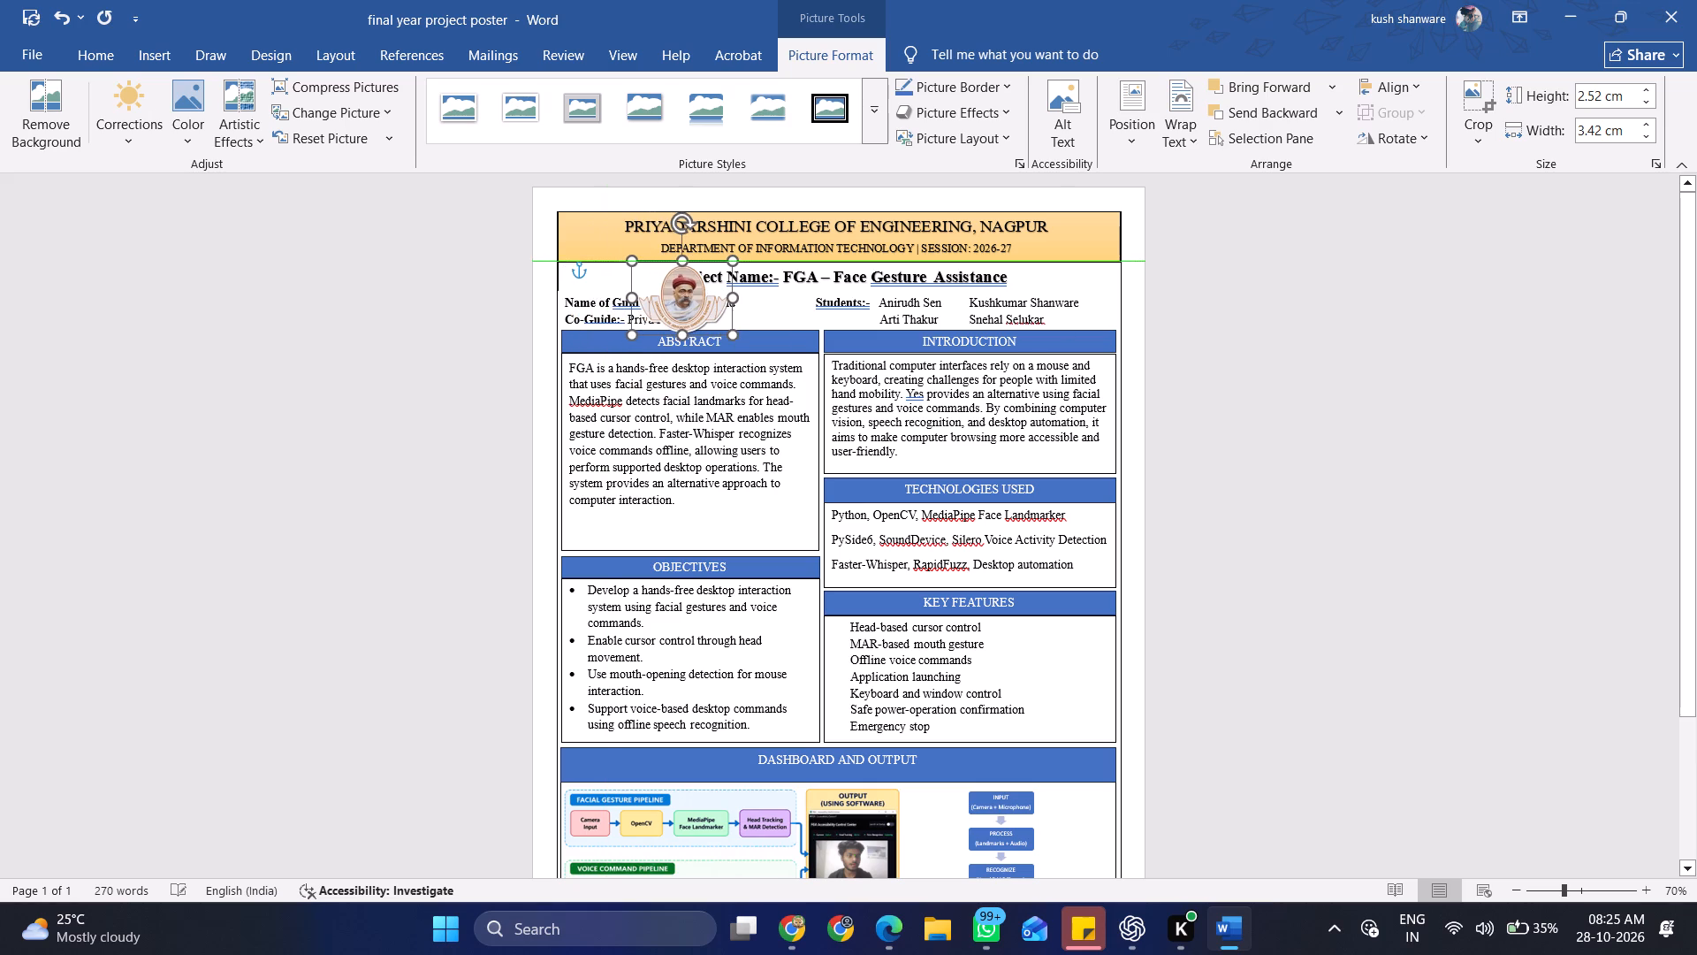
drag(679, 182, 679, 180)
Resize the emblem to about 2.09 cm high by 2.84 cm wide.
drag(635, 257, 658, 277)
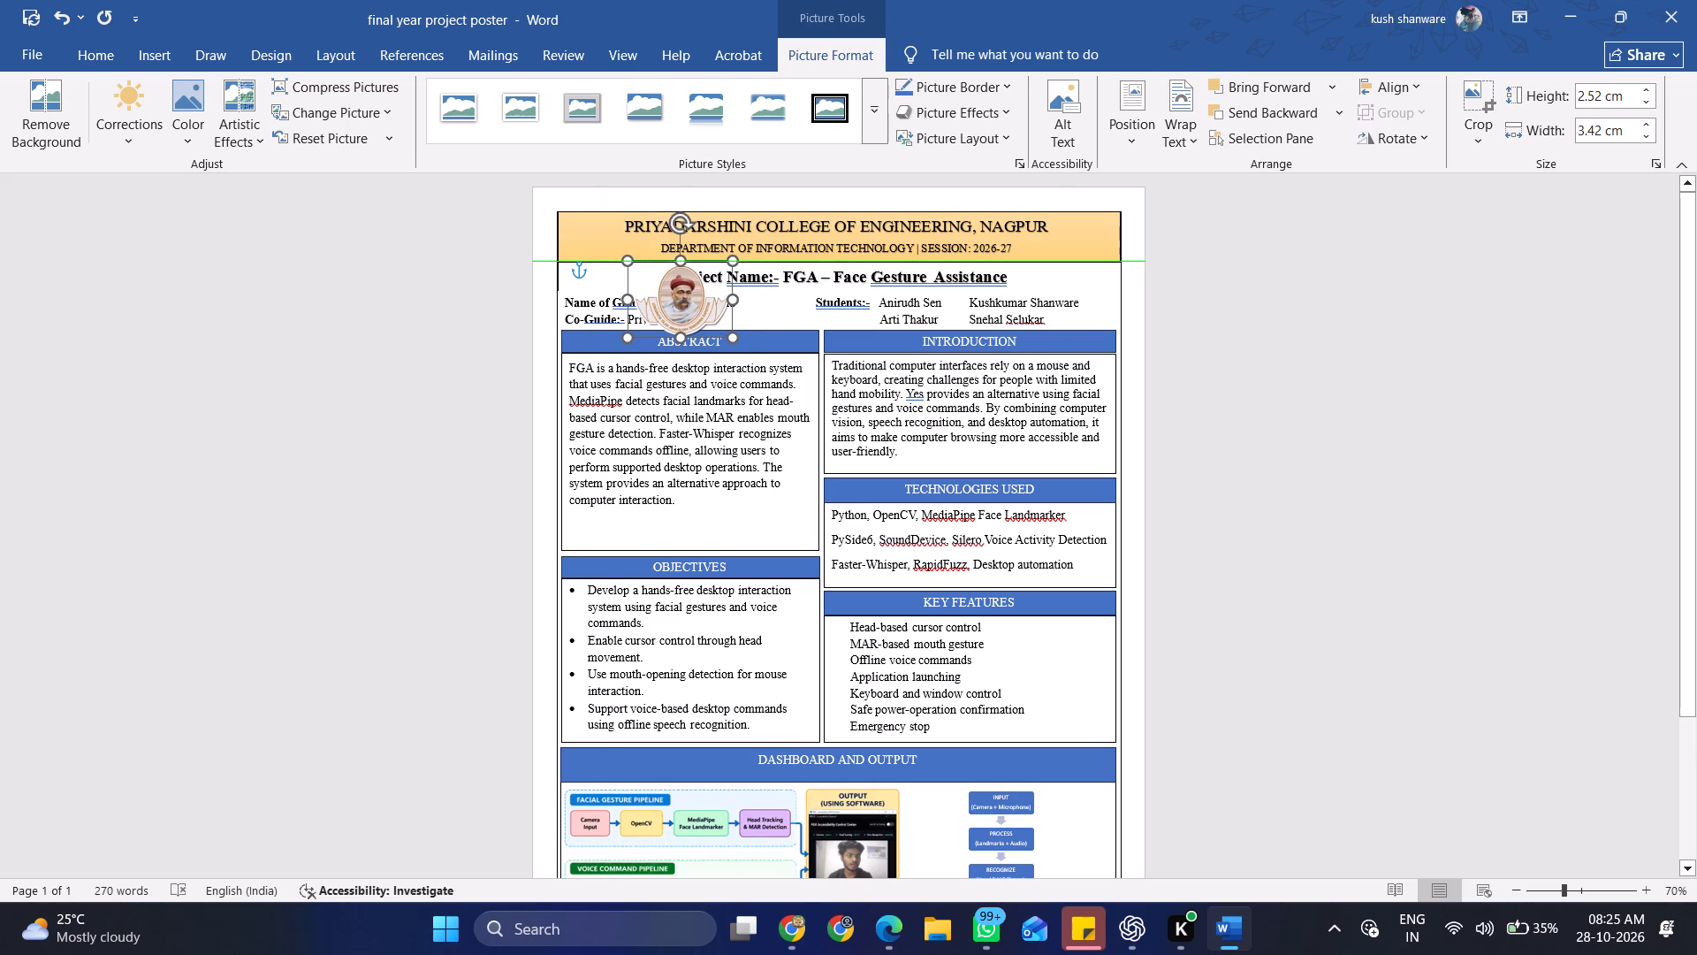
drag(658, 277, 682, 288)
drag(630, 260, 649, 274)
drag(649, 274, 722, 309)
drag(733, 339, 713, 322)
Set the emblem's text wrapping to In Front of Text and move it onto the left end of the title band.
drag(677, 302, 674, 152)
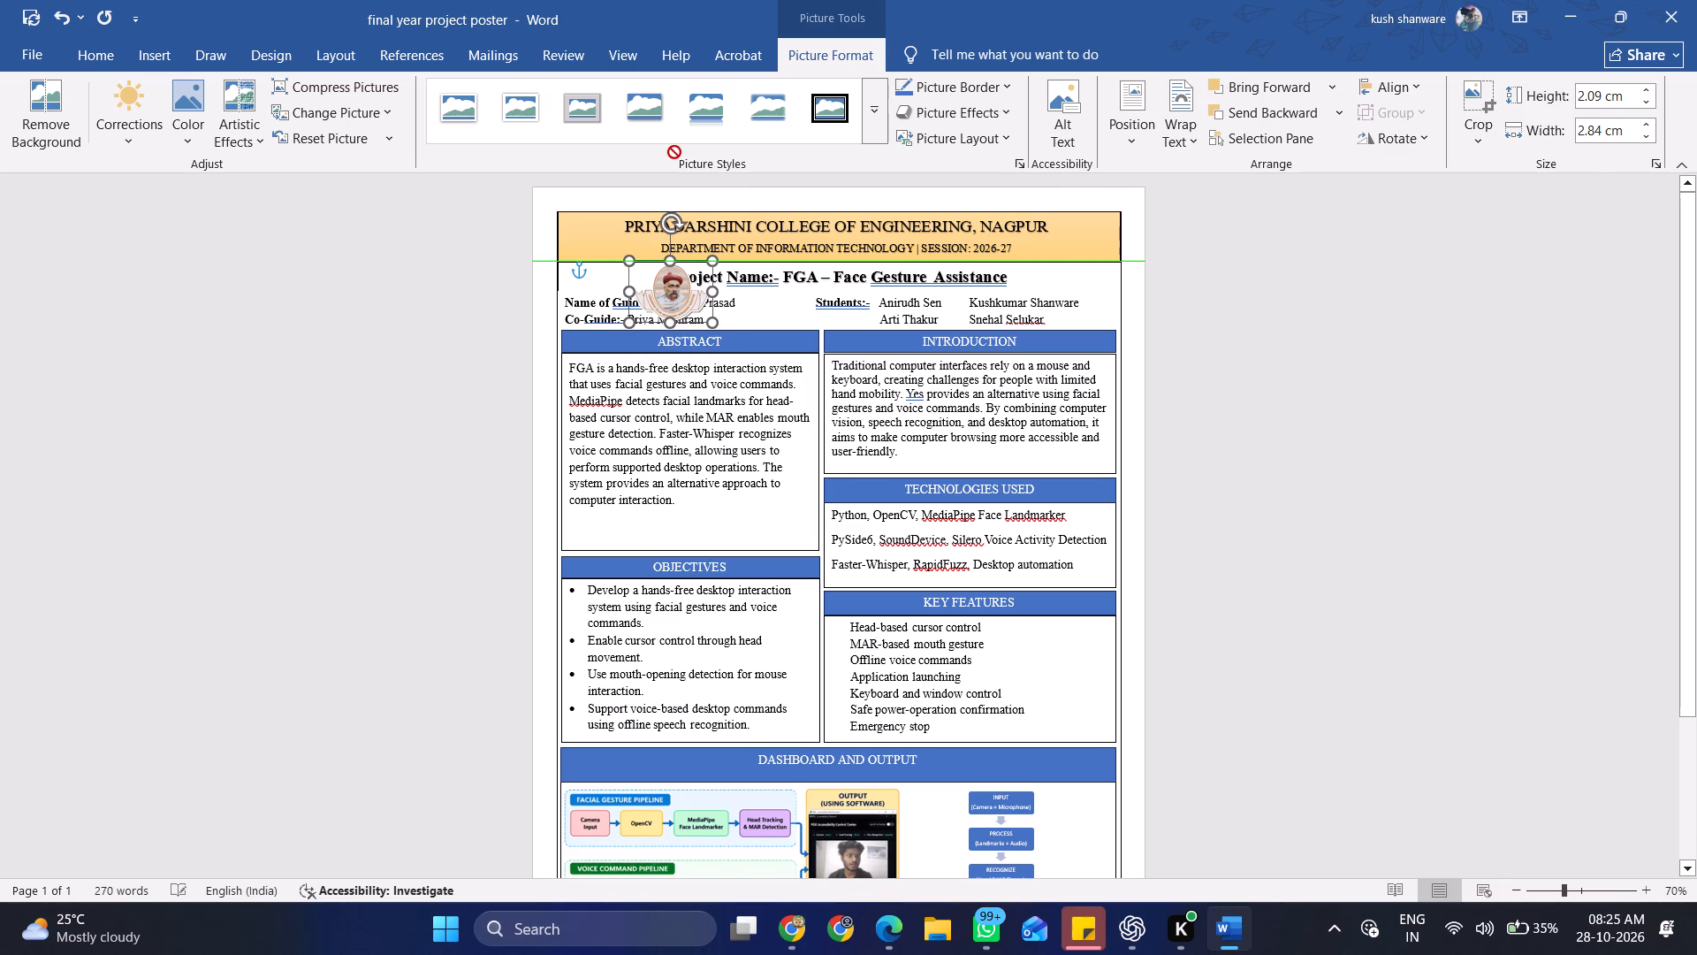
drag(674, 152, 582, 393)
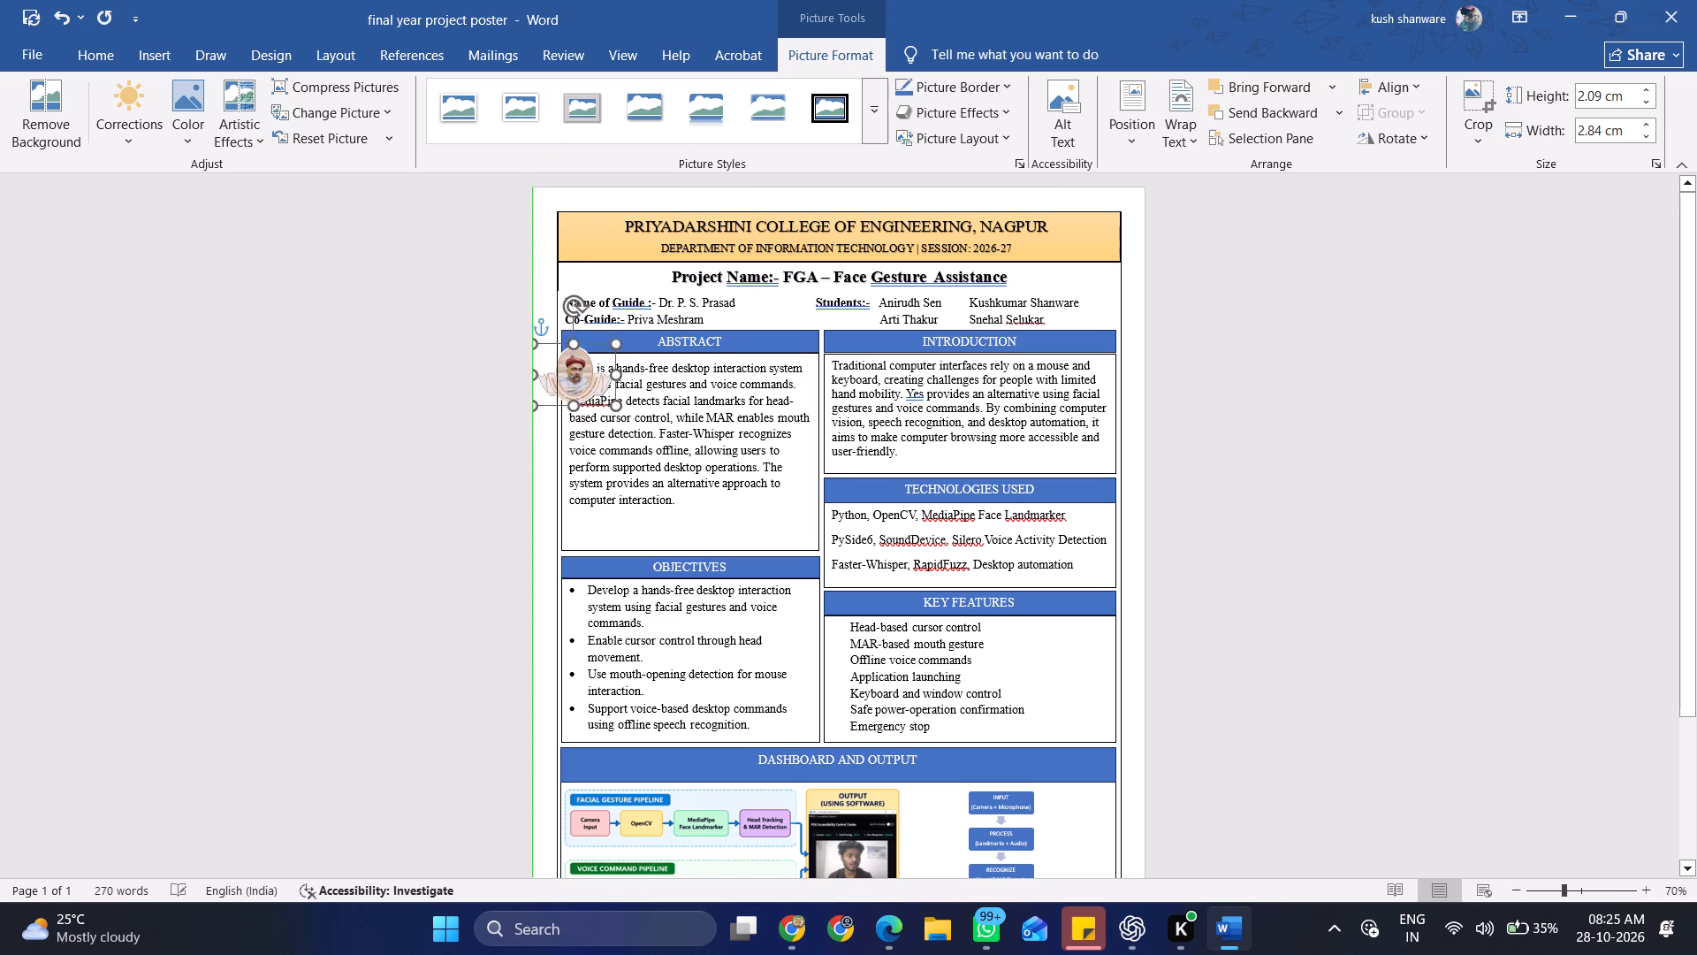
drag(582, 393, 585, 394)
click(637, 370)
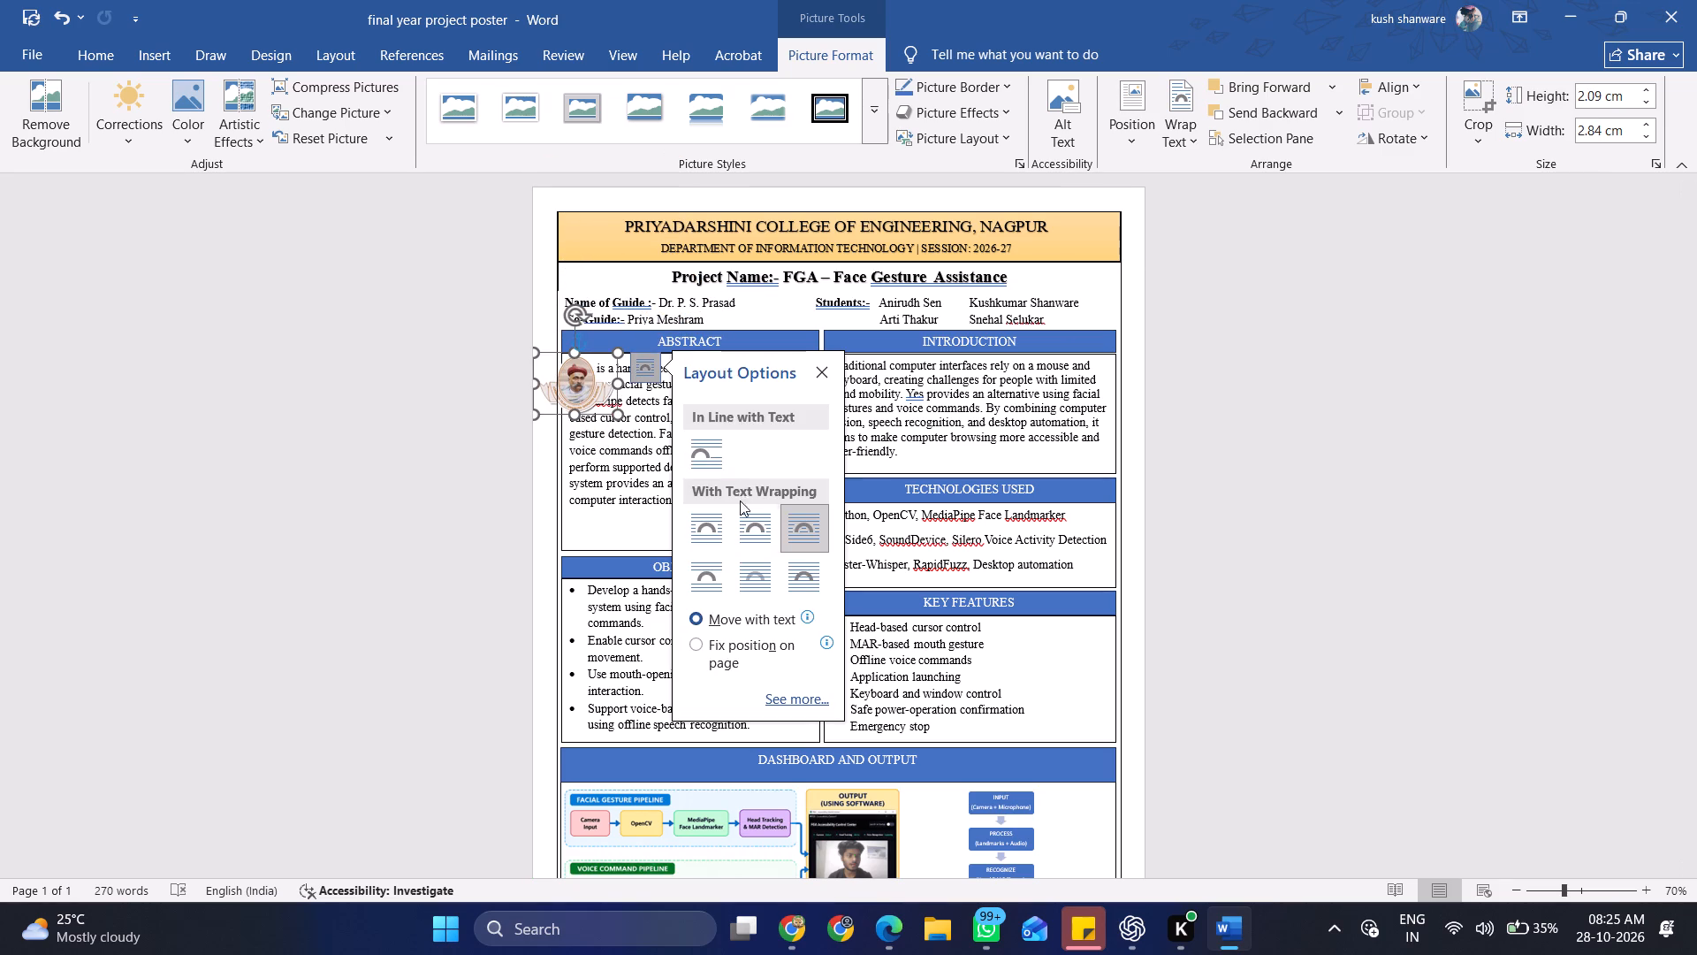
click(797, 579)
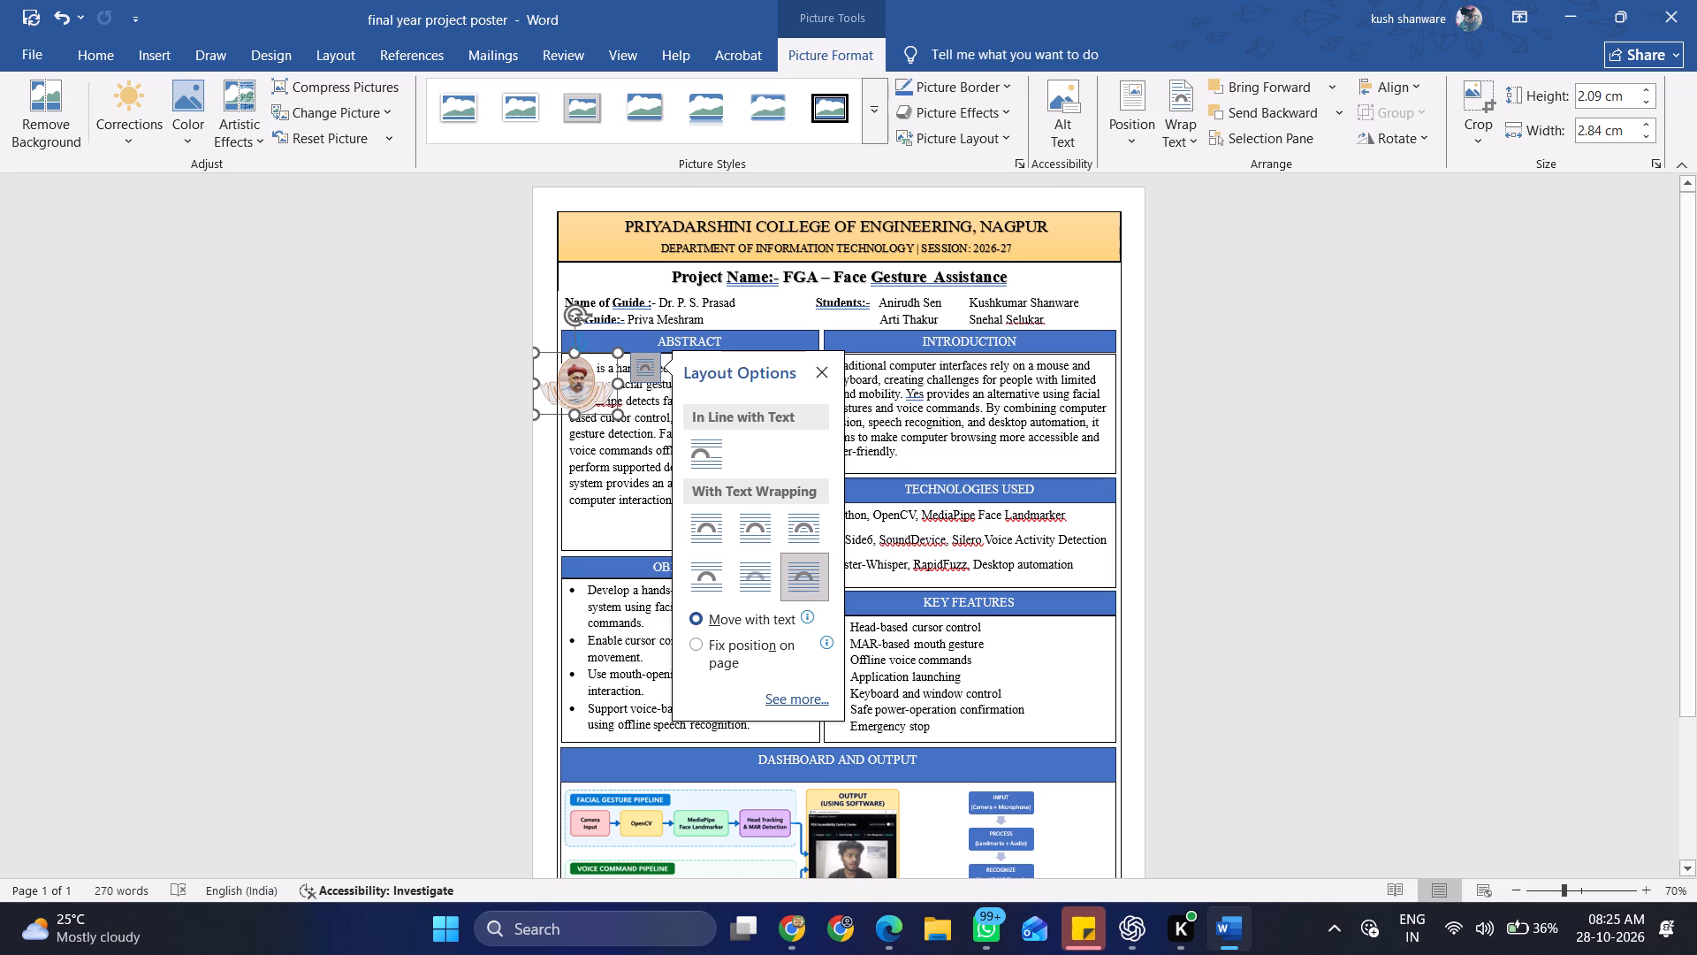
drag(585, 382, 603, 231)
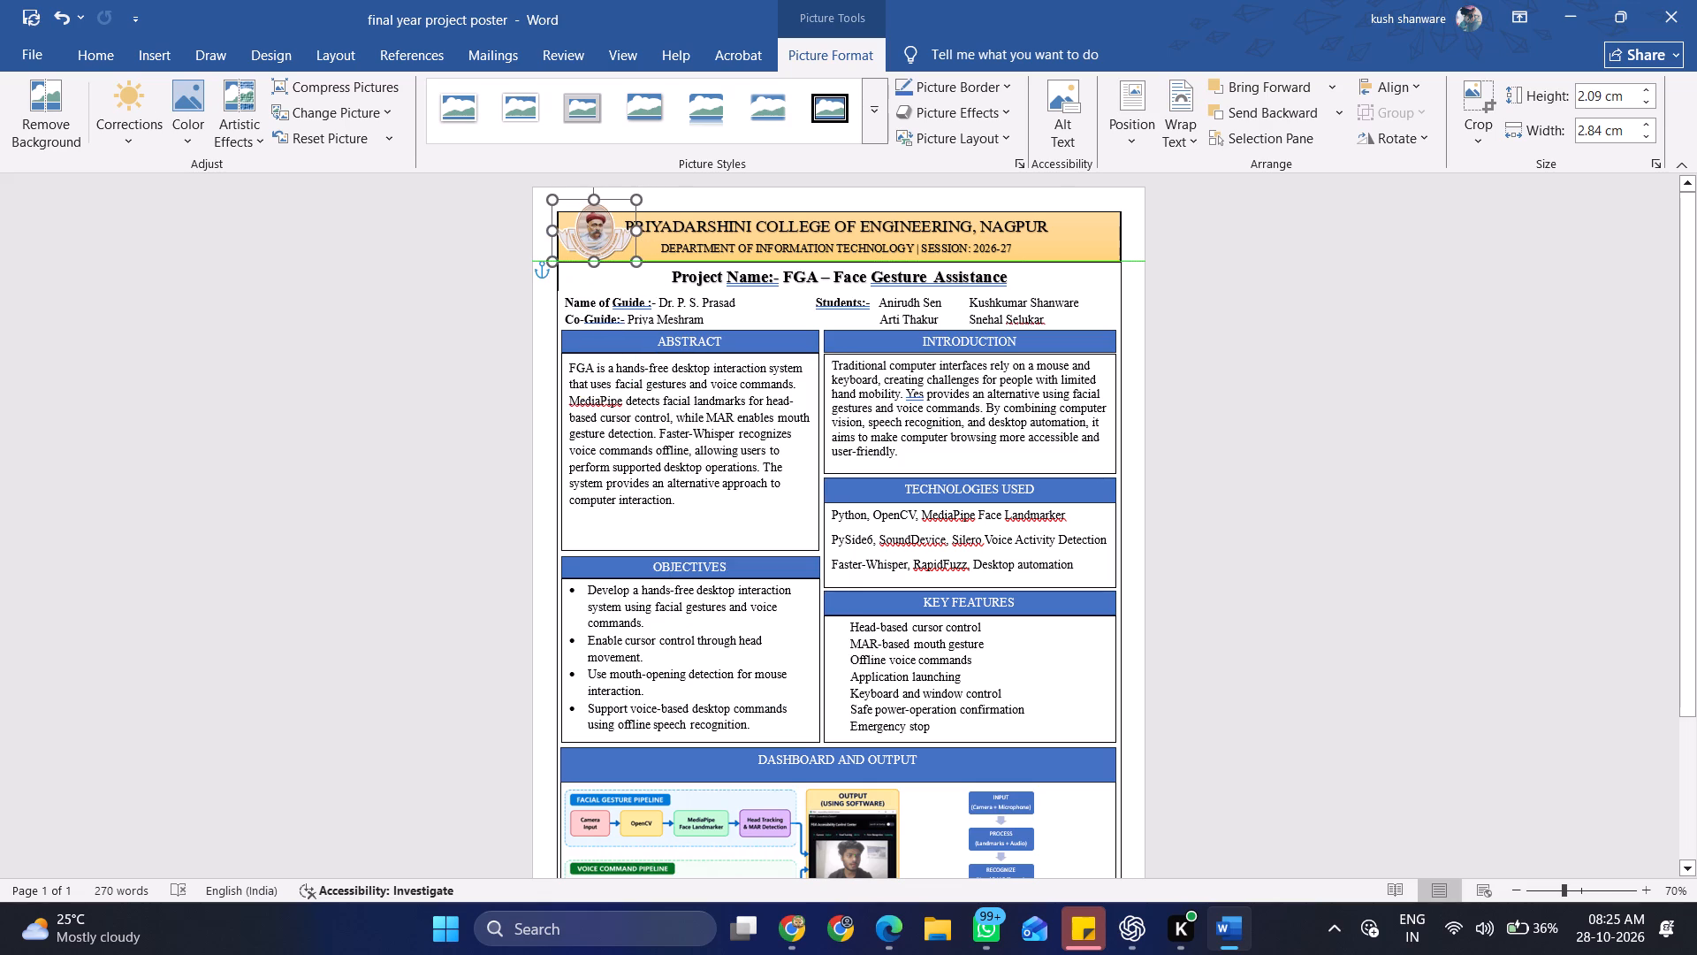
drag(603, 231, 596, 233)
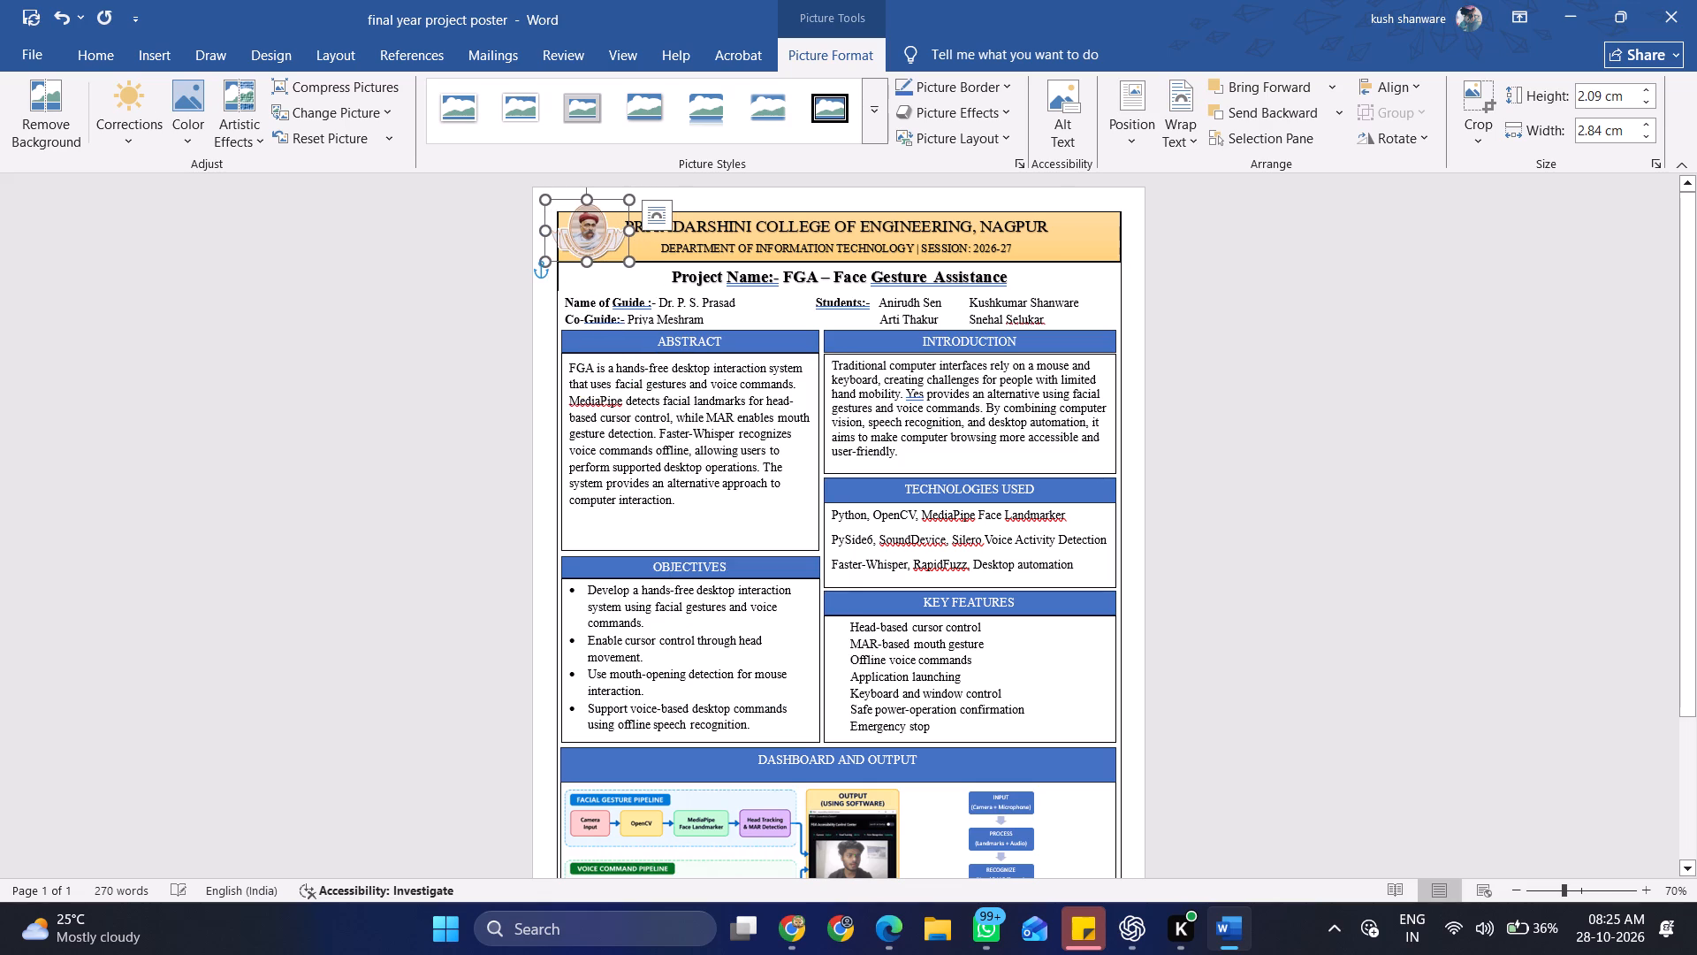
Resize the emblem to about 1.64 cm high by 2.22 cm wide and fit it inside the title band before the college name.
drag(546, 202, 567, 225)
ctrl+scroll(605, 308, up, 3)
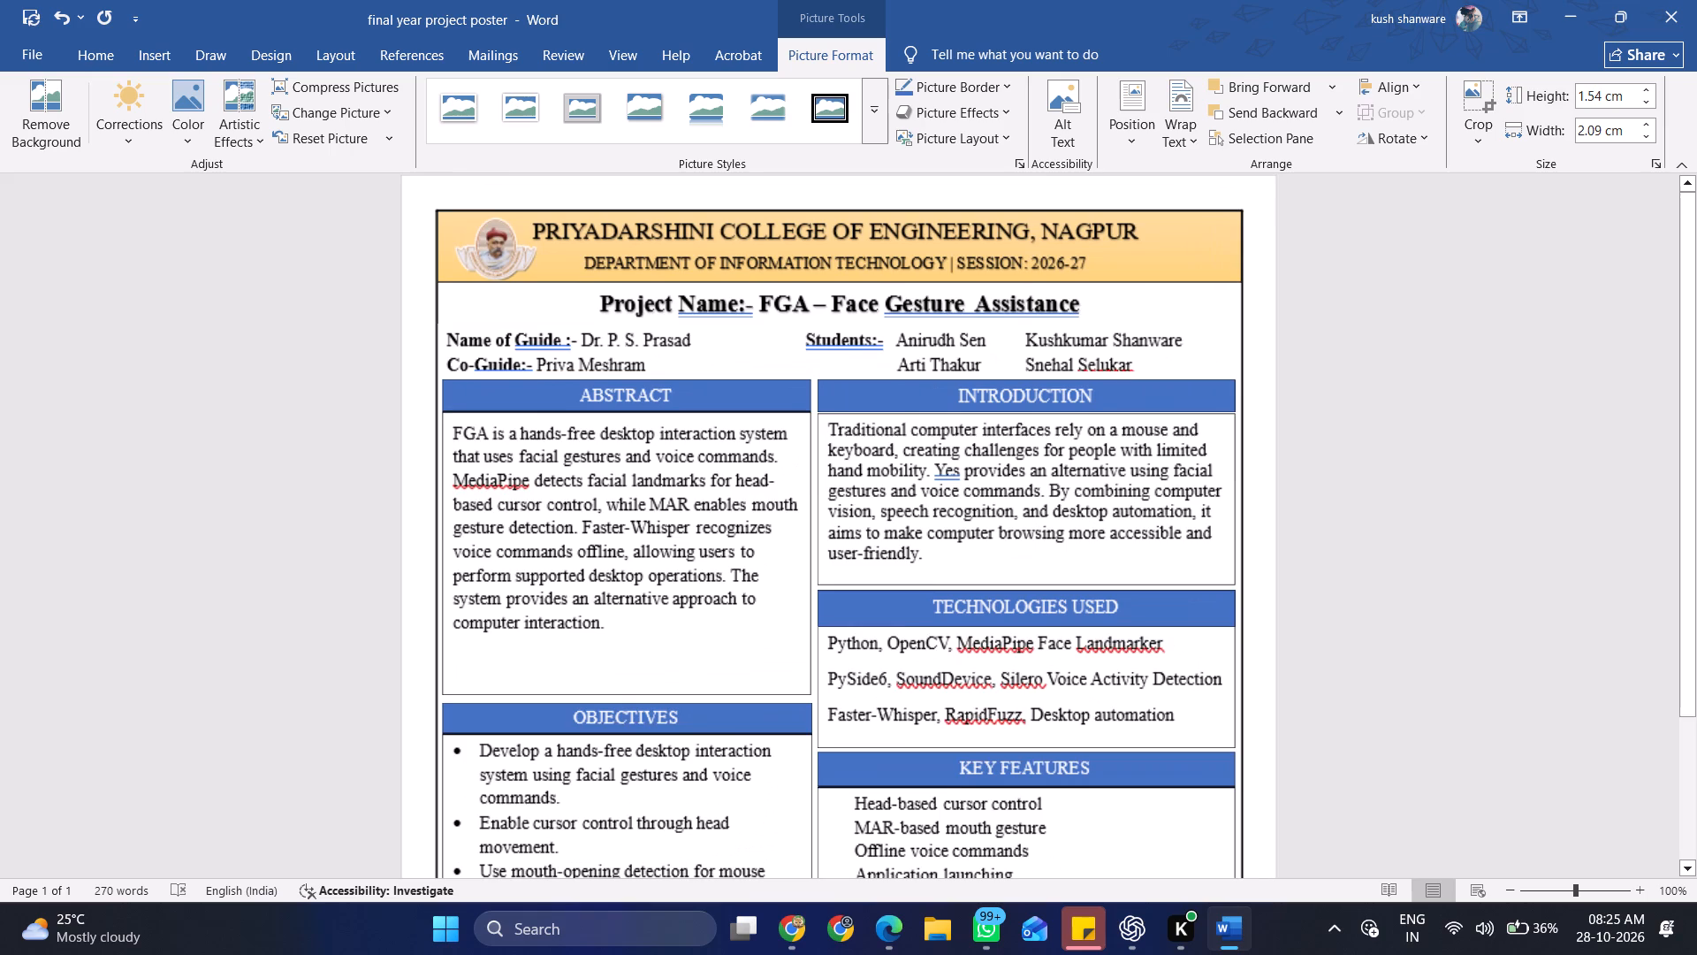
drag(521, 247, 508, 240)
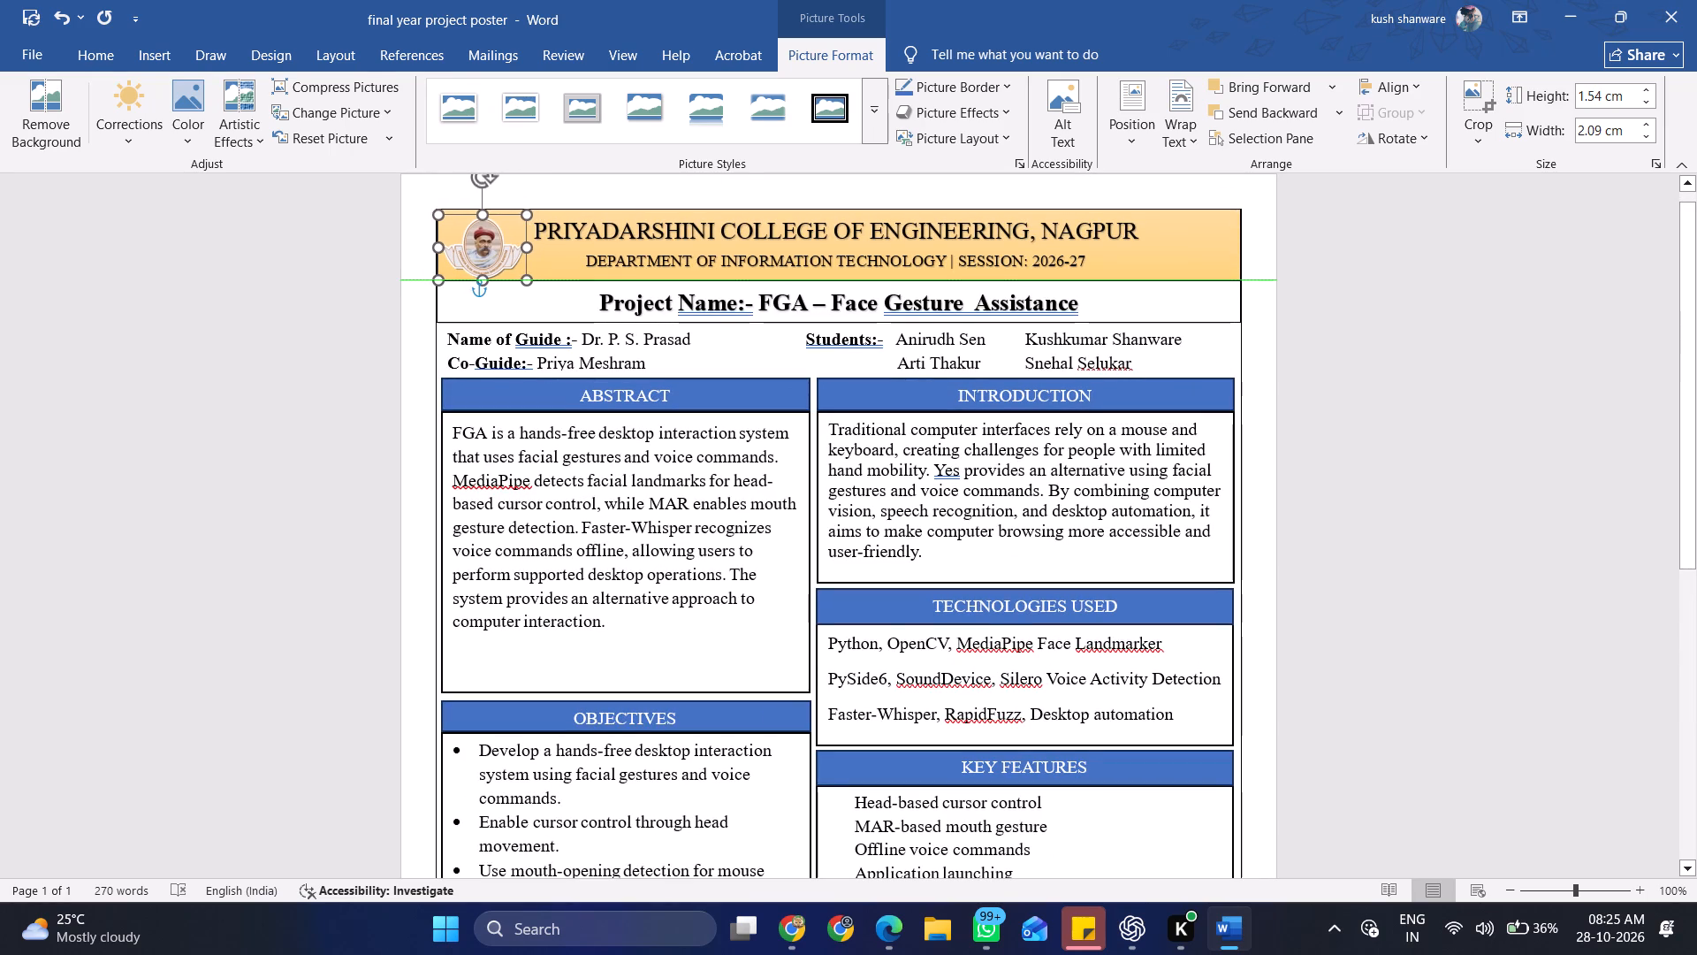
drag(508, 240, 508, 239)
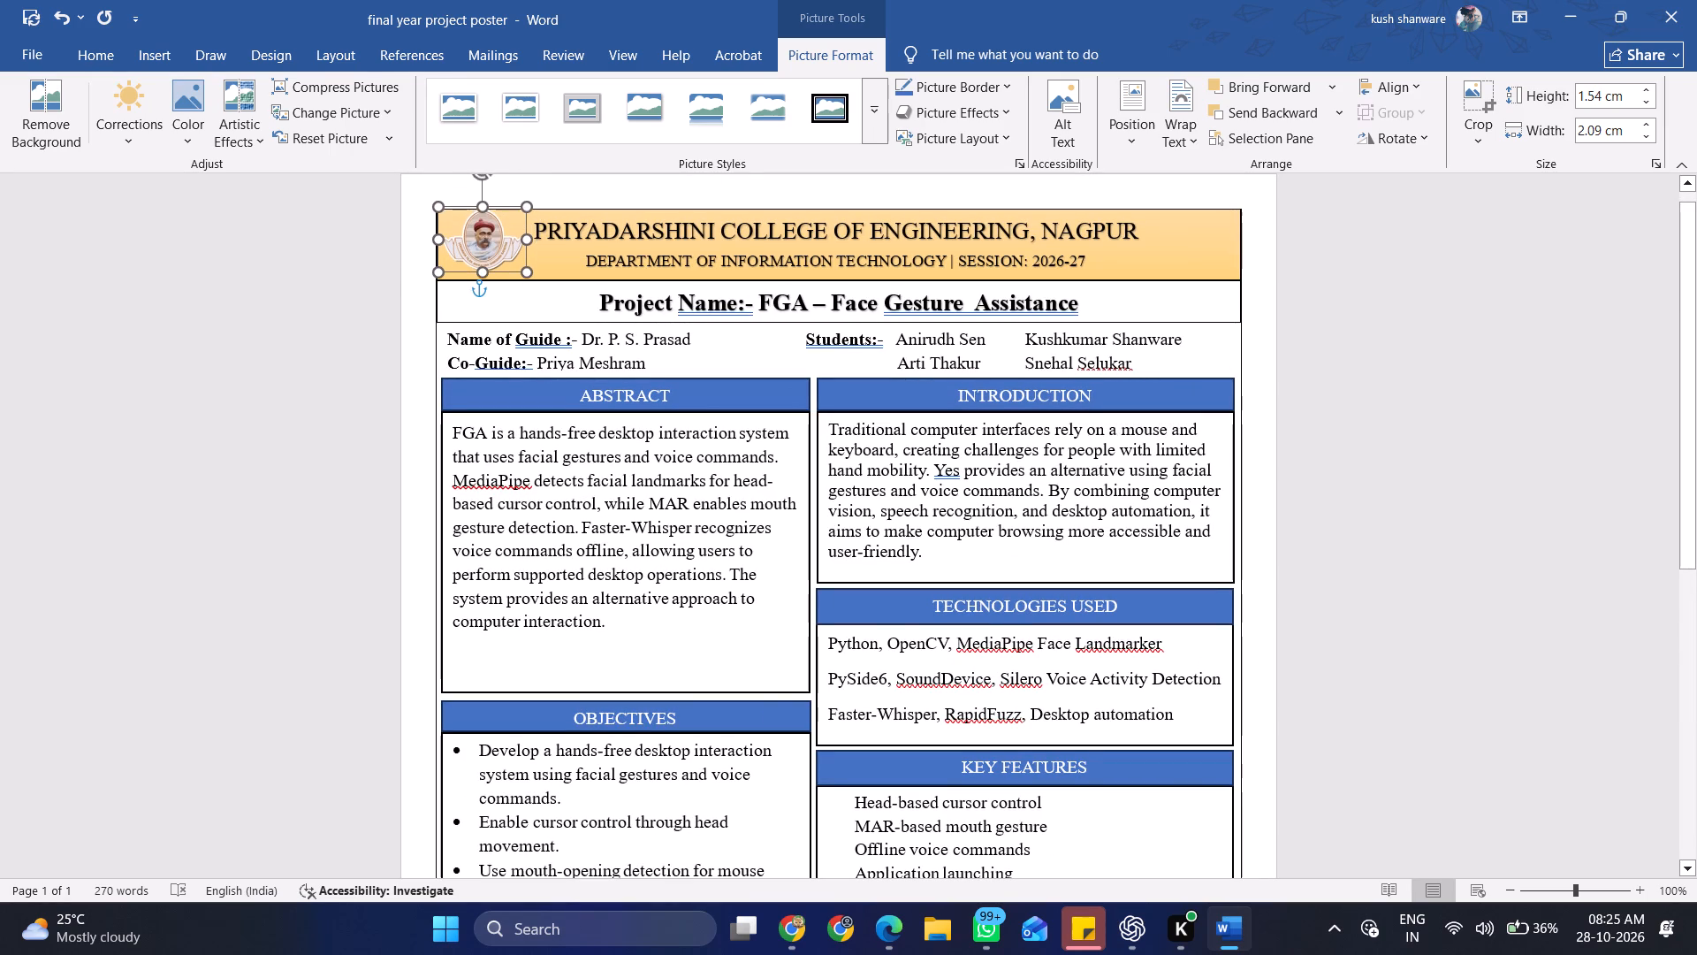
drag(508, 239, 508, 241)
drag(524, 270, 527, 273)
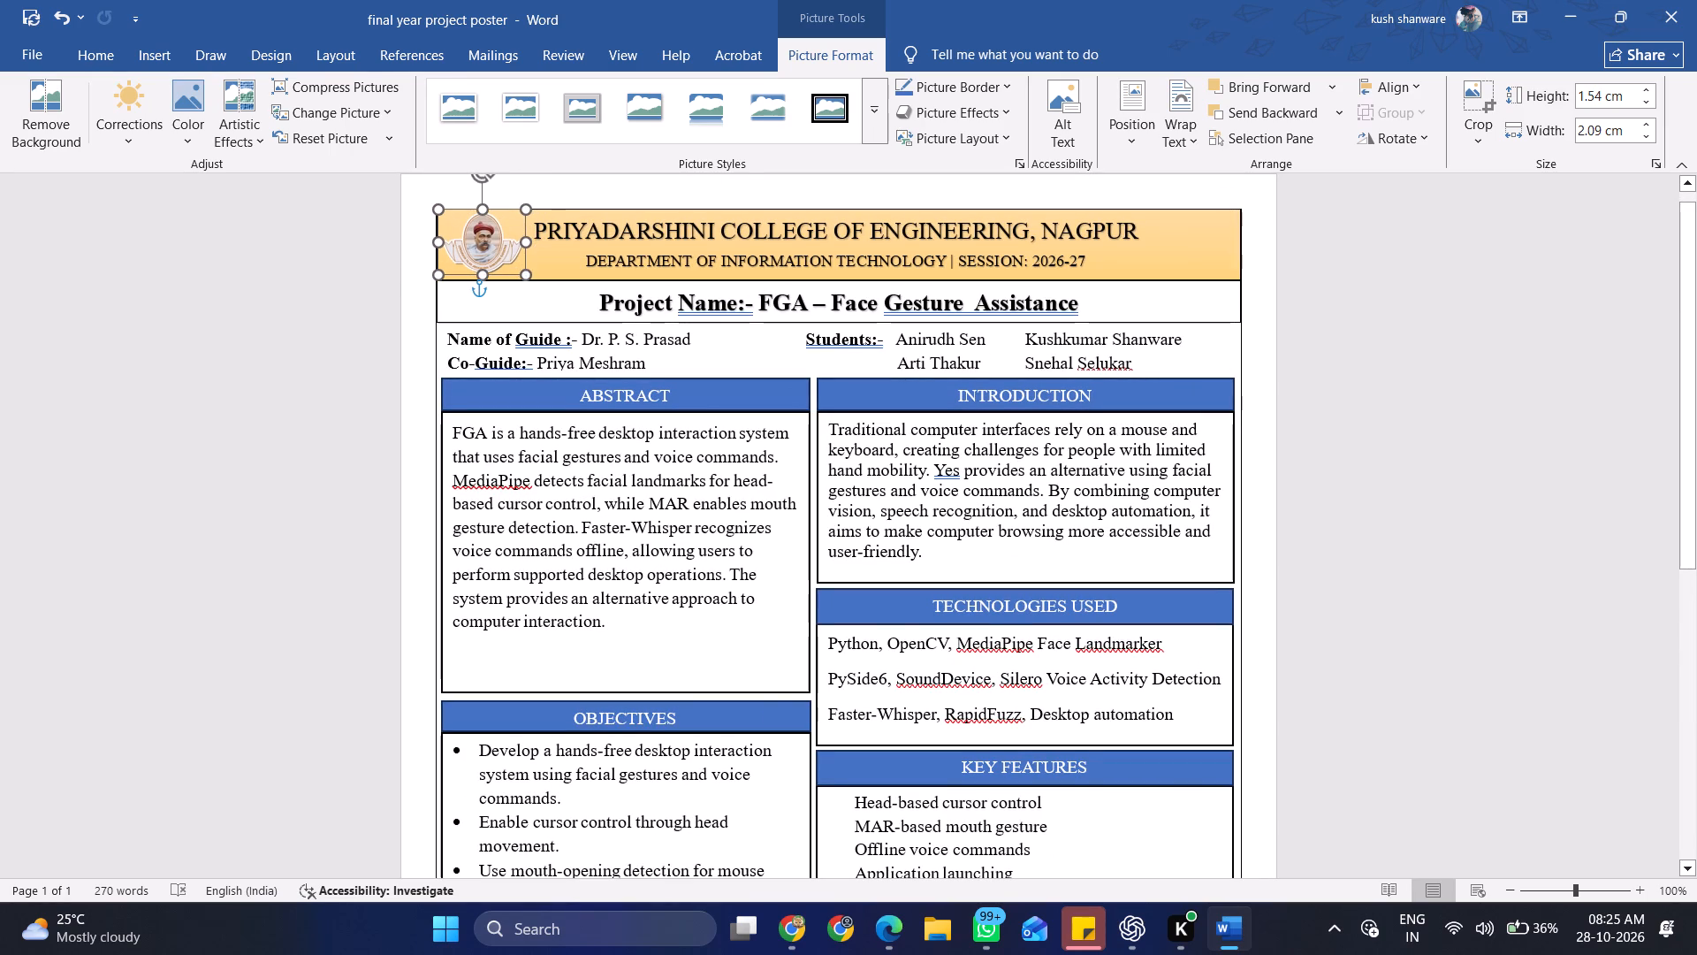
drag(527, 273, 531, 279)
click(531, 279)
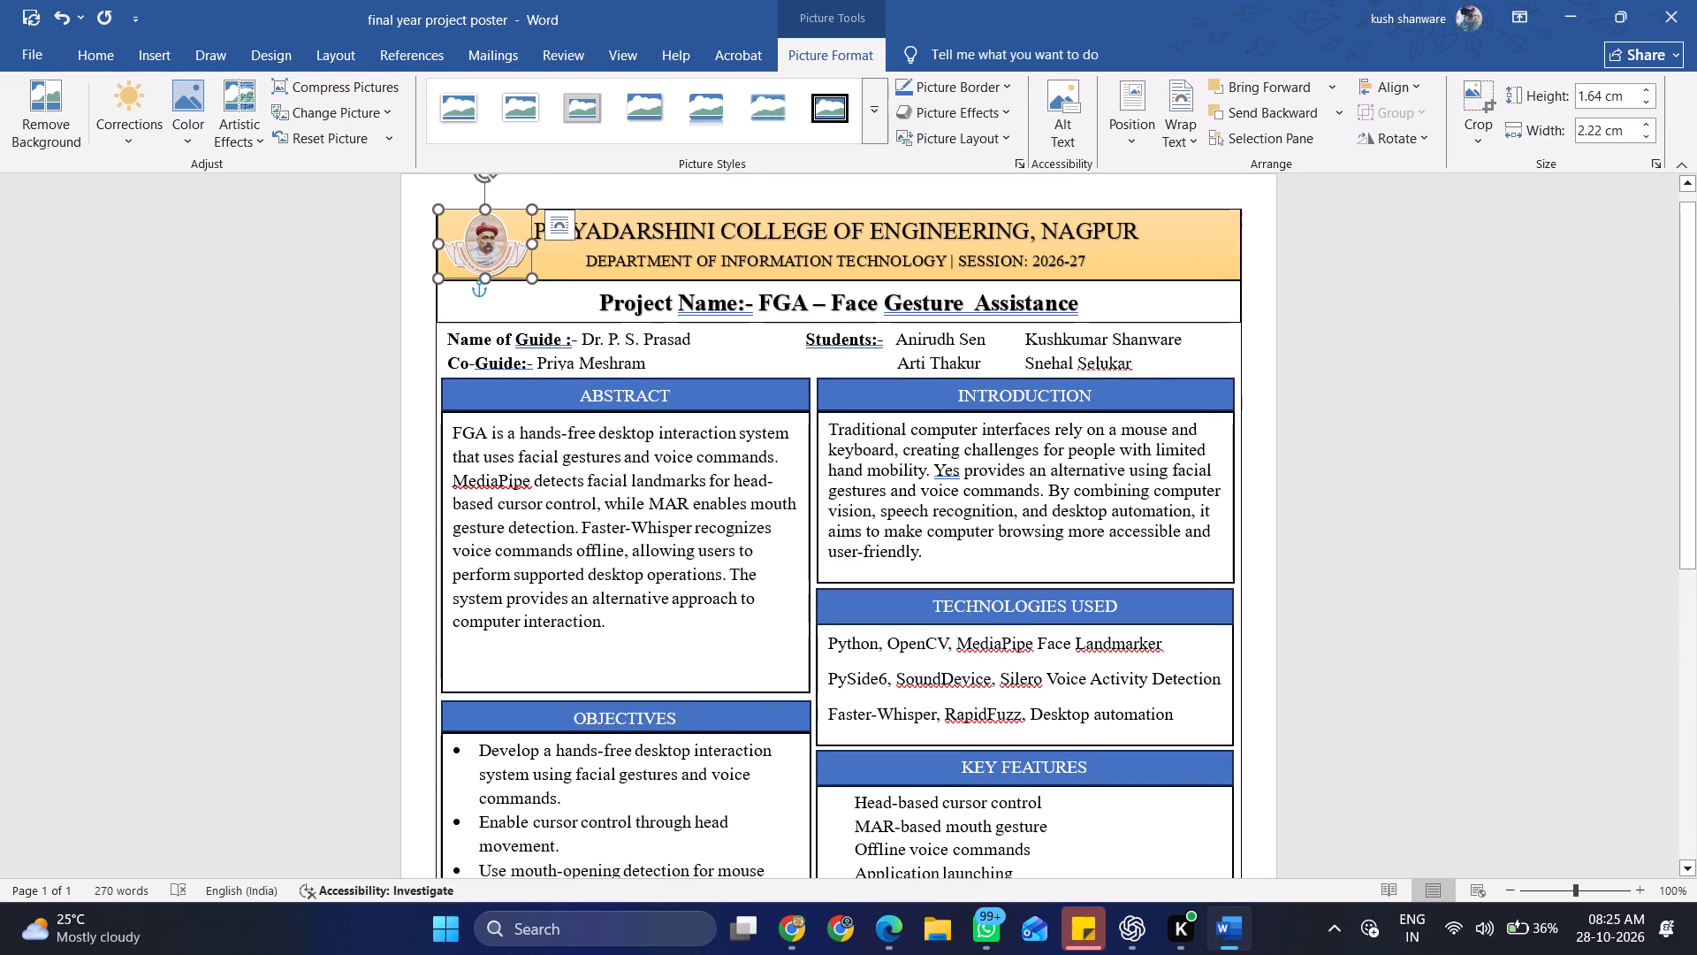
click(325, 248)
Copy the Priyadarshini College of Engineering logo from its Chrome tab and paste it into the poster's header block in Word.
key(alt+Tab)
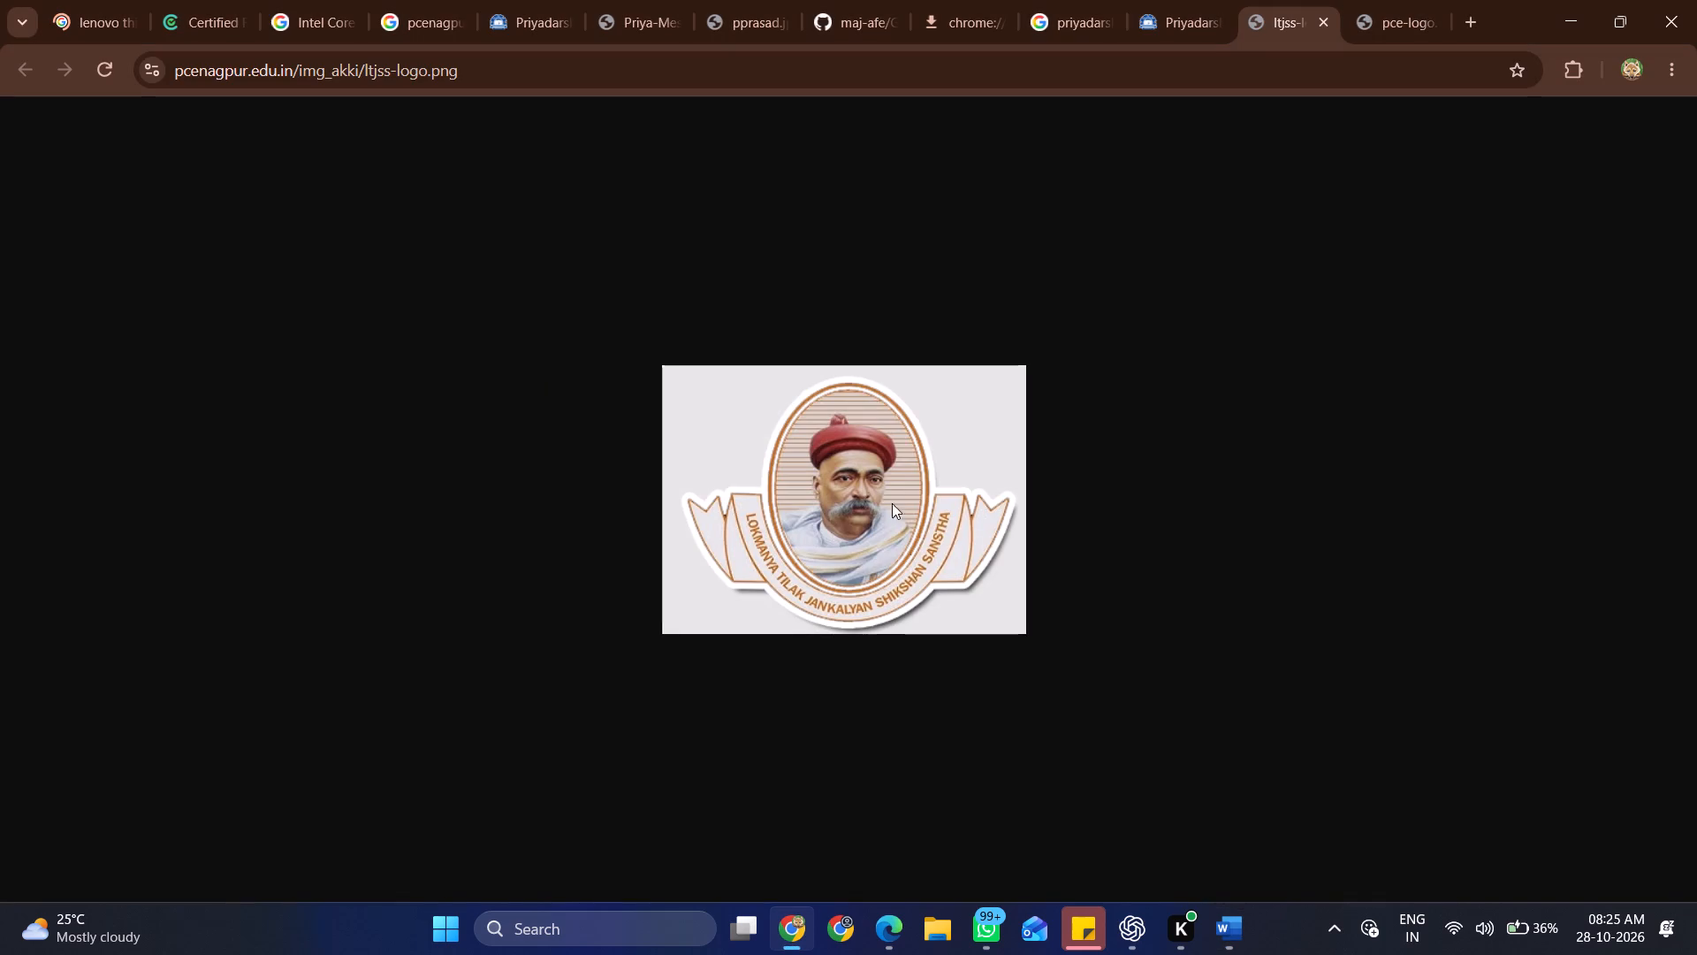
click(1414, 4)
right_click(889, 440)
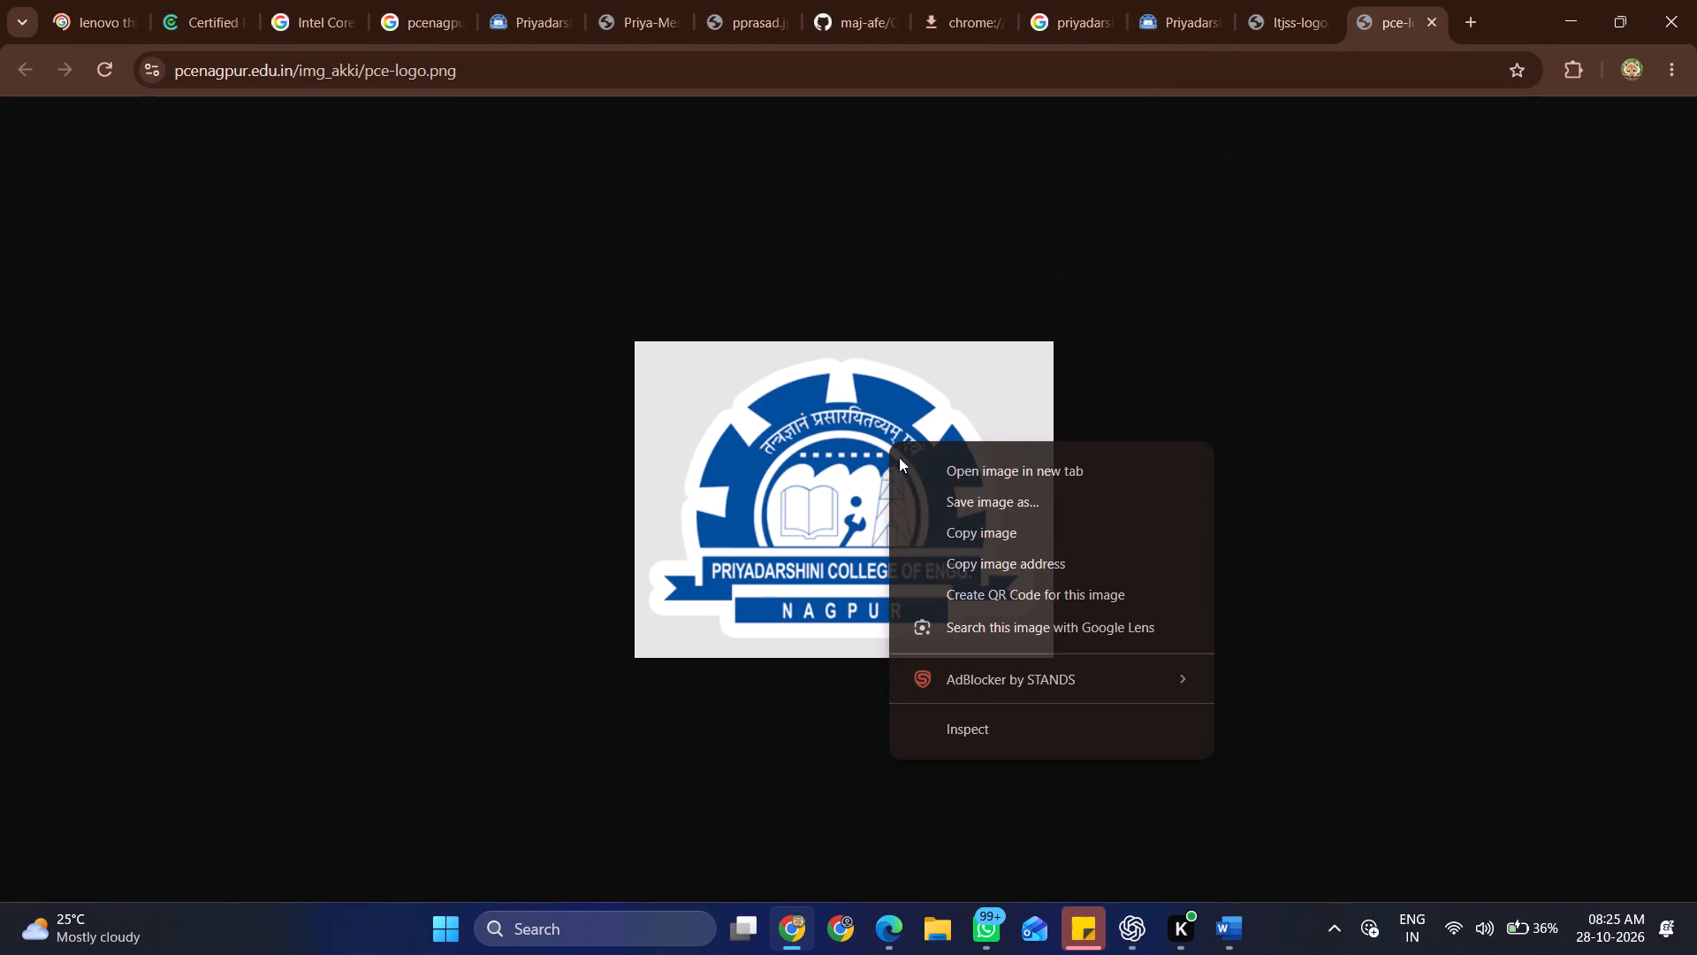
click(962, 527)
key(alt+Tab)
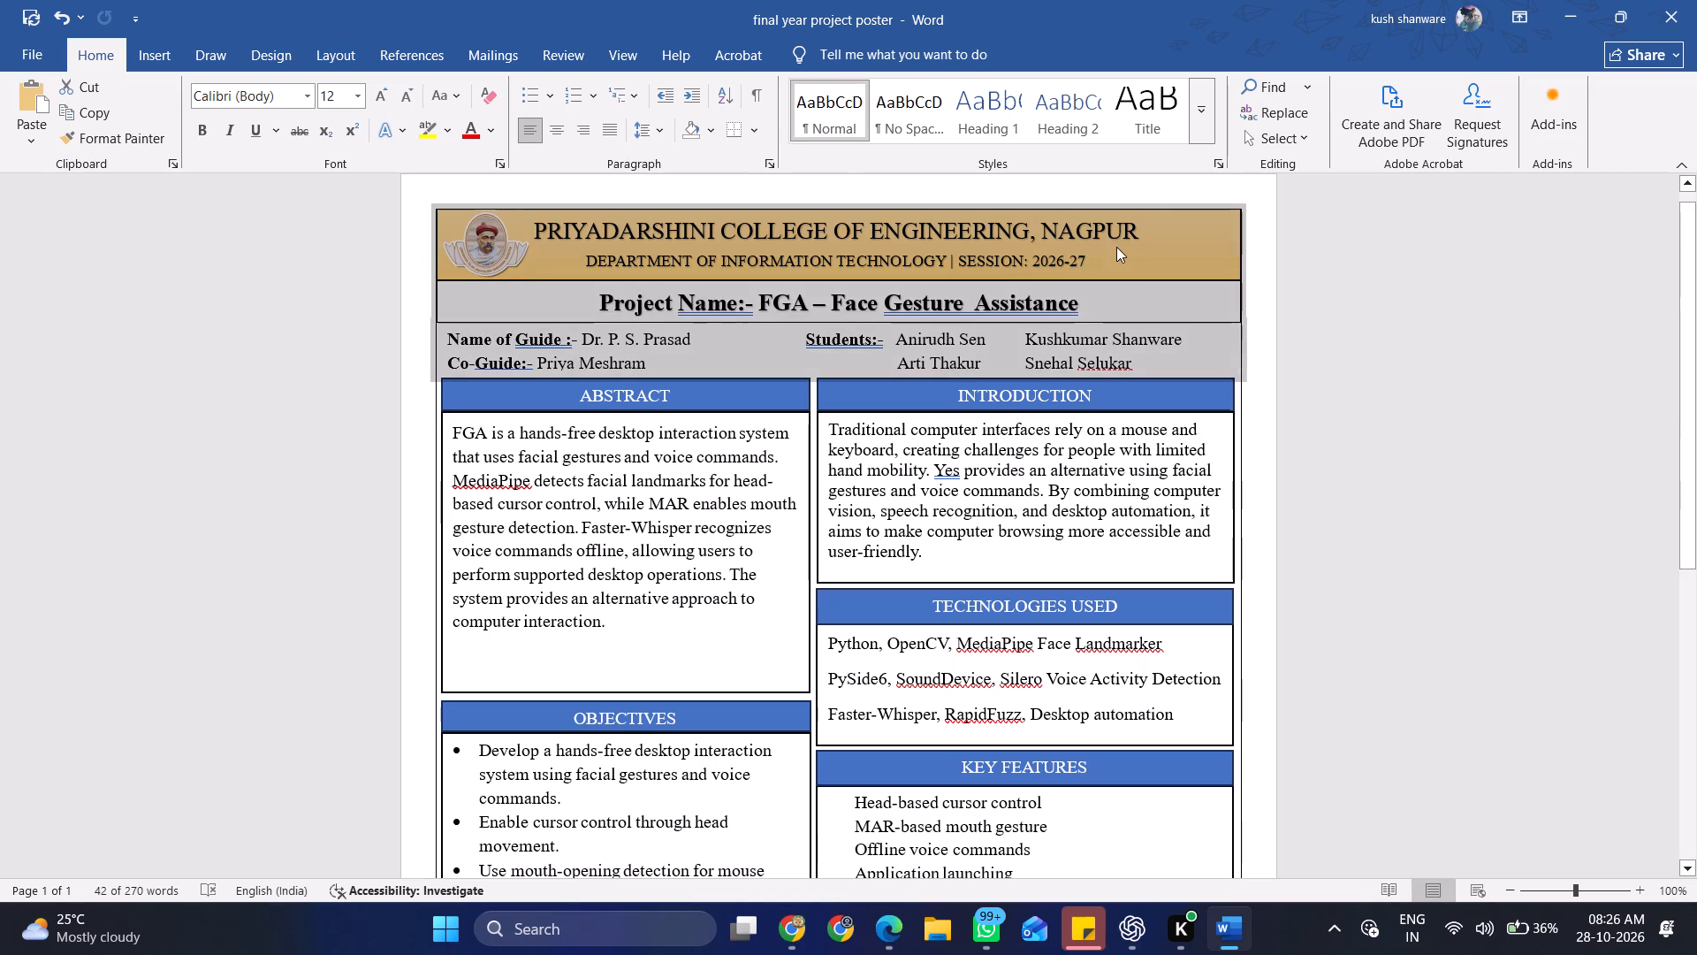
click(1116, 247)
click(1282, 340)
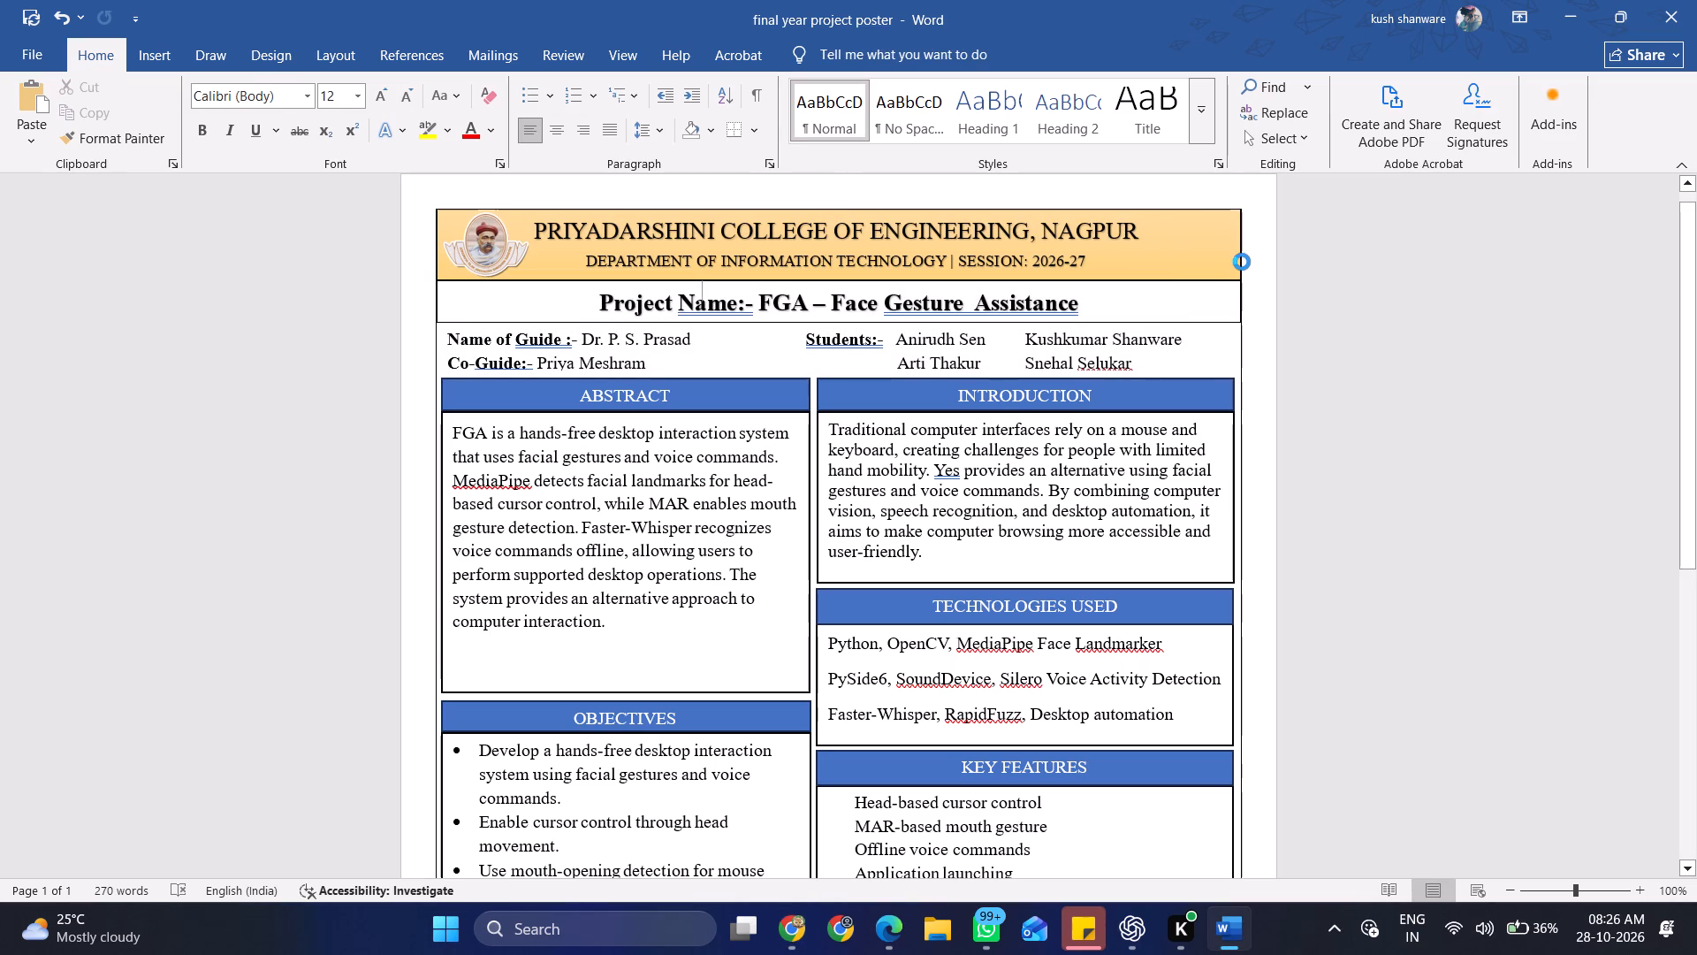
key(ctrl+v)
Set the college logo's text wrapping to In Front of Text and shrink it to about 1.99 cm high by 2.64 cm wide.
click(984, 528)
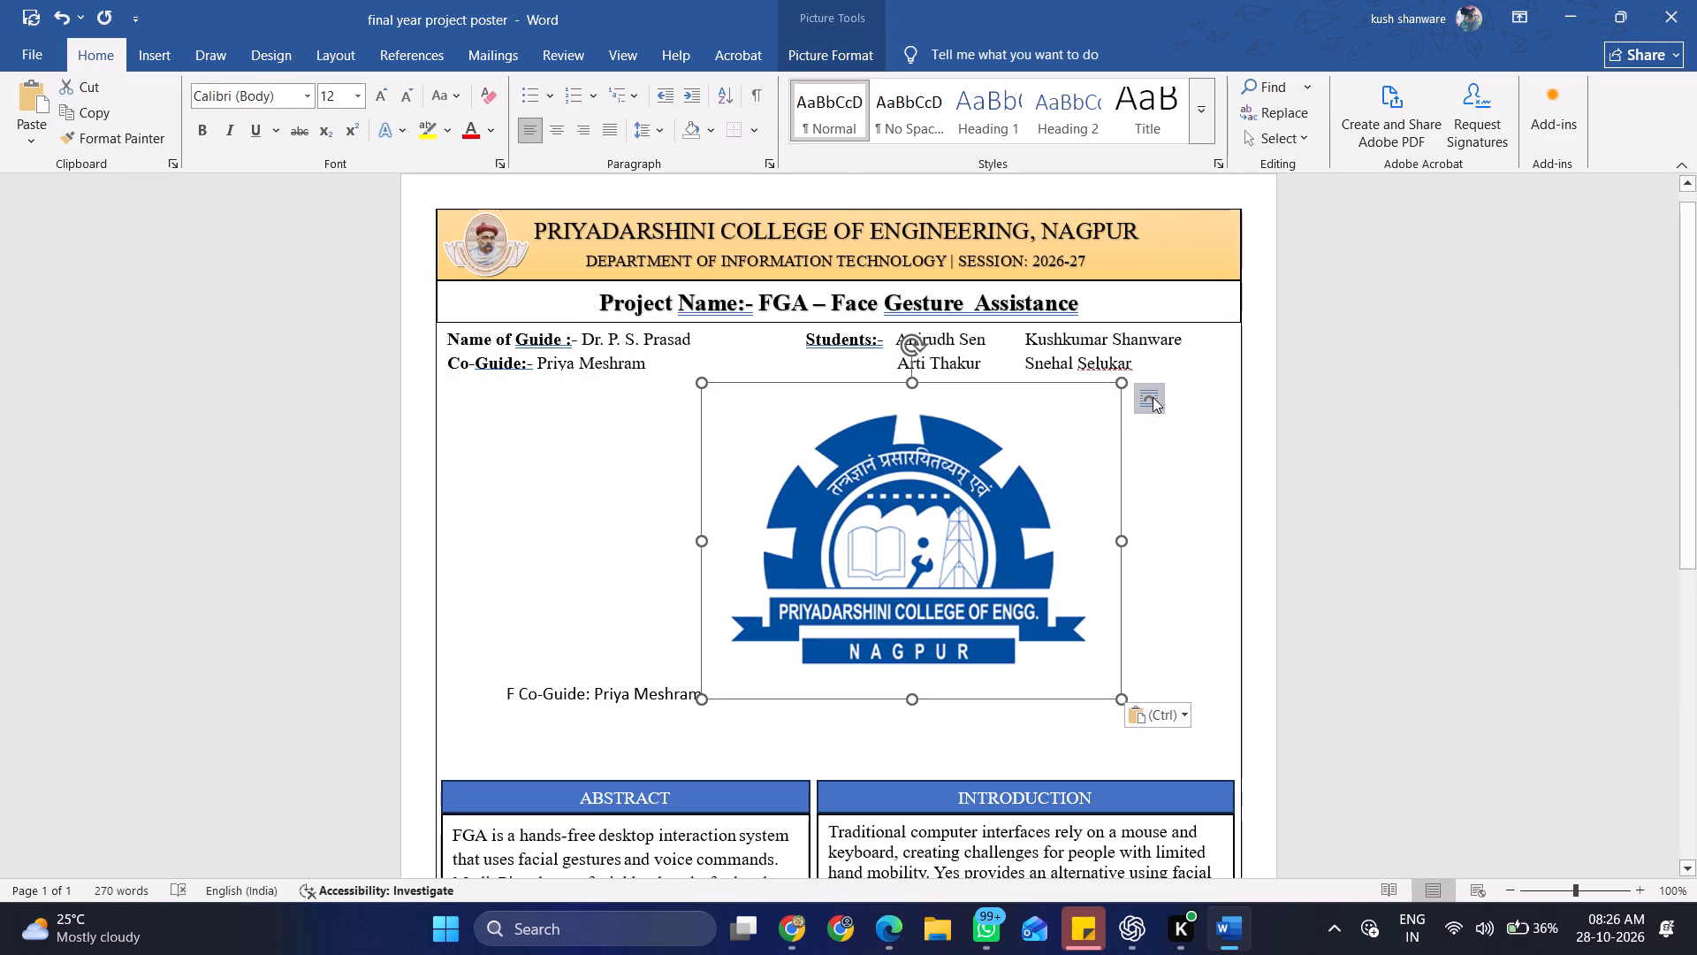
click(1153, 400)
click(1309, 600)
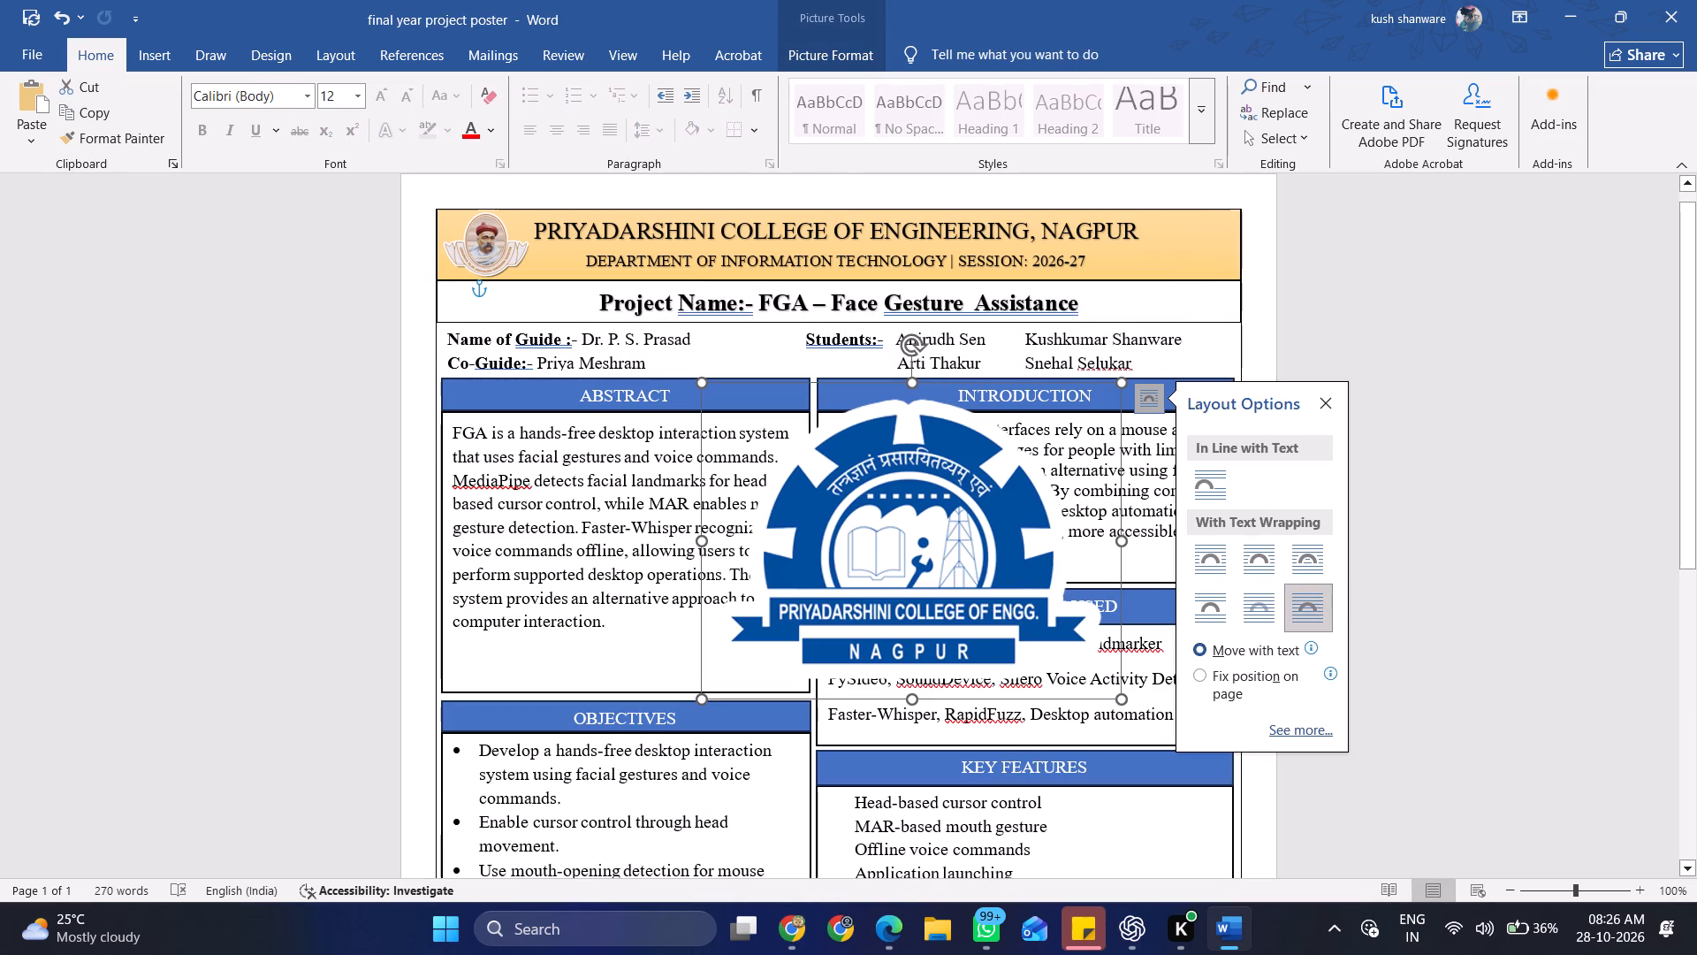
drag(702, 386, 1001, 572)
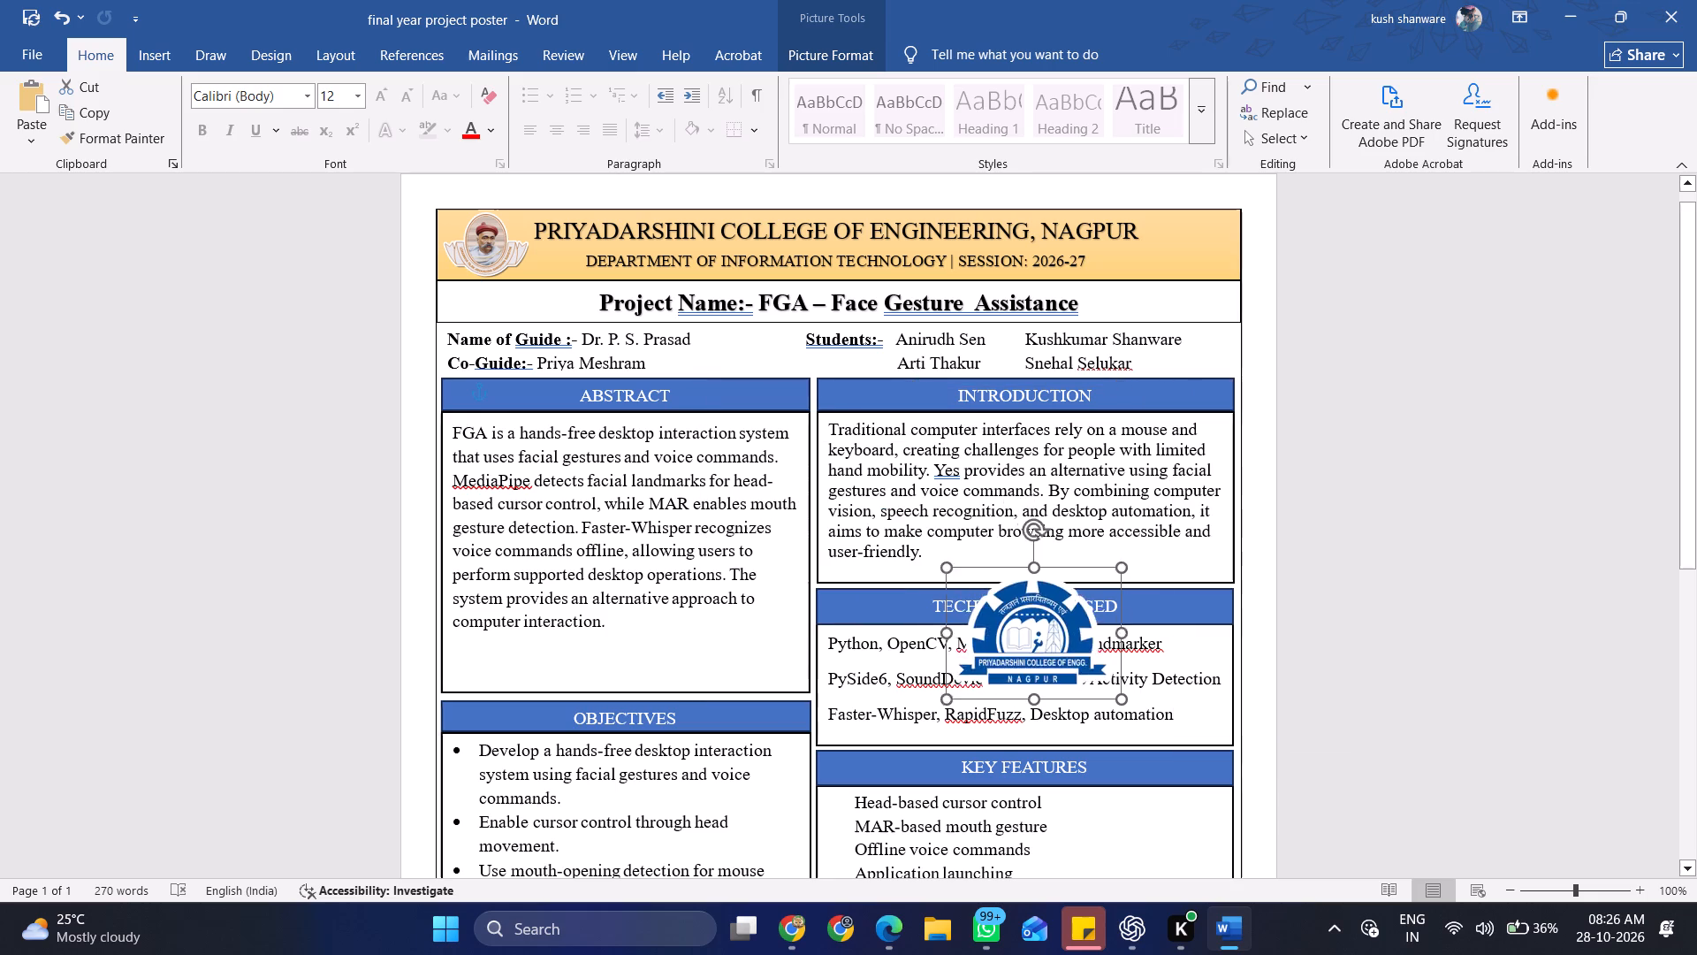
drag(1001, 572, 1054, 615)
Move the college logo up onto the right end of the title band, opposite the Lokmanya Tilak emblem.
drag(1069, 658, 1174, 319)
scroll(1182, 341, up, 2)
click(1356, 428)
scroll(1338, 426, up, 2)
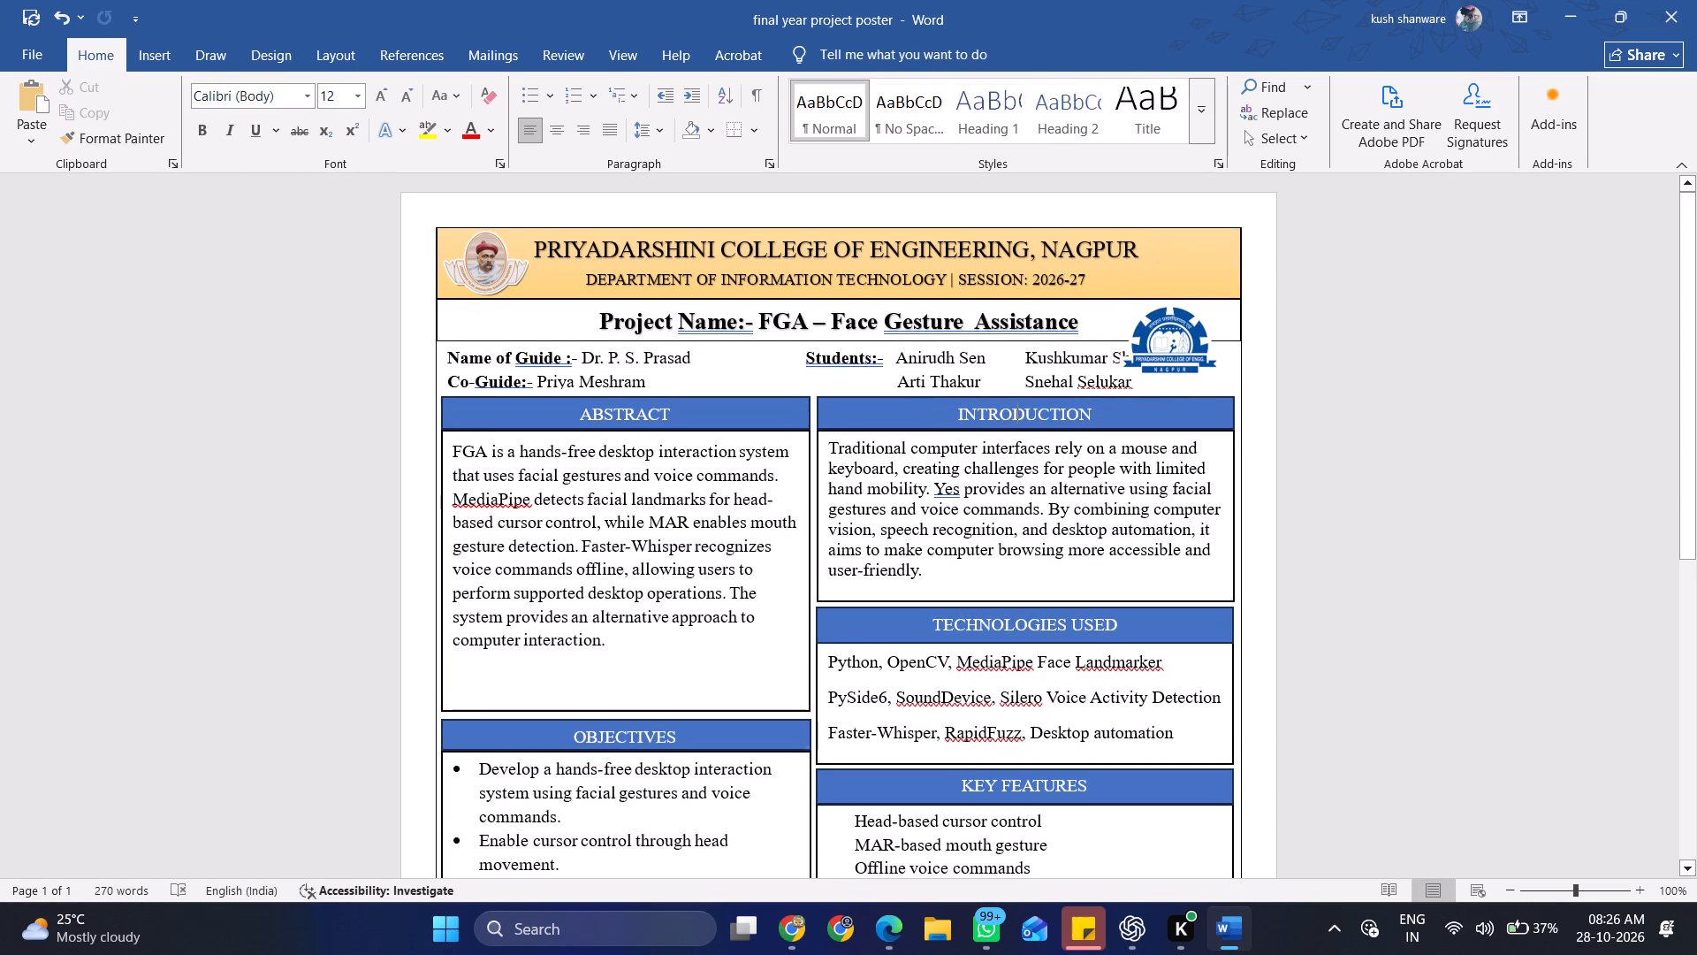
scroll(1320, 422, up, 5)
drag(1303, 399, 1314, 336)
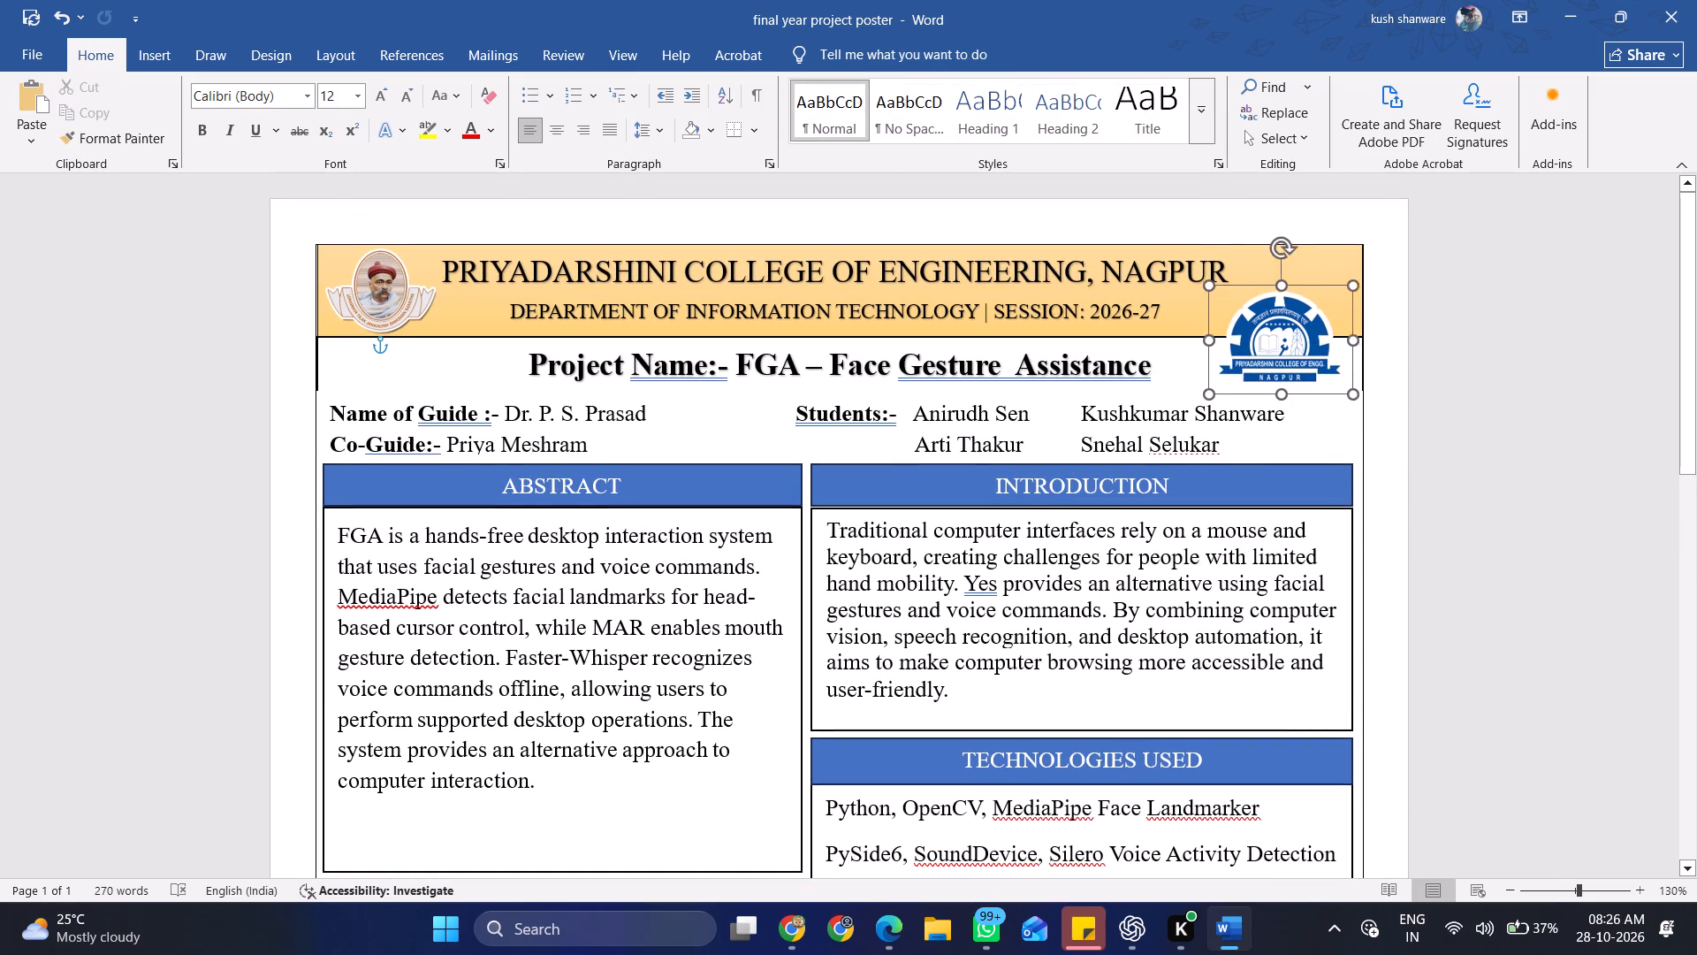
drag(1314, 336, 1317, 319)
click(1317, 319)
double_click(1318, 314)
drag(1288, 315, 1300, 292)
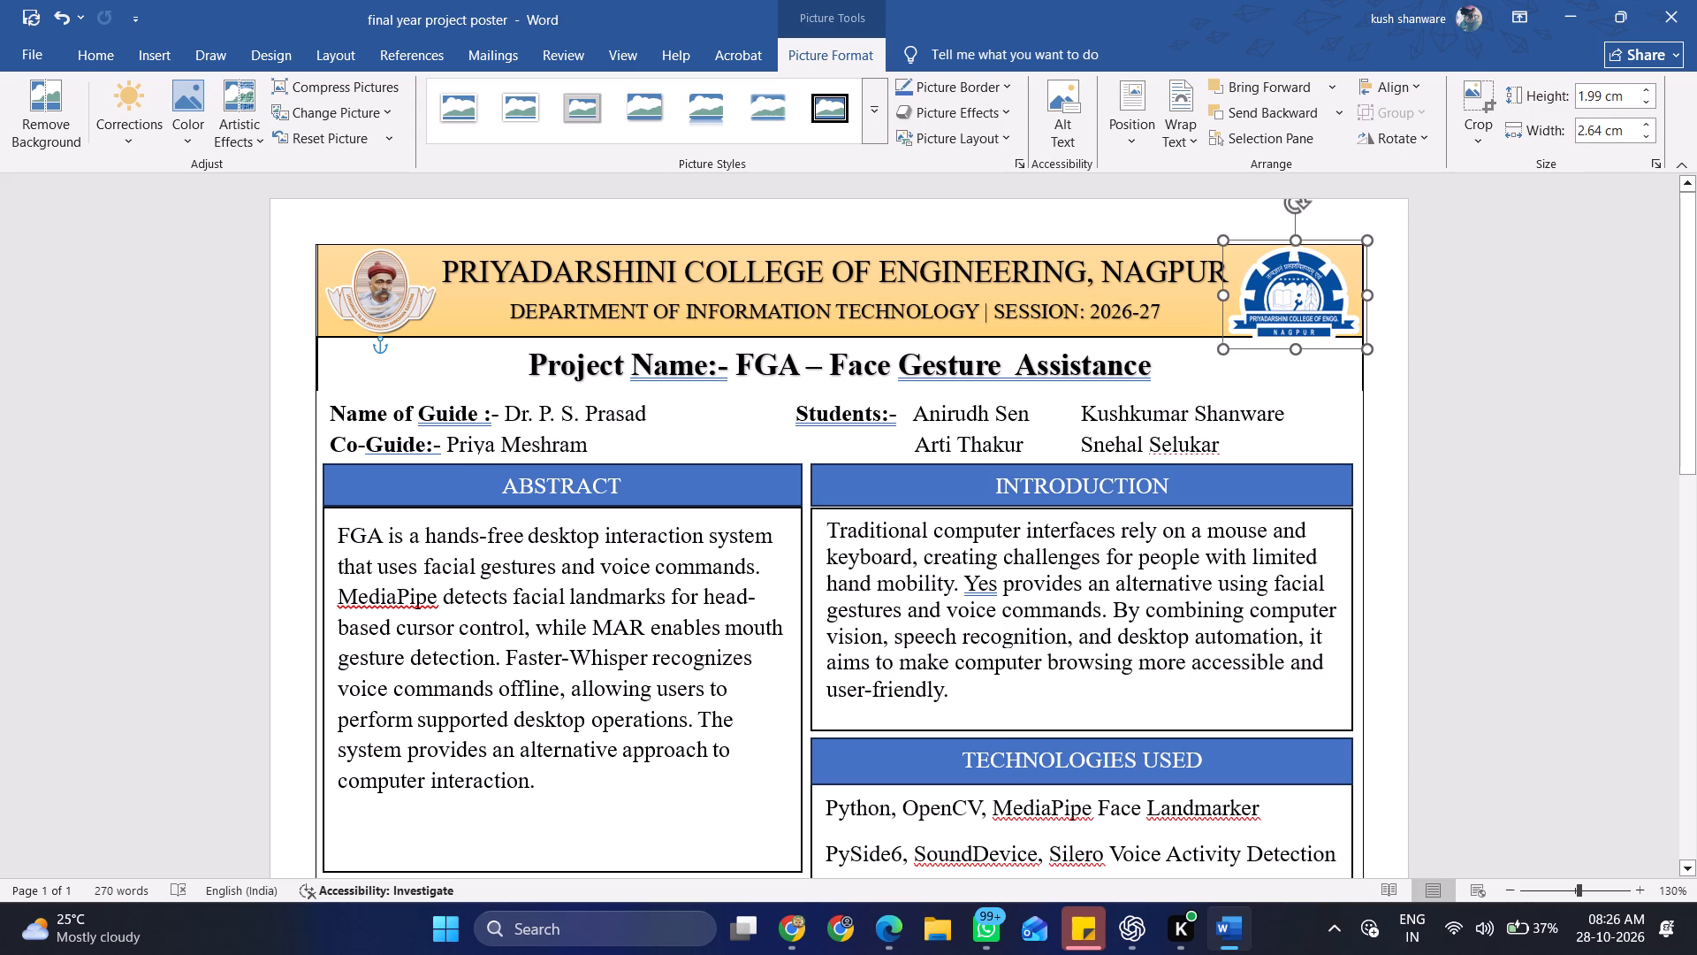
Shrink the college logo to about 1.69 cm high by 2.25 cm wide and fit it inside the title band after the college name.
drag(1300, 292, 1296, 302)
drag(1225, 355, 1229, 342)
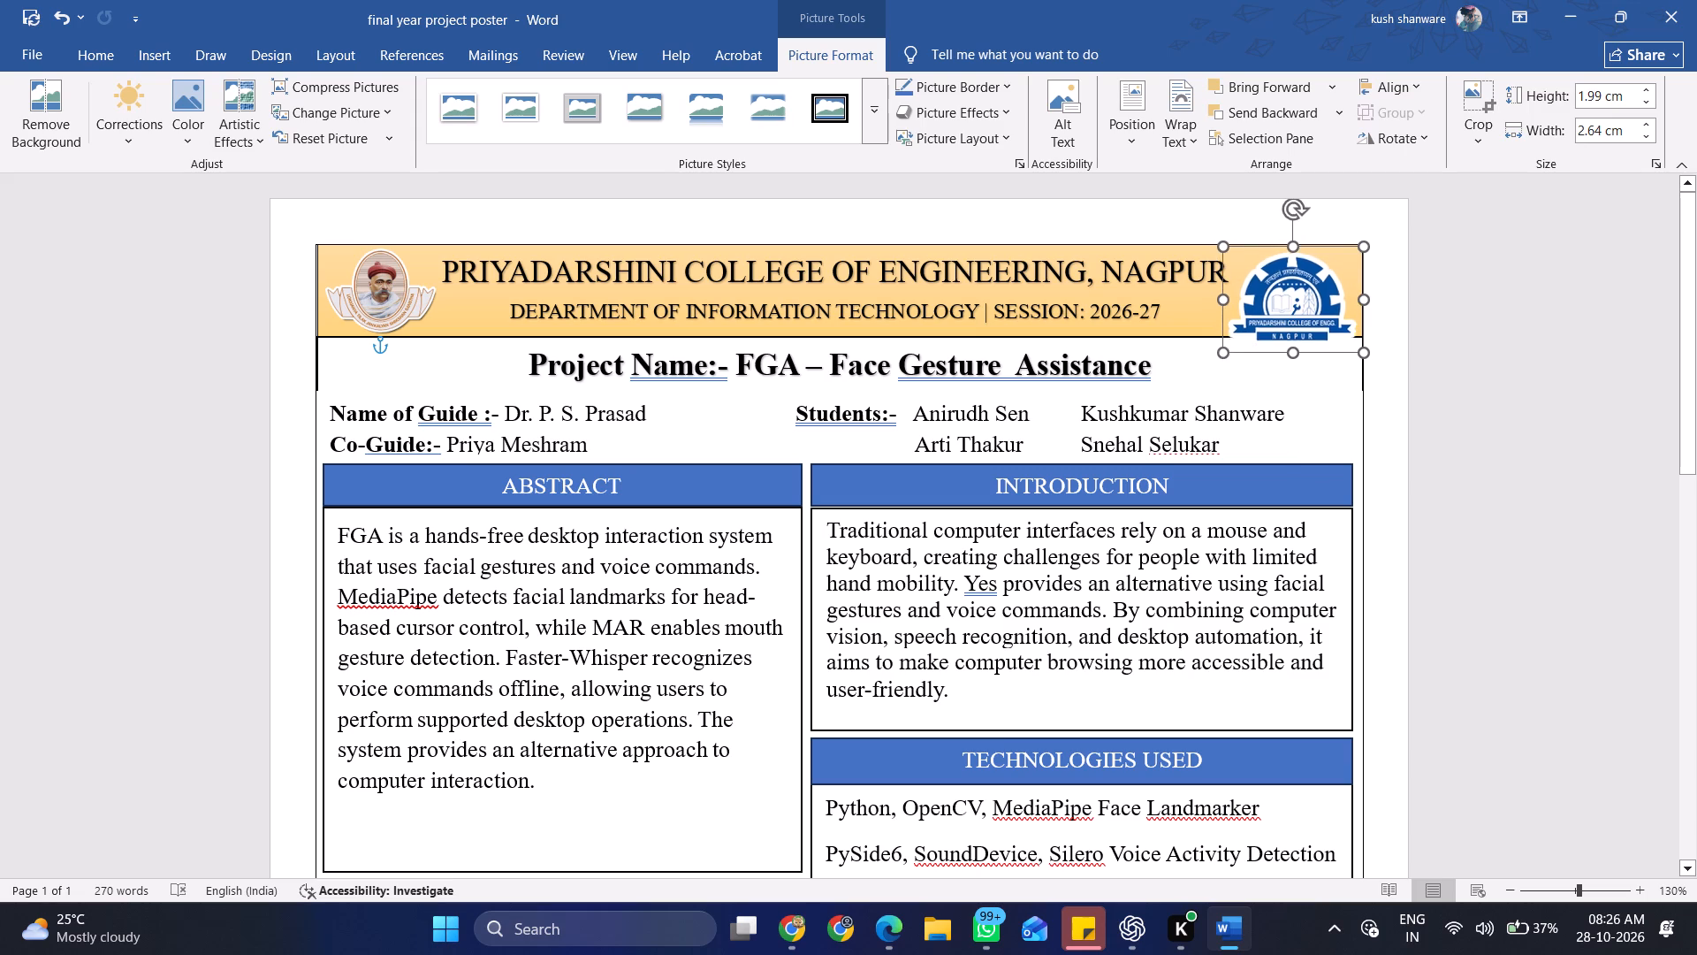
drag(1229, 342, 1231, 339)
click(1231, 339)
drag(1228, 341, 1231, 335)
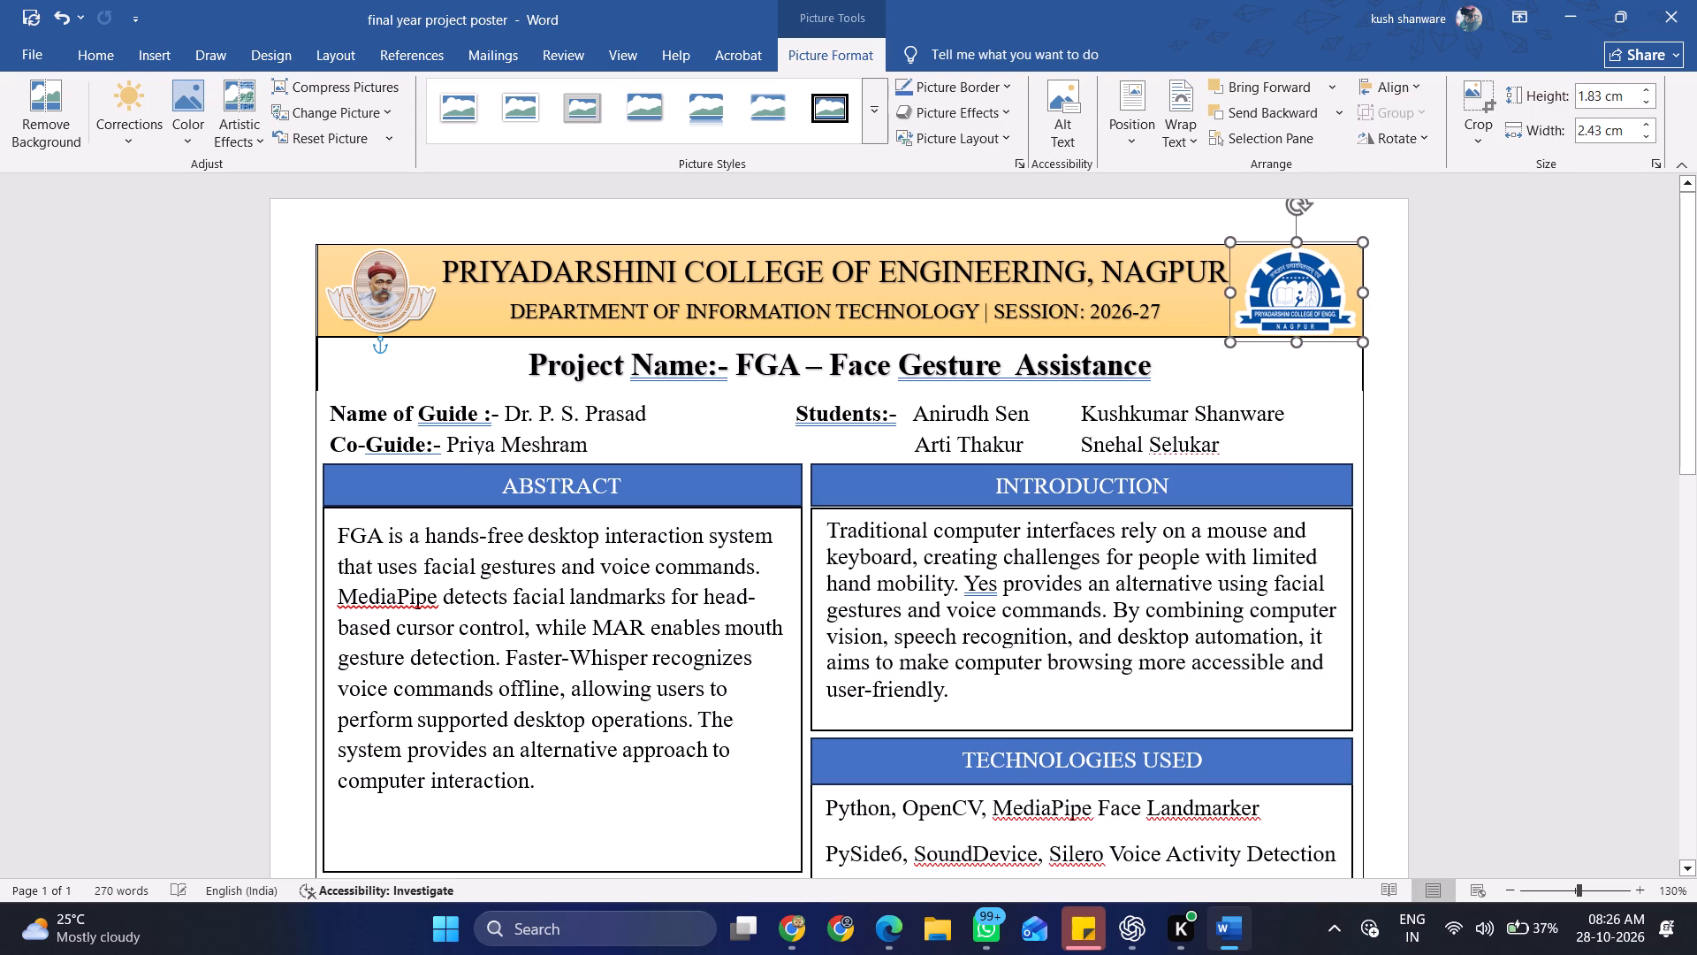
drag(1231, 335, 1240, 322)
click(1240, 321)
click(1261, 302)
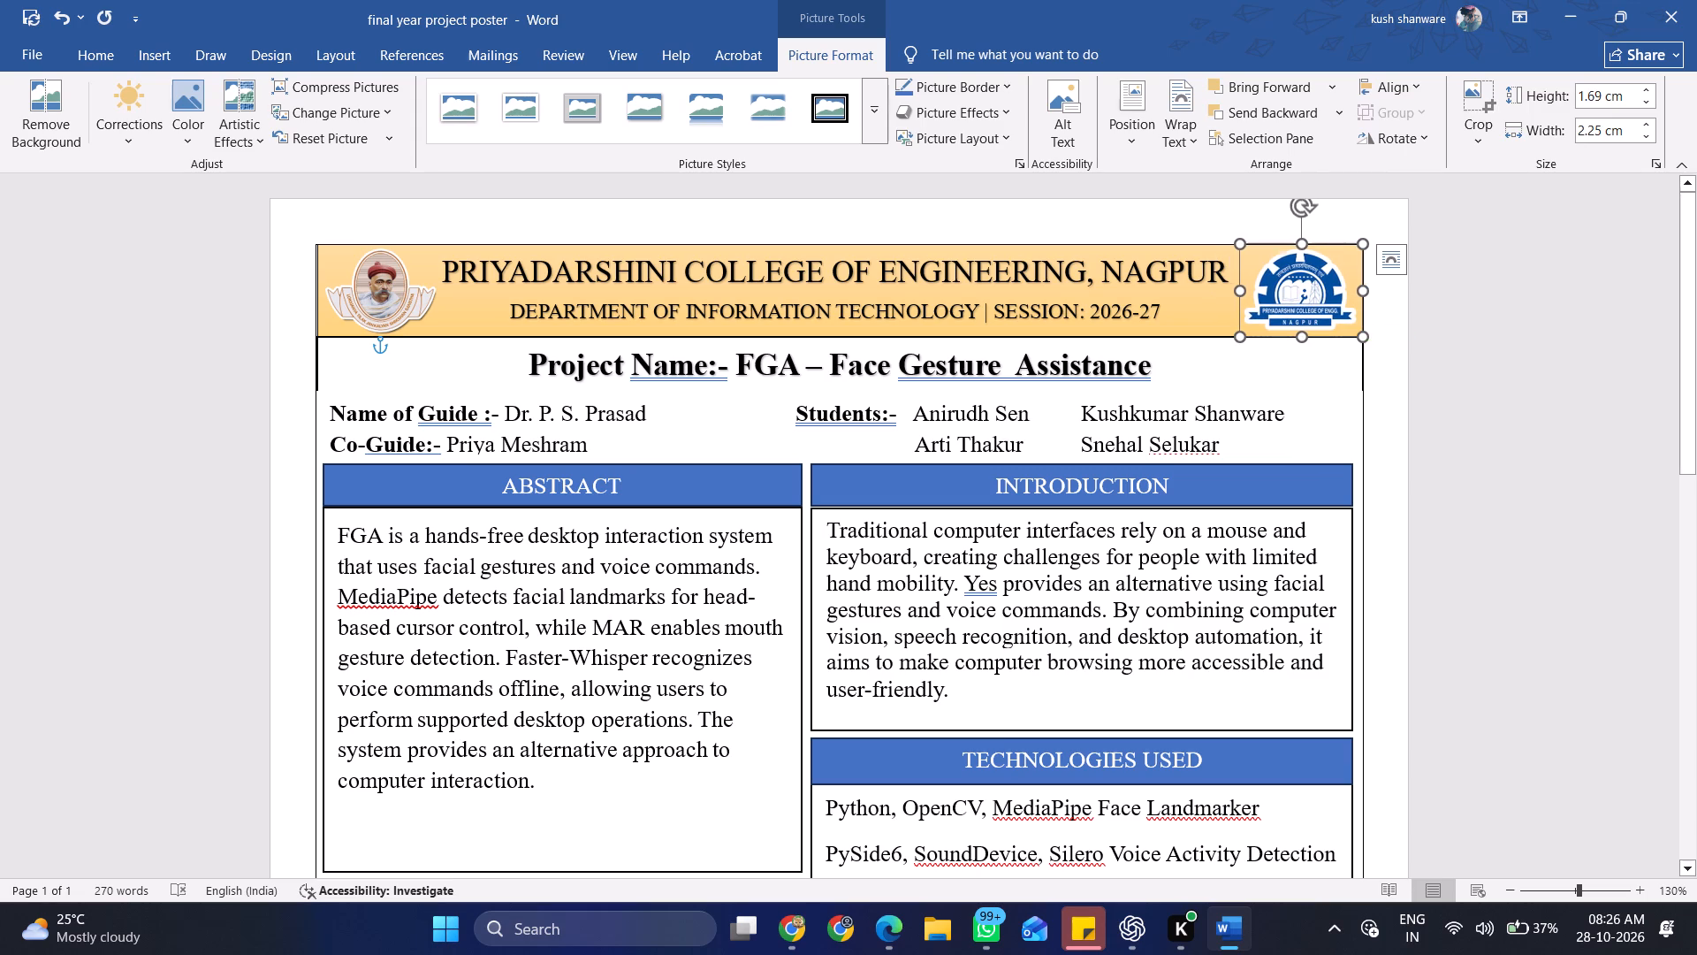
click(1457, 344)
click(1332, 286)
click(1476, 359)
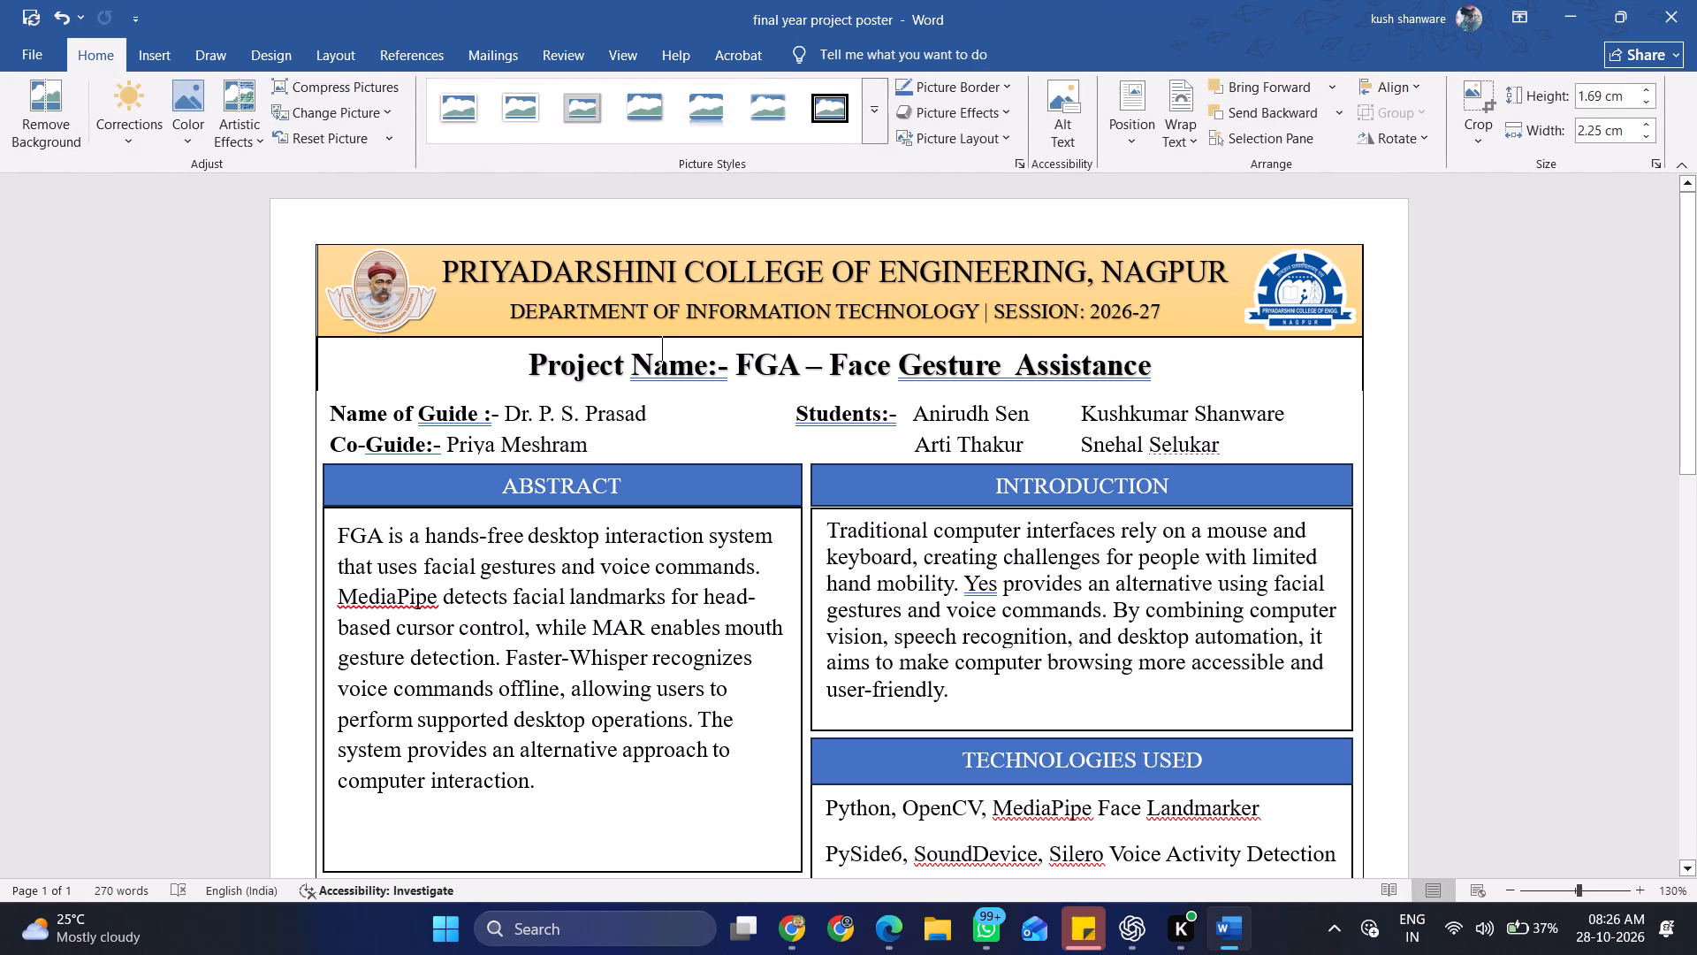
Shorten the project name box slightly by raising its bottom edge clear of the guide and student names.
click(382, 362)
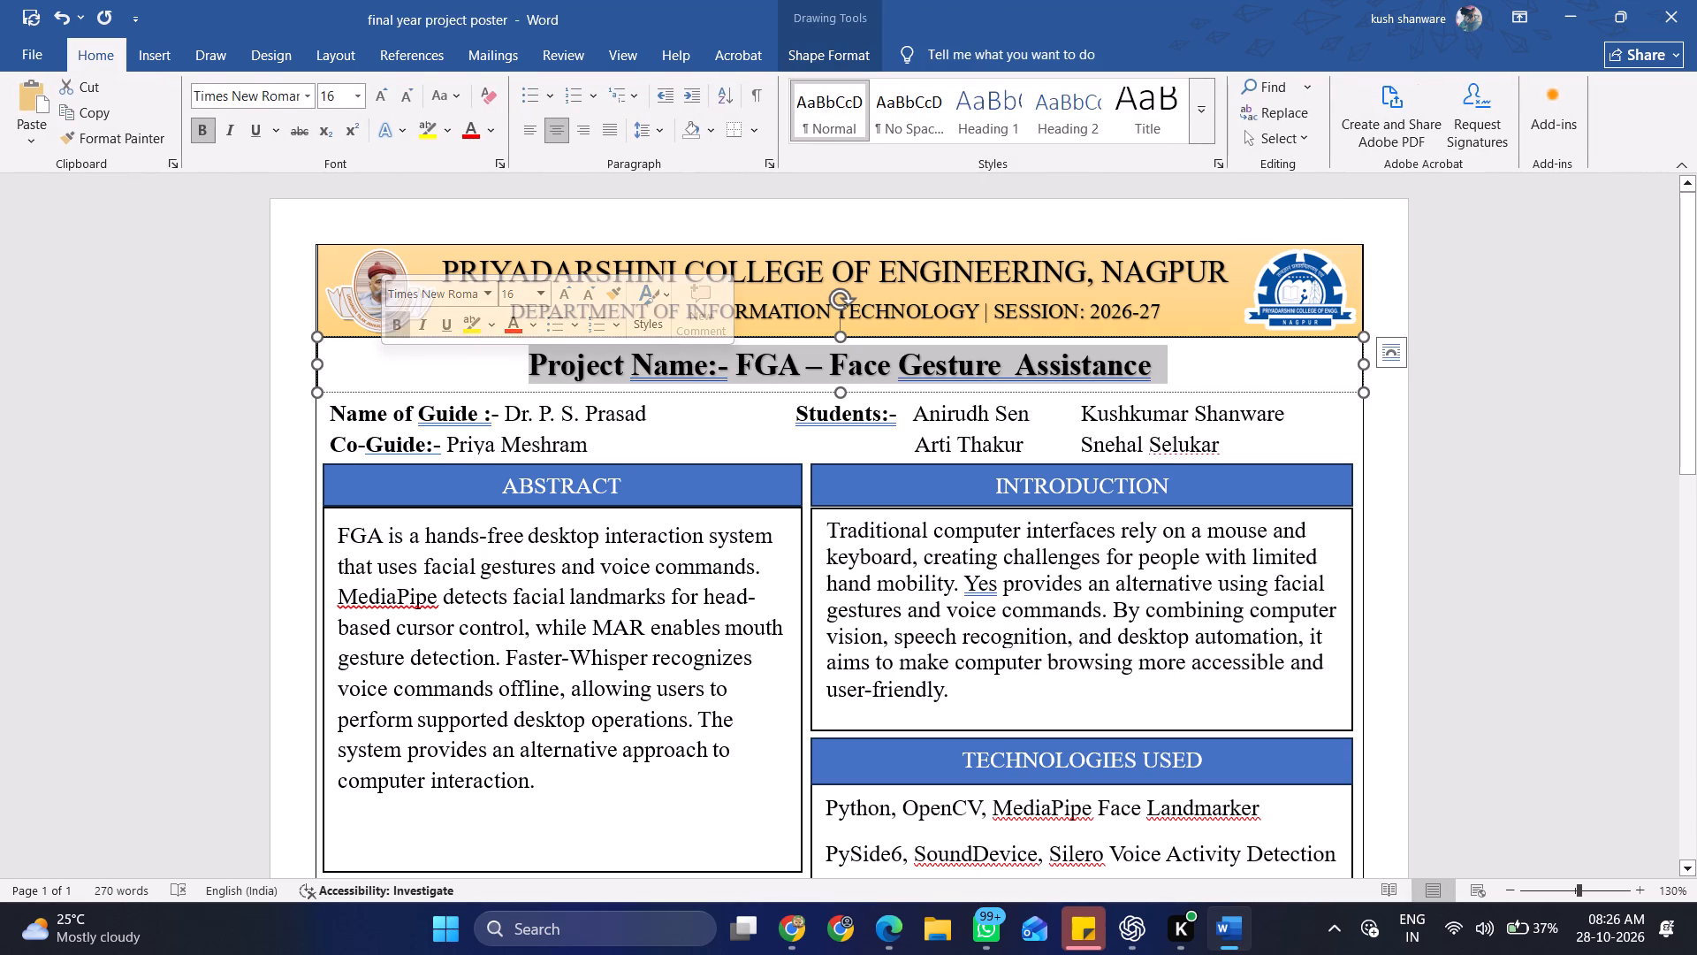
click(316, 392)
right_click(316, 392)
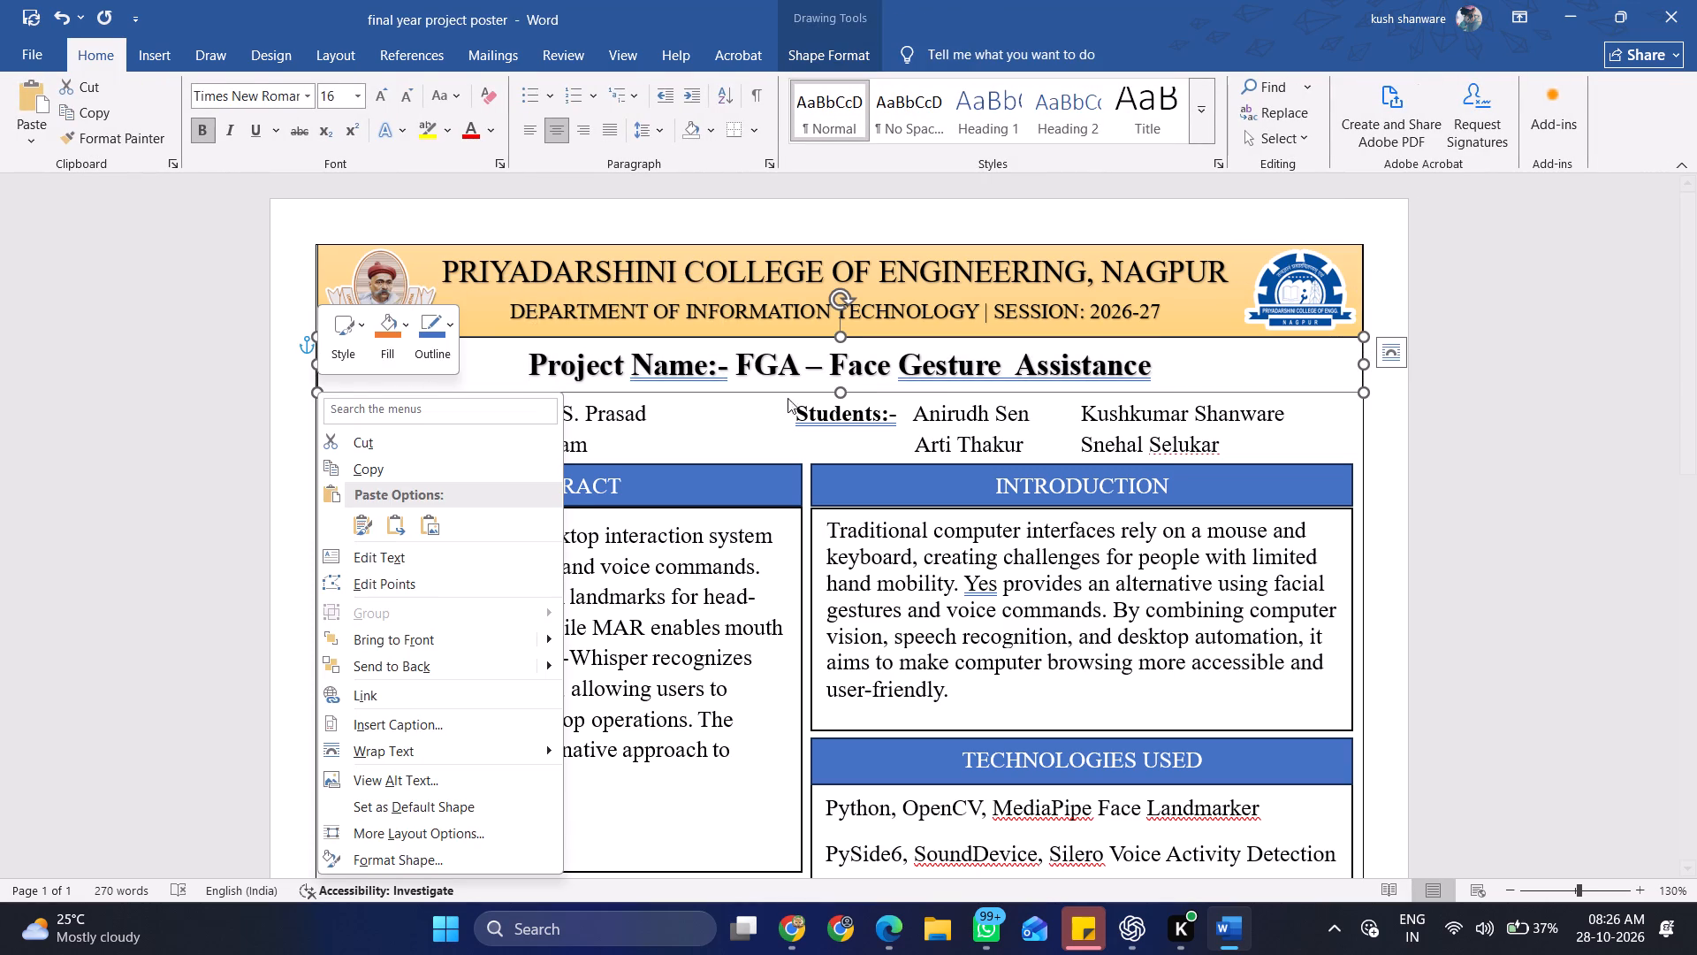
click(839, 386)
click(839, 386)
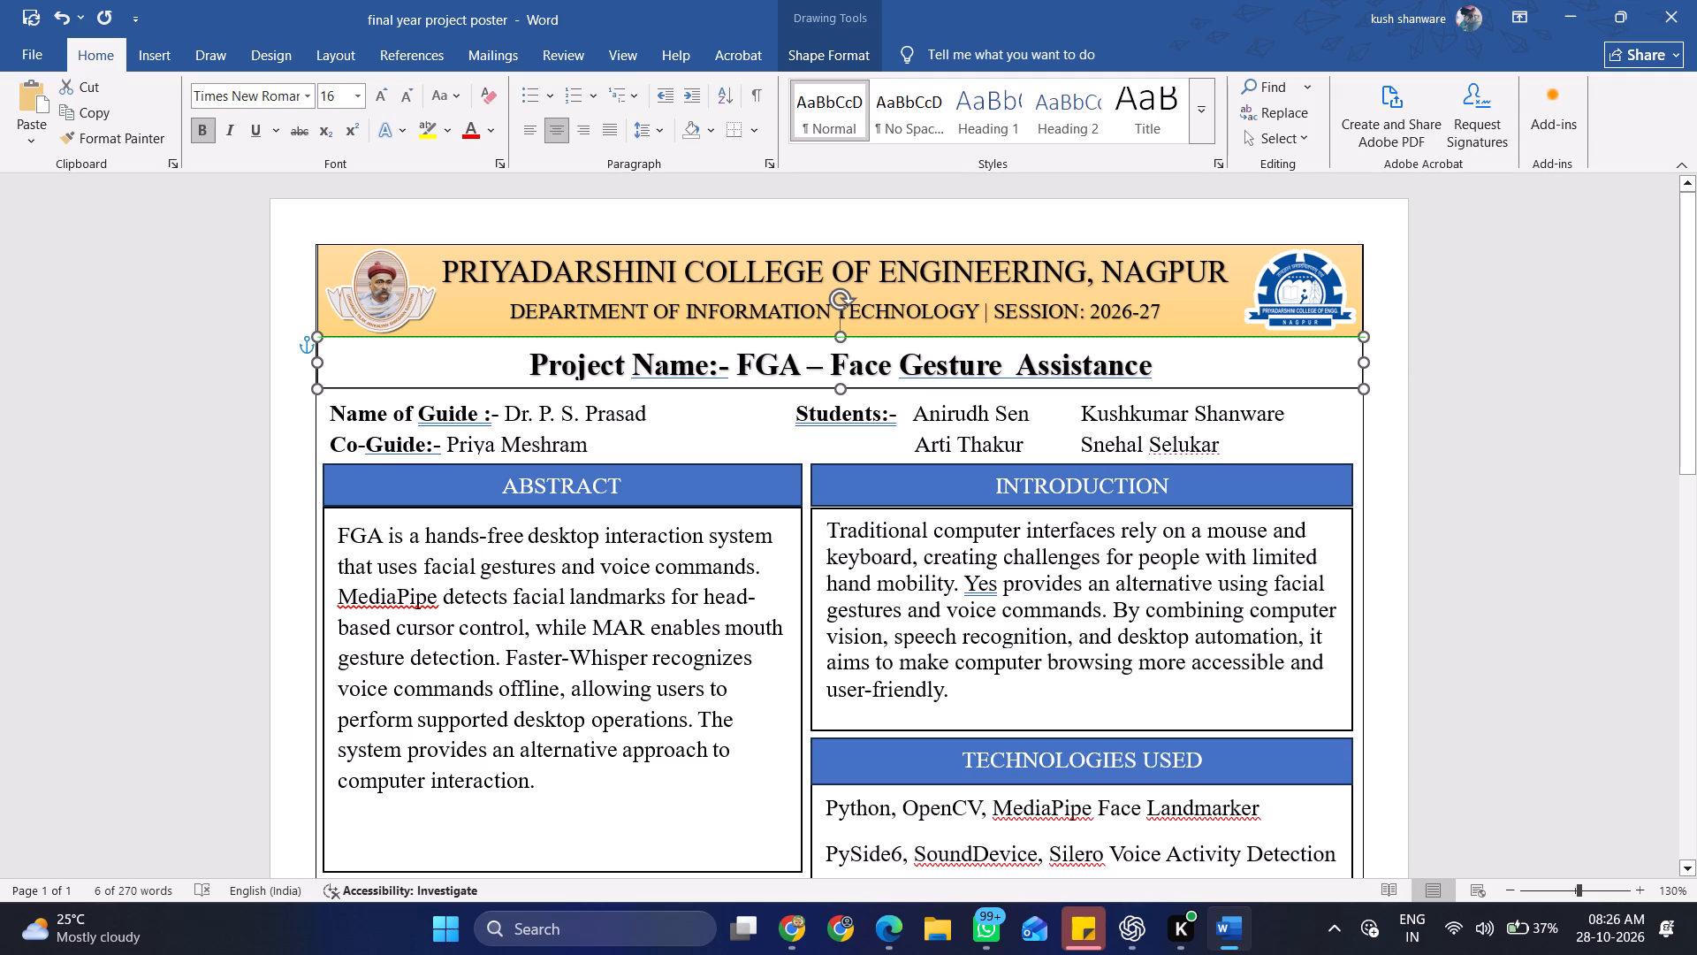
click(1489, 462)
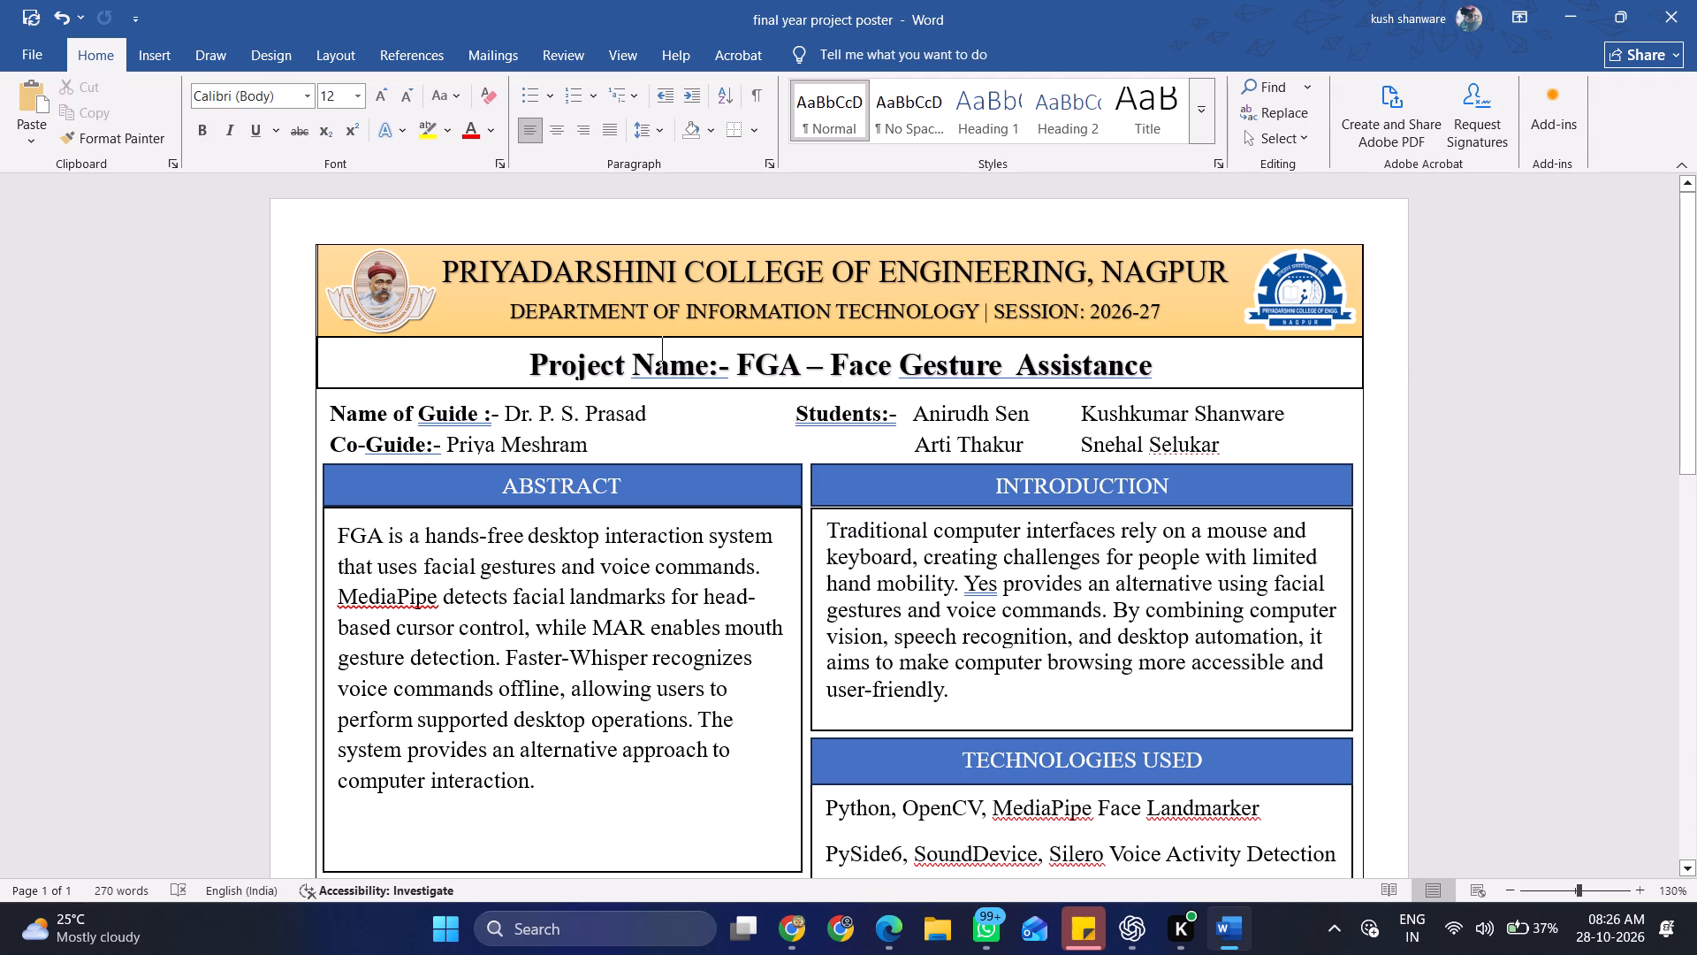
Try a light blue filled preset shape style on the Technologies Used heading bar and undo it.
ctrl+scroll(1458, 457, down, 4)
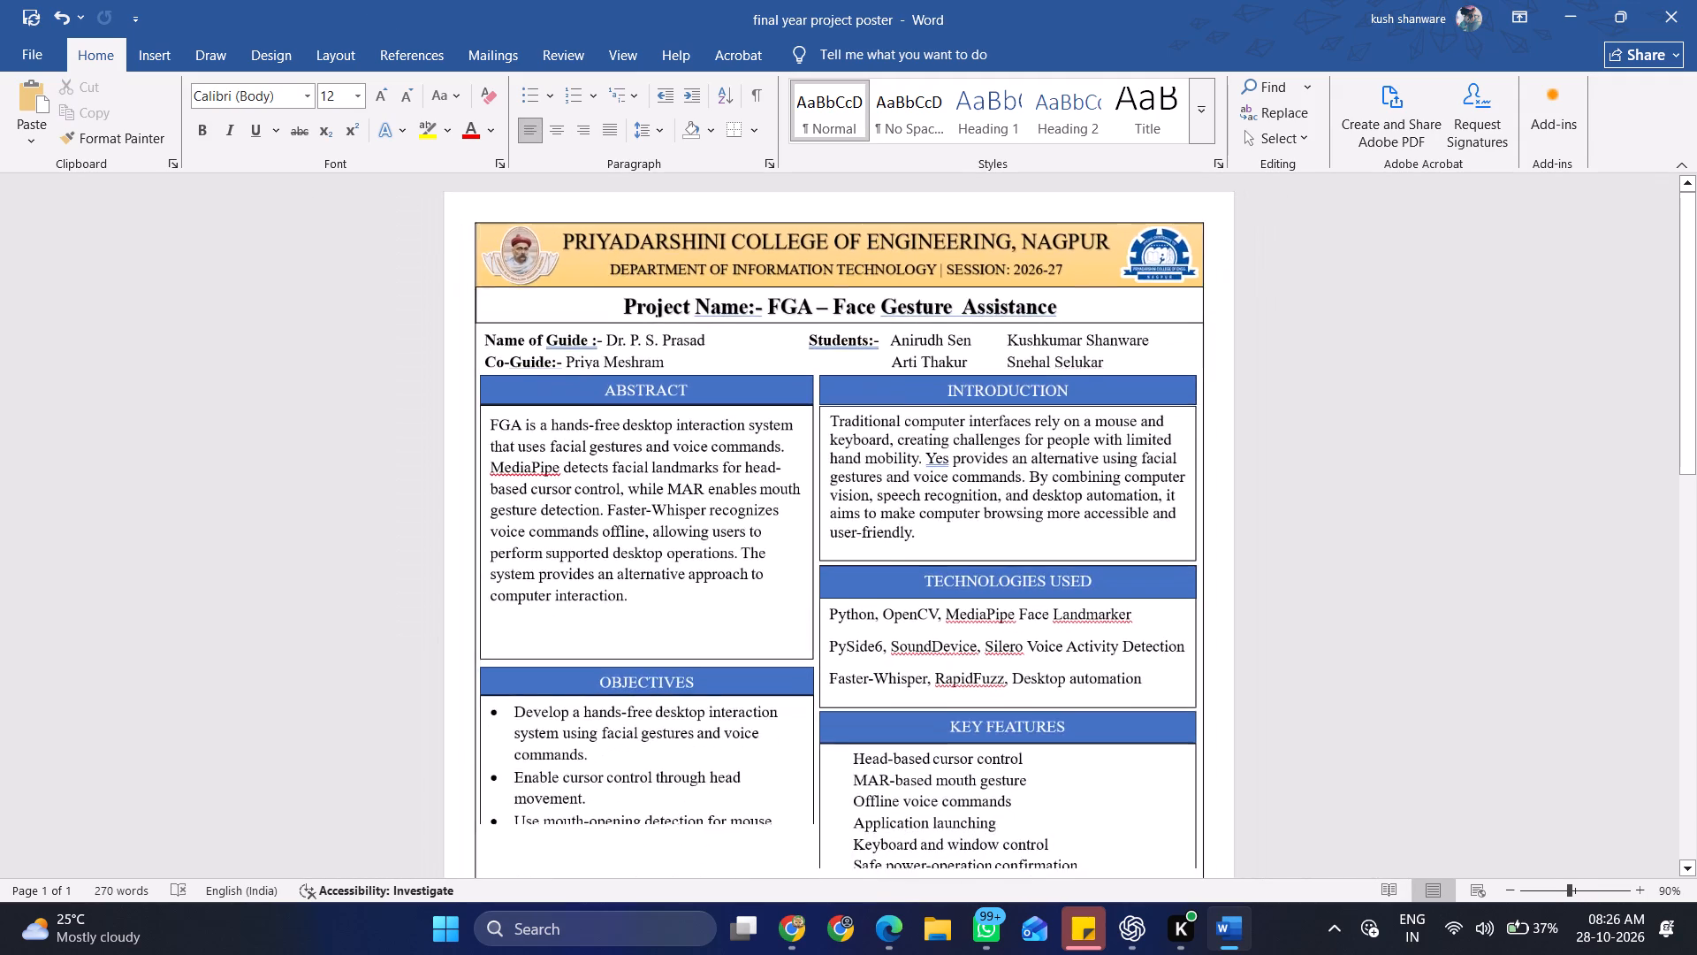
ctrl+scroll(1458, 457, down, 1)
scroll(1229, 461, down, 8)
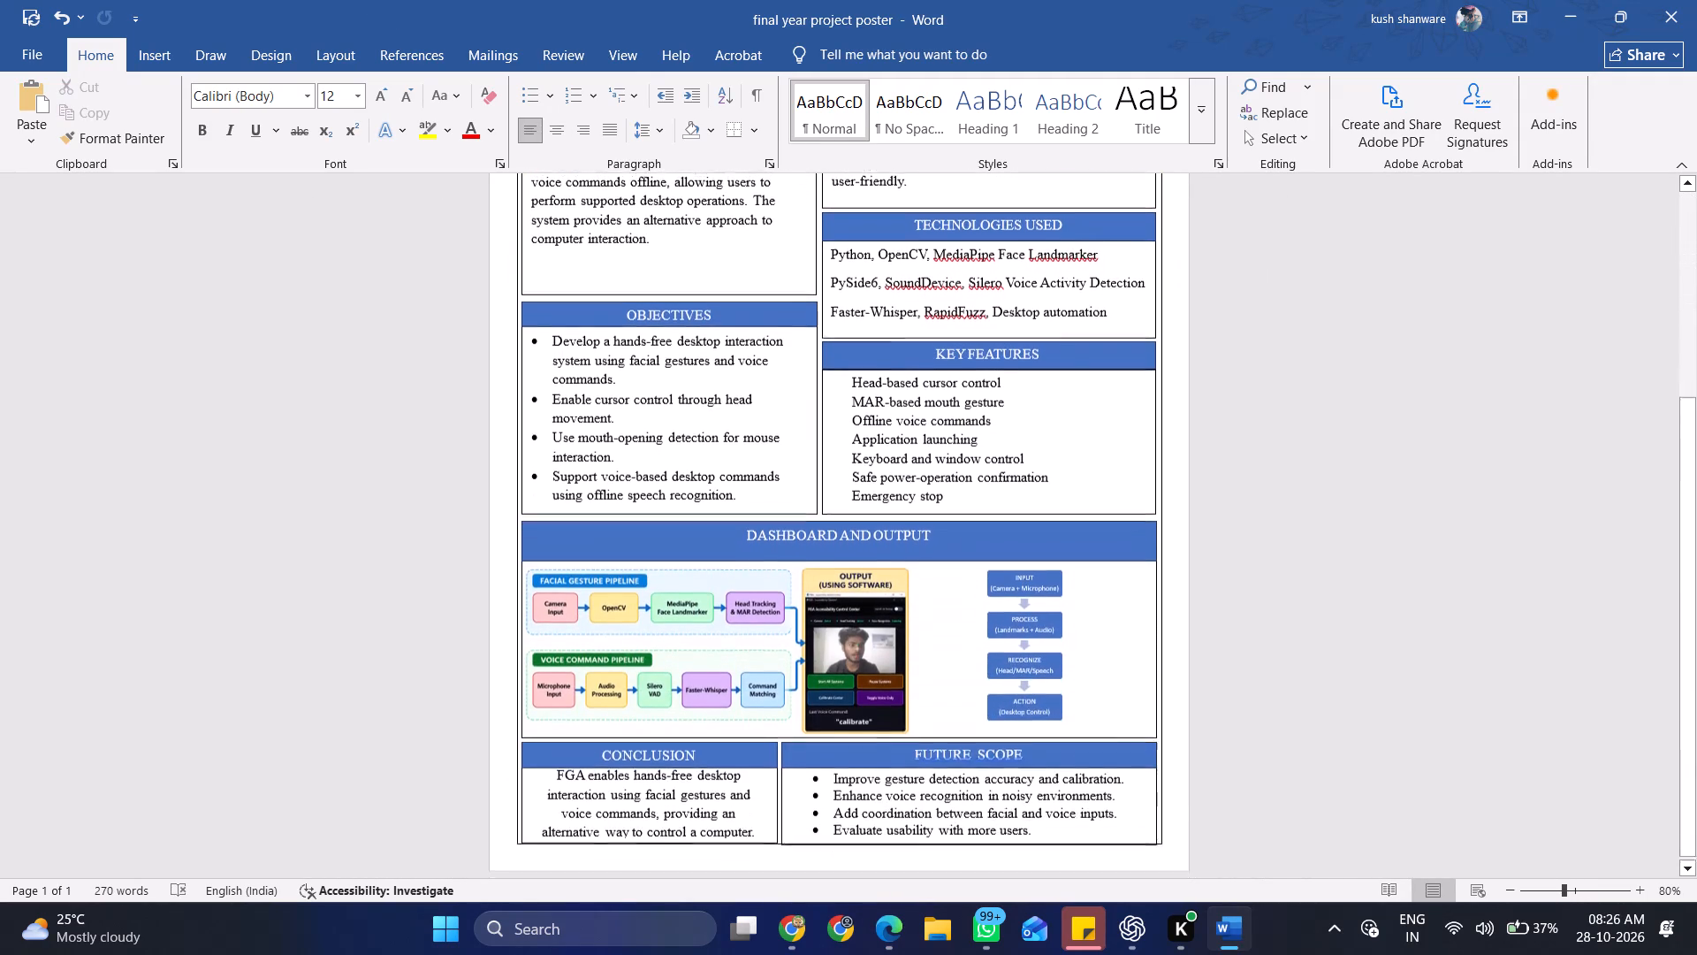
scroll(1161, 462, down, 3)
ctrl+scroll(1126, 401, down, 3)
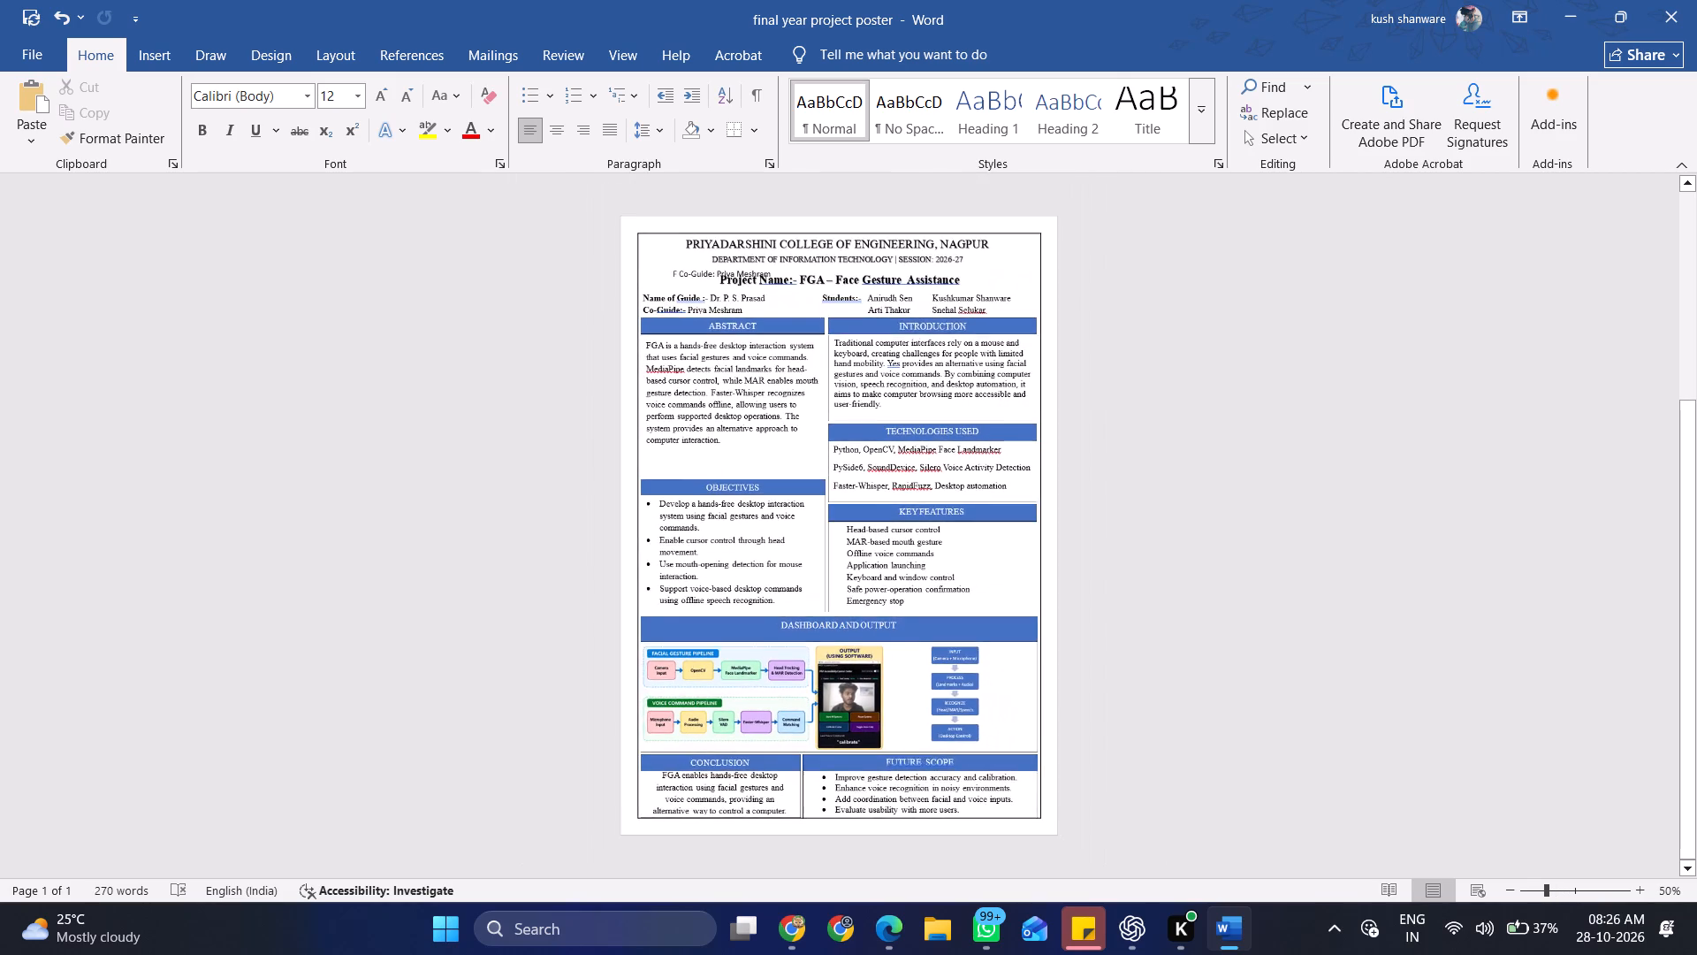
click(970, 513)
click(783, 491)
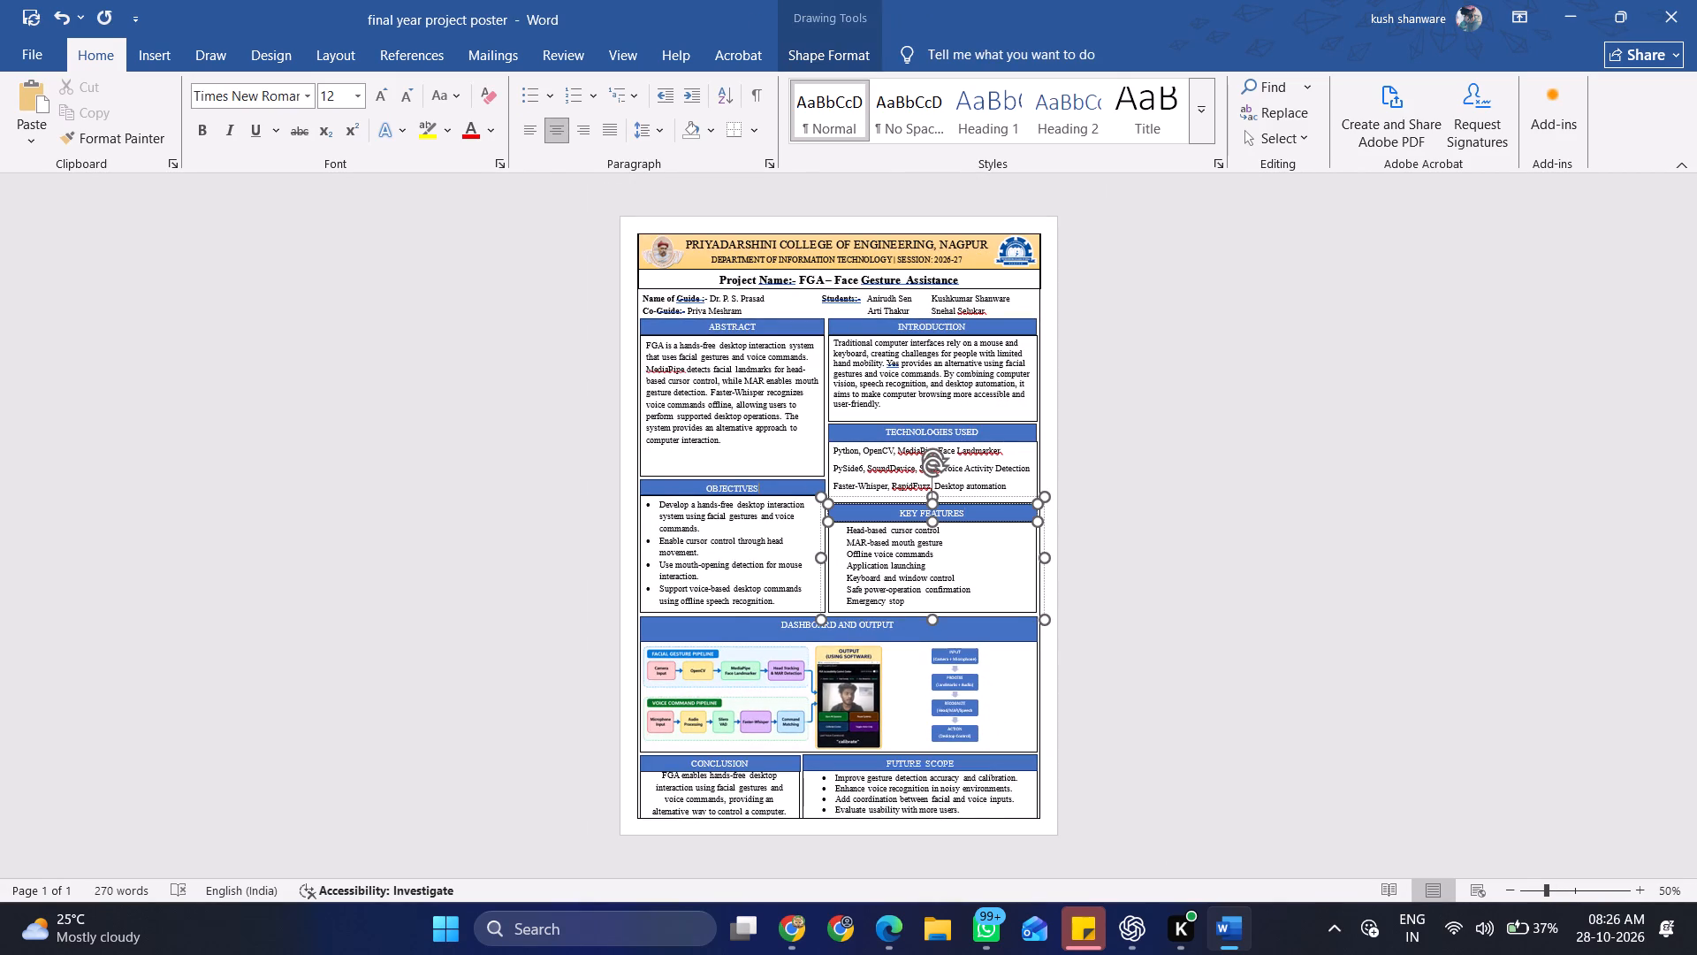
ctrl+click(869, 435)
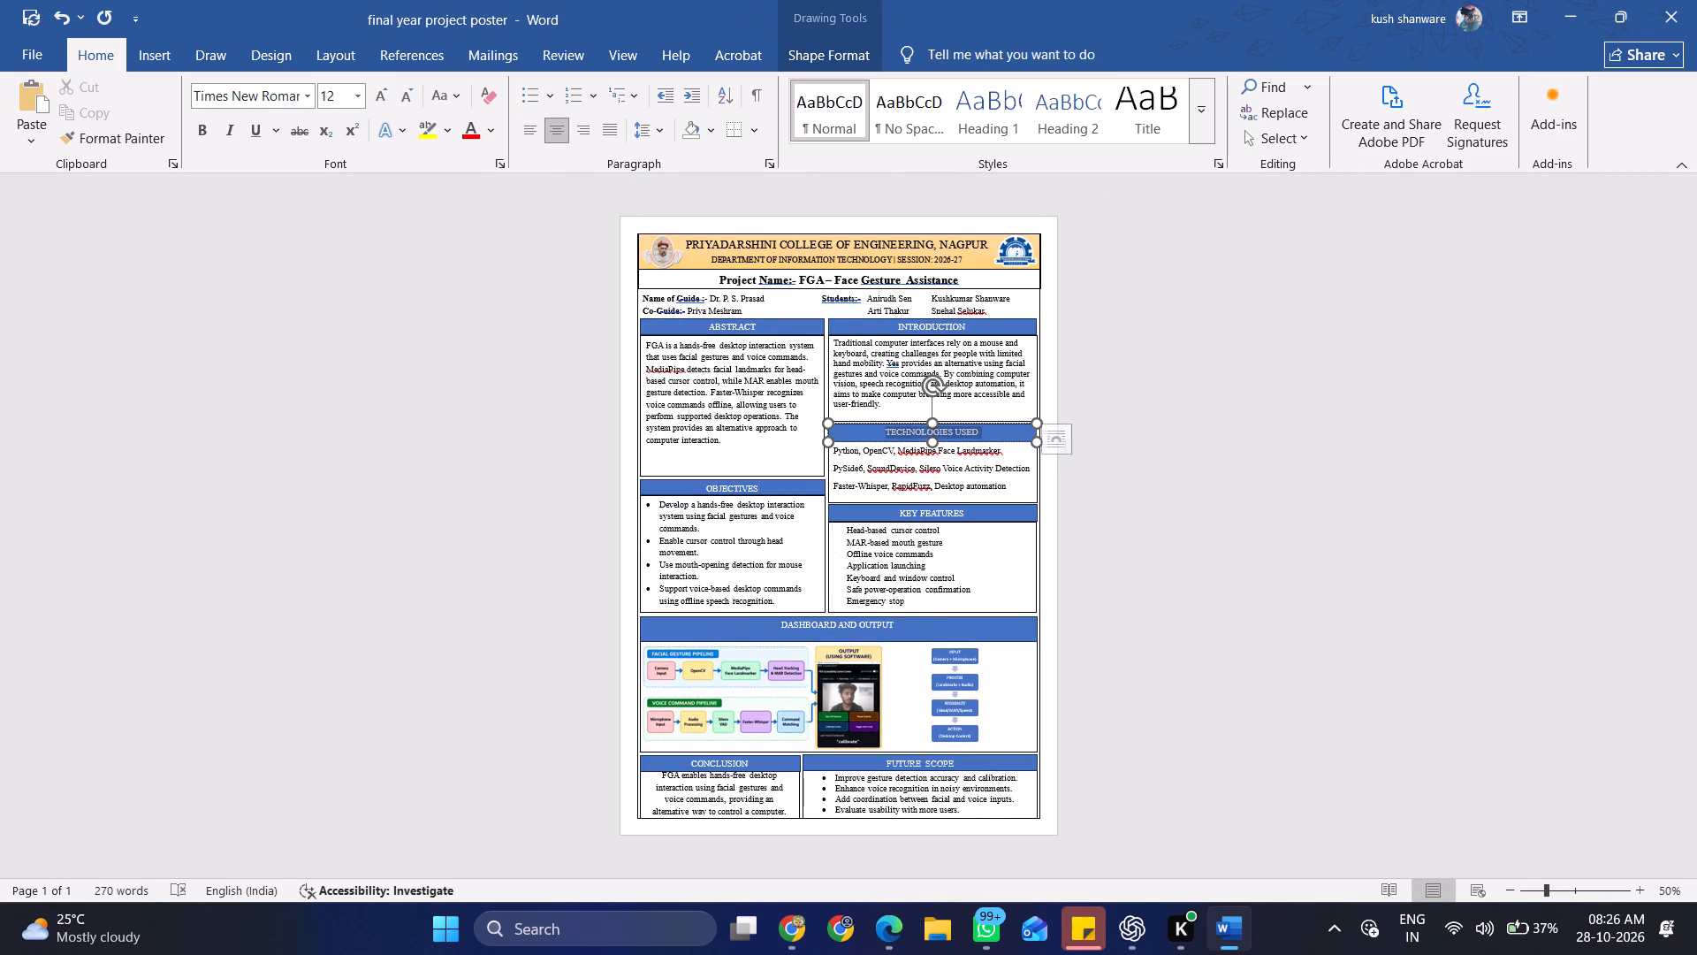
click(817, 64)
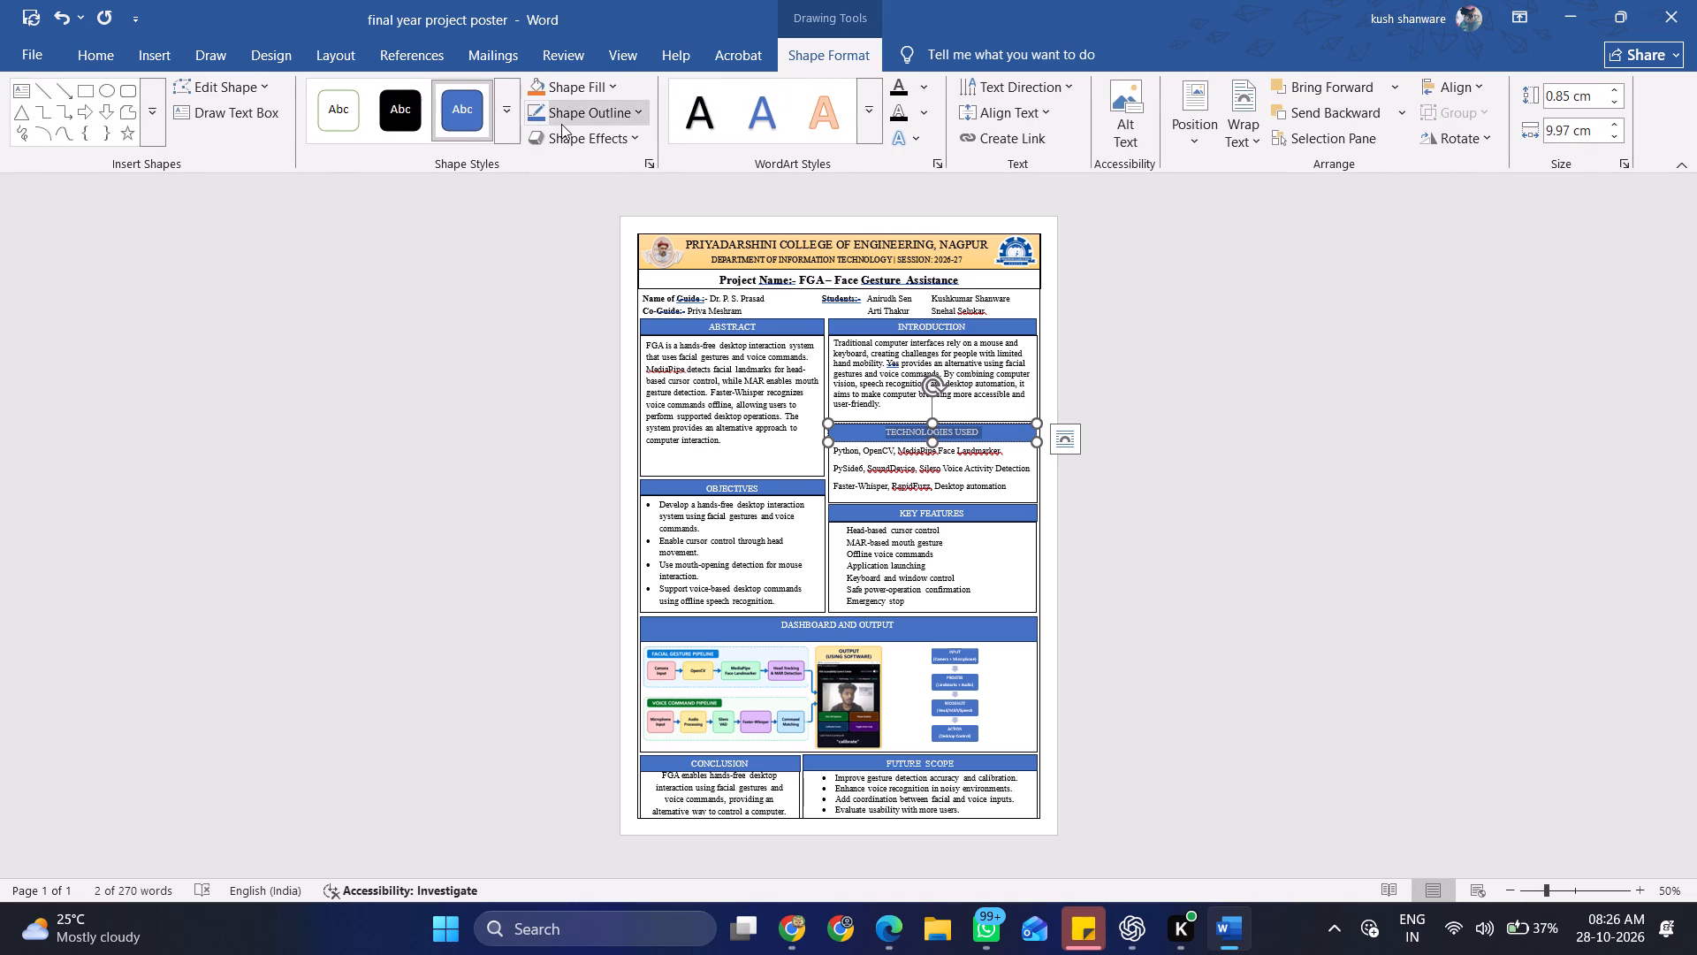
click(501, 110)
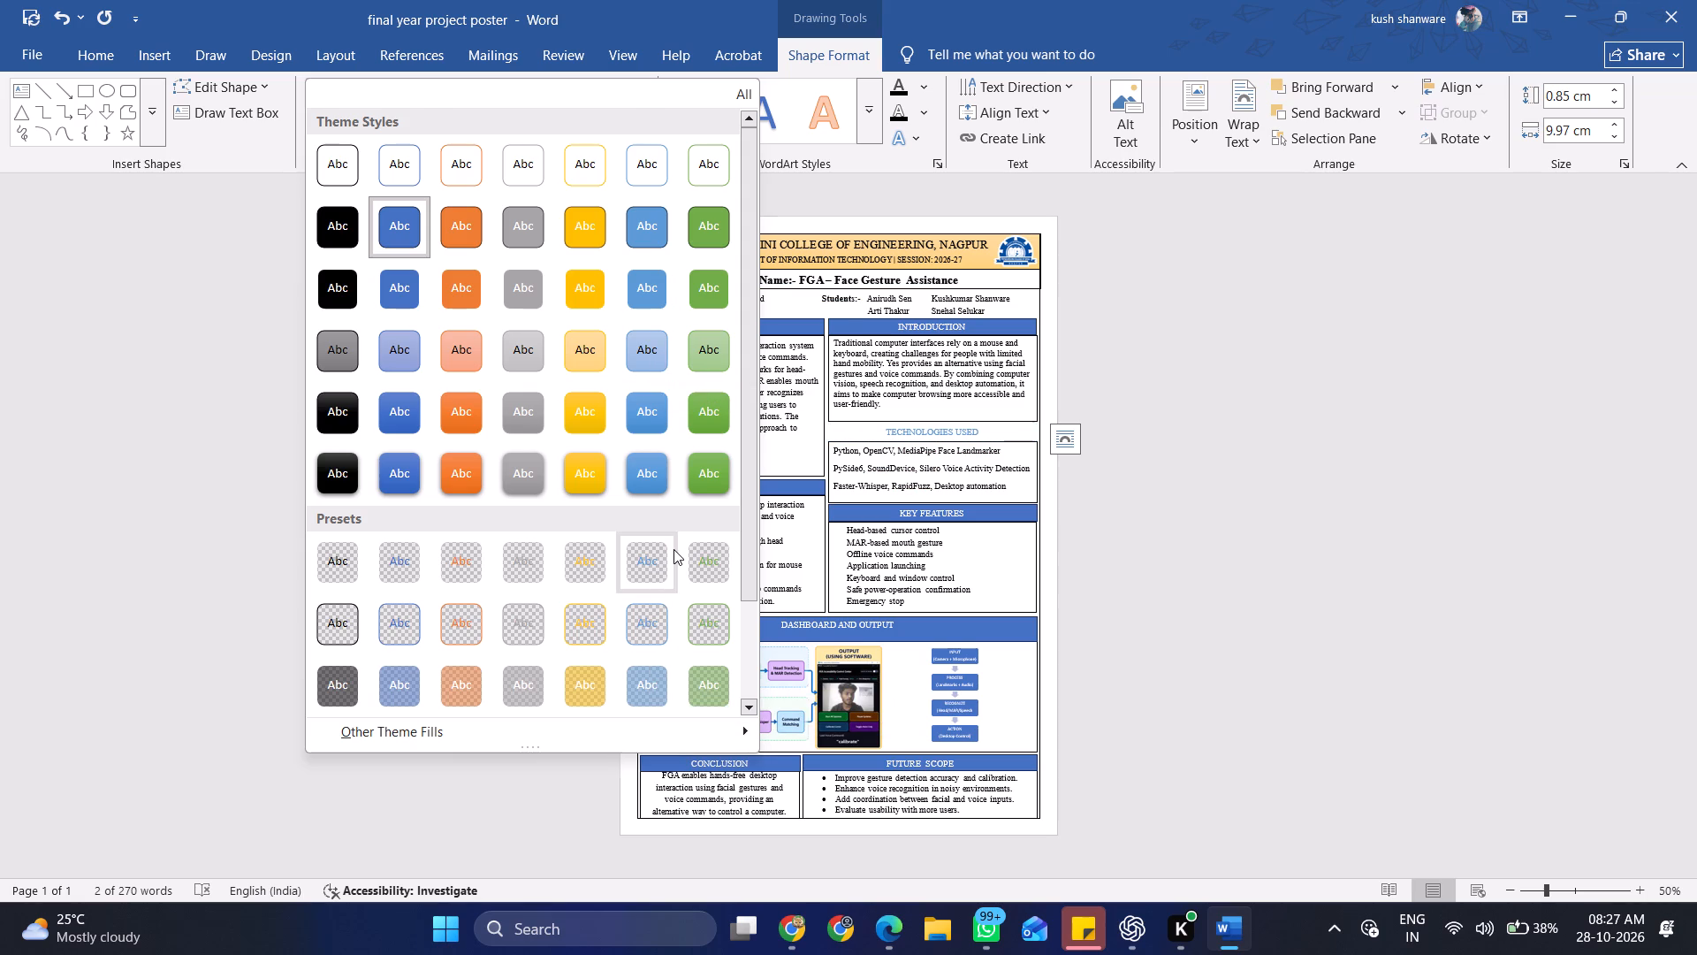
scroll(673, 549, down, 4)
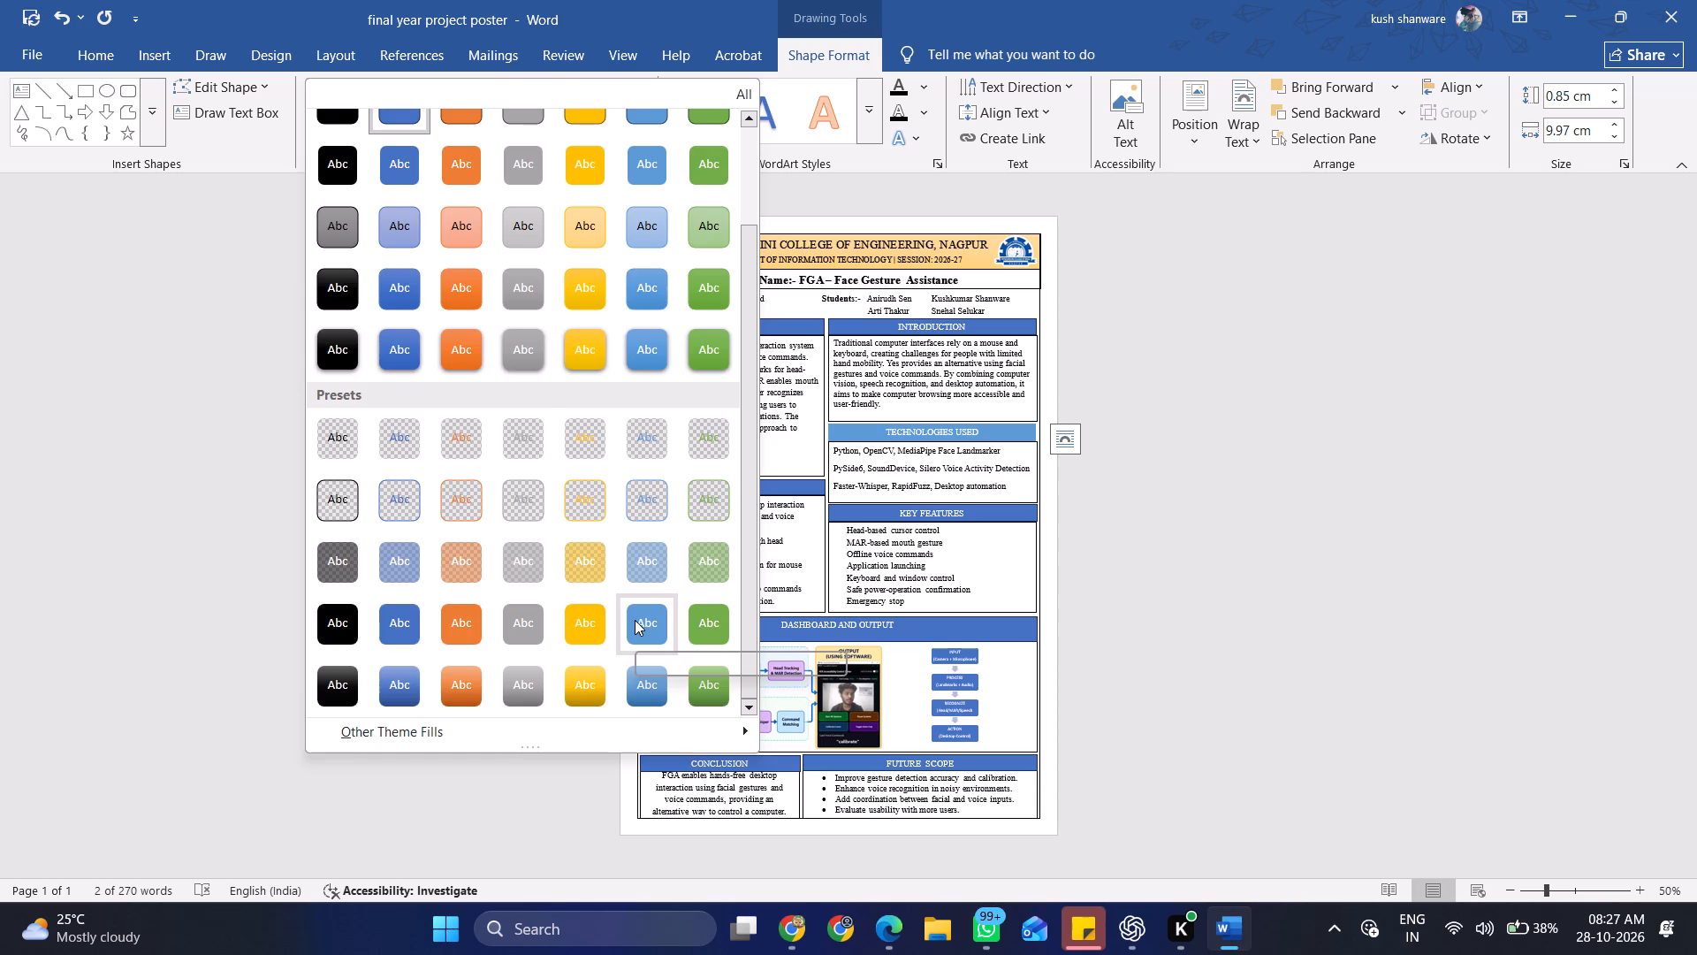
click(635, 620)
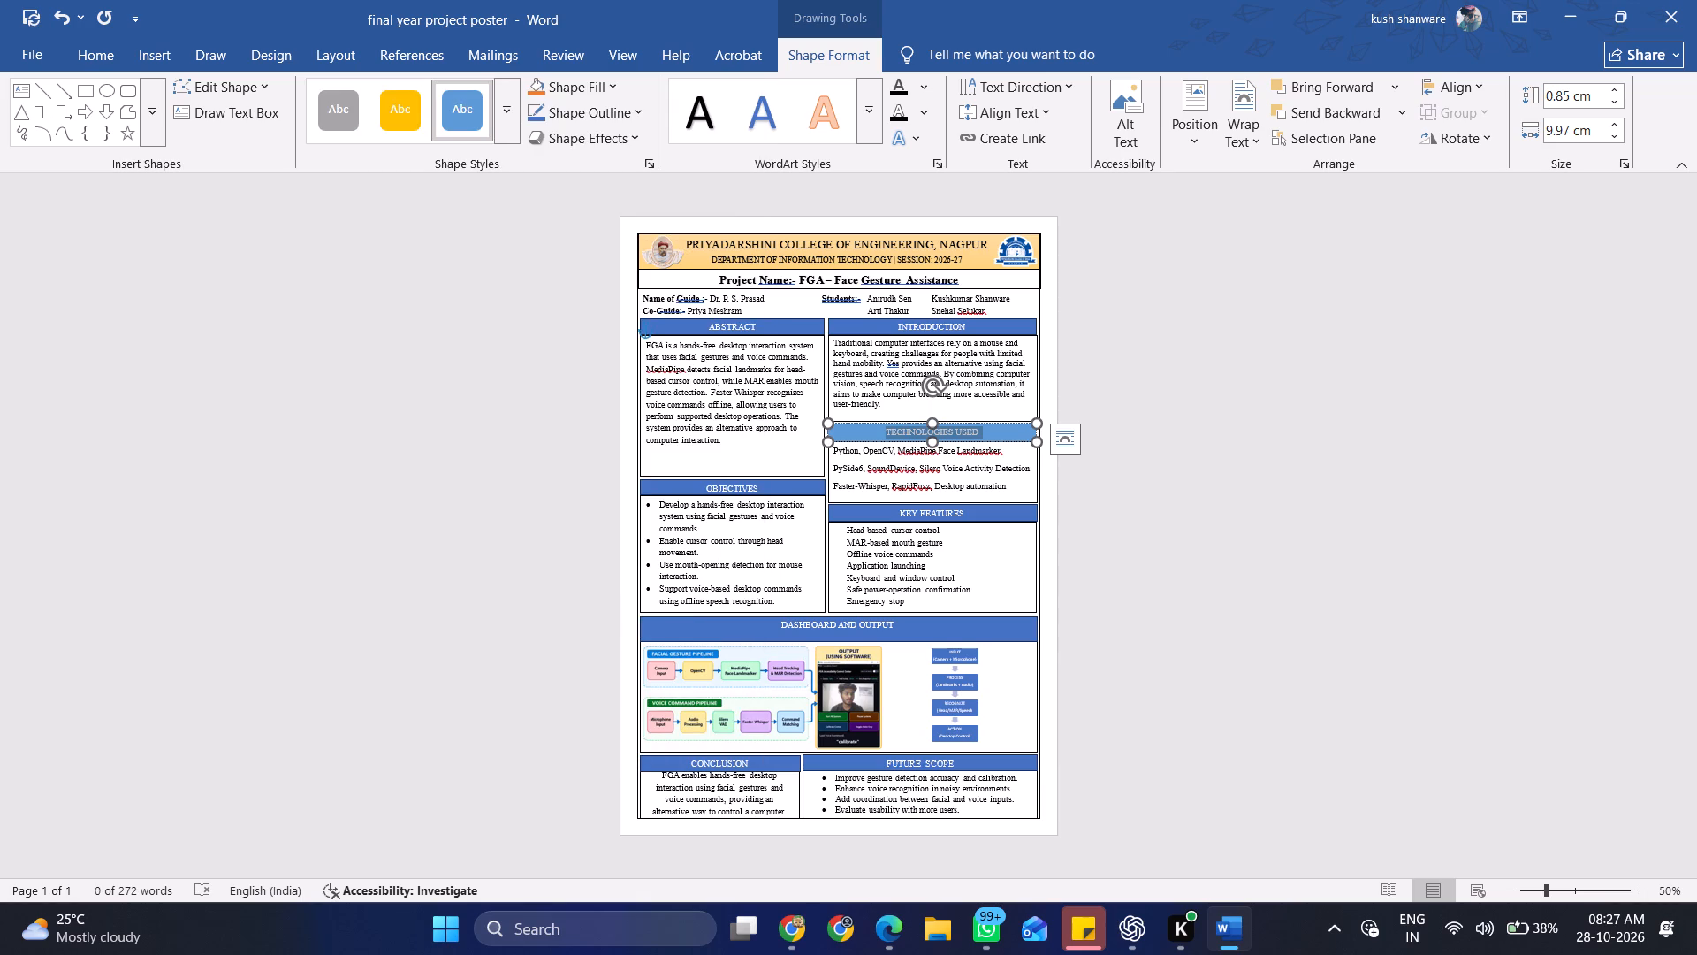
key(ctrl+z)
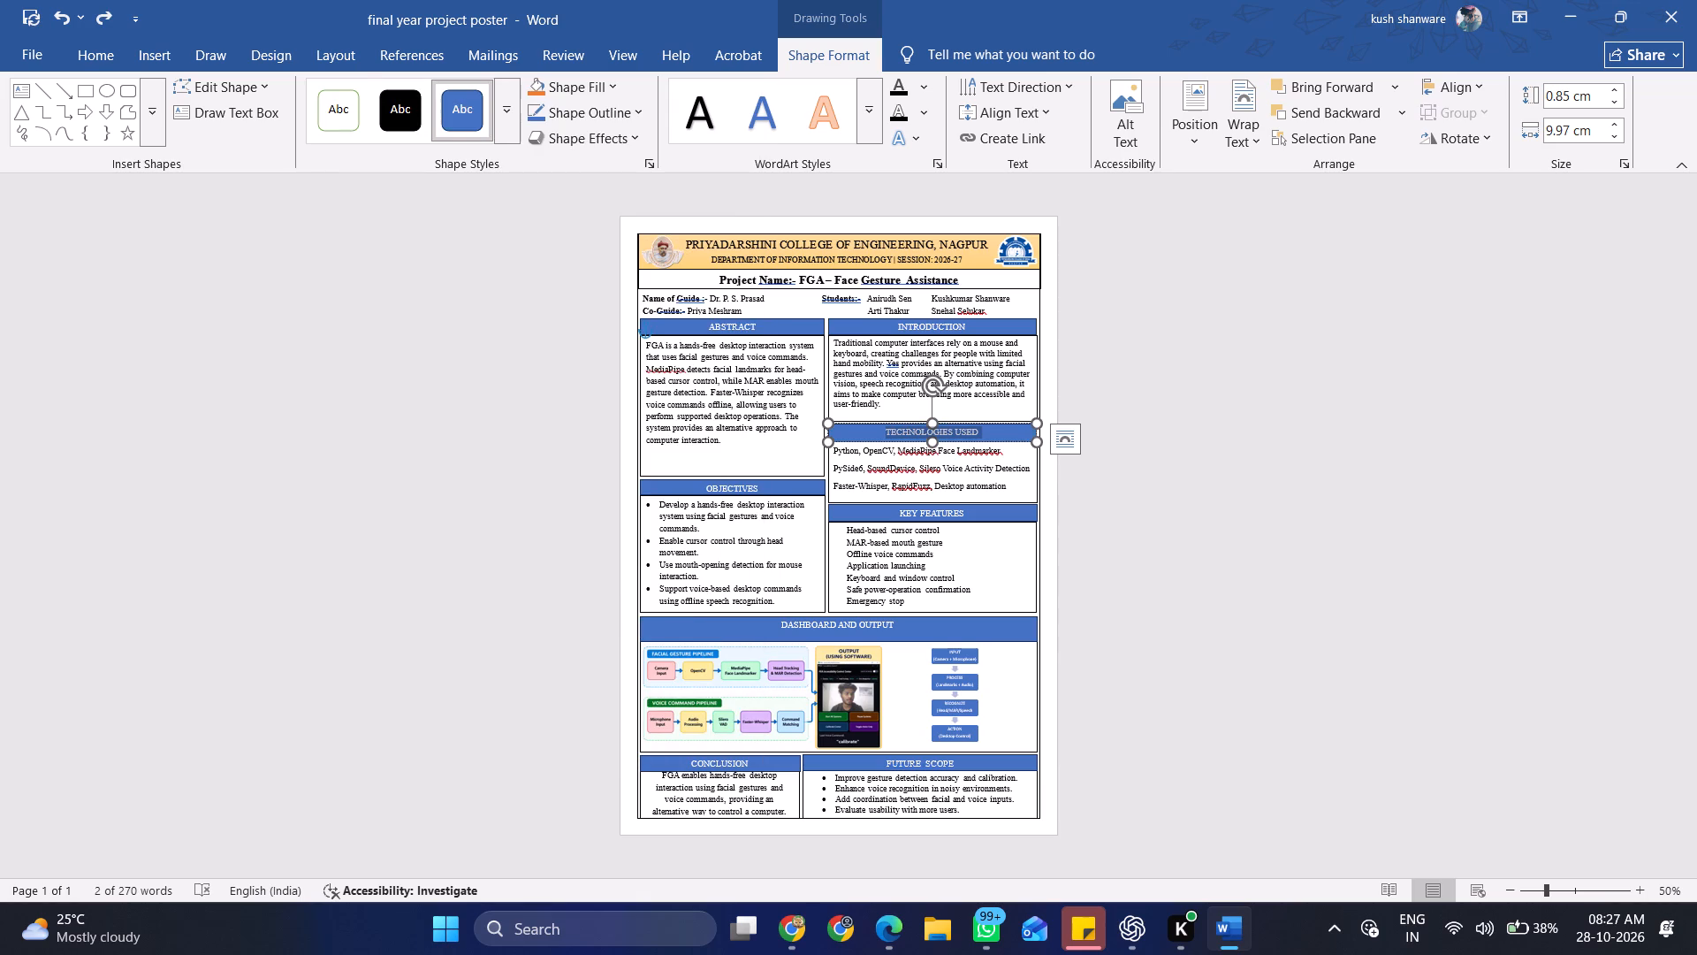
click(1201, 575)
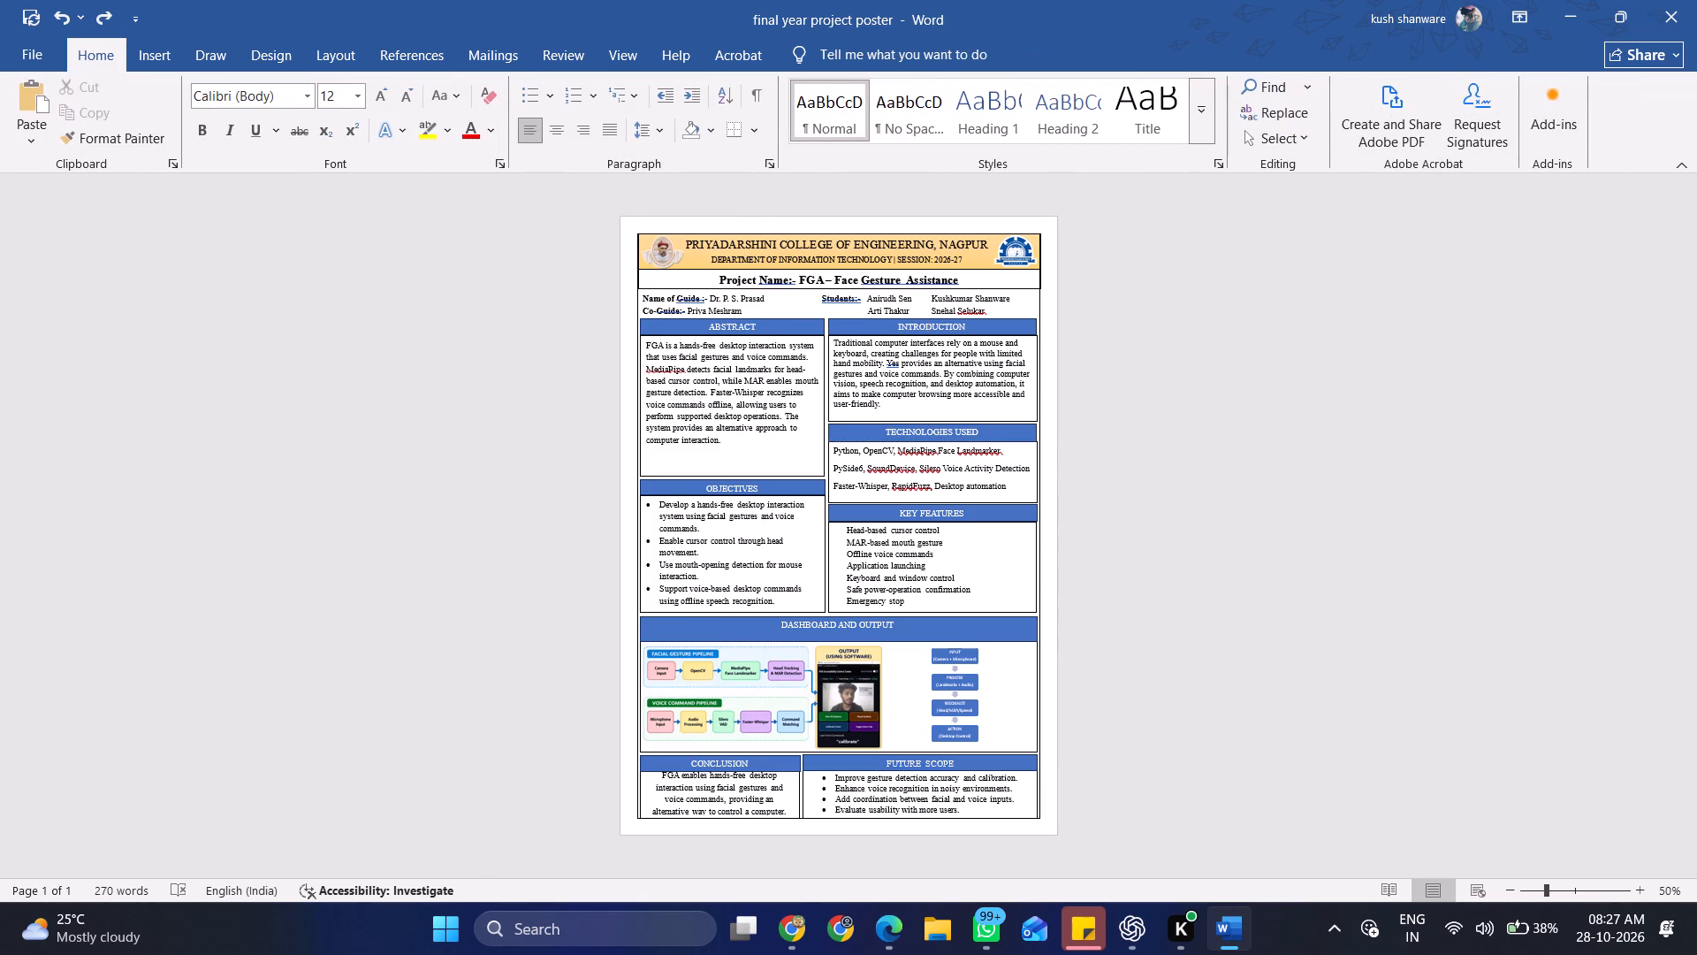
Reduce the height of the Dashboard and Output heading bar by raising its bottom edge.
ctrl+scroll(1034, 728, up, 3)
scroll(1034, 728, down, 5)
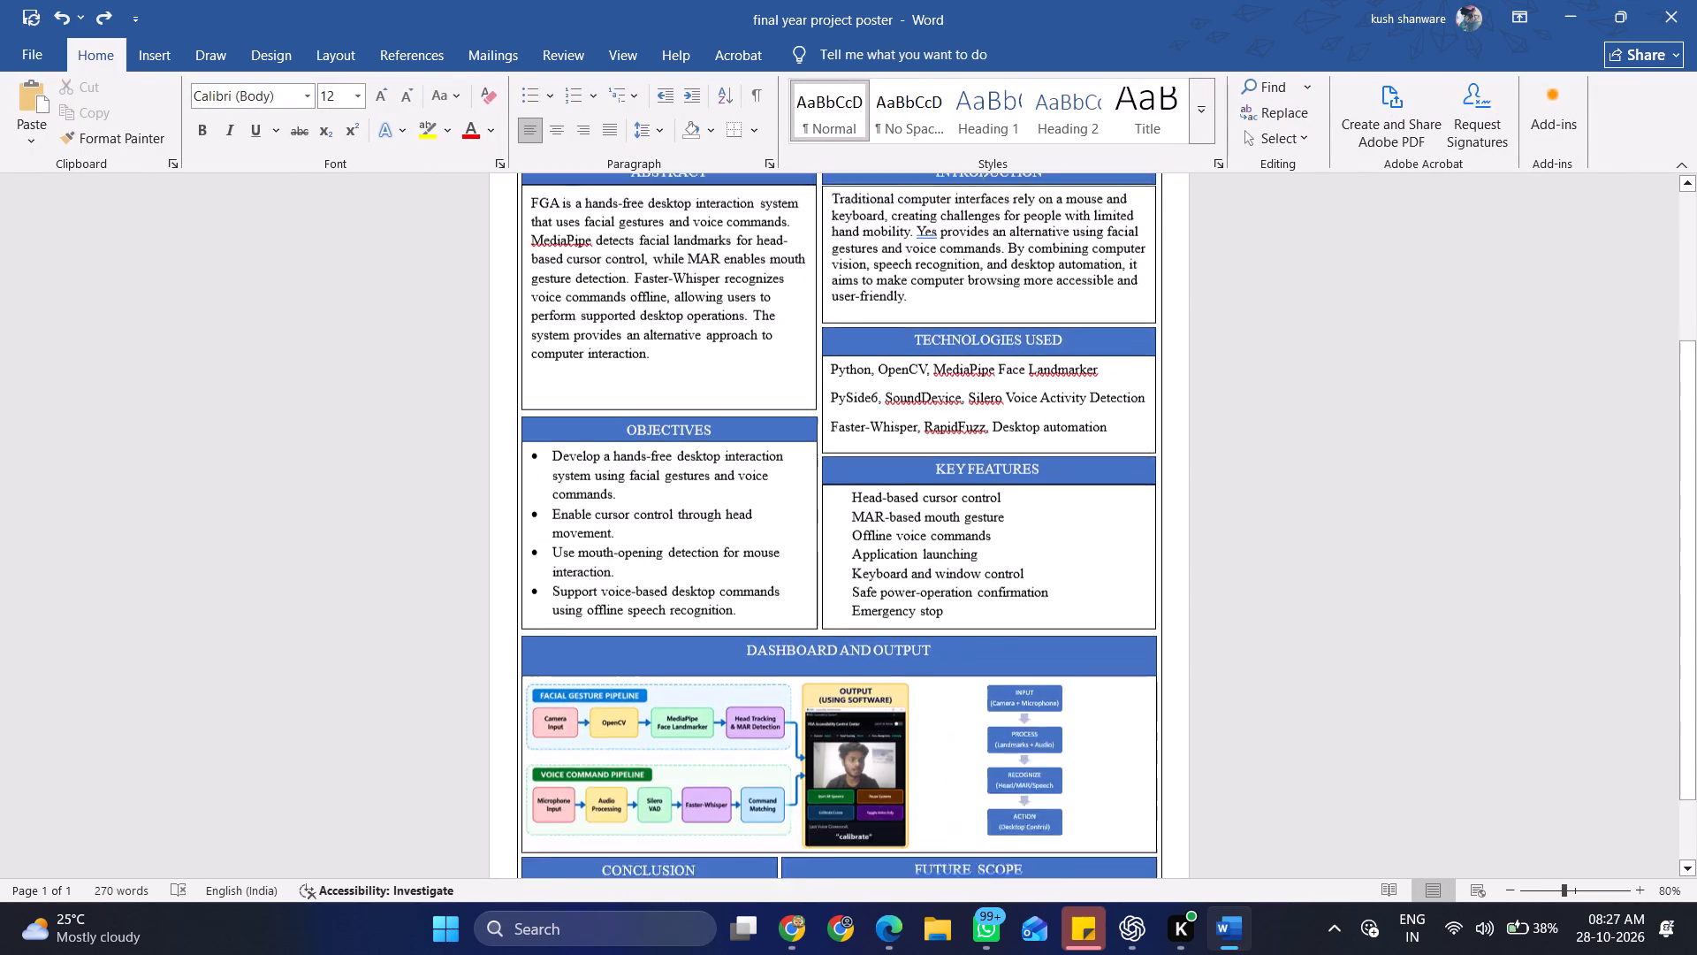
click(953, 595)
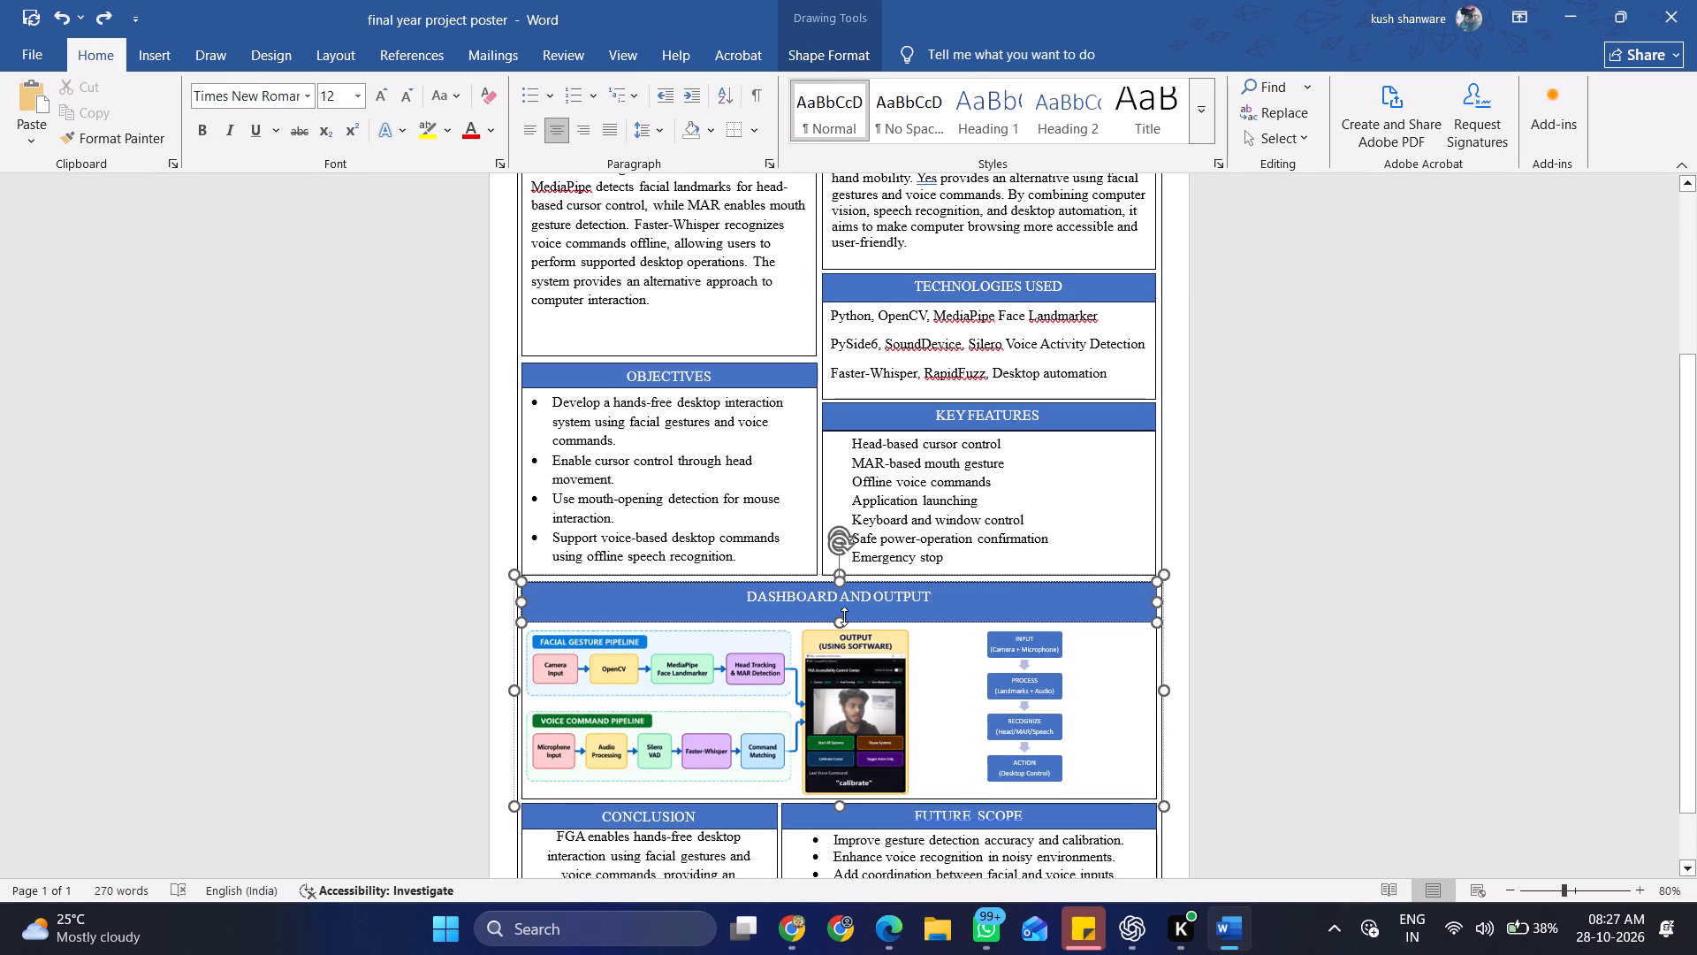
click(841, 618)
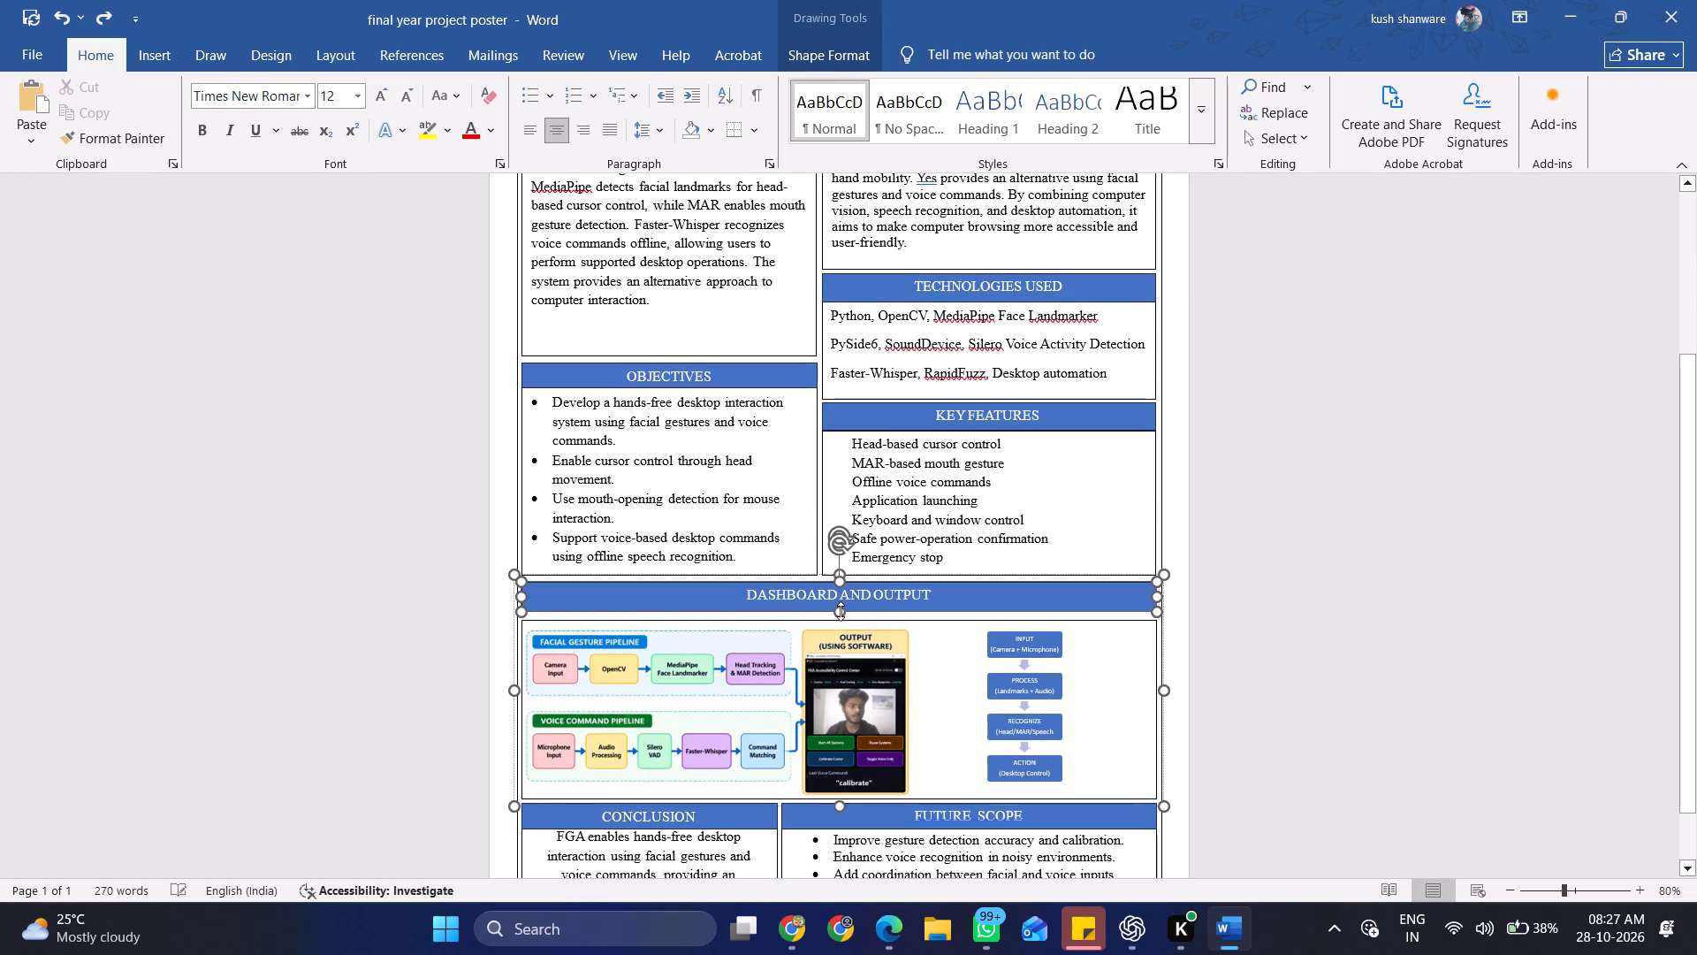
Extend the diagram box under Dashboard and Output upward to meet the heading bar, making it about 5.64 cm high.
click(841, 620)
drag(841, 620, 841, 613)
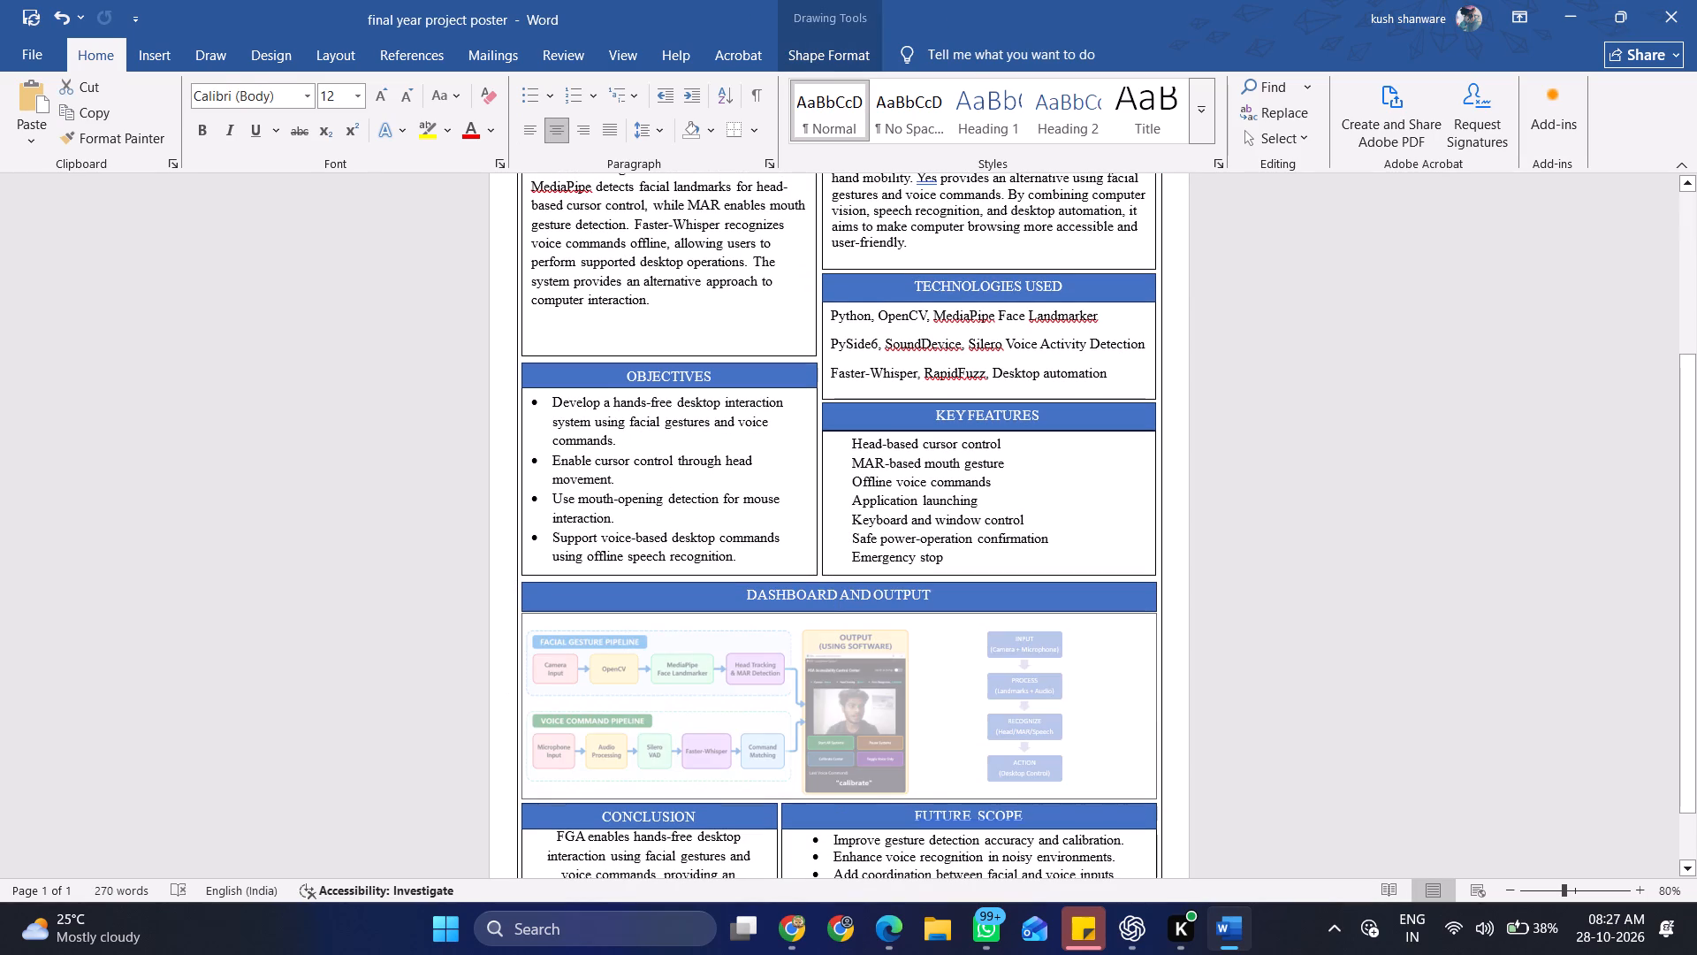
drag(841, 613, 842, 609)
double_click(842, 609)
Enlarge the facial gesture and voice command pipeline picture upward to the heading bar and slightly wider toward the flowchart.
click(754, 647)
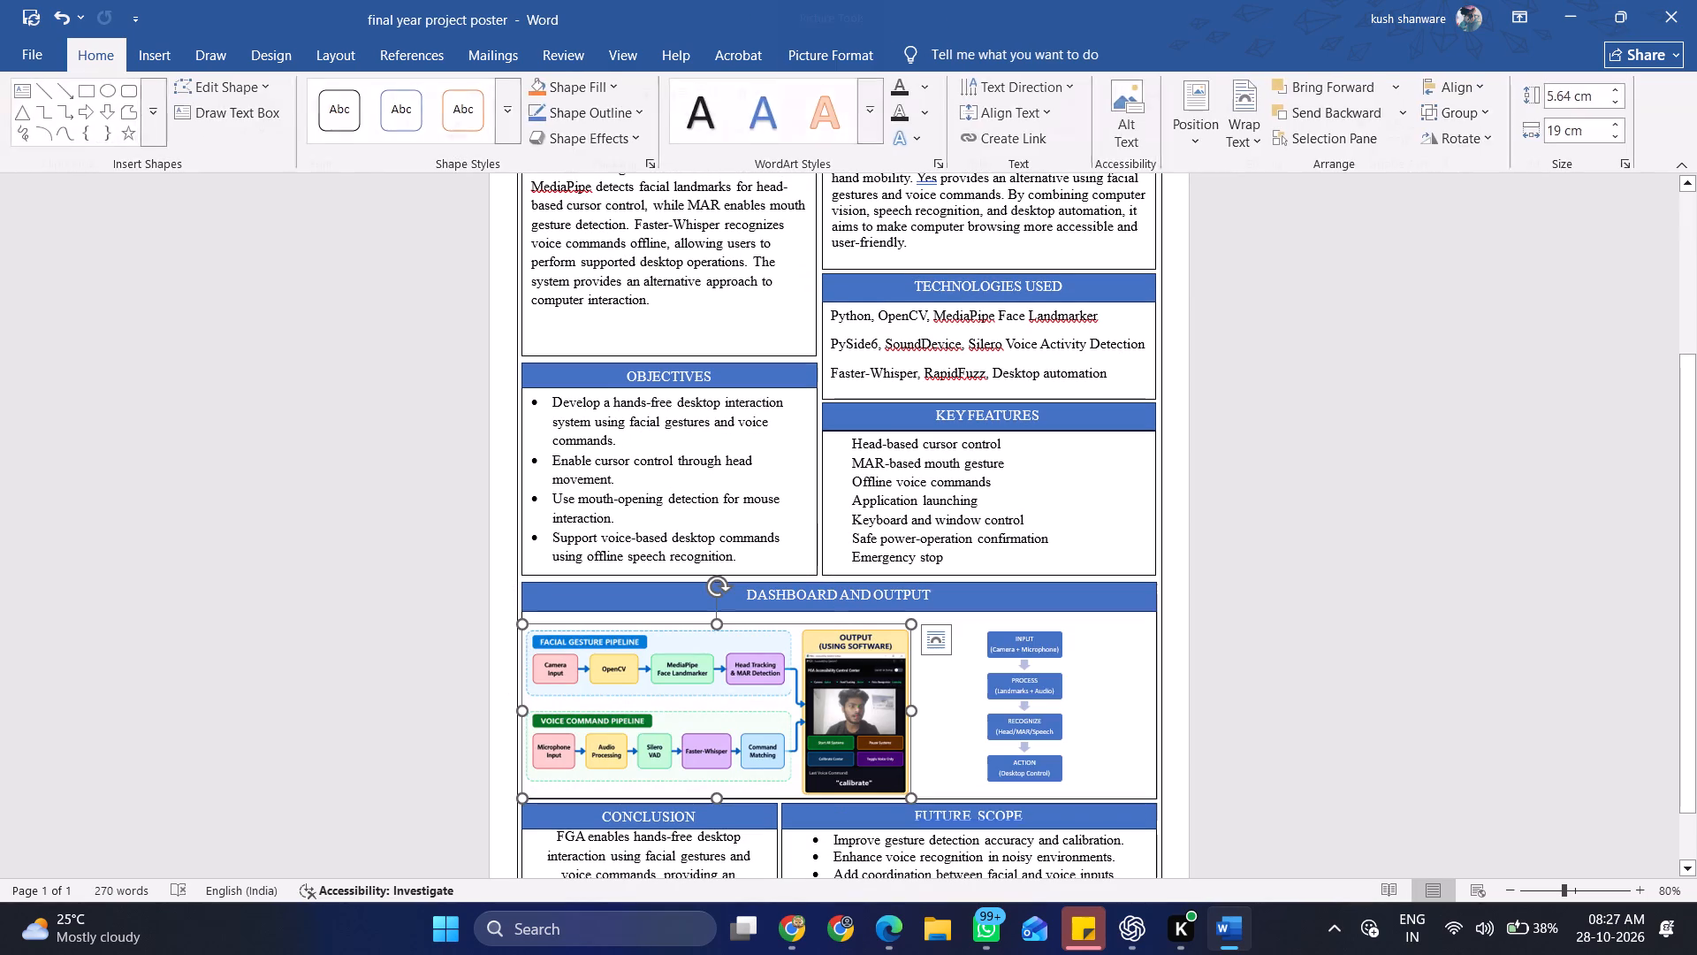
drag(716, 625, 716, 616)
double_click(716, 616)
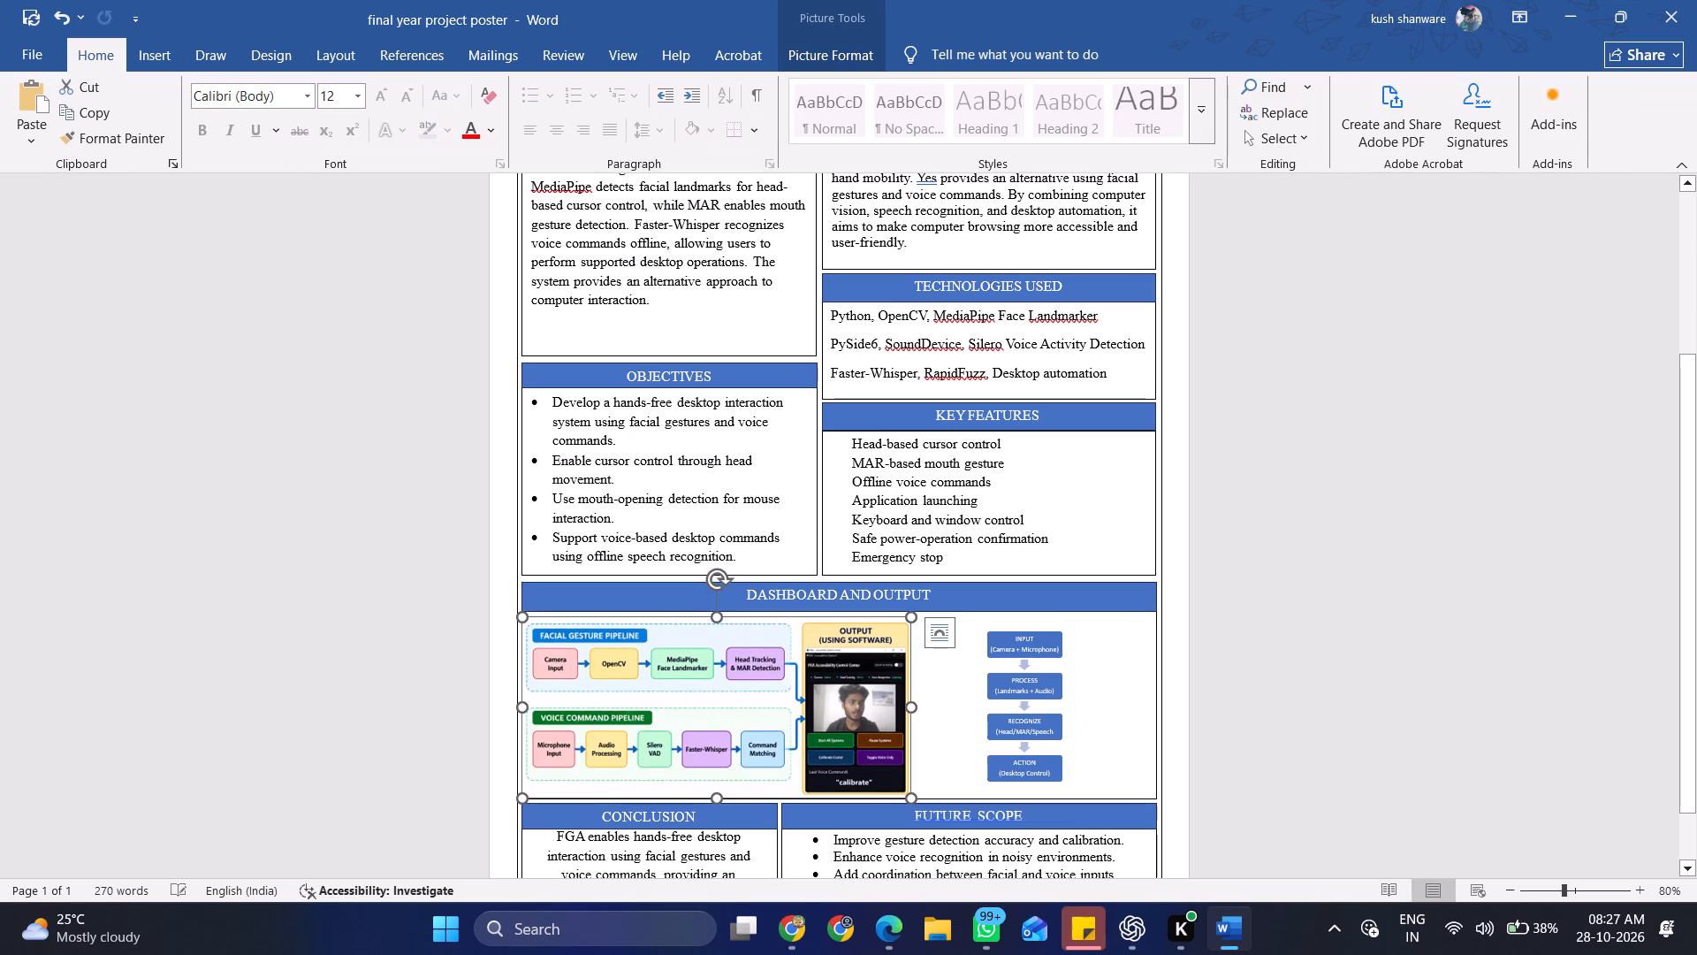
drag(916, 704, 935, 703)
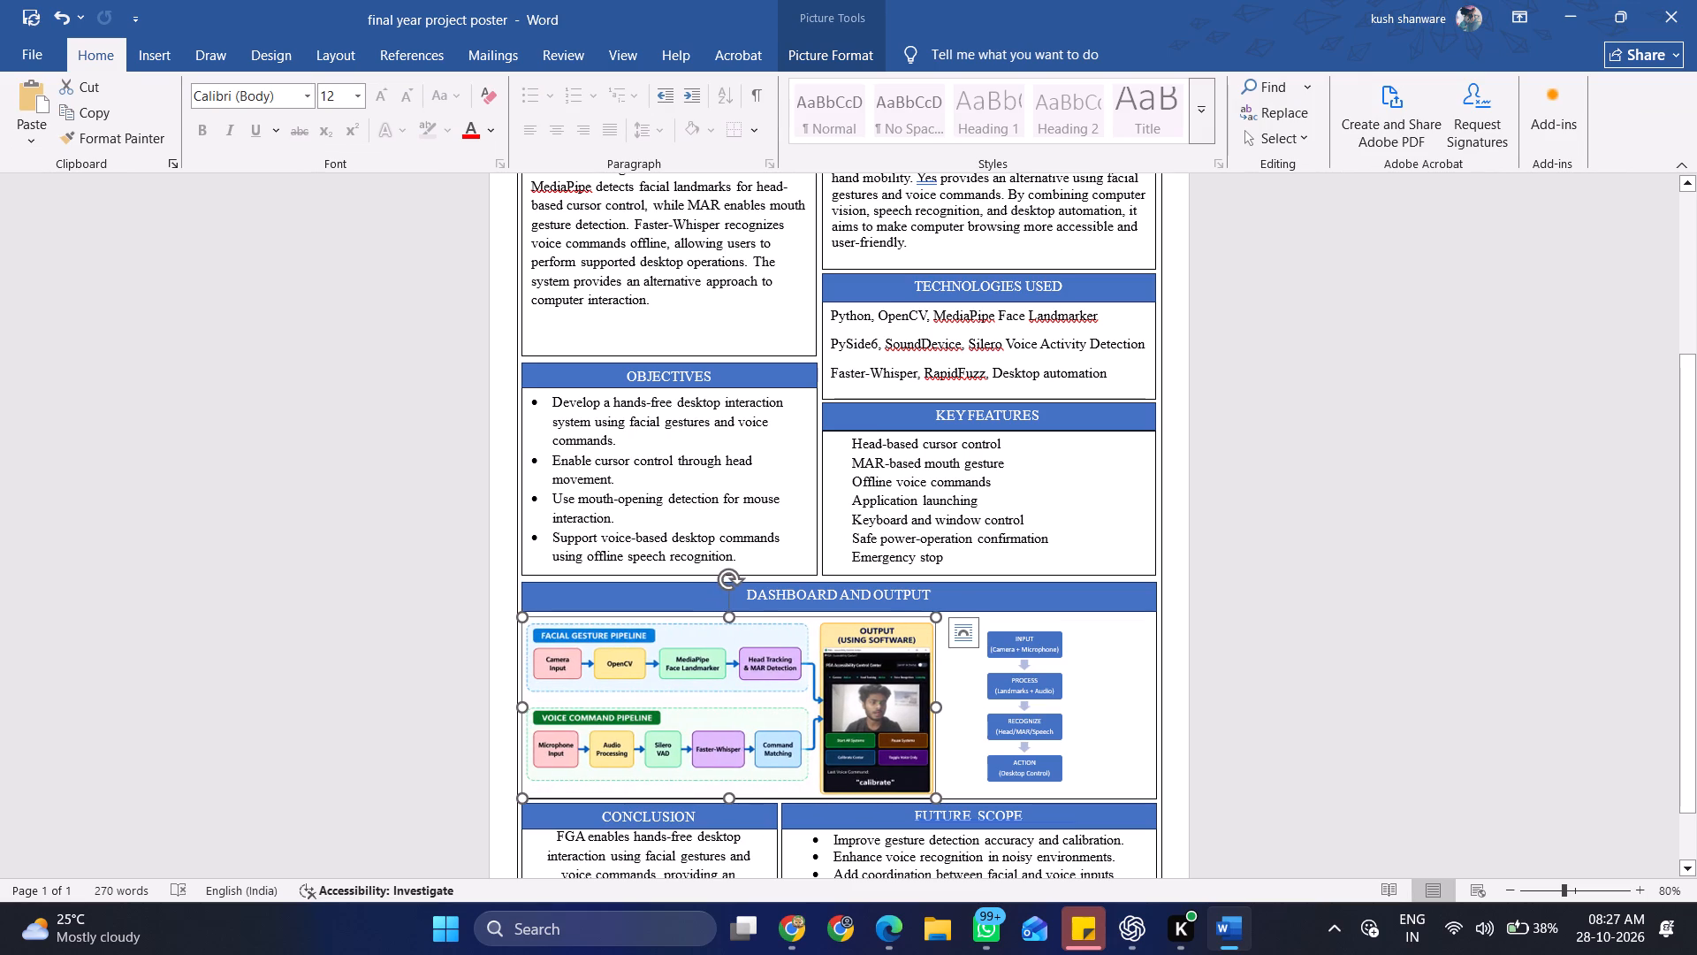
click(731, 615)
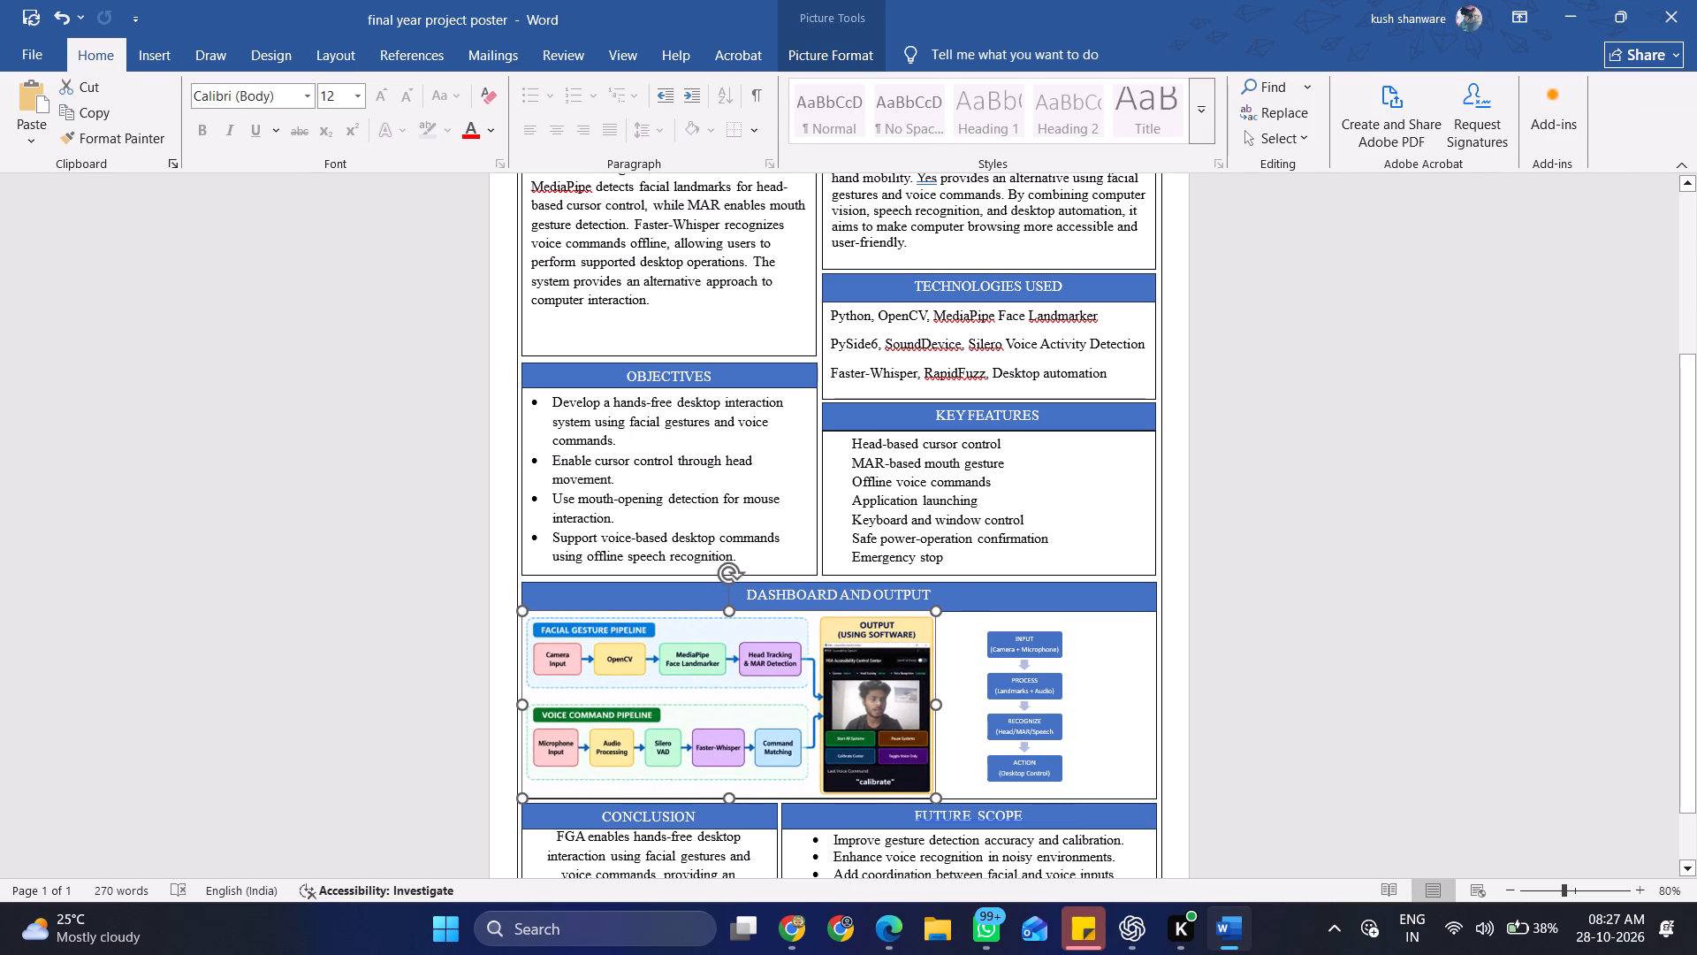
Move the Input–Process–Recognize–Action SmartArt flowchart up to just below the Dashboard and Output heading bar.
click(996, 713)
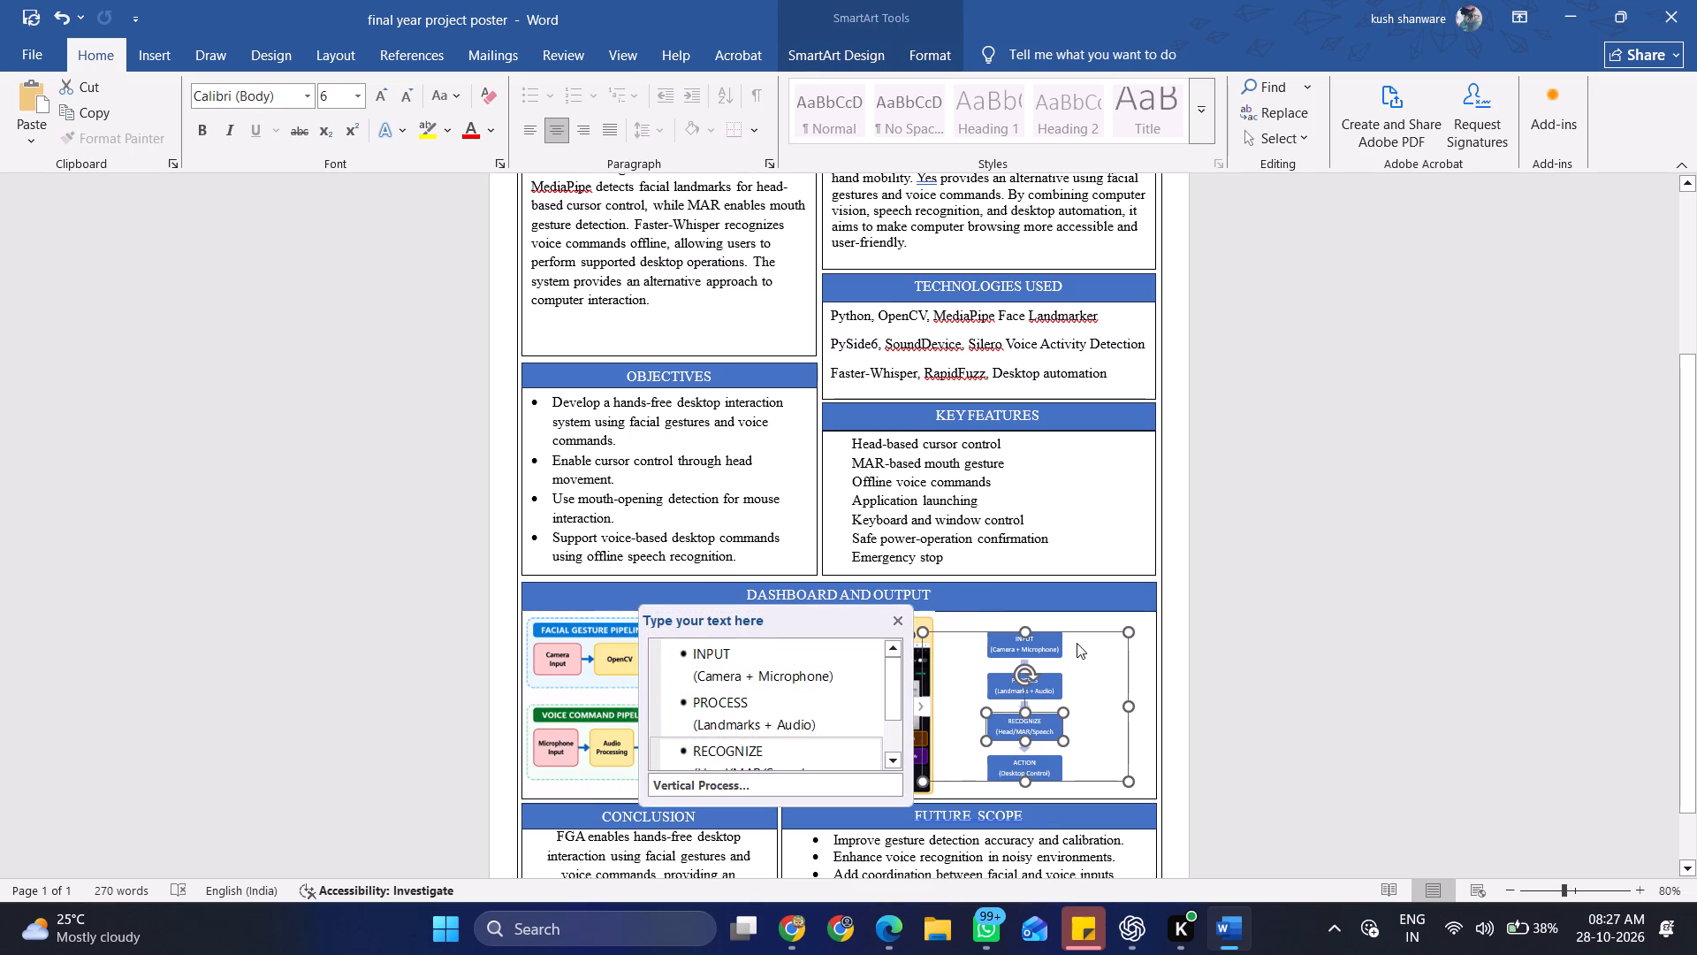
double_click(1084, 628)
click(1089, 623)
click(1075, 631)
drag(1075, 631, 1084, 615)
Lower the pipeline picture's top edge slightly to leave a small gap beneath the Dashboard and Output heading bar.
click(595, 639)
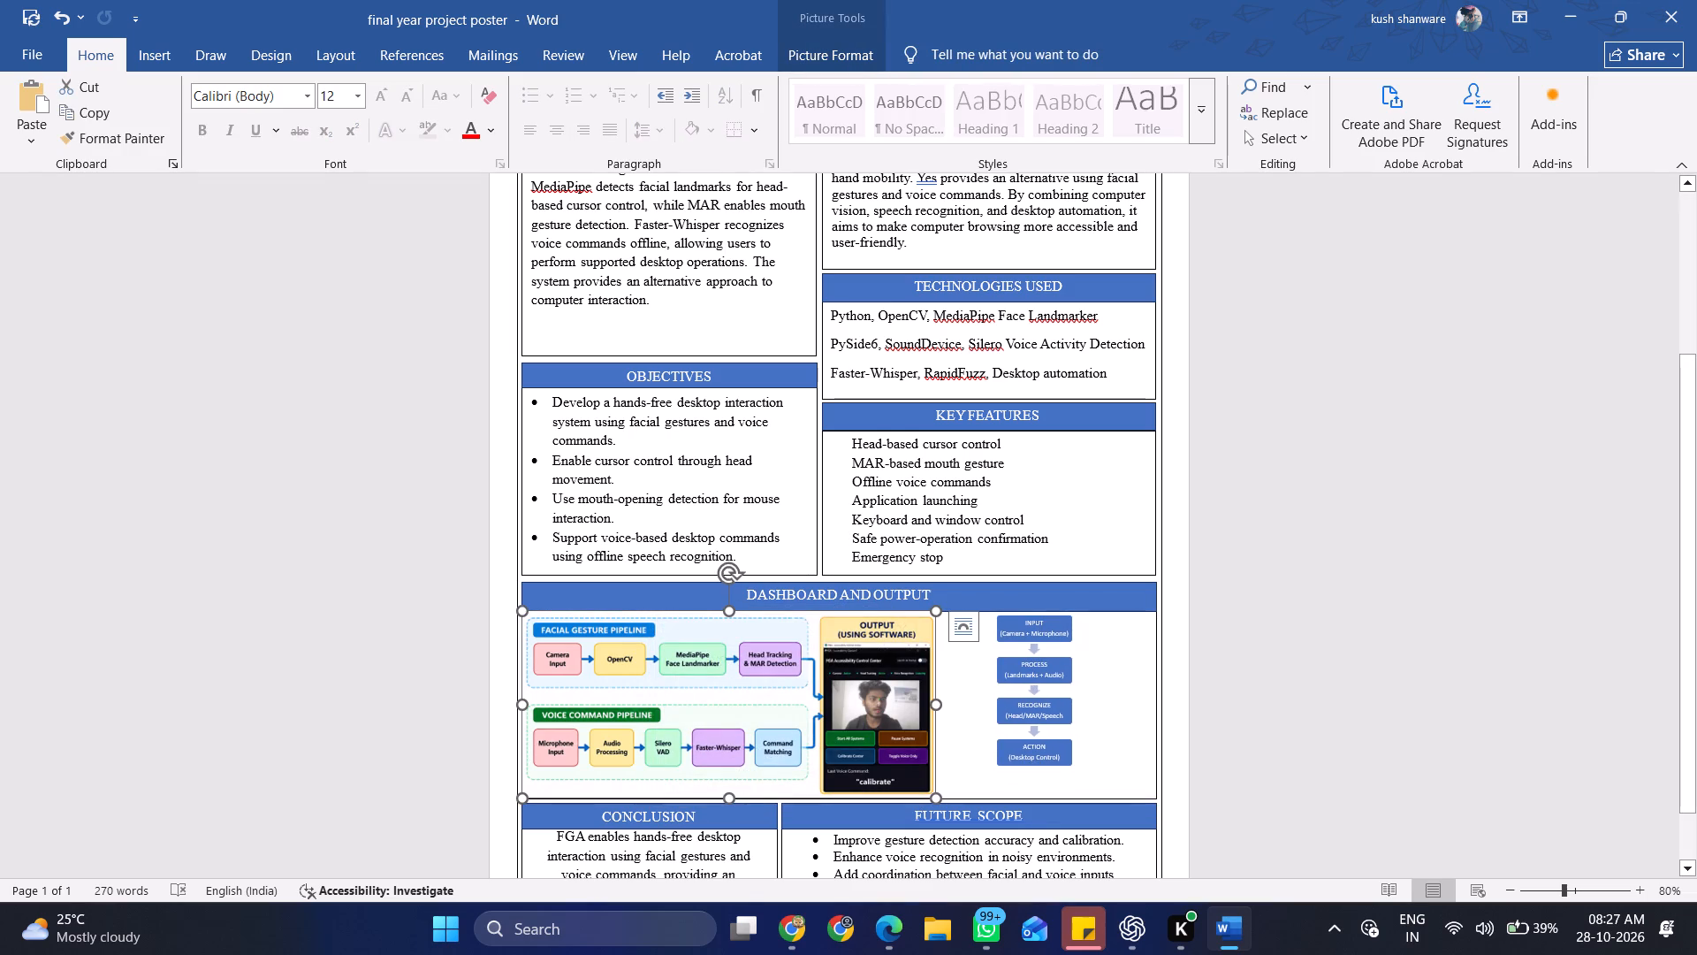
click(728, 613)
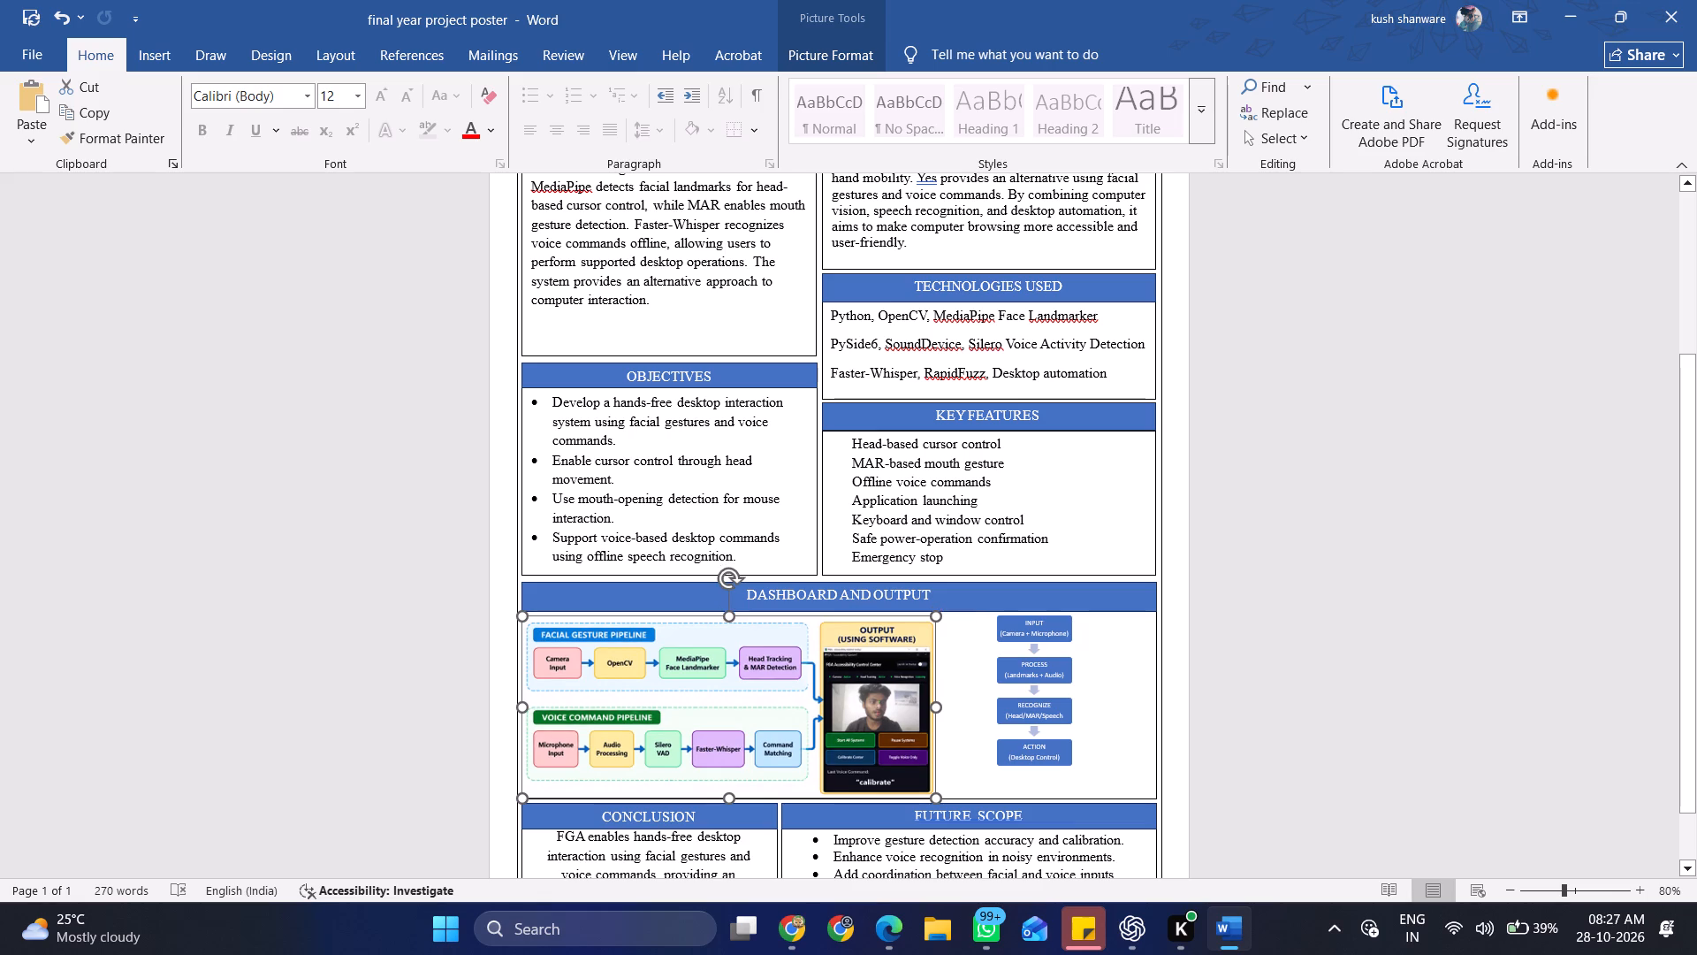
Enlarge the SmartArt flowchart from its lower outer corner so it fills the height of the diagram box beside the picture.
click(1072, 737)
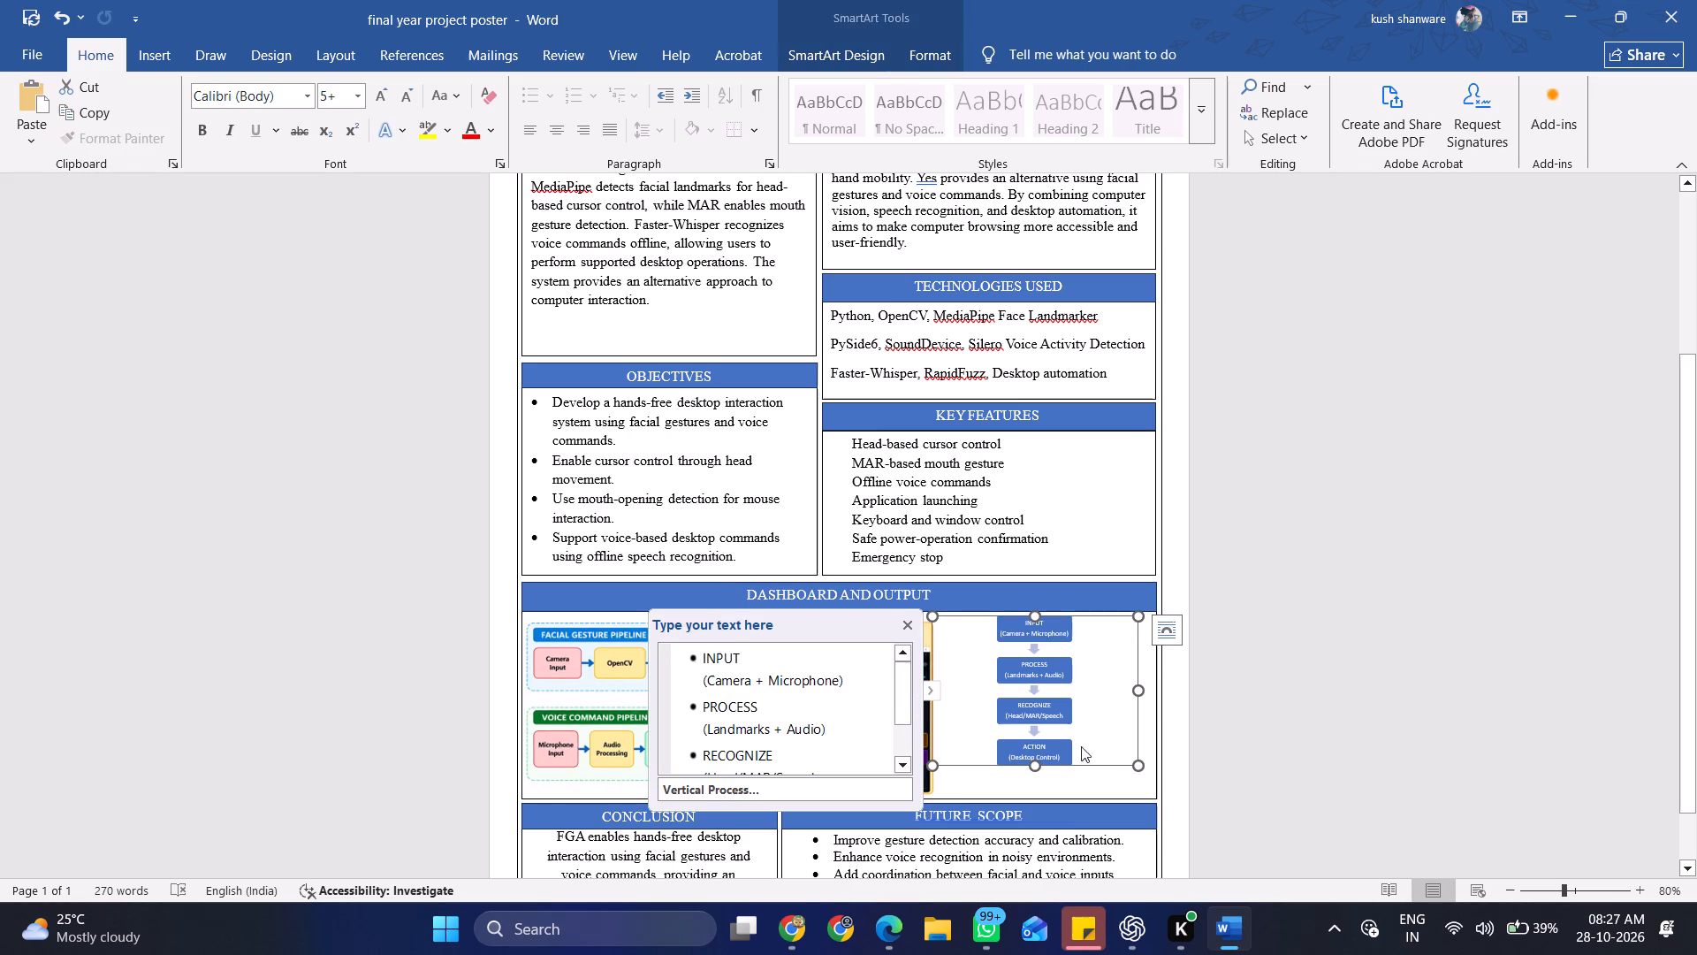
drag(1133, 767, 1165, 793)
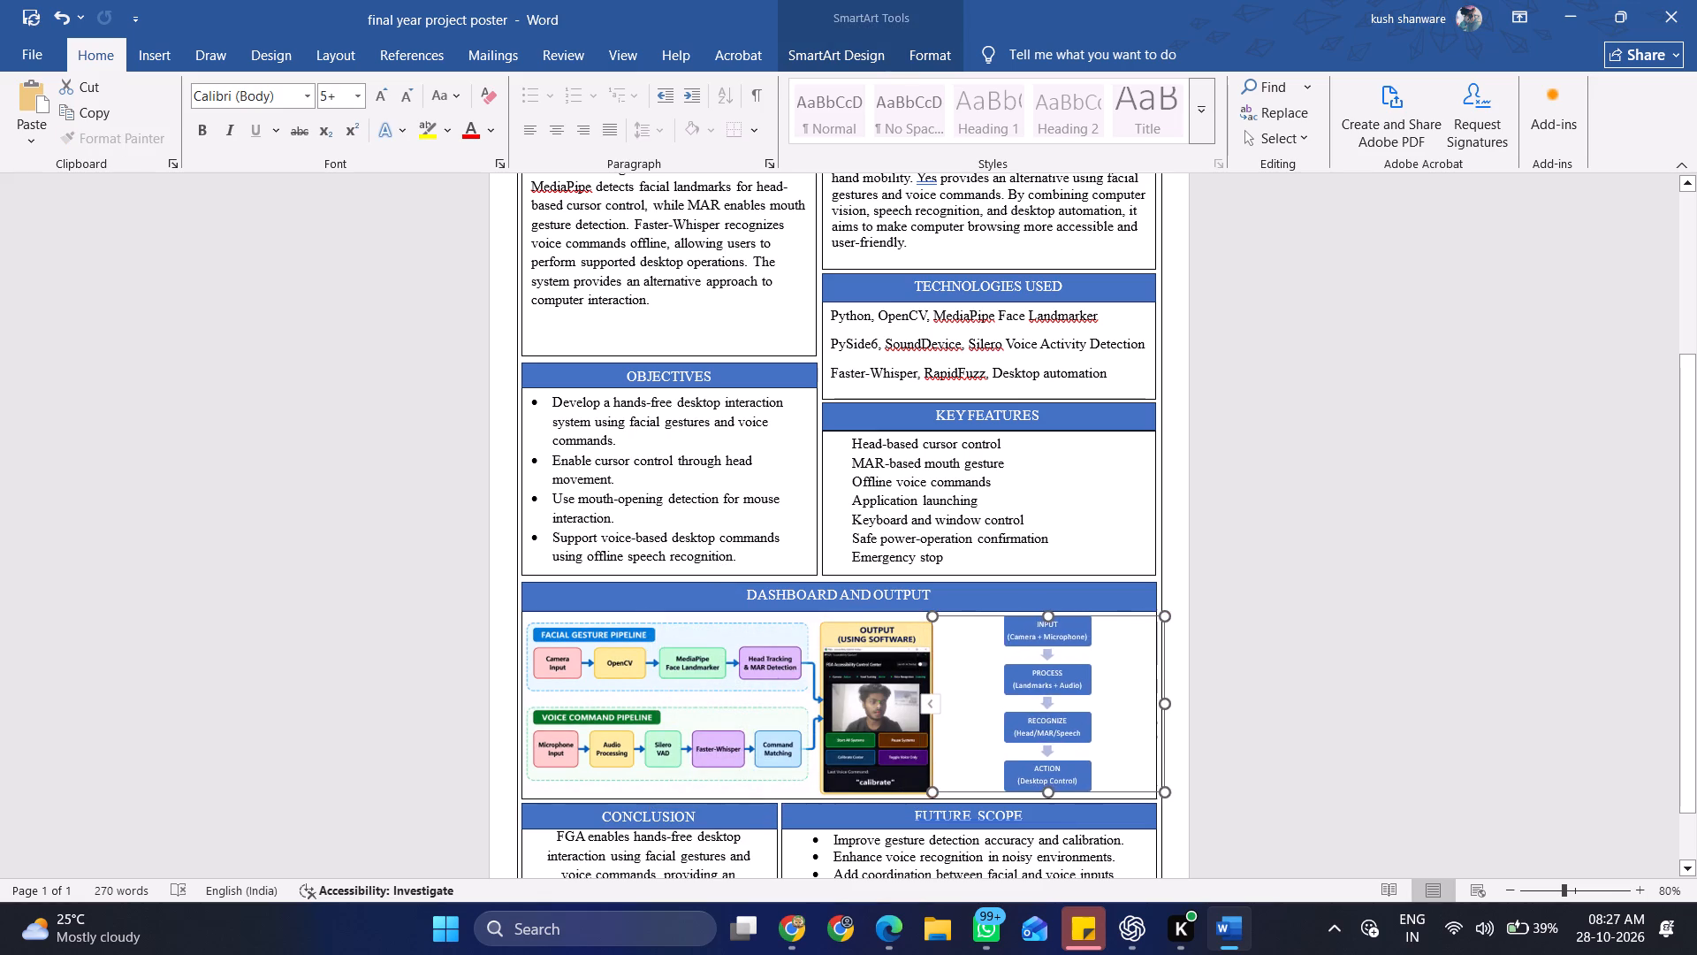
drag(1165, 793, 1169, 797)
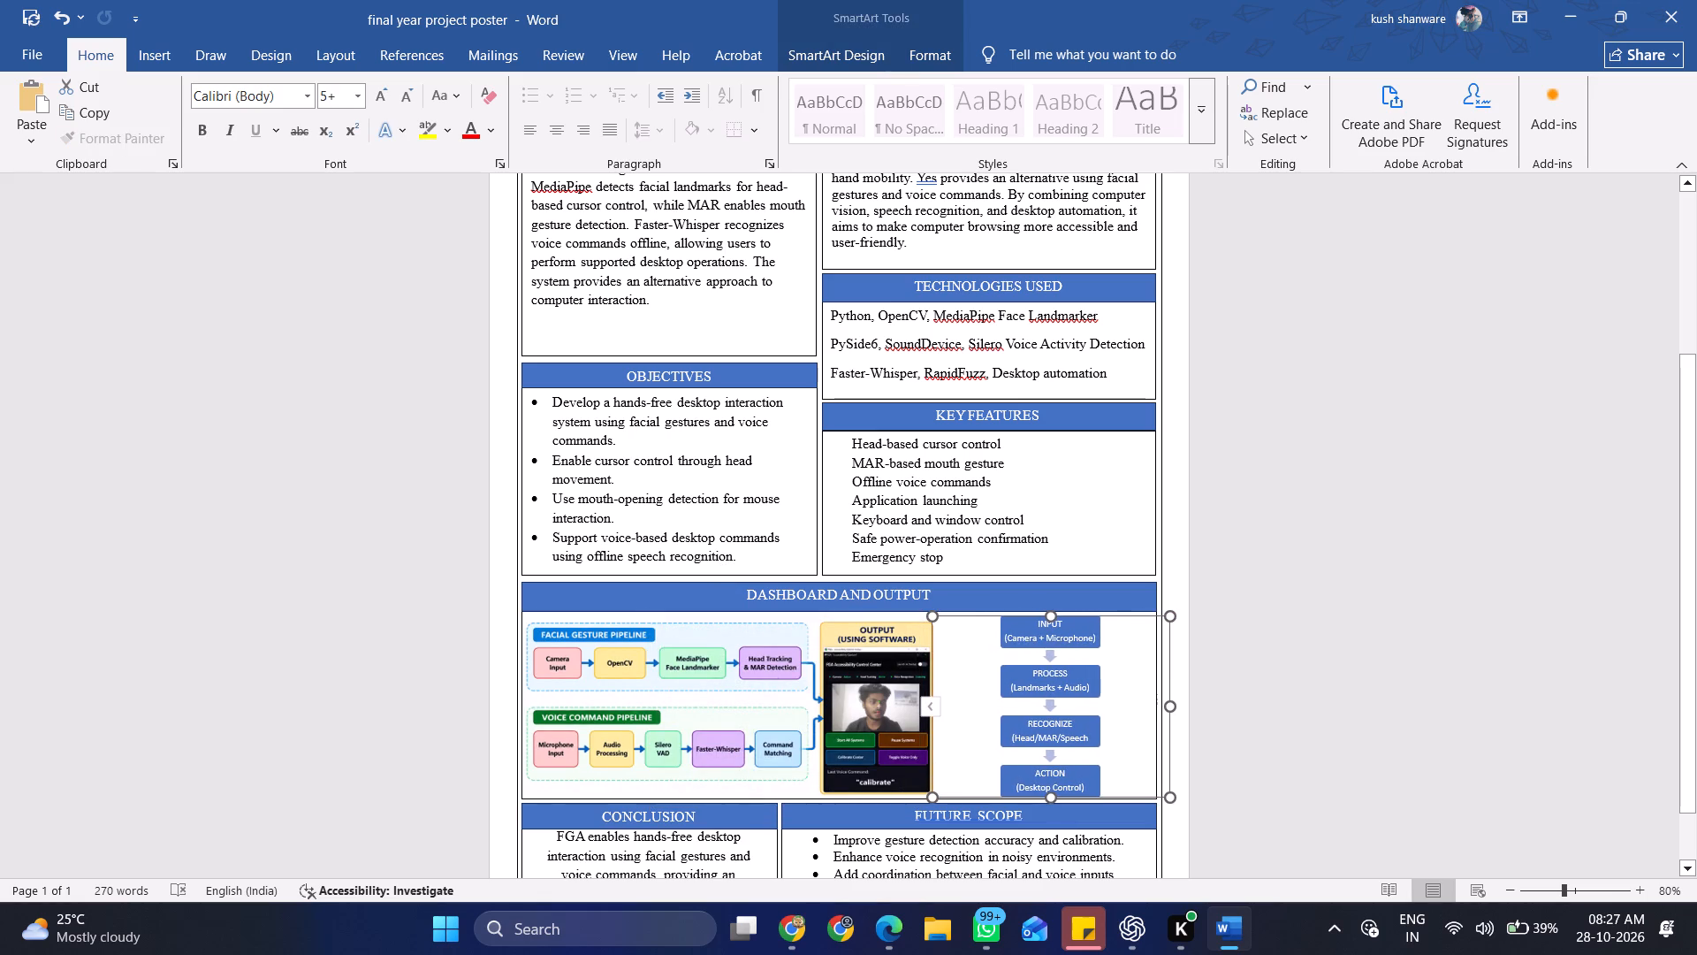
drag(1169, 797, 1169, 798)
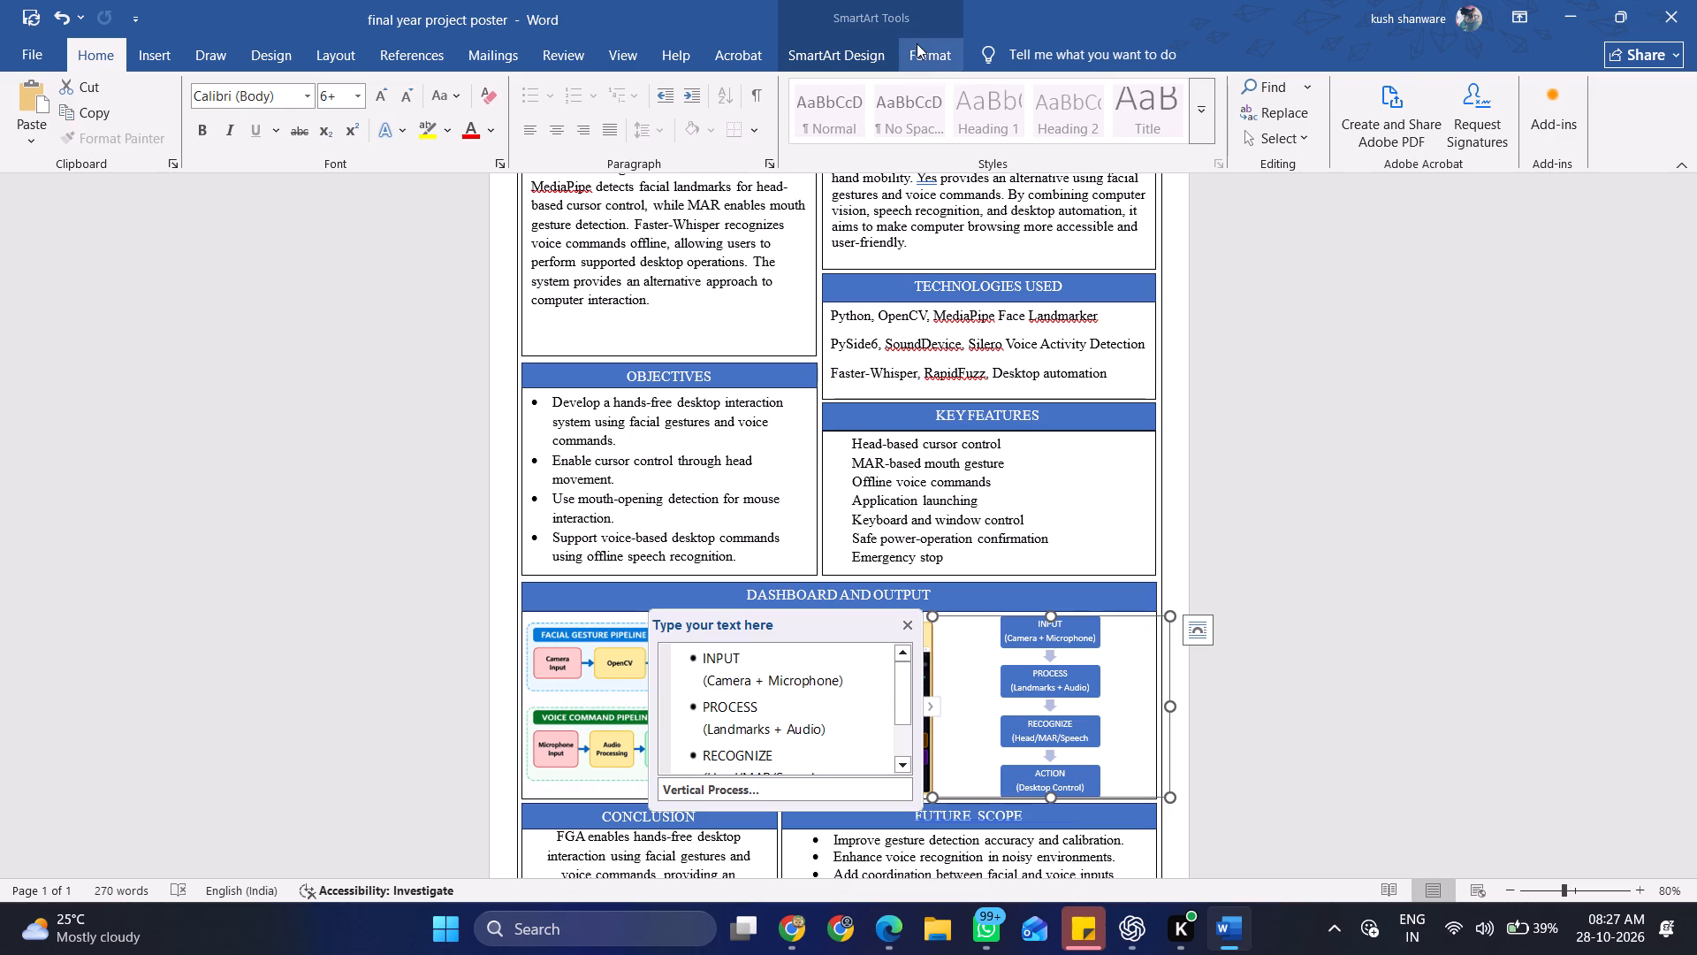
Recolour the Input–Process–Recognize–Action SmartArt flowchart with the first Colorful scheme in orange, grey, yellow and blue.
click(917, 43)
click(847, 53)
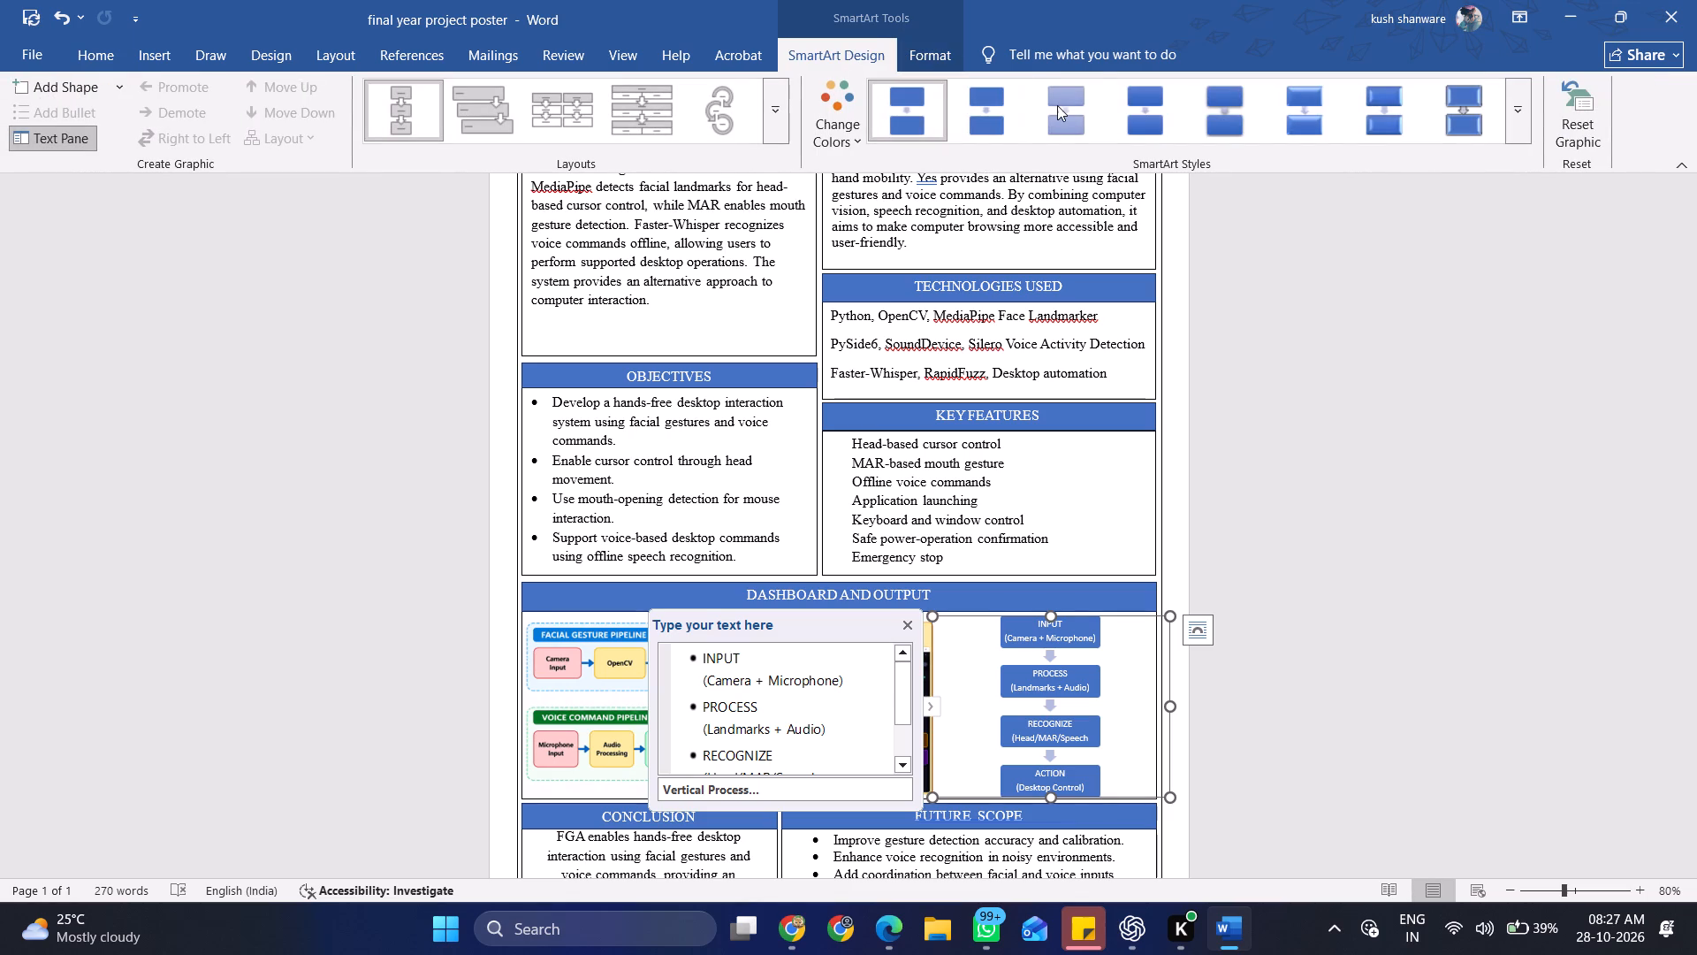
click(833, 116)
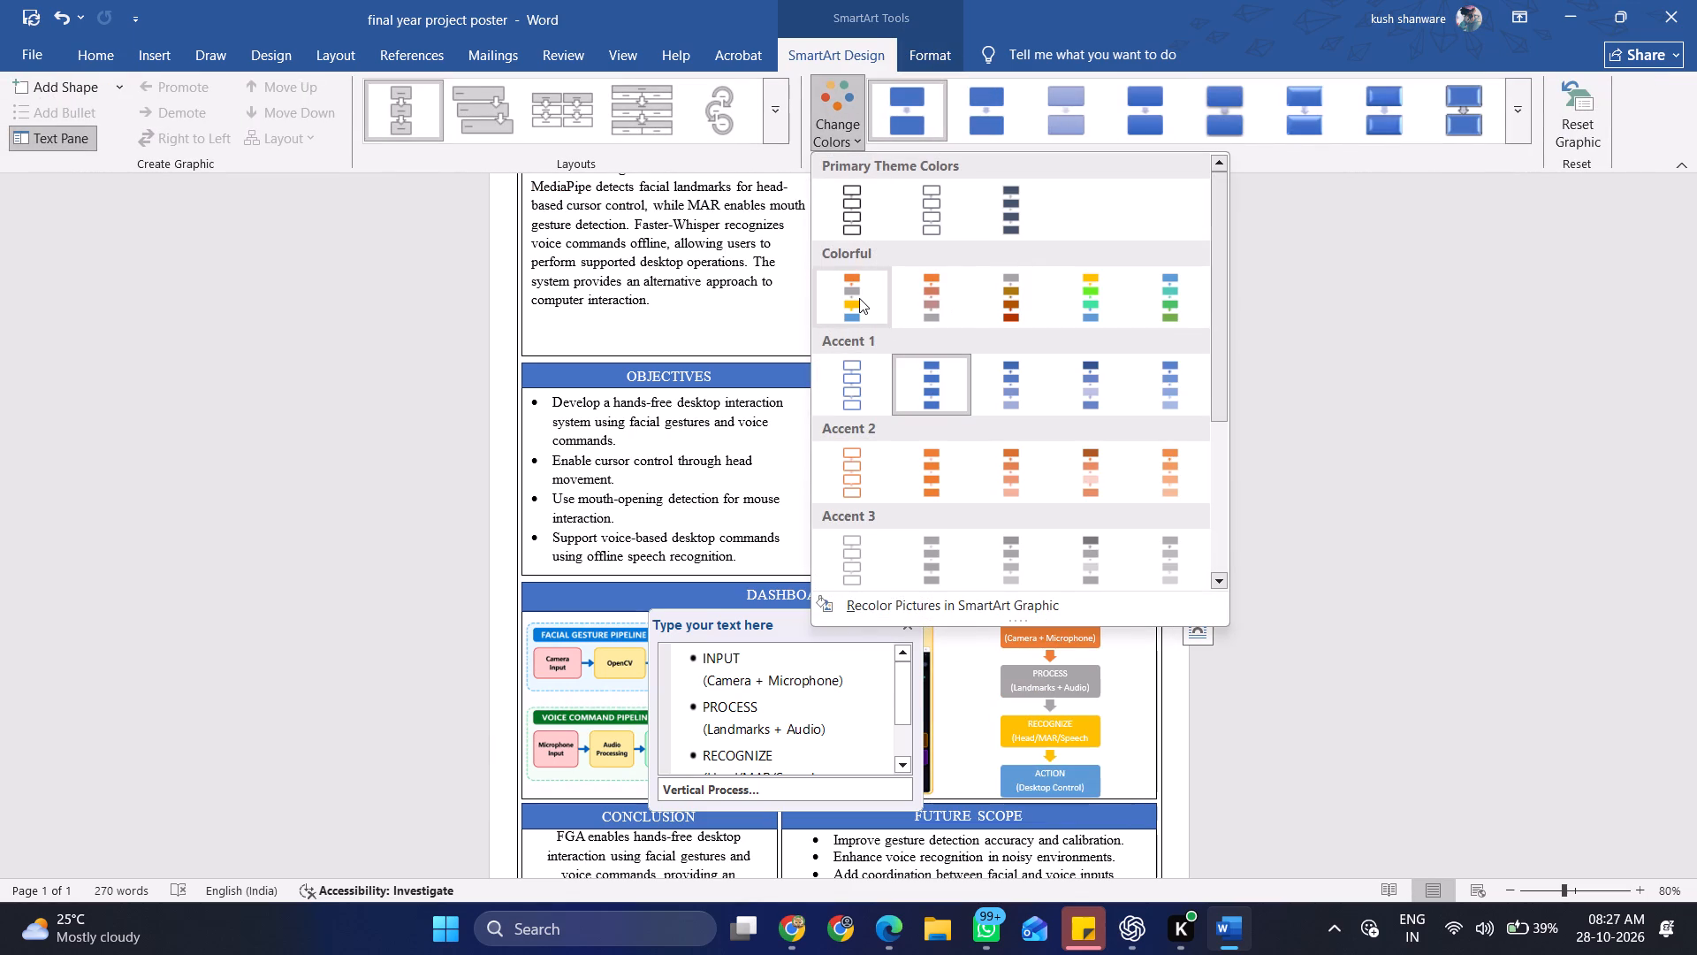
click(859, 298)
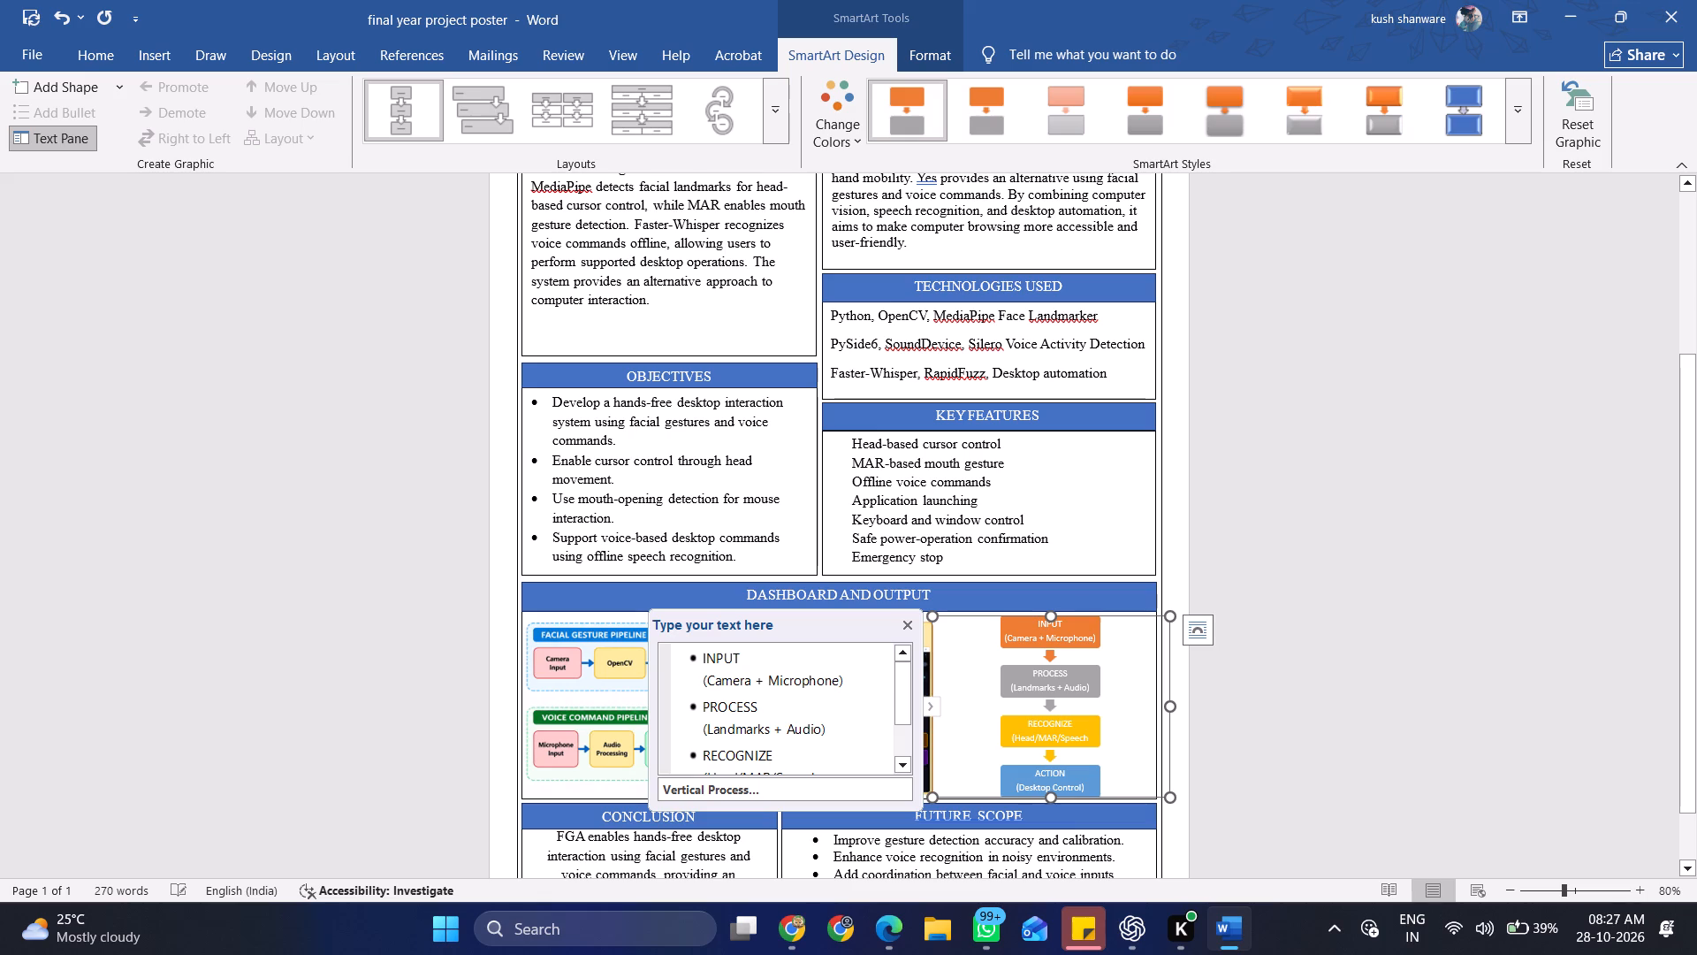
click(1593, 607)
Look over the whole poster page and save the document.
scroll(1383, 629, down, 4)
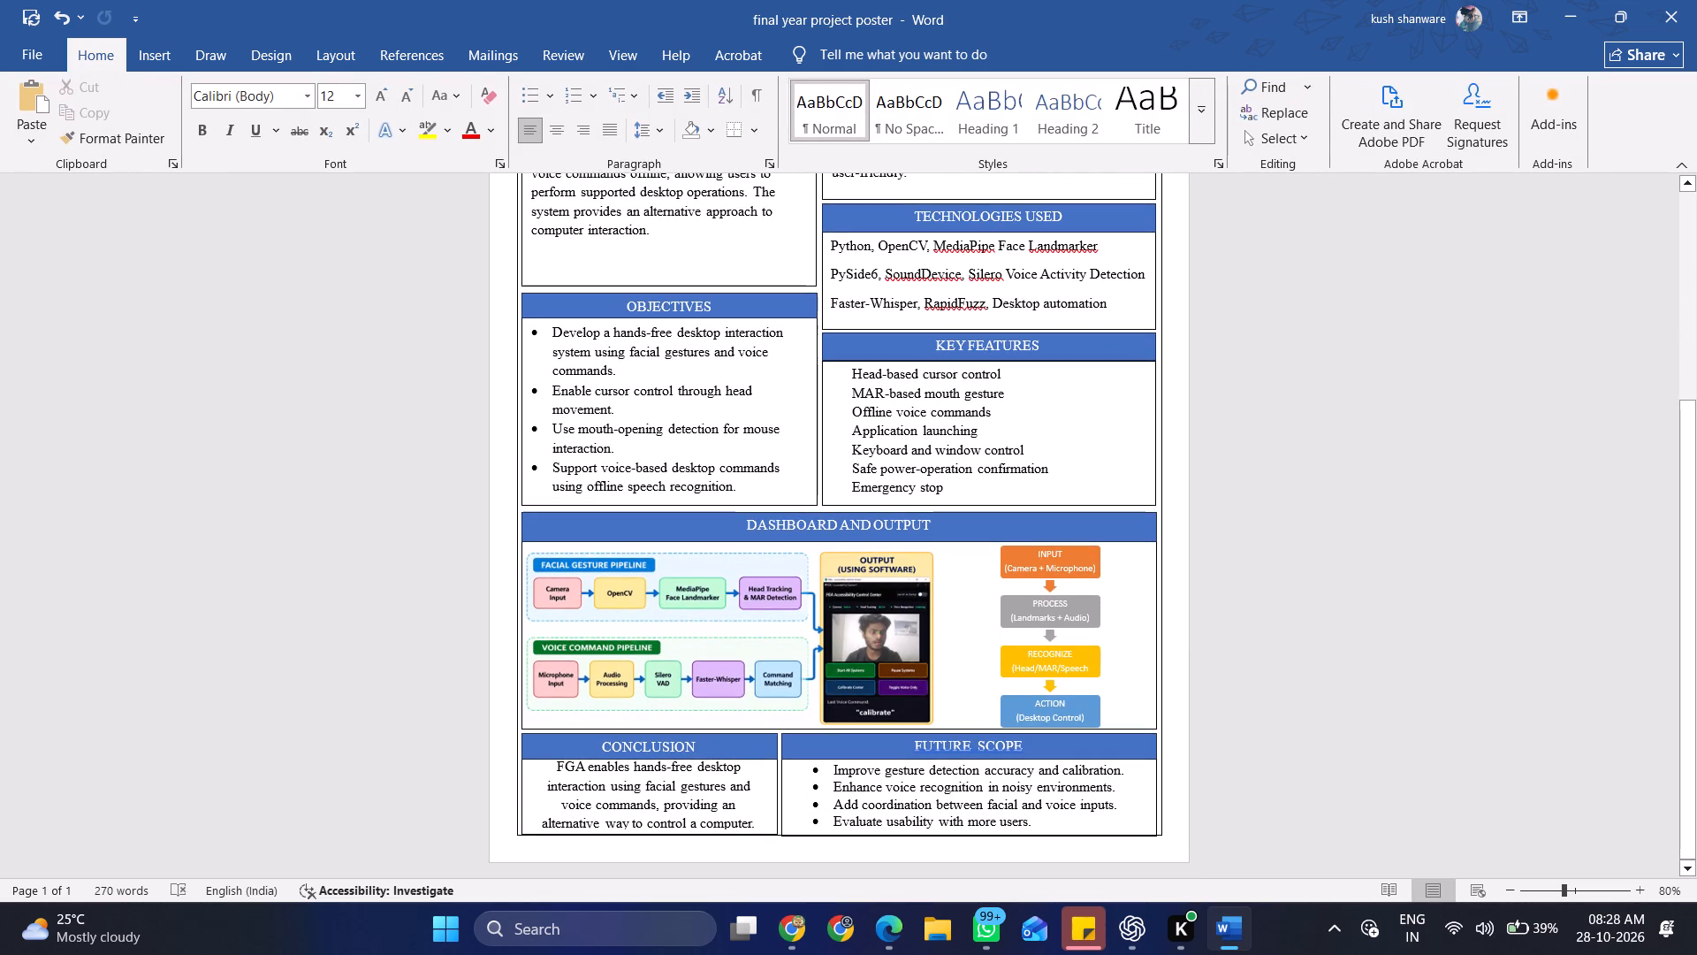
ctrl+scroll(1366, 611, down, 2)
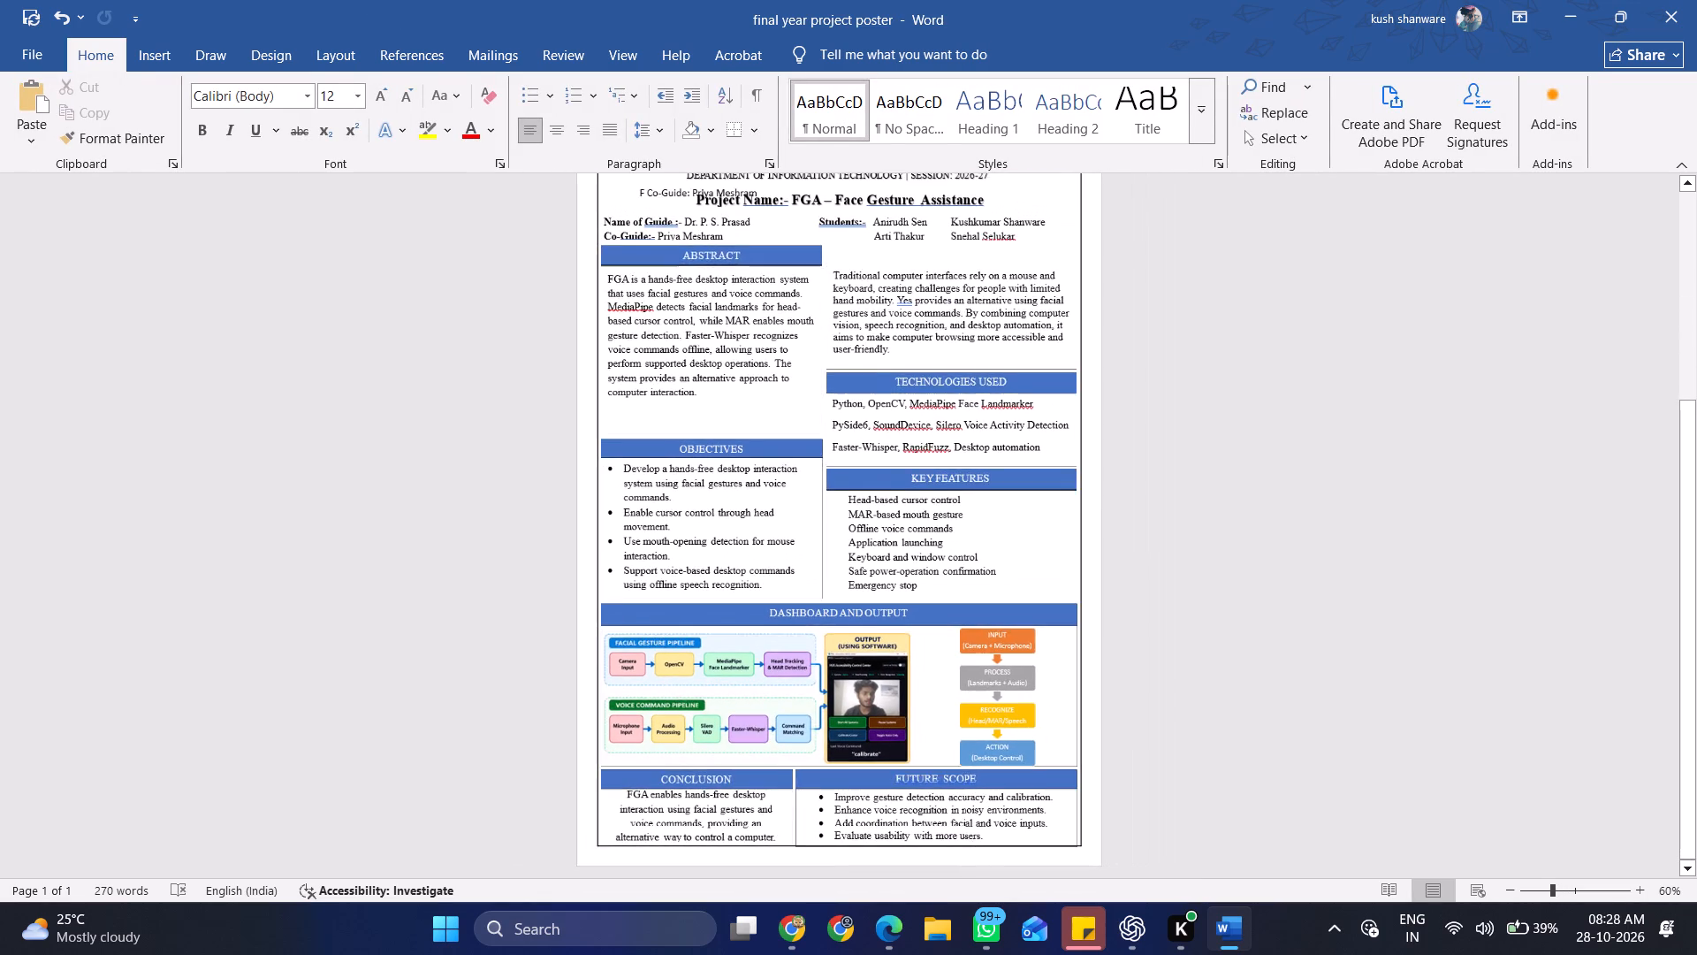
scroll(1366, 611, down, 3)
scroll(1336, 619, up, 4)
key(ctrl+s)
key(ctrl+s)
key(ctrl+s)
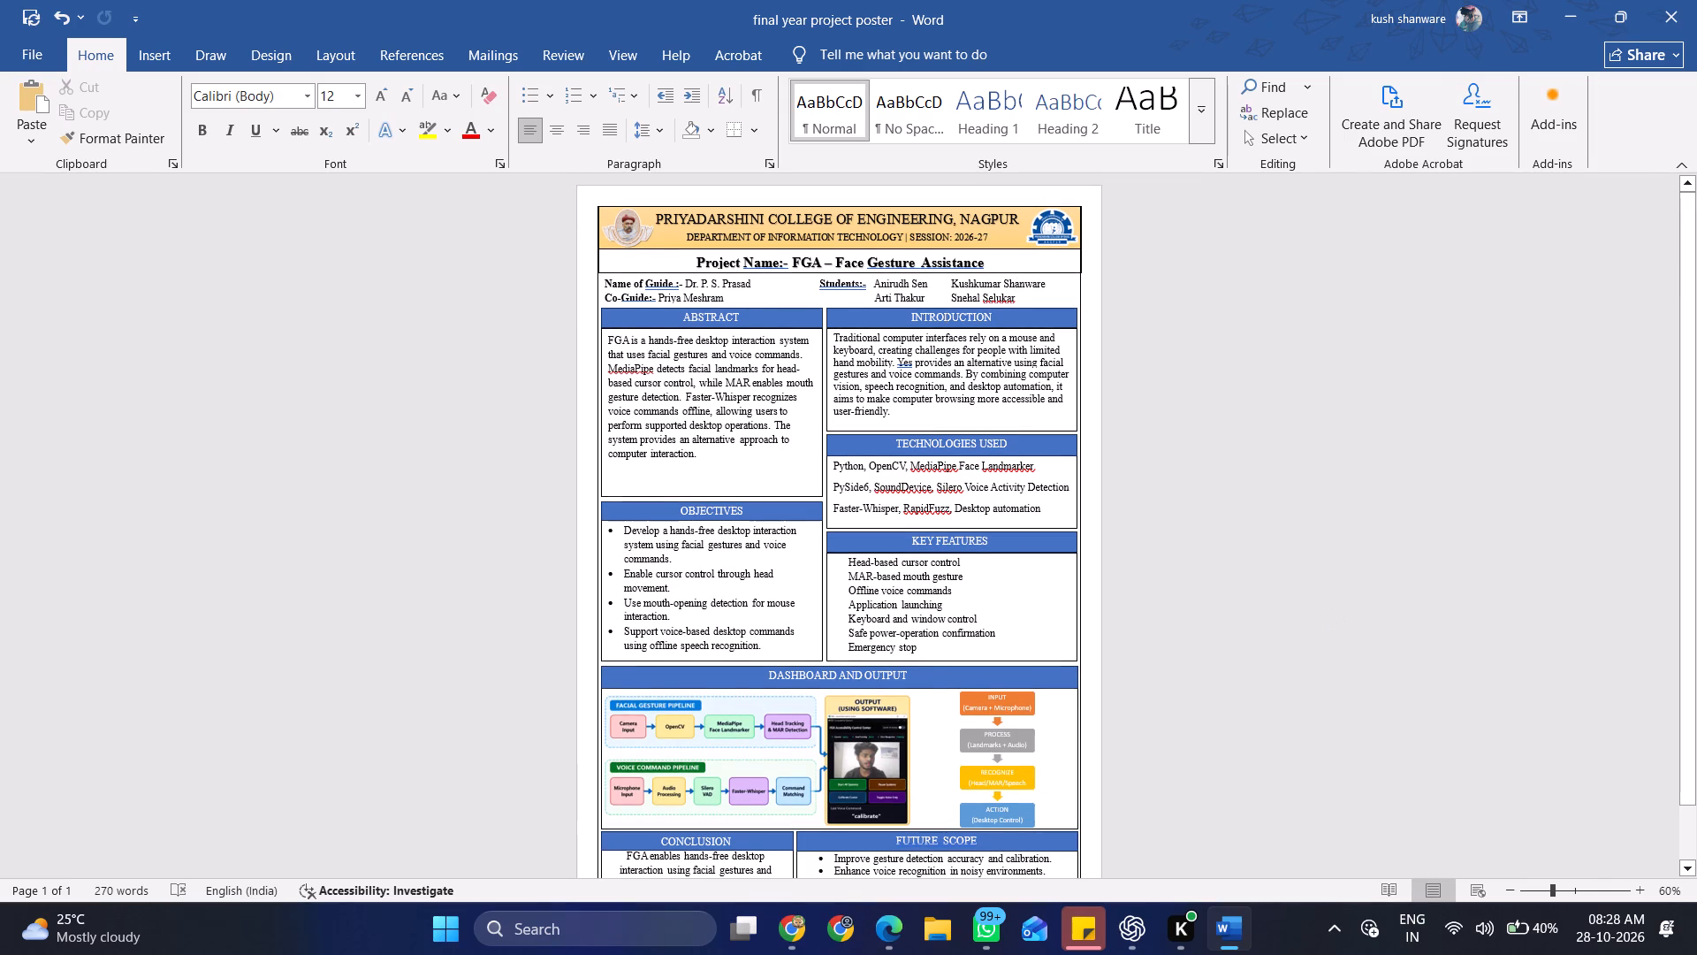
key(ctrl+s)
key(ctrl+s)
key(ctrl+s)
key(ctrl+s)
key(ctrl+s)
key(ctrl+s)
Set the font size of the header line PRIYADARSHINI COLLEGE OF ENGINEERING, NAGPUR to 16.5.
ctrl+scroll(860, 289, up, 3)
scroll(859, 286, up, 1)
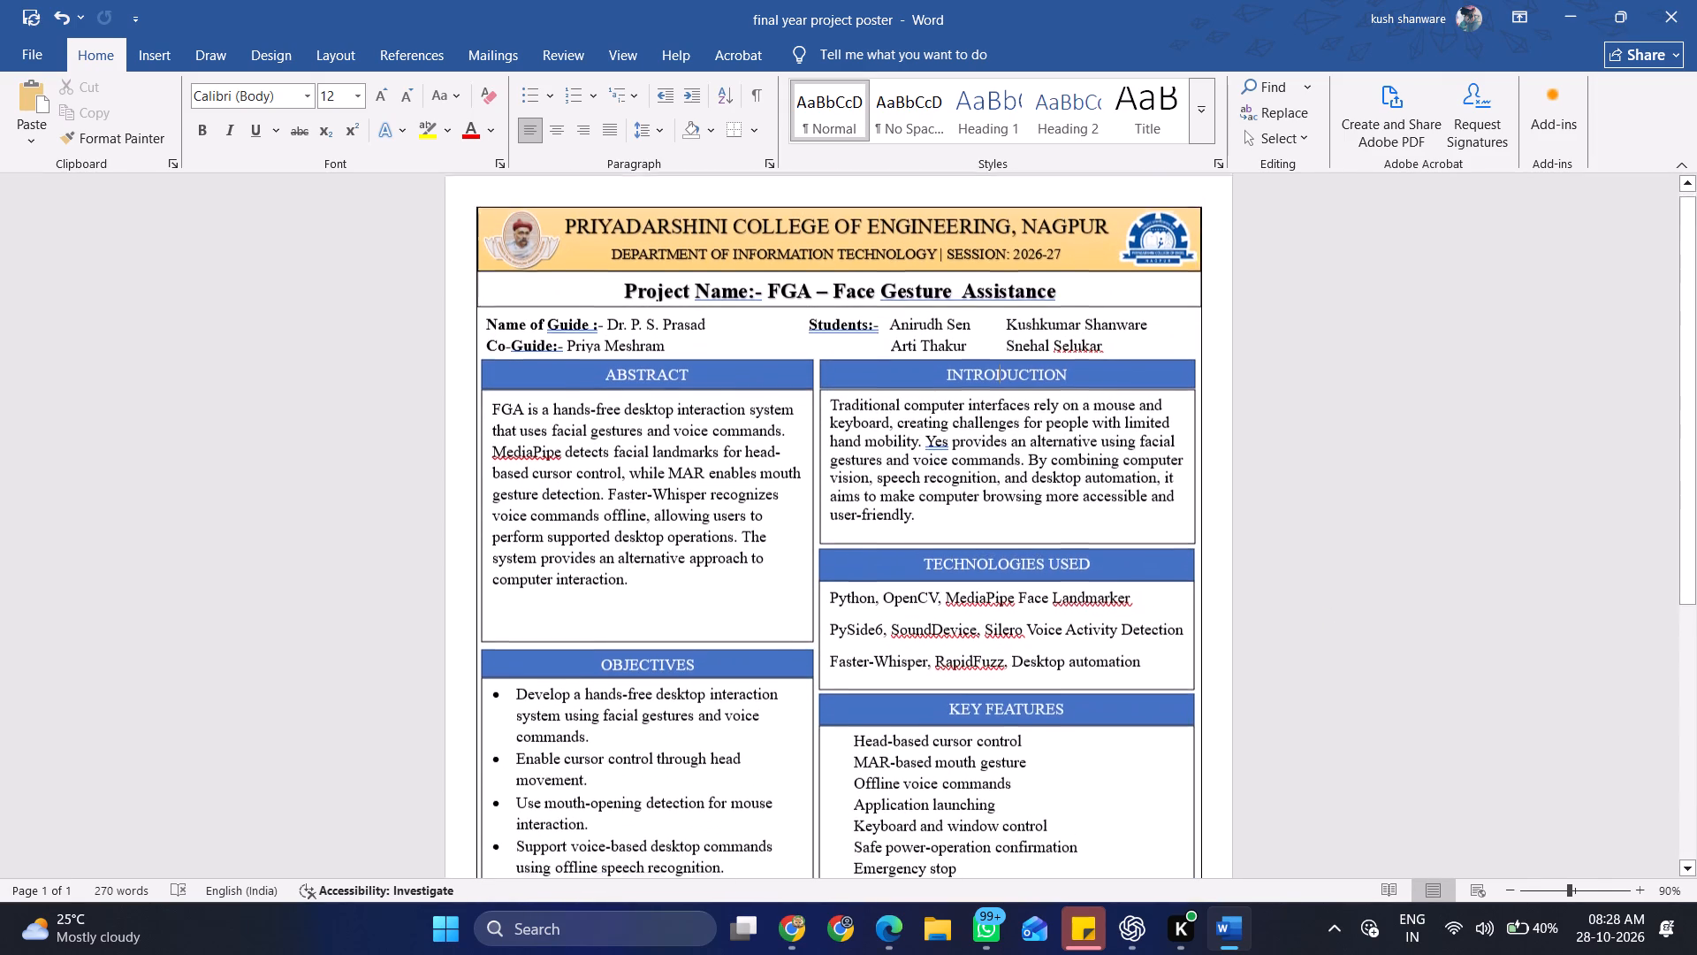
scroll(859, 286, up, 2)
click(846, 270)
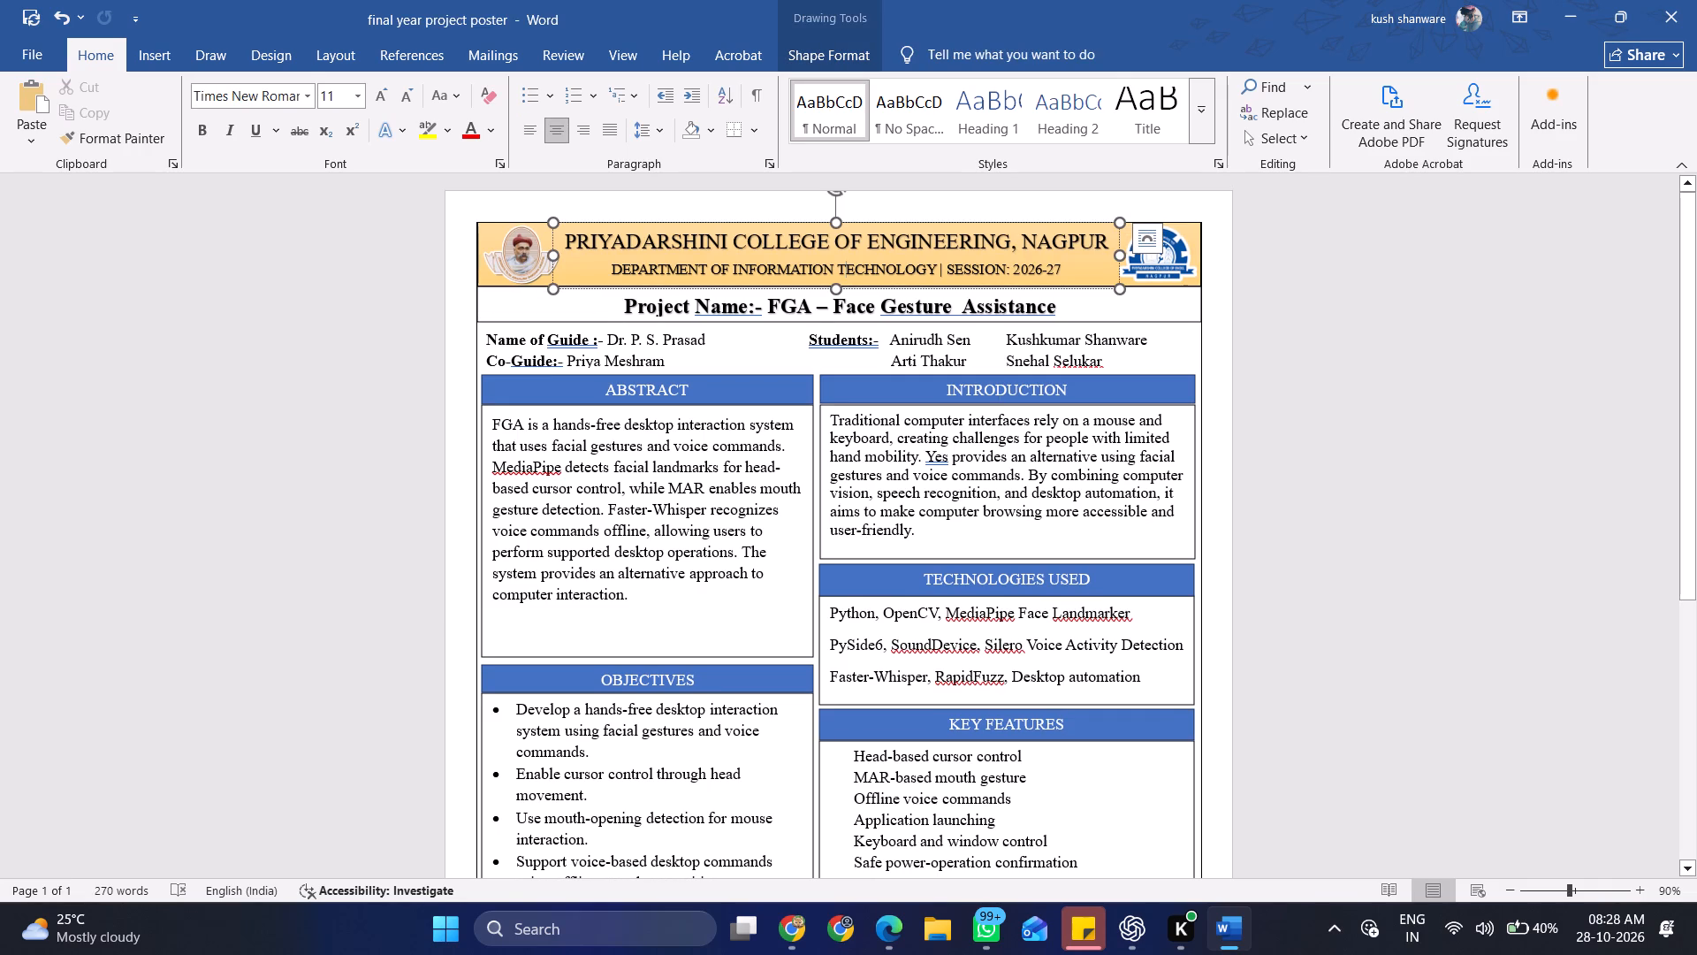
double_click(1104, 240)
drag(1104, 240, 1092, 239)
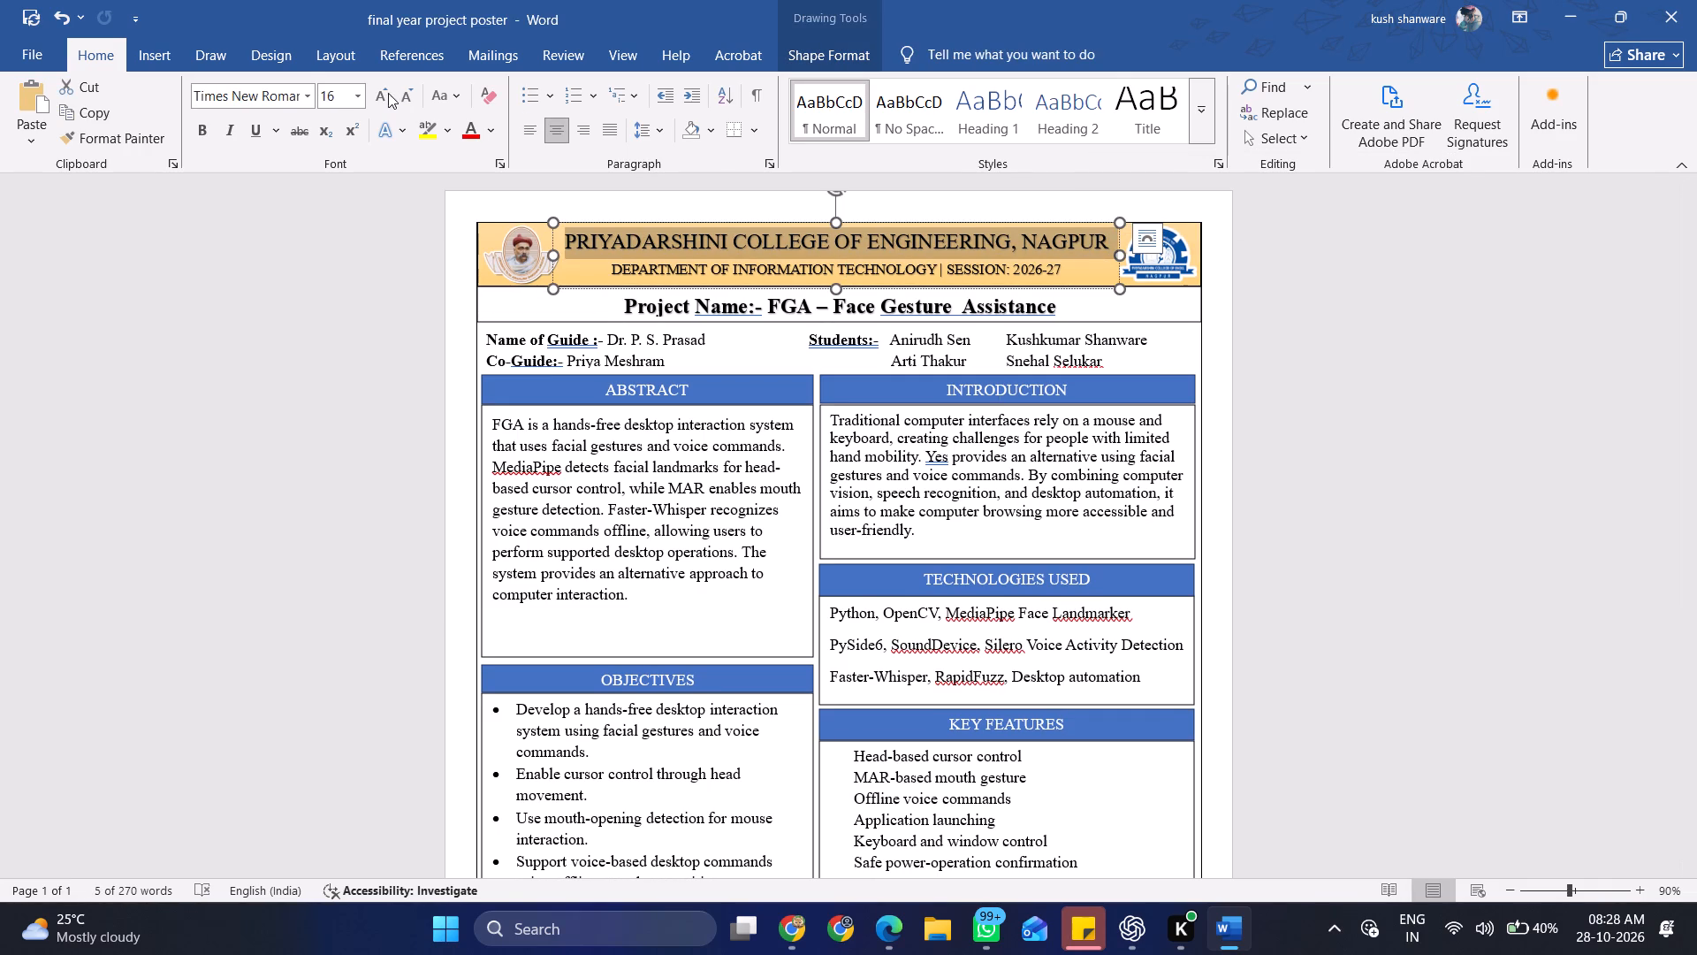
click(386, 93)
click(407, 93)
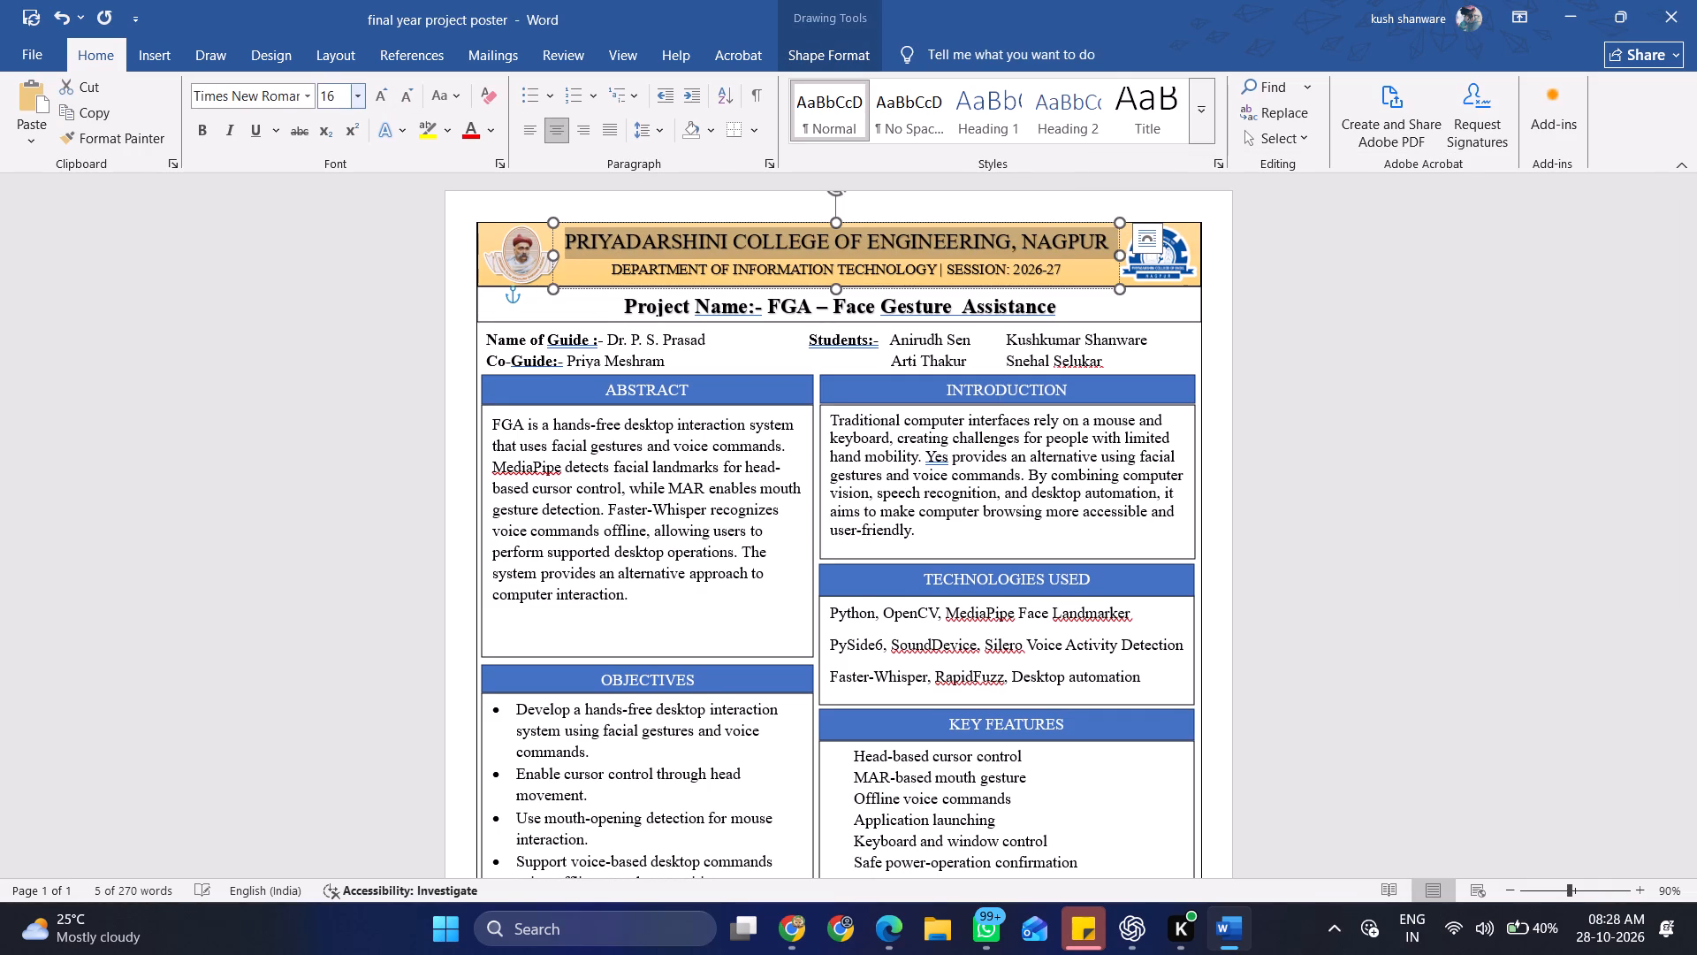
click(346, 96)
text(16.5)
key(Return)
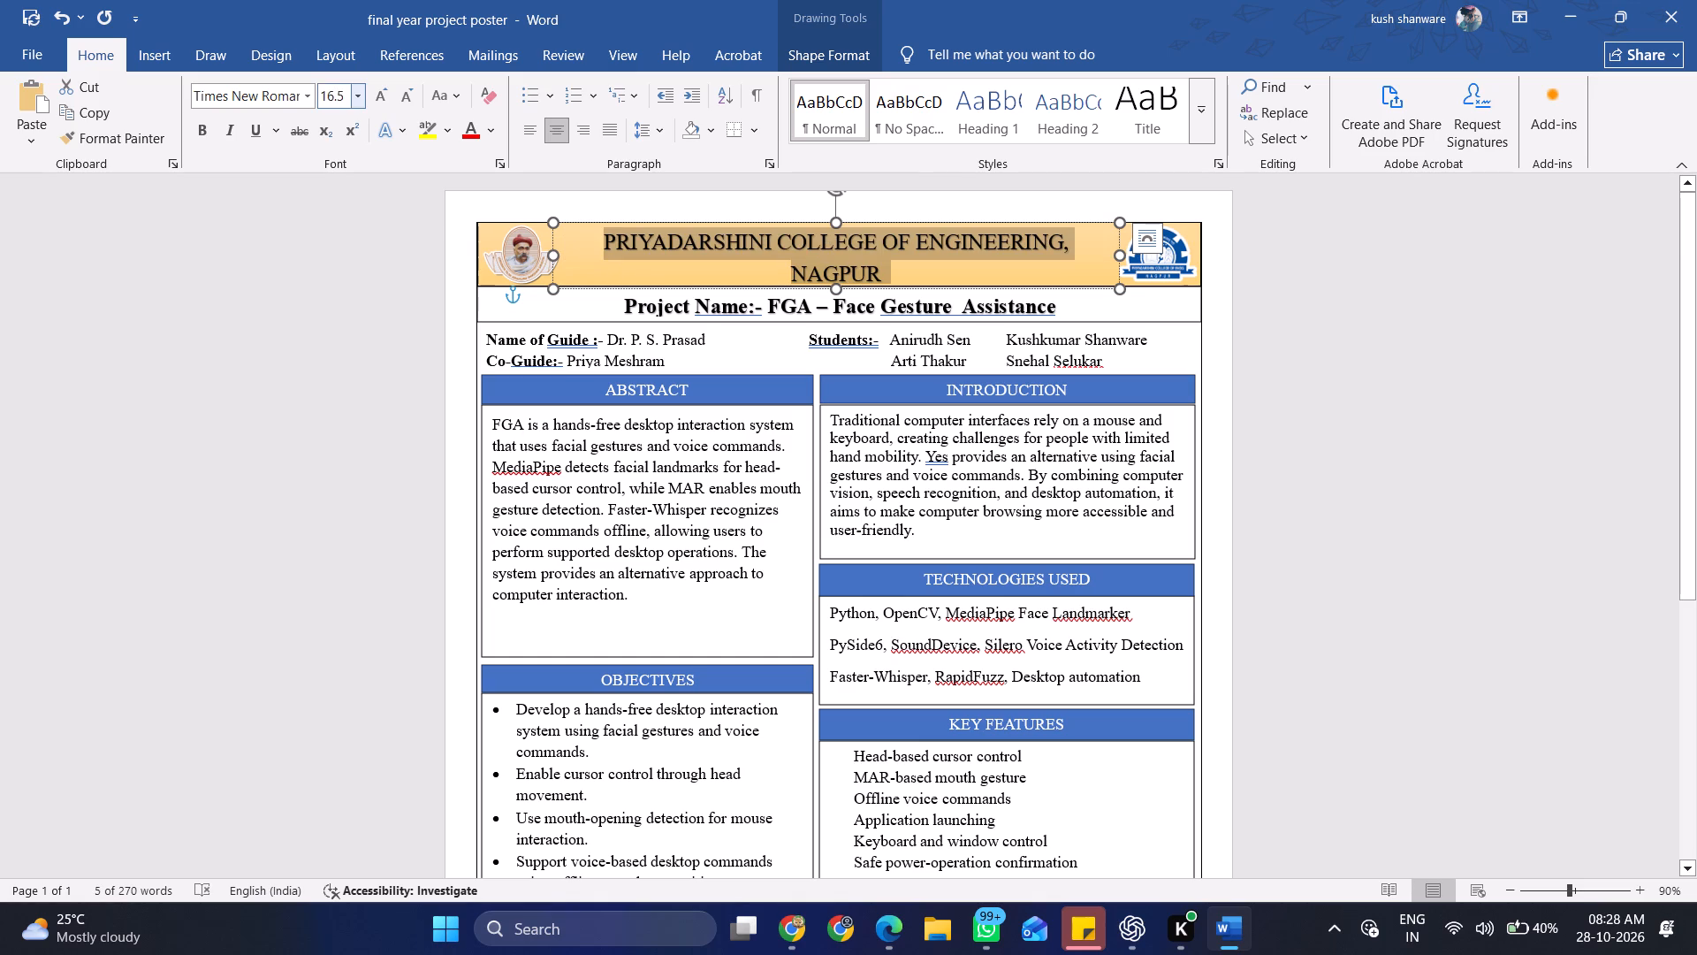
Widen the header text box toward the blue college logo so the college name fits on one line.
click(1117, 256)
drag(1126, 256, 1127, 256)
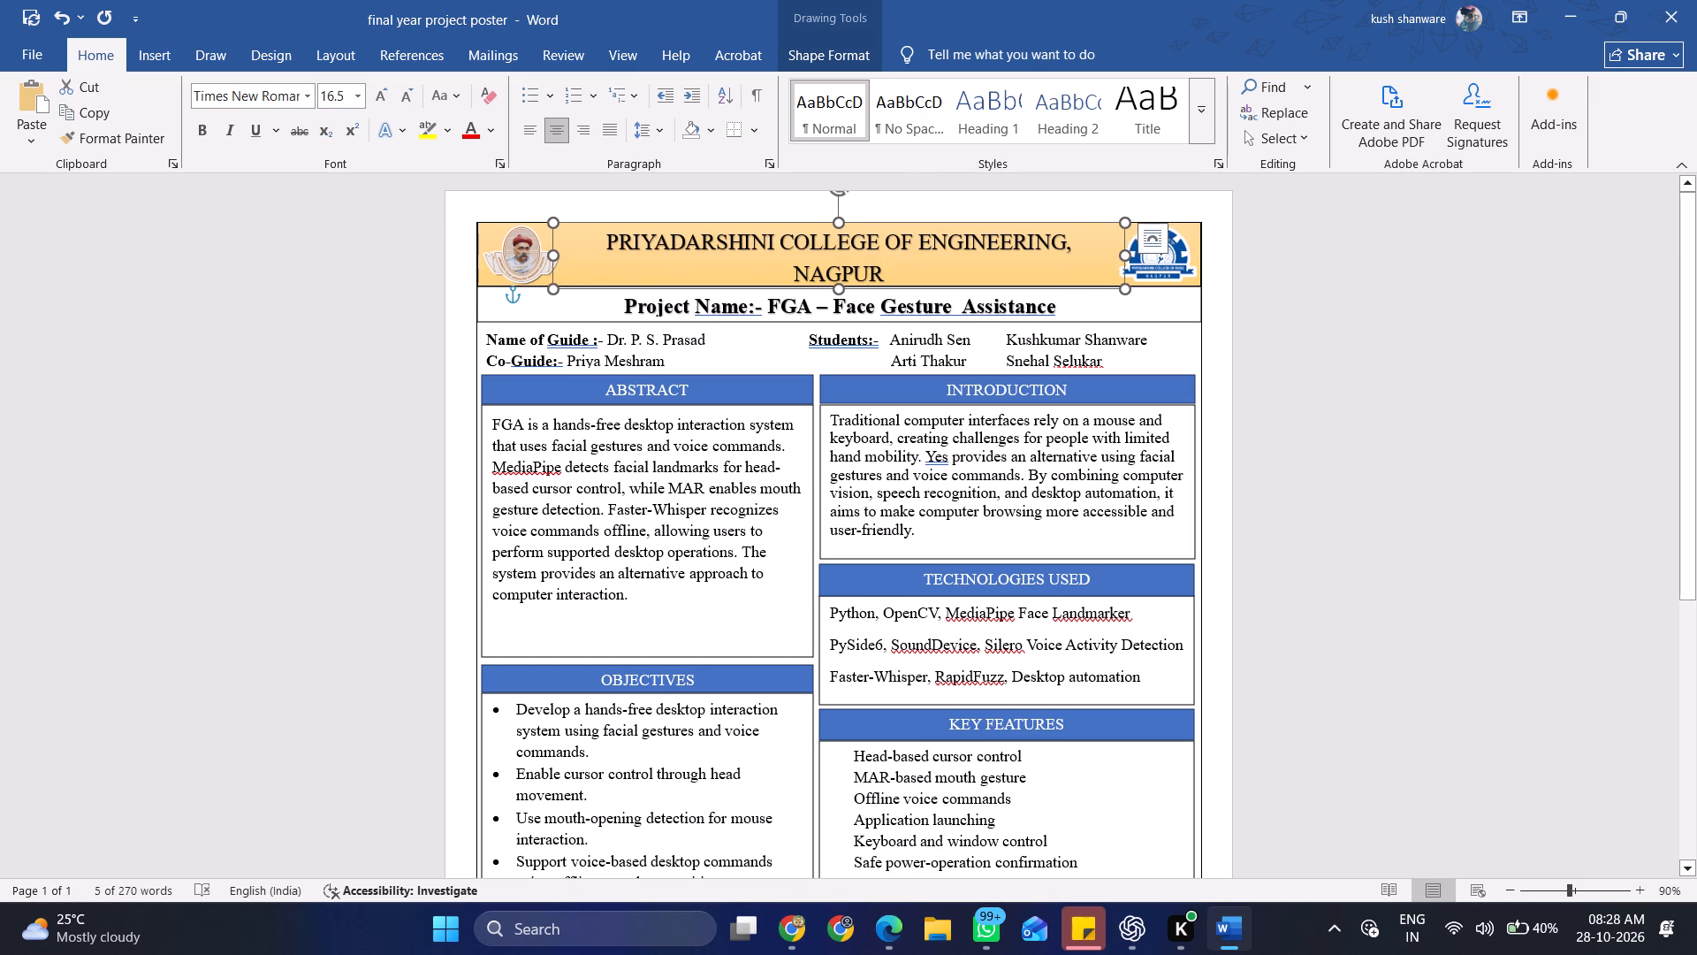
drag(1127, 256, 1138, 256)
click(1141, 256)
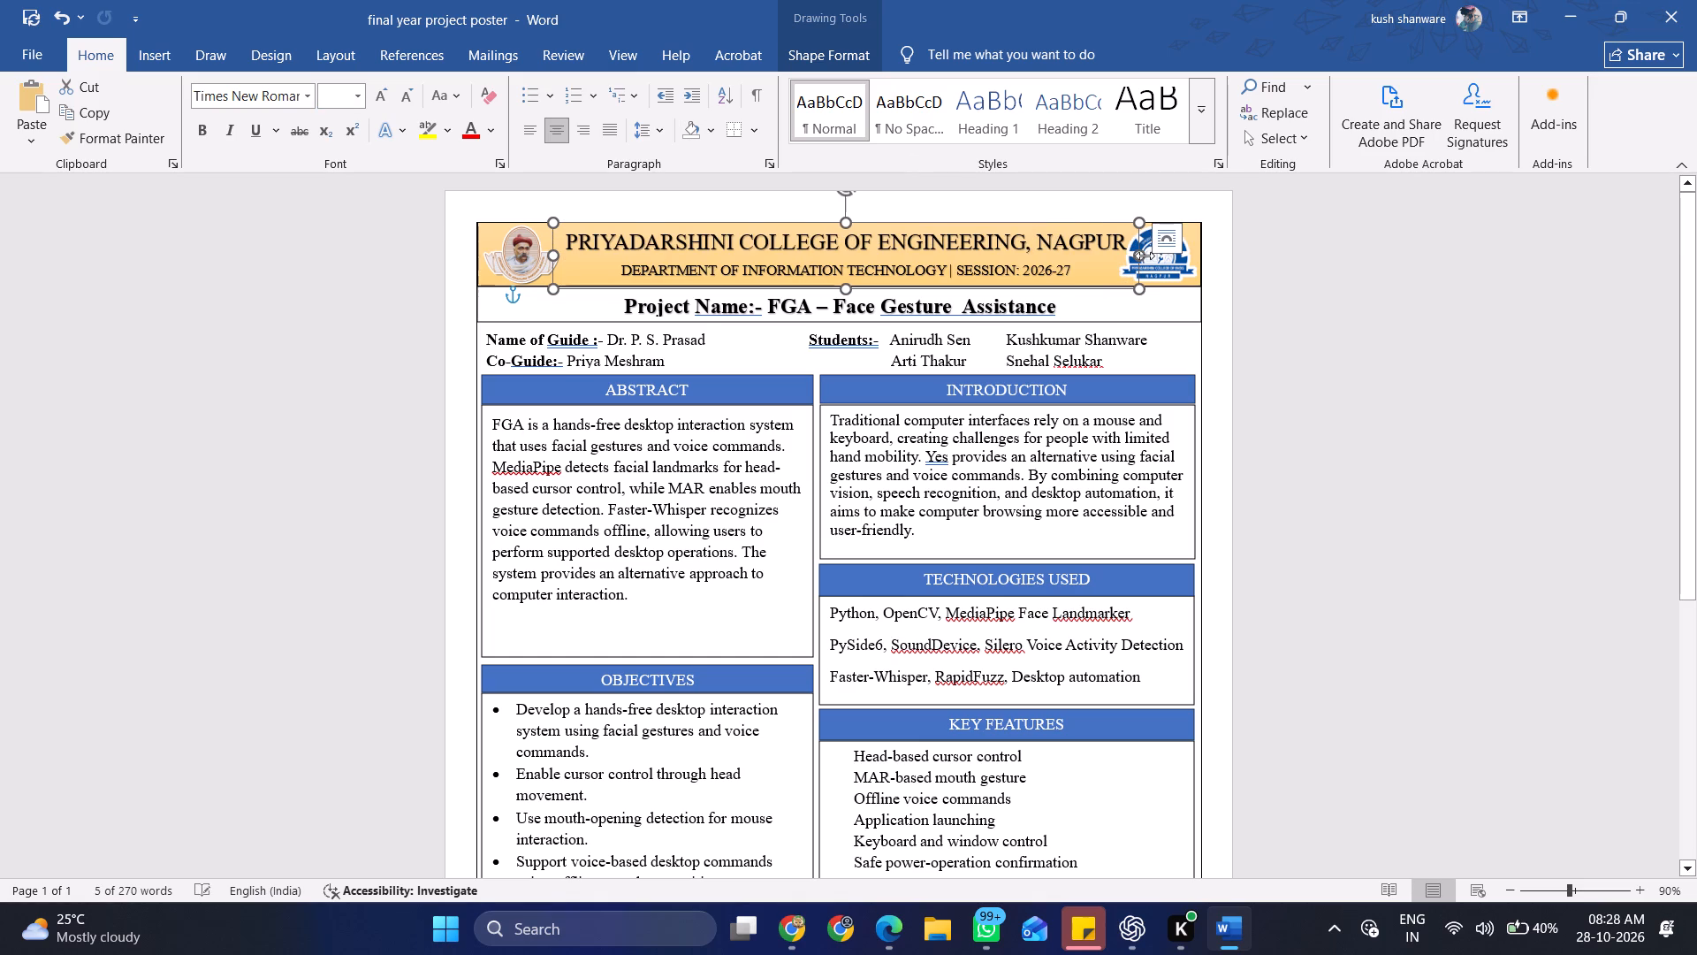
click(1267, 314)
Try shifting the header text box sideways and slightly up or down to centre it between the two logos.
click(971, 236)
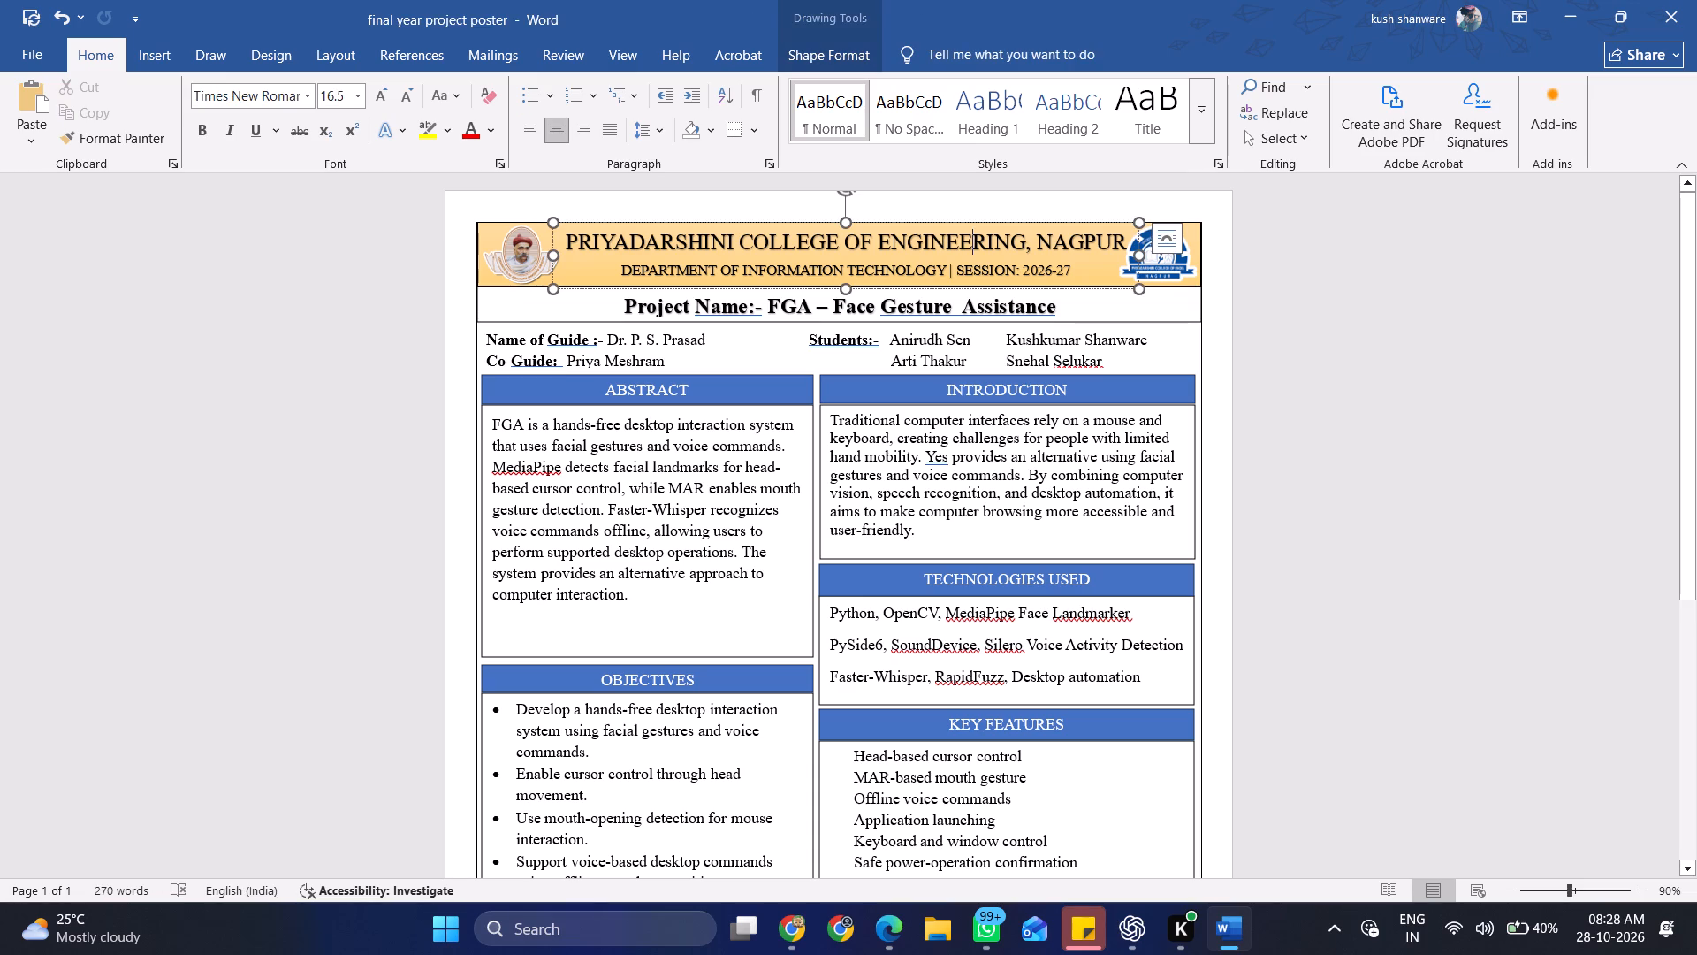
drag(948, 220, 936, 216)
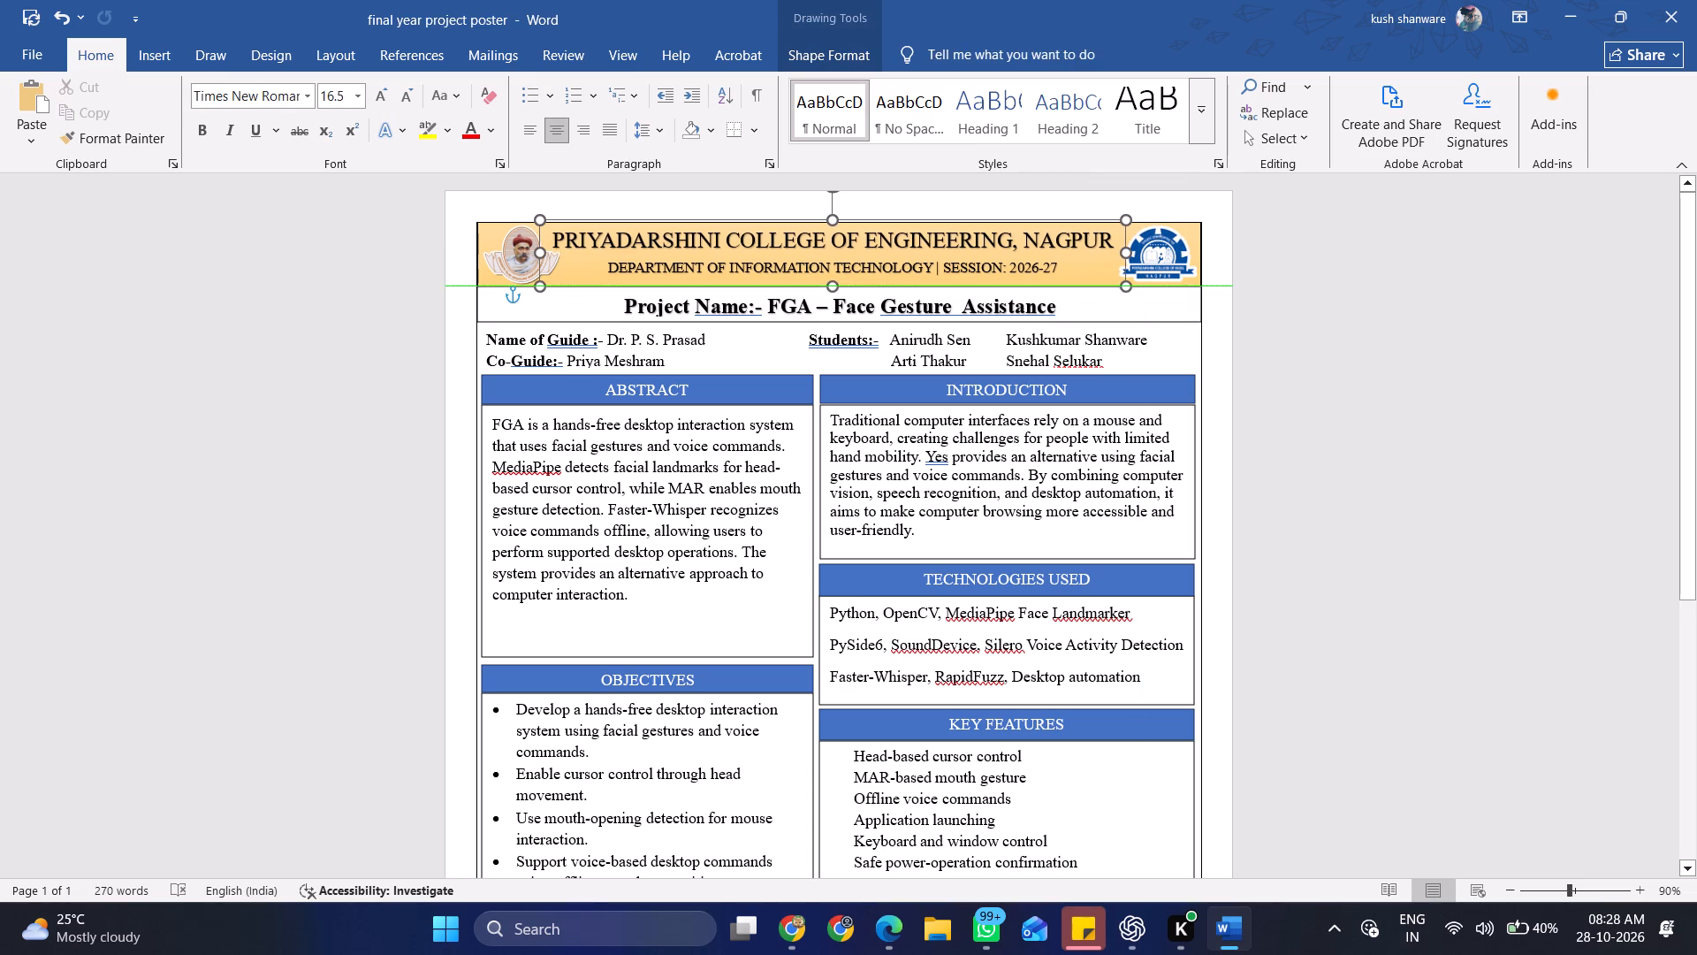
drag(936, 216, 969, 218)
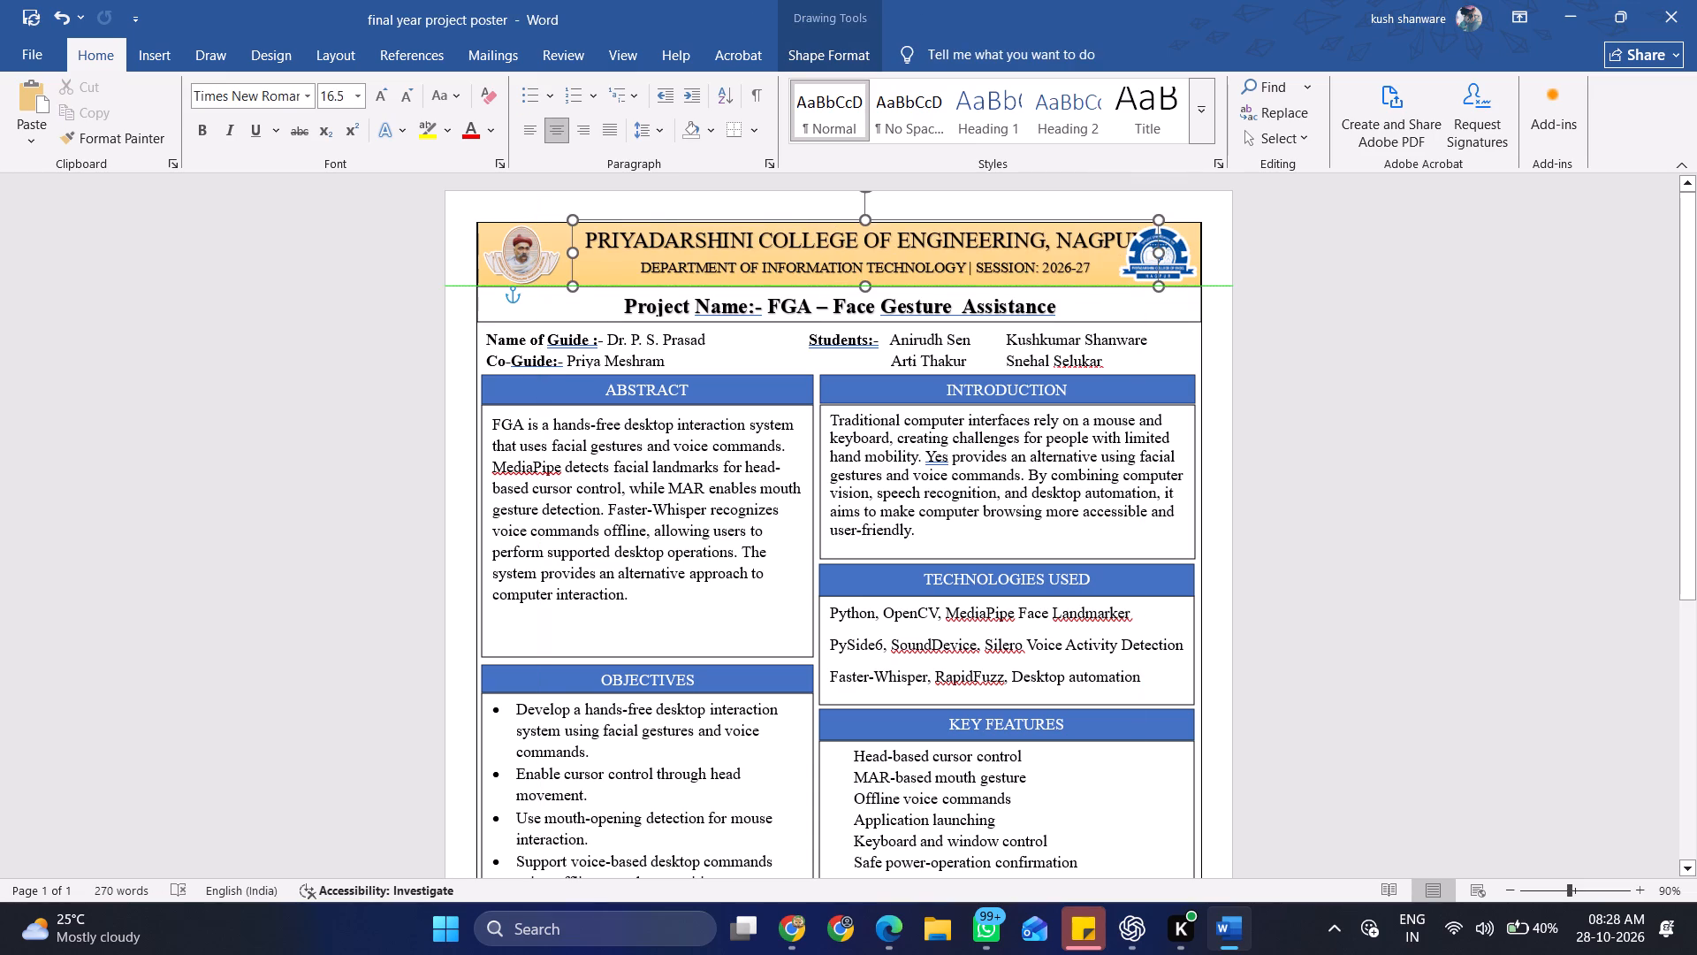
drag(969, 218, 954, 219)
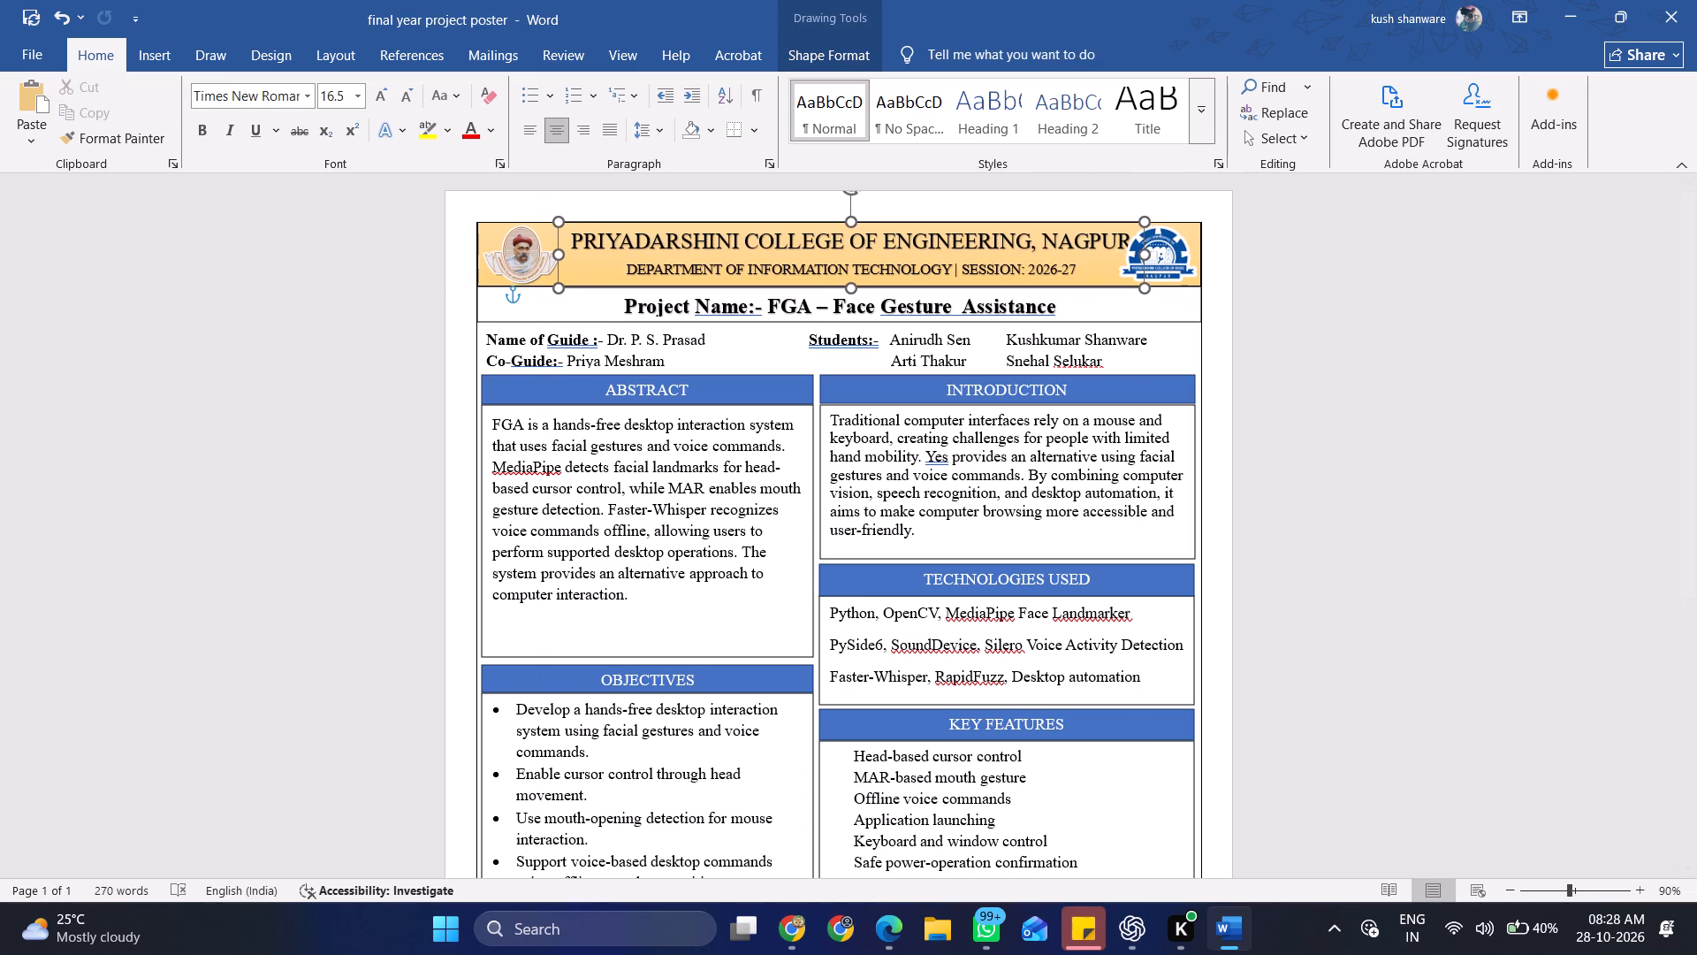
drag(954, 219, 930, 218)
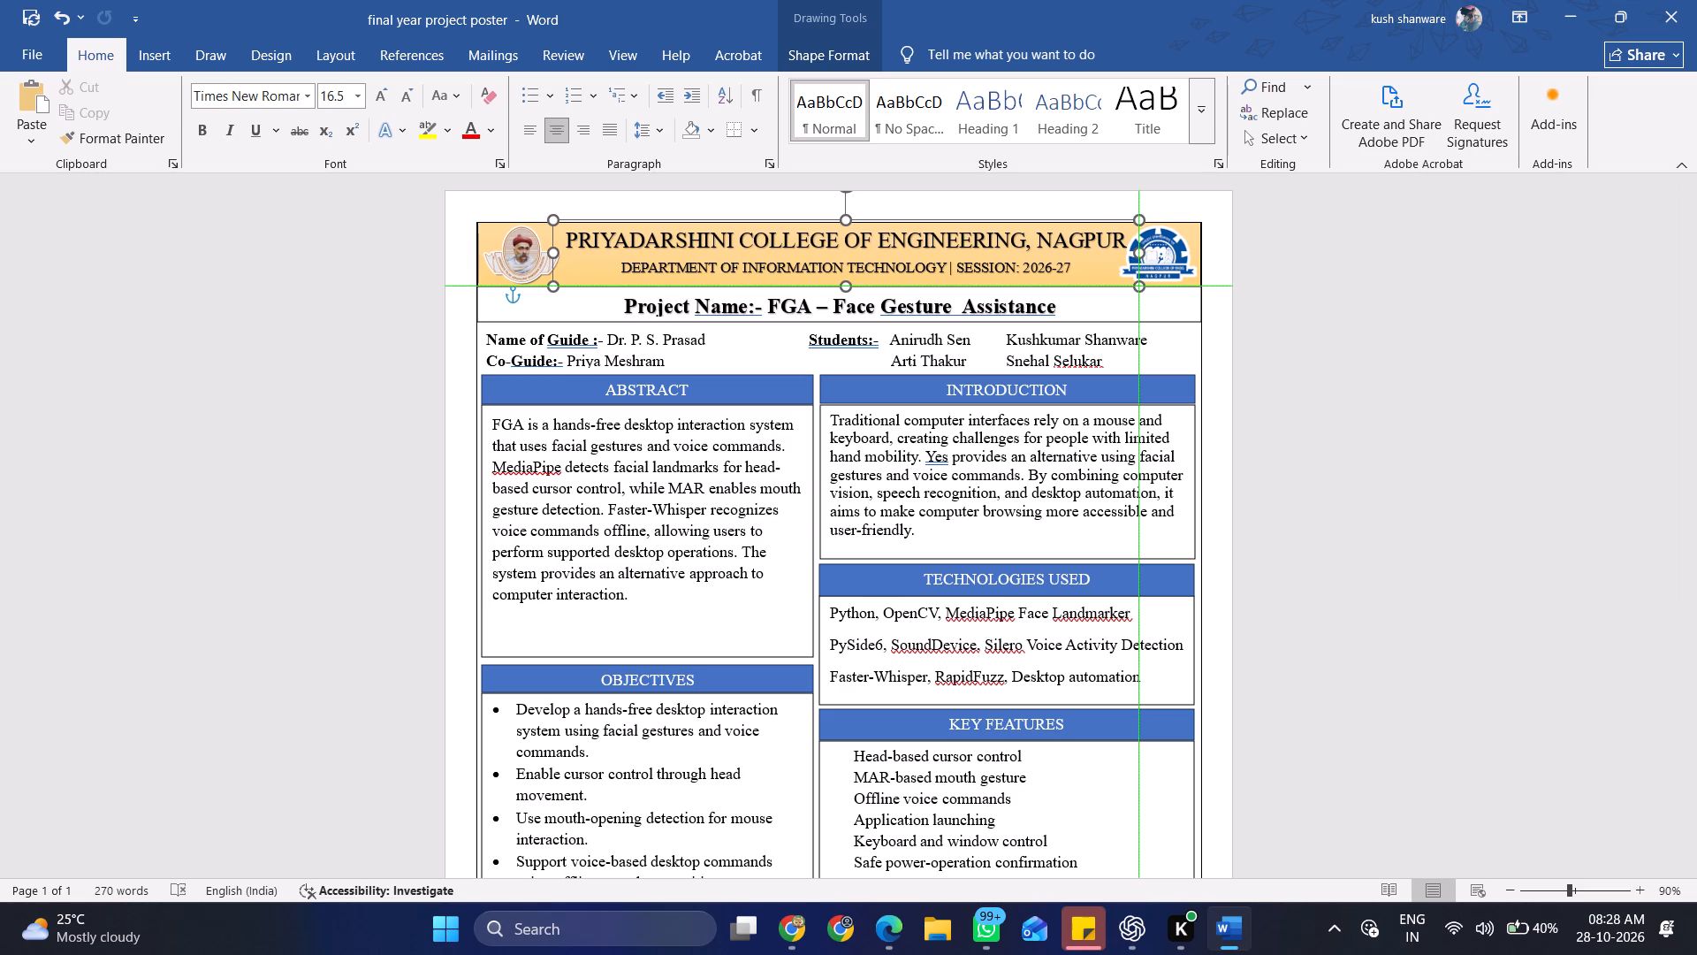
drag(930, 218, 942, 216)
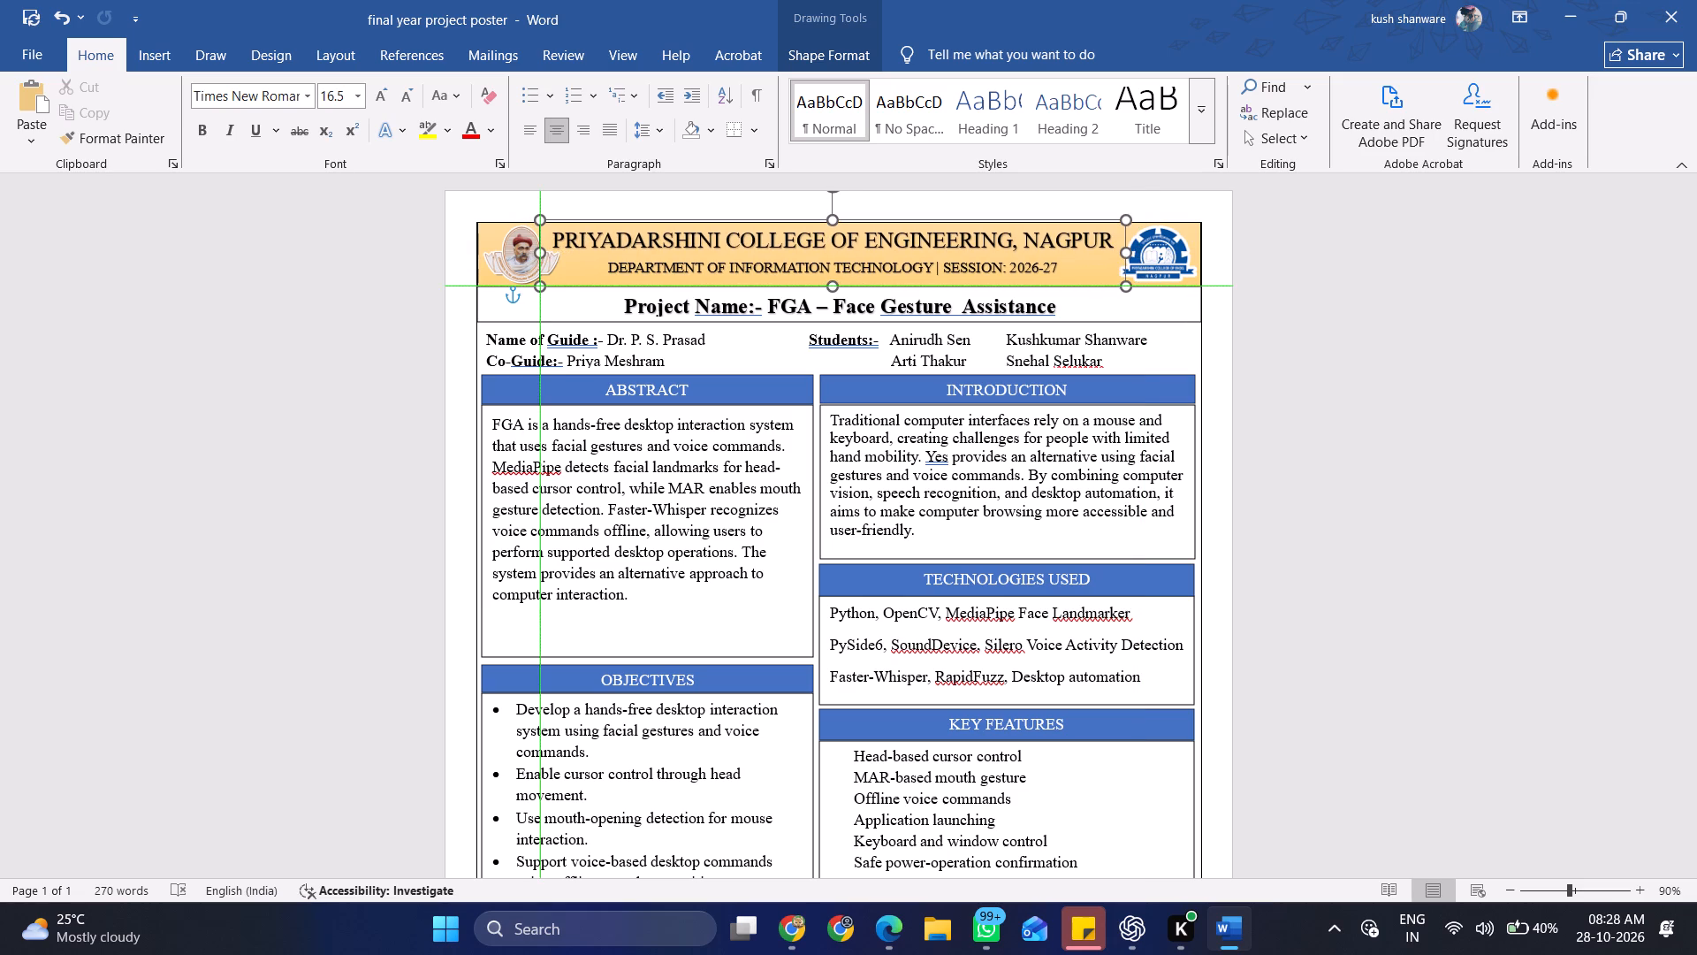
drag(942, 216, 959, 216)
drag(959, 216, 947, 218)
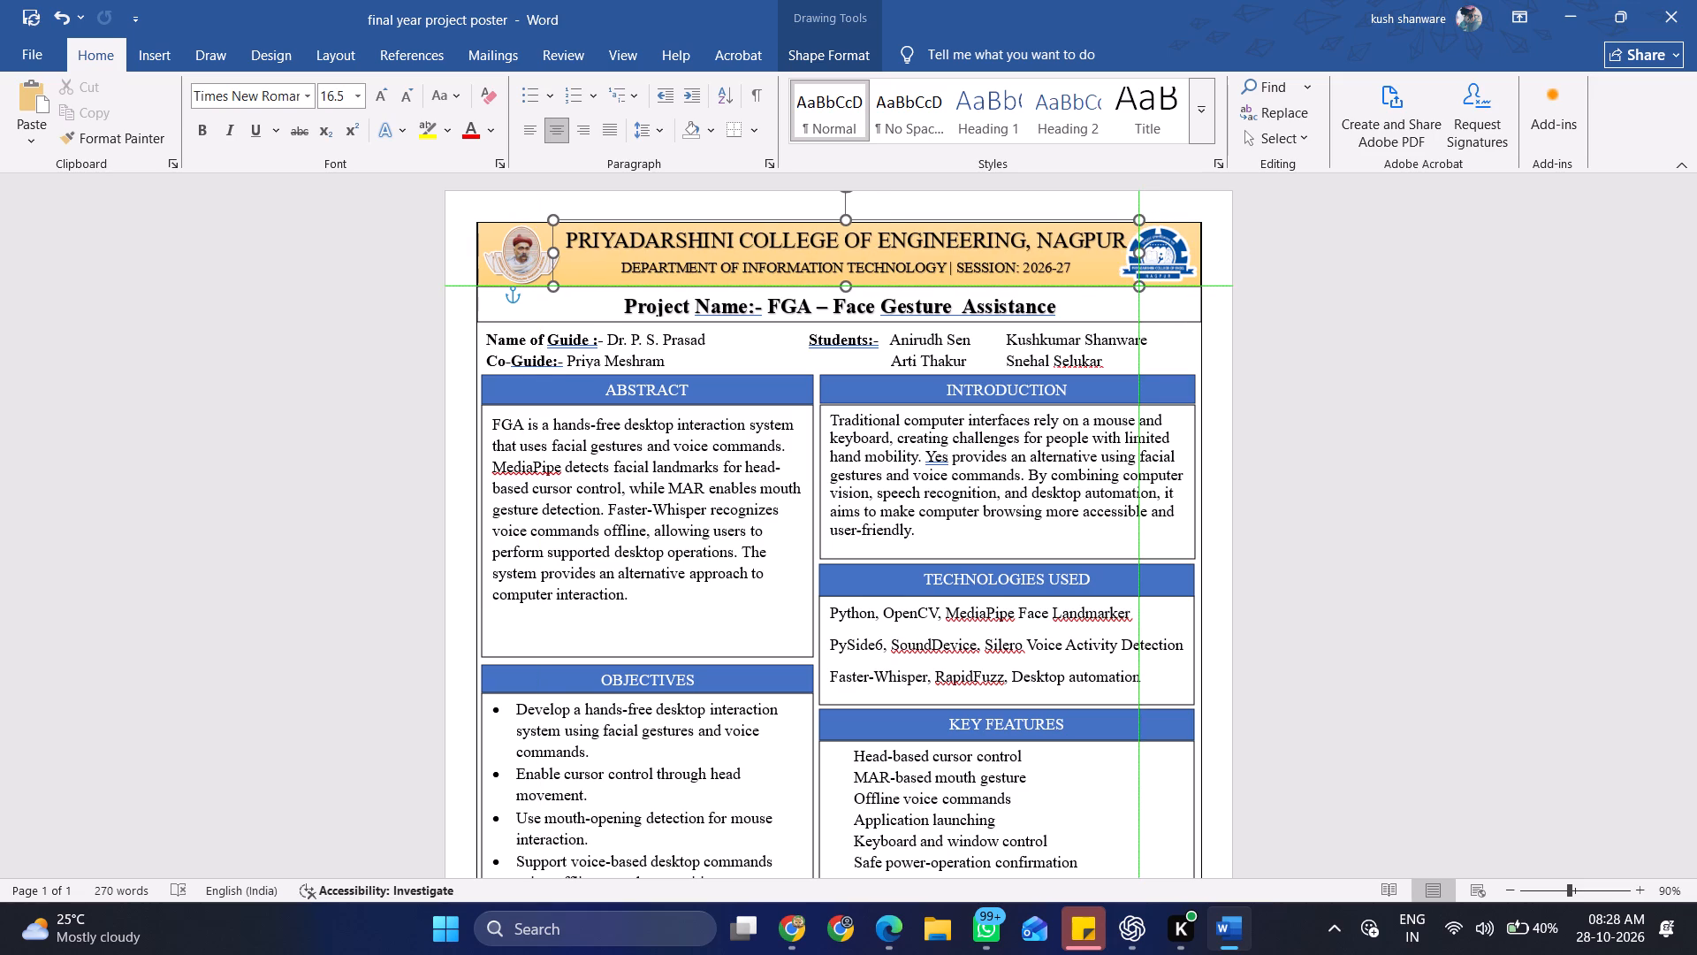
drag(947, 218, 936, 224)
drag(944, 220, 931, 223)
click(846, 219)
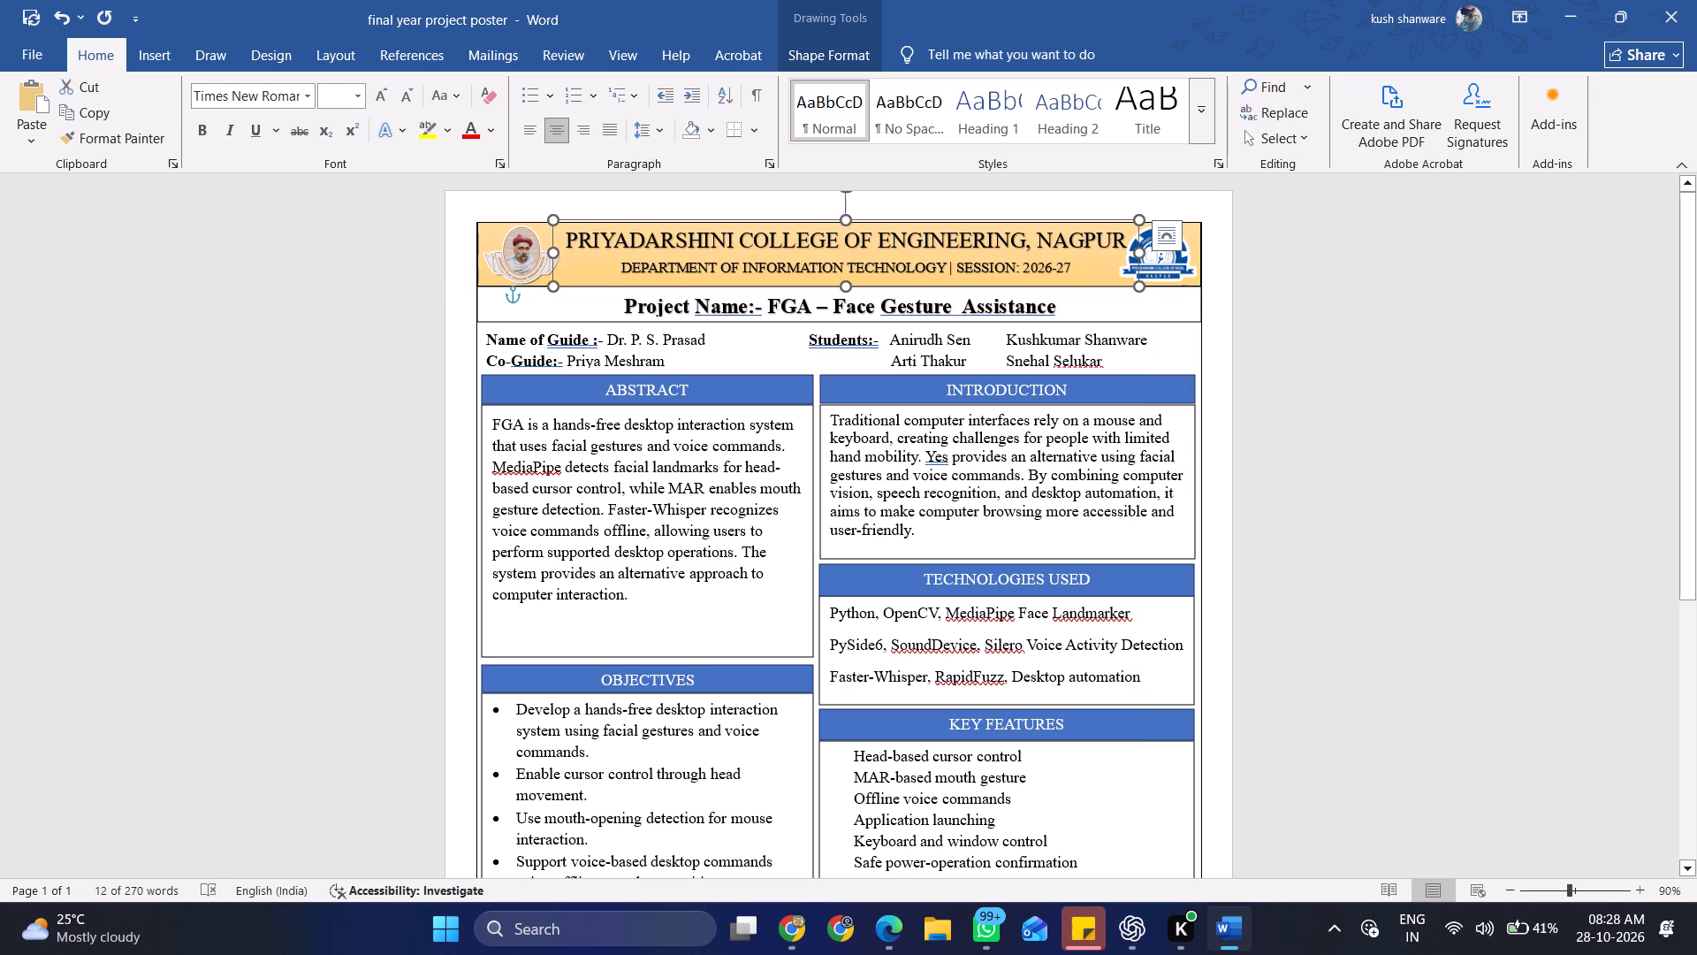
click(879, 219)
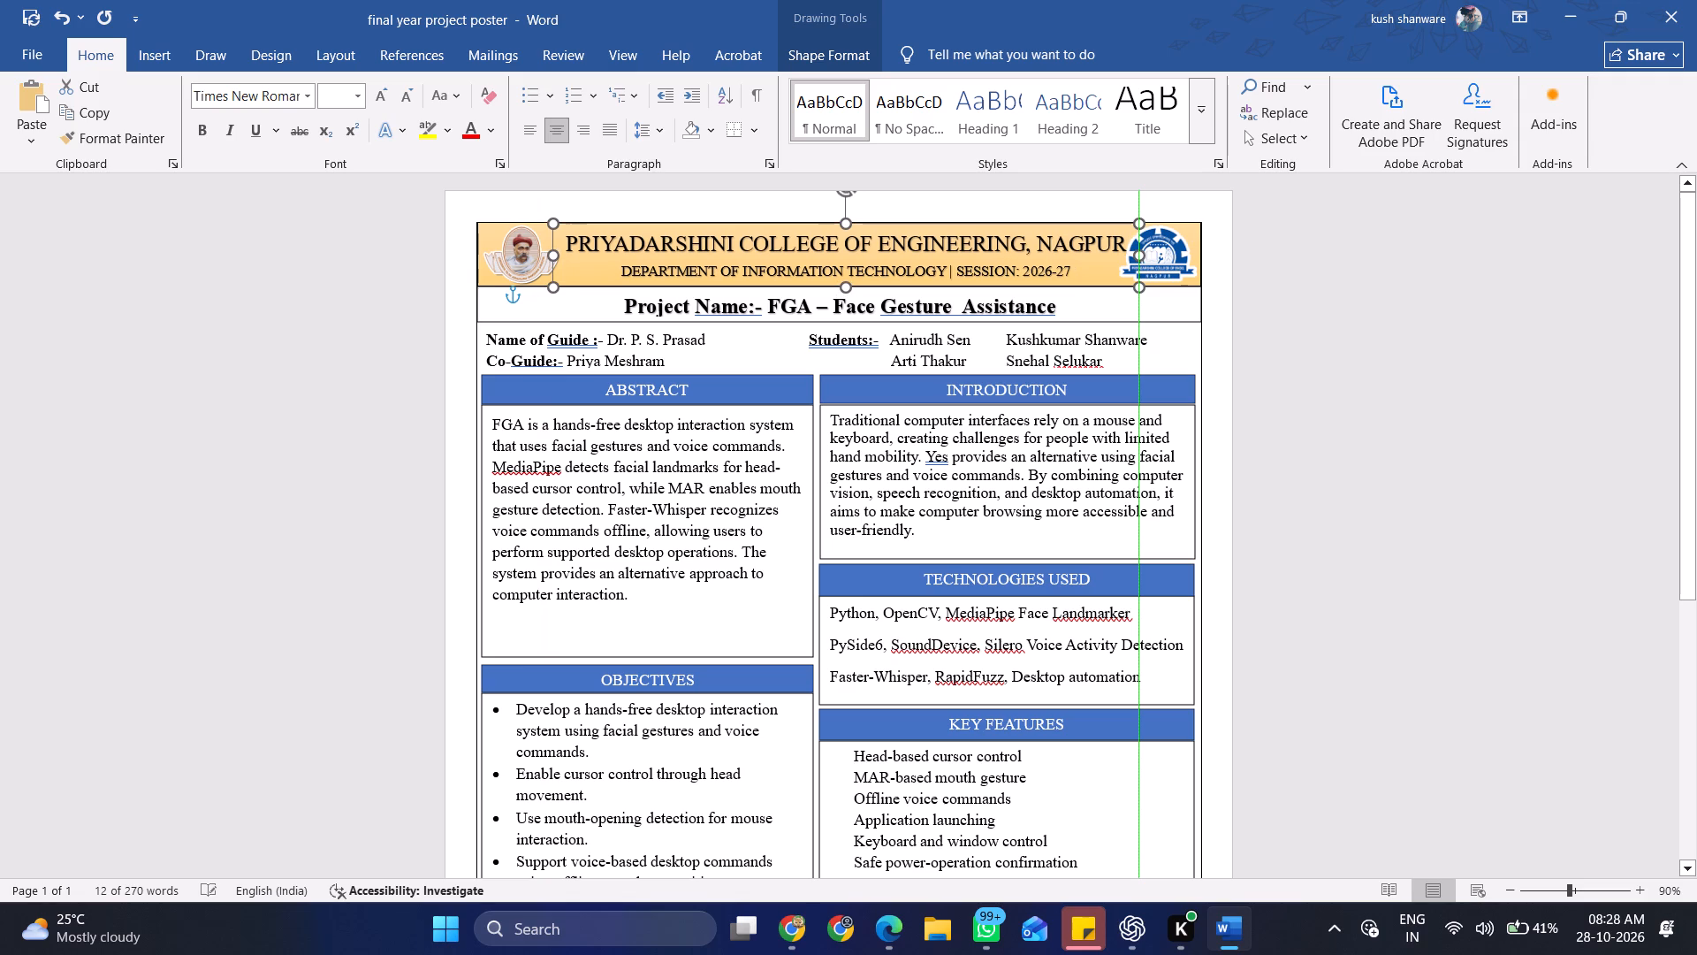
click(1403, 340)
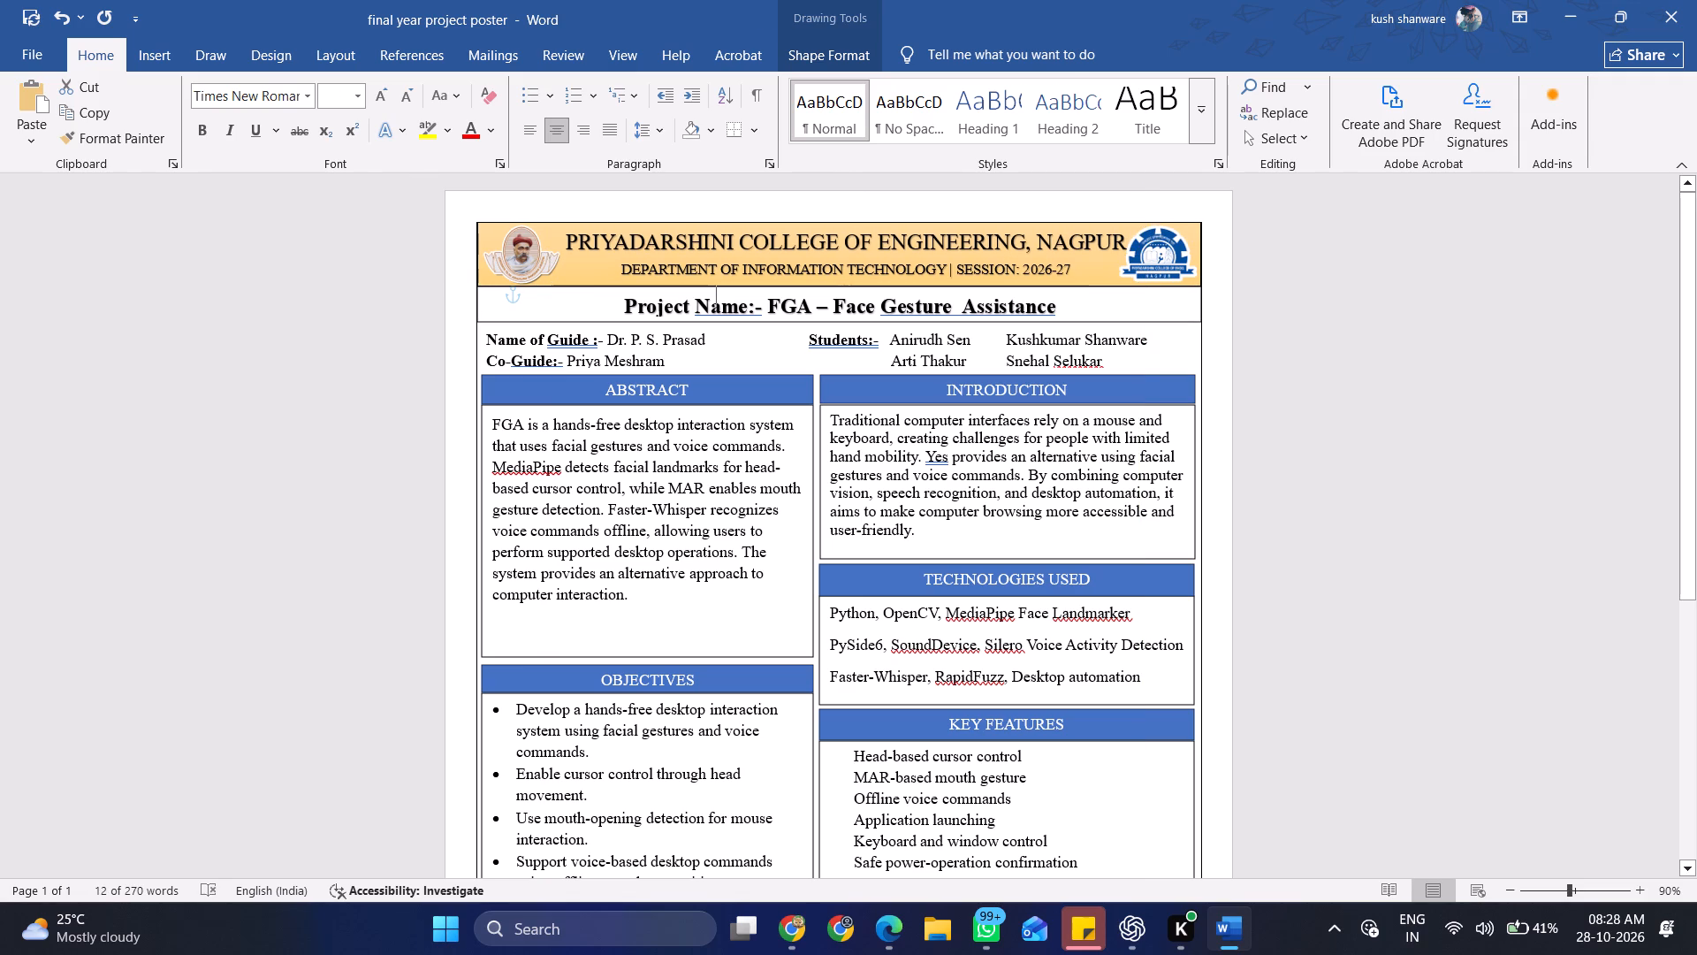
Nudge the blue college logo slightly outward, away from the college name, toward the header's outer edge.
click(1166, 249)
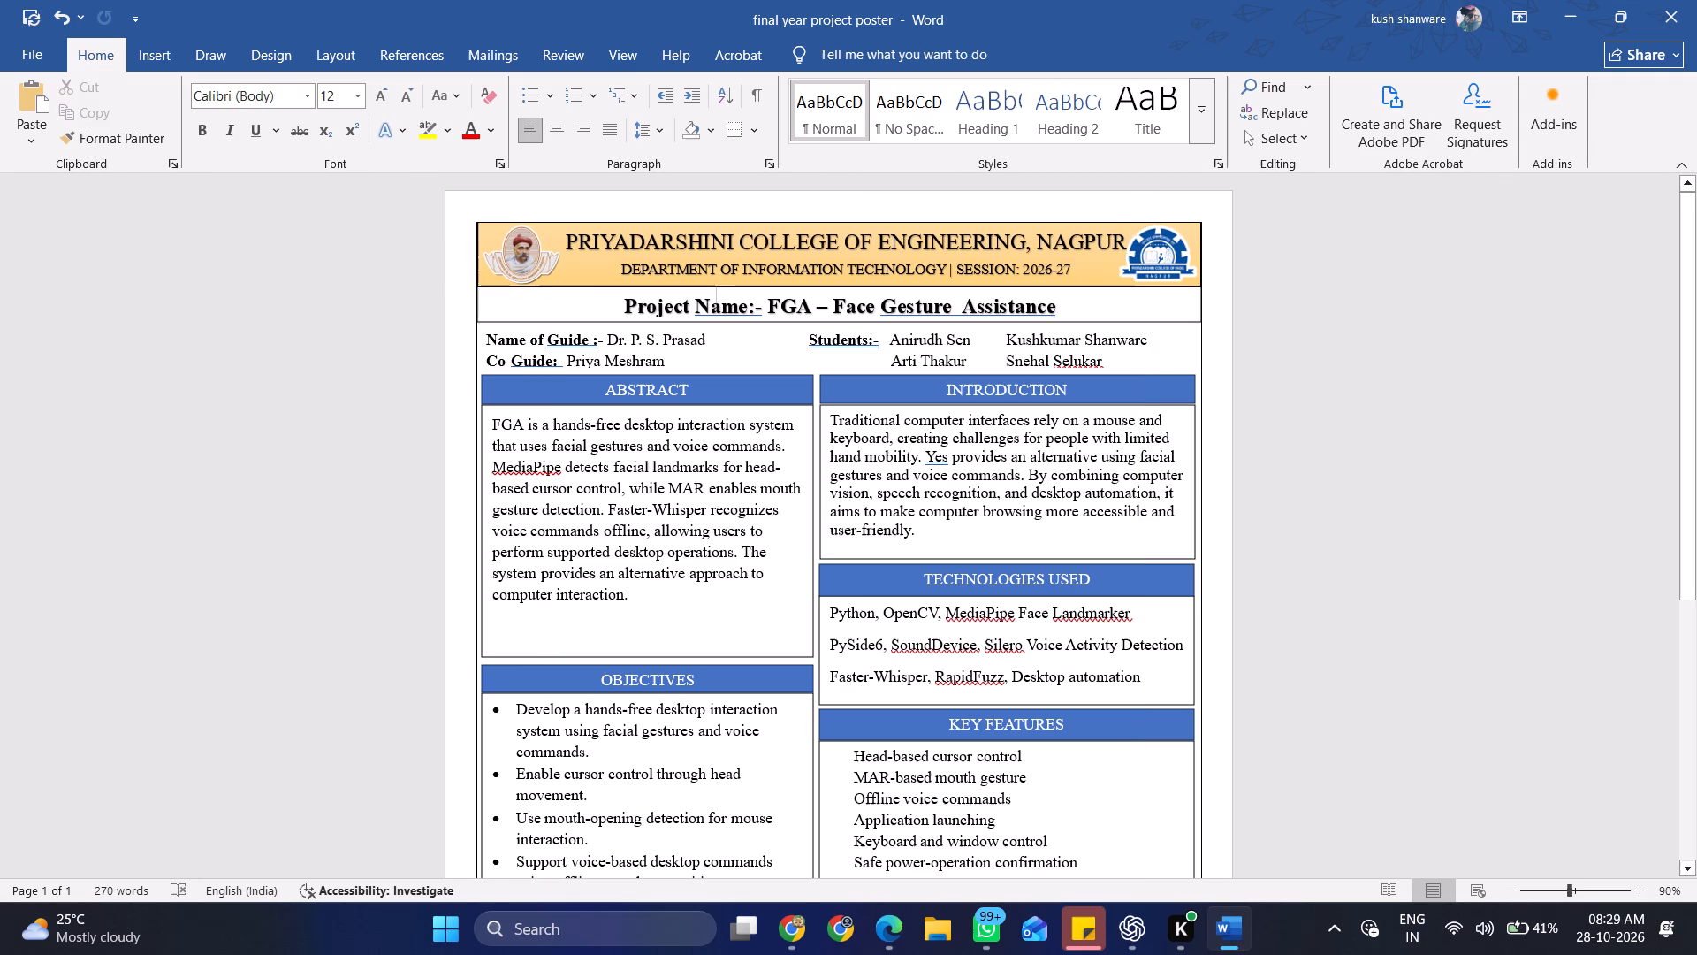
click(1252, 264)
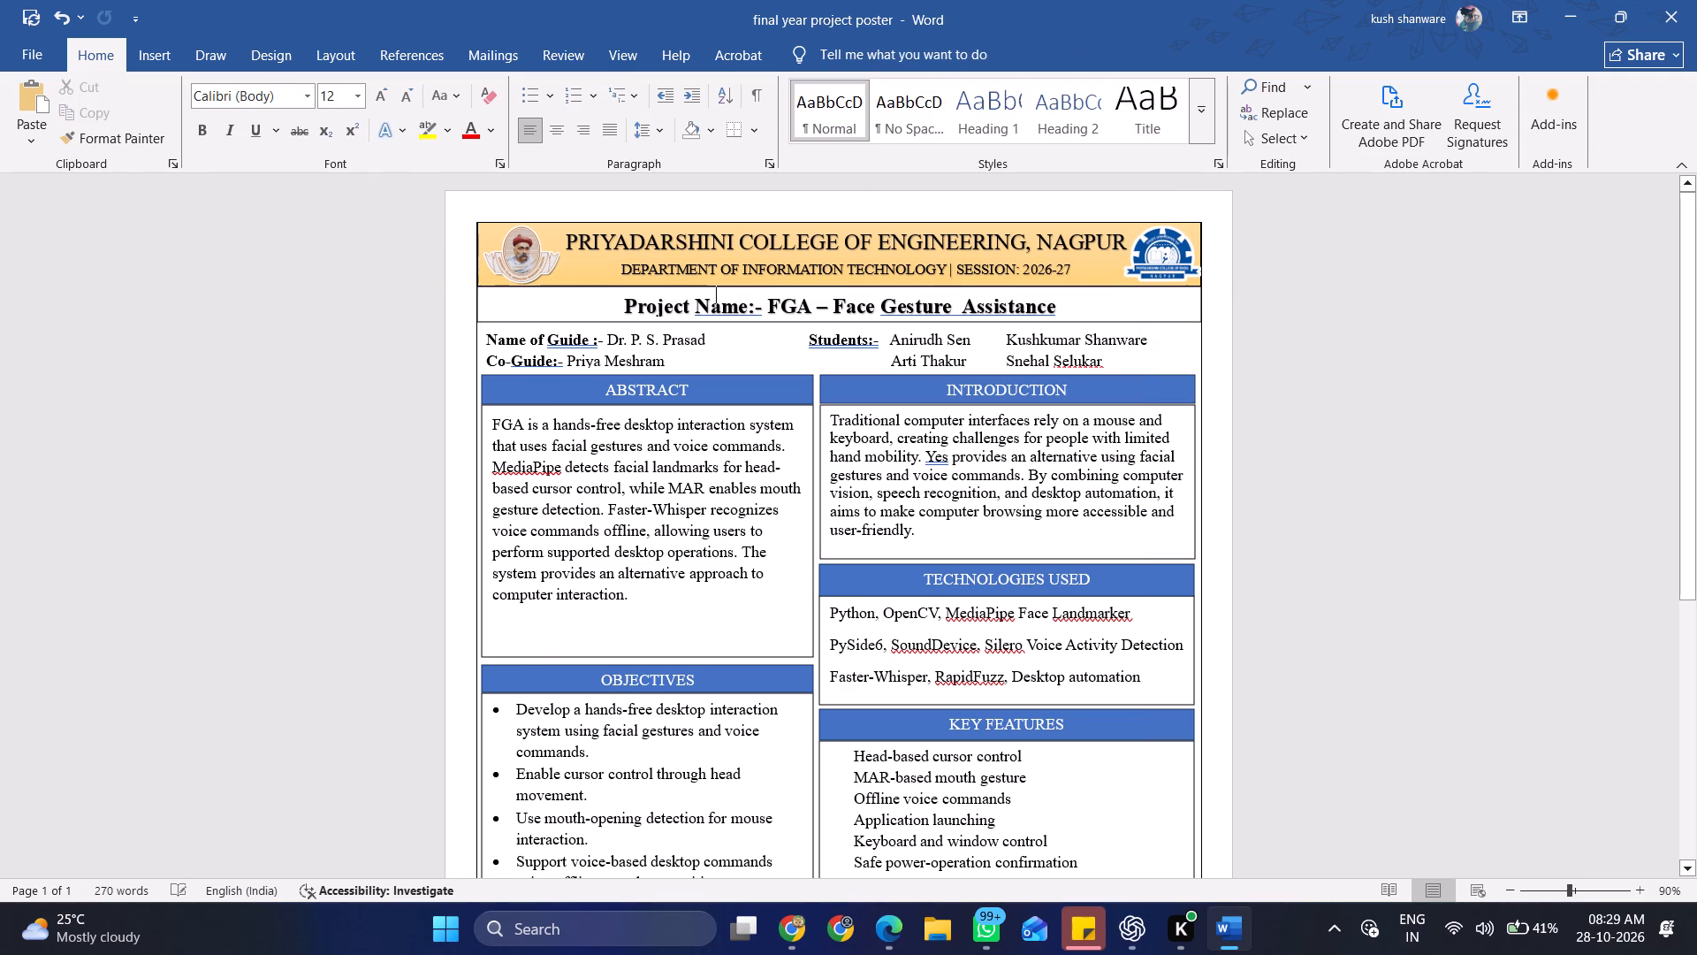
Save the poster document with the adjusted header.
ctrl+scroll(1308, 351, down, 3)
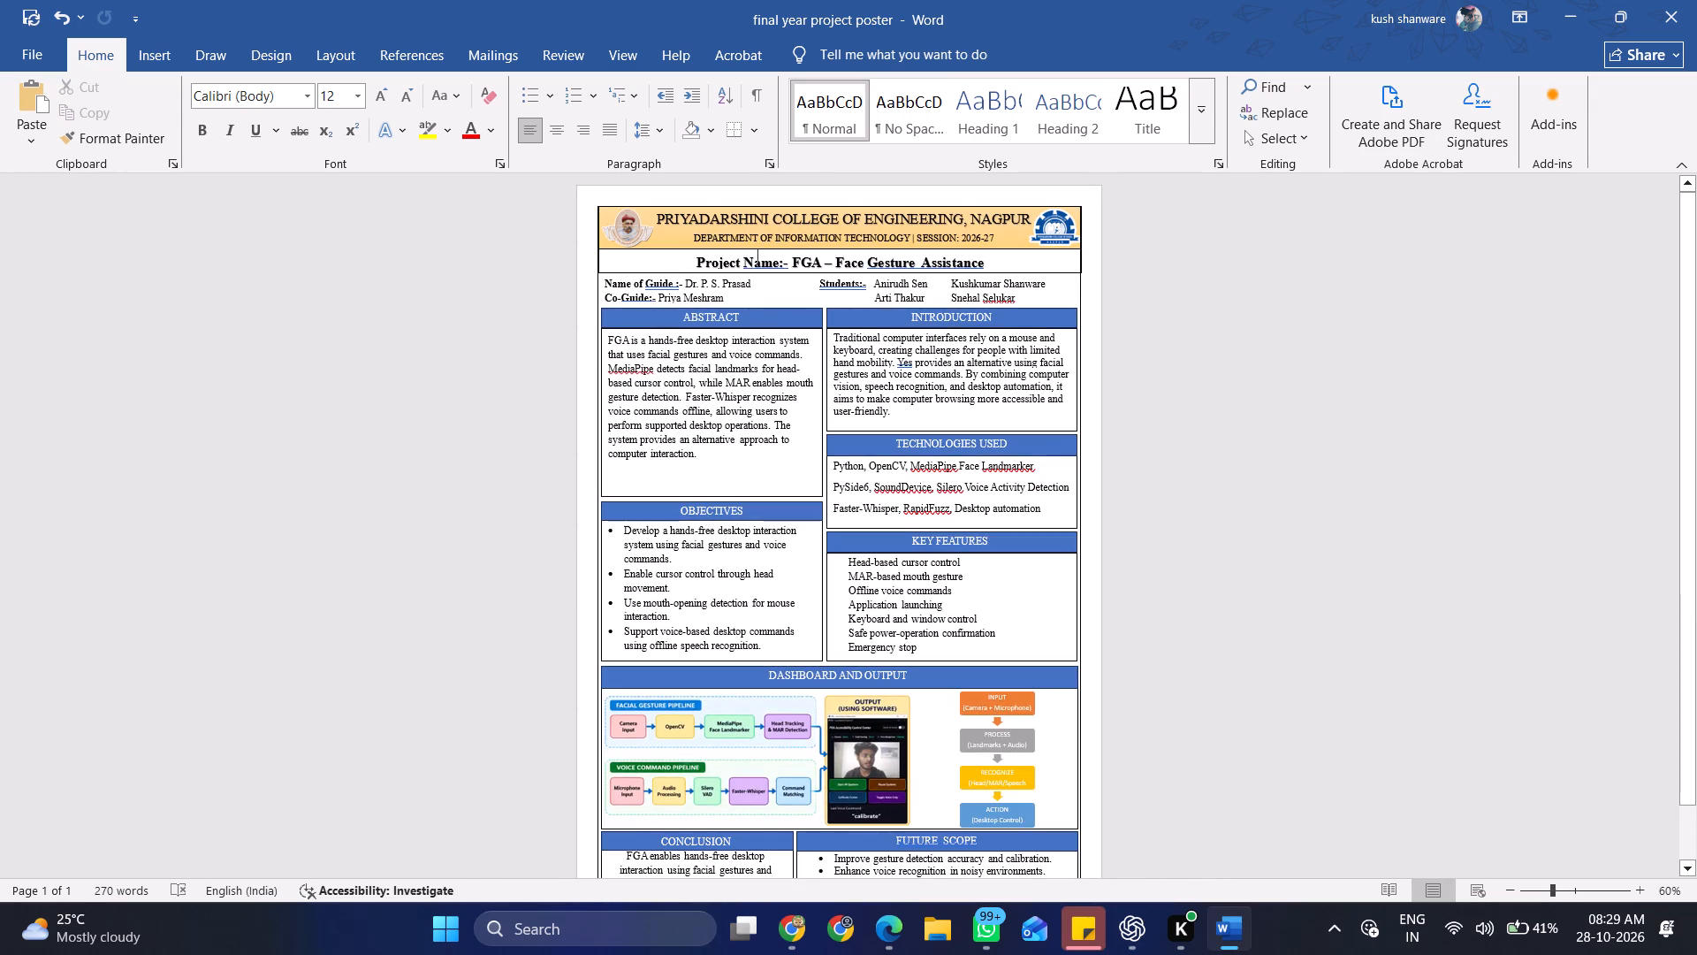
key(ctrl+s)
key(ctrl+s)
key(ctrl+s)
key(ctrl+s)
key(ctrl+s)
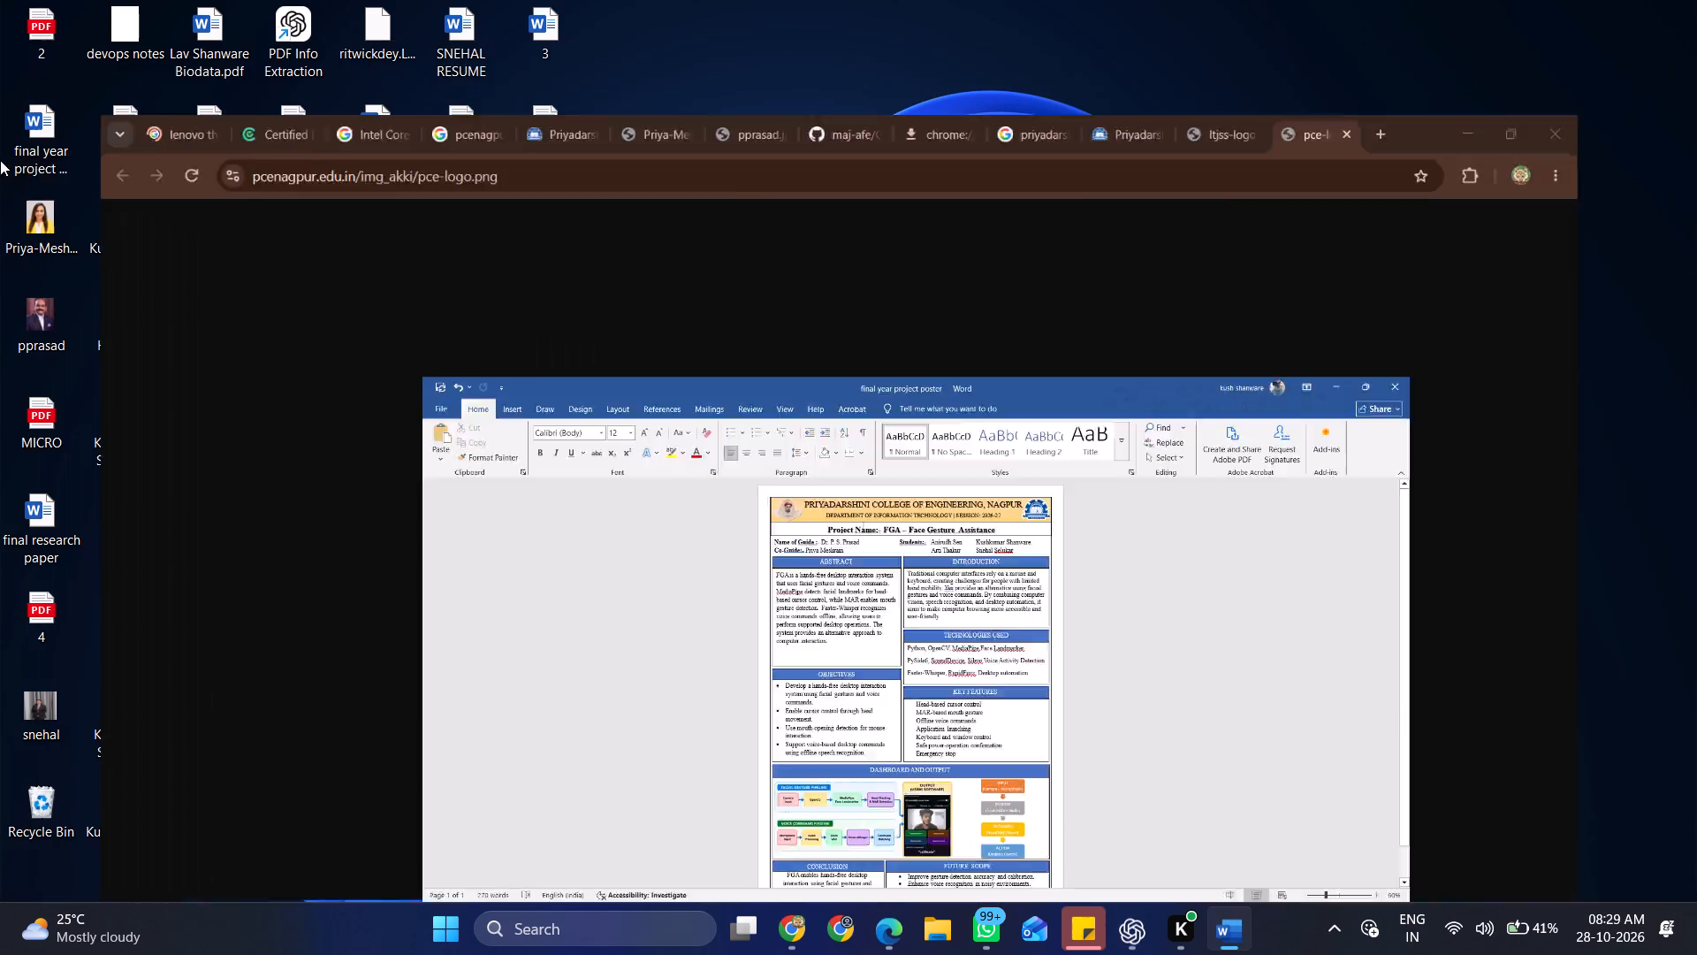
Switch to the desktop and open the final year project poster Word file.
click(44, 159)
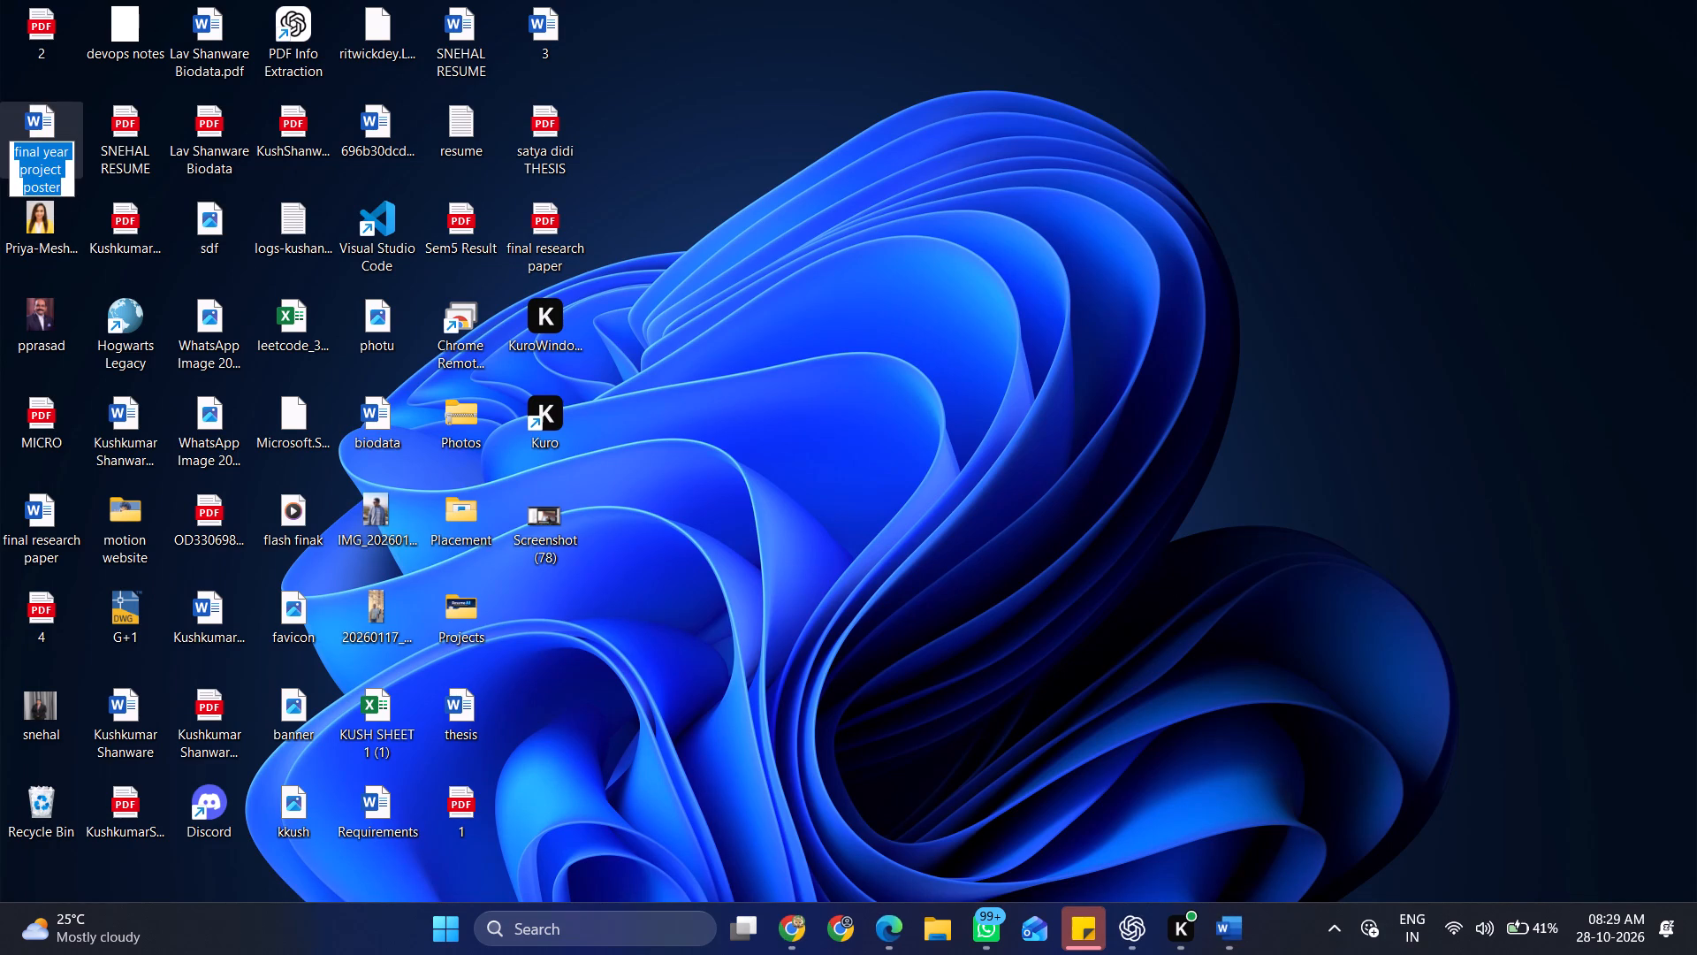
double_click(53, 135)
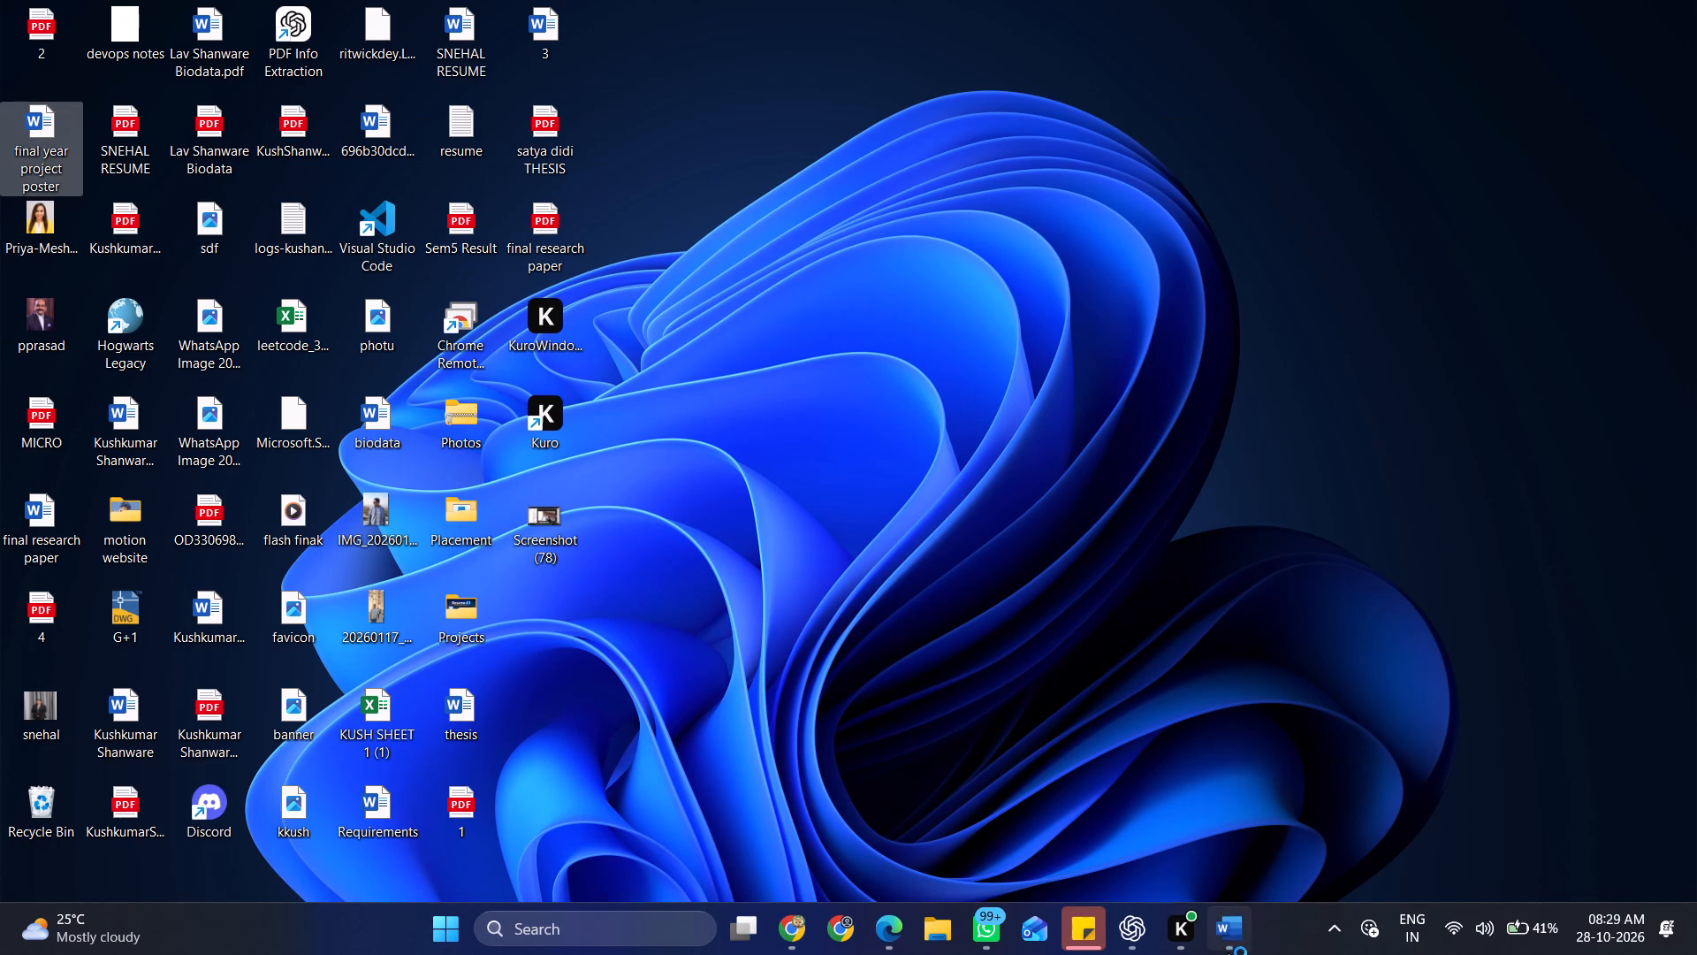